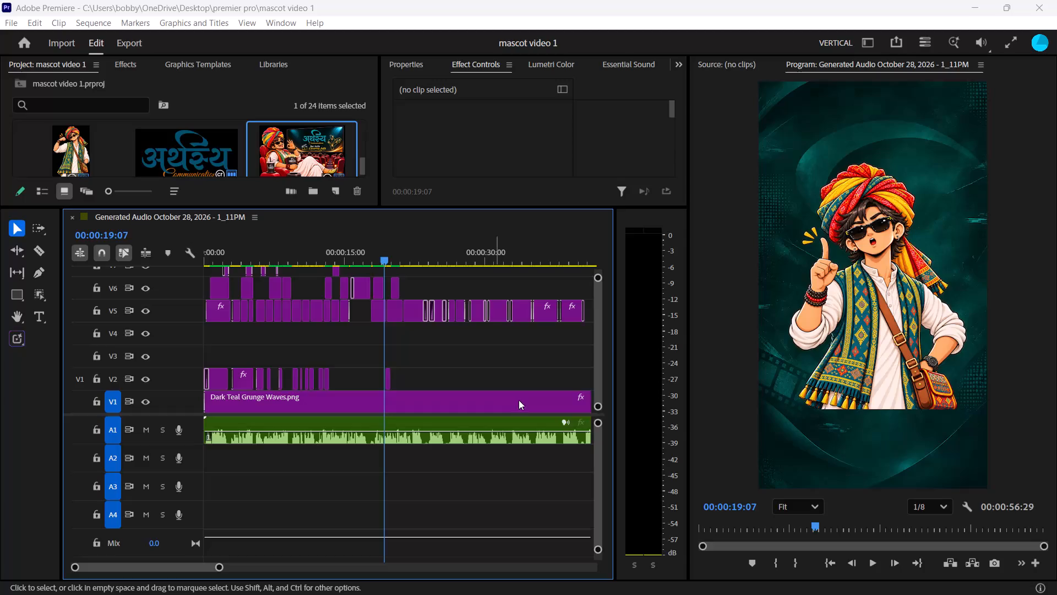
Return the playhead to the start of the sequence at 00:00:00:00.
left_click(532, 370)
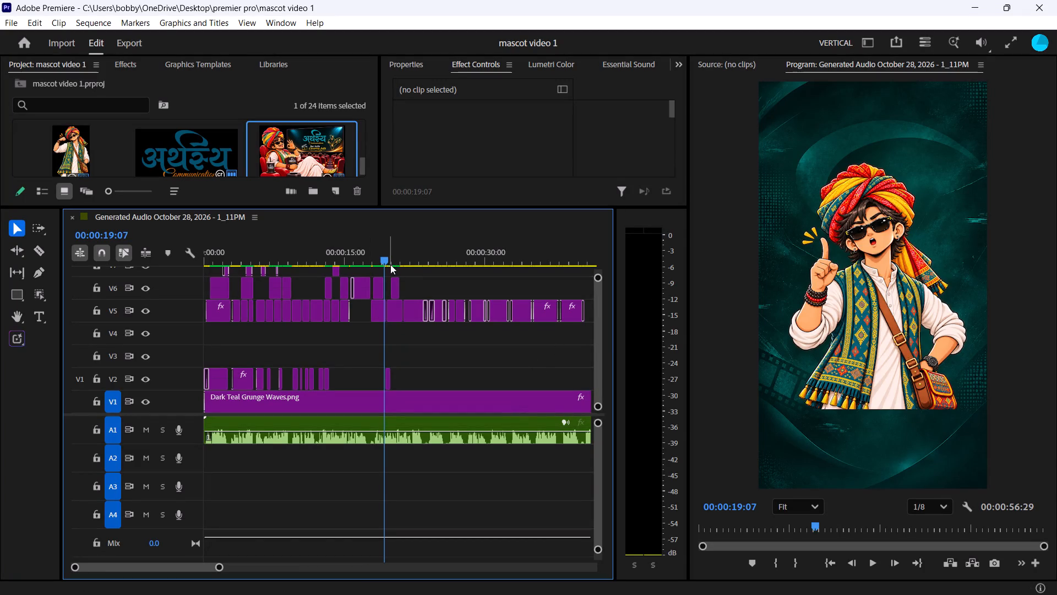
left_click_drag(385, 260, 156, 297)
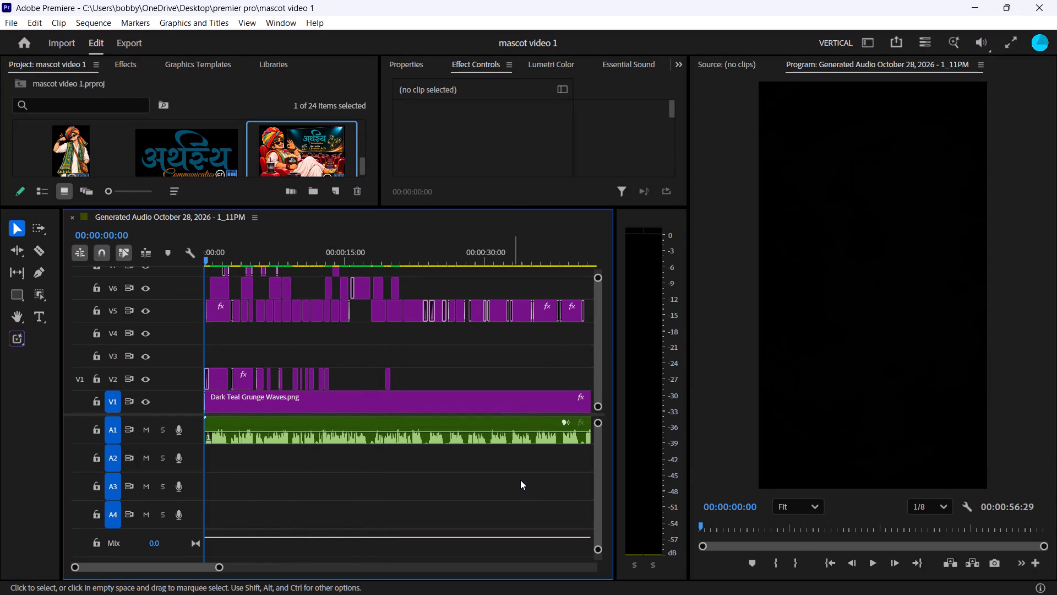
Save the mascot video 1 project and close Adobe Premiere.
left_click(517, 485)
key("ctrl+s")
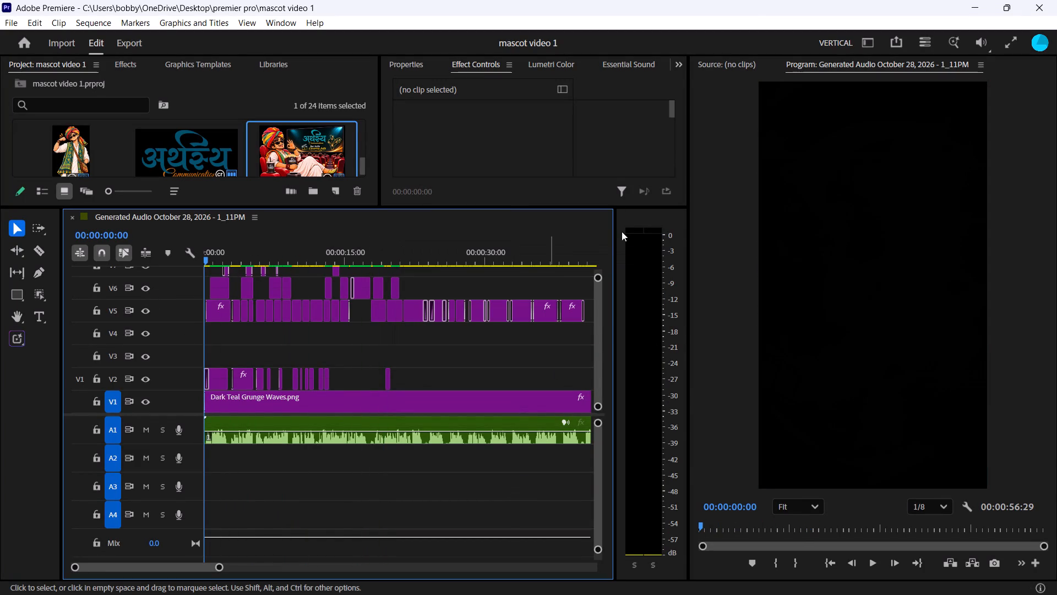
left_click(1040, 10)
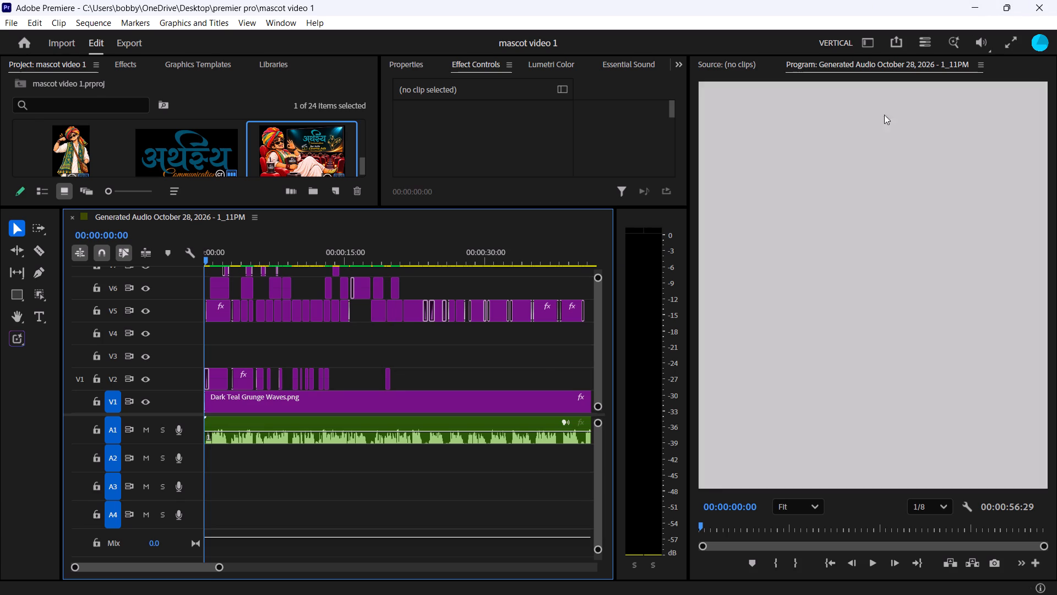
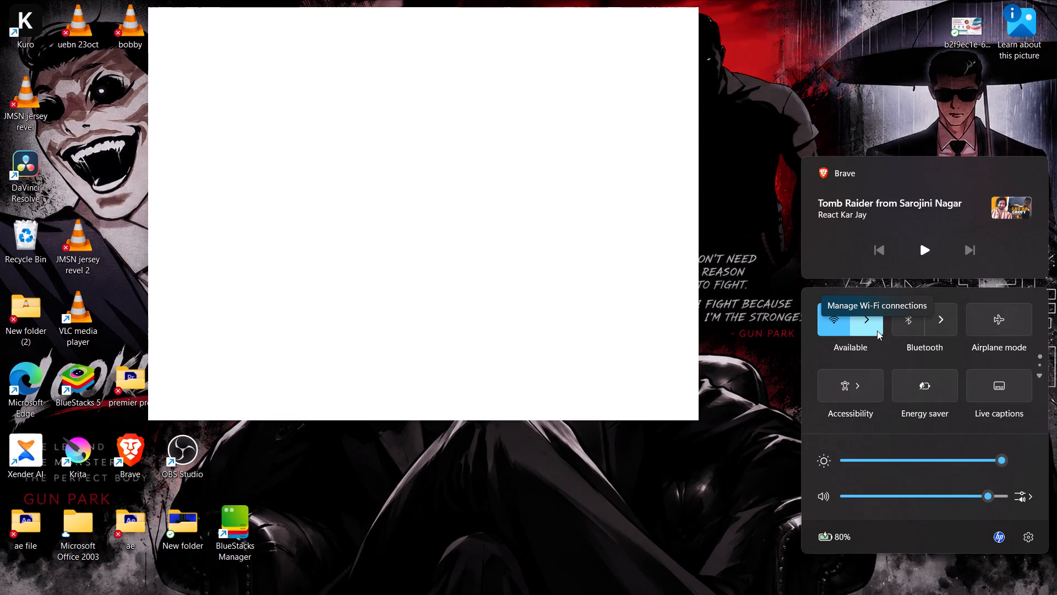
Check the list of available Wi-Fi networks and close it without changing the connection.
left_click(877, 331)
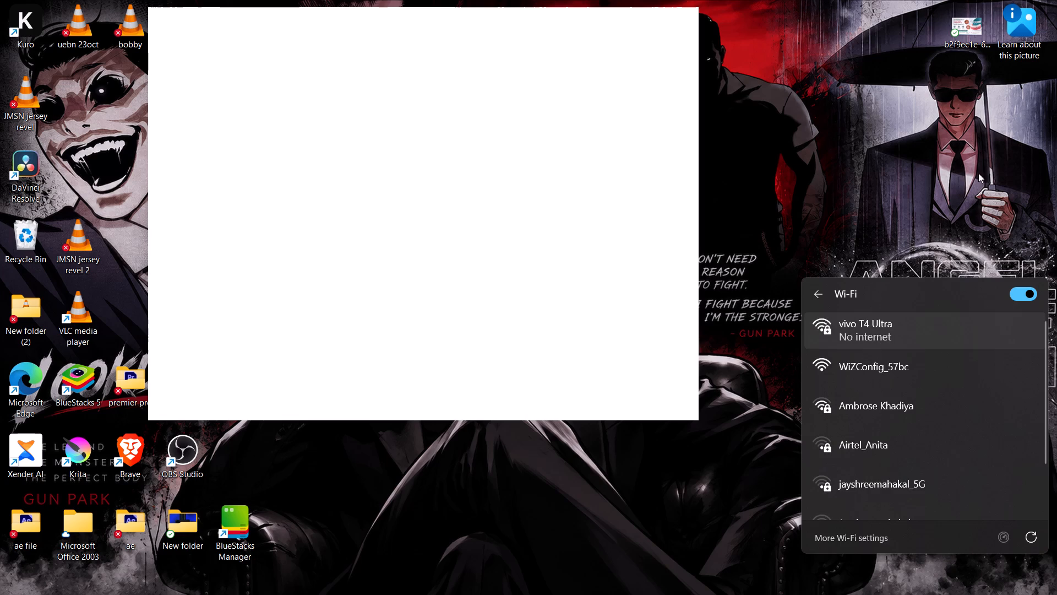
left_click(868, 227)
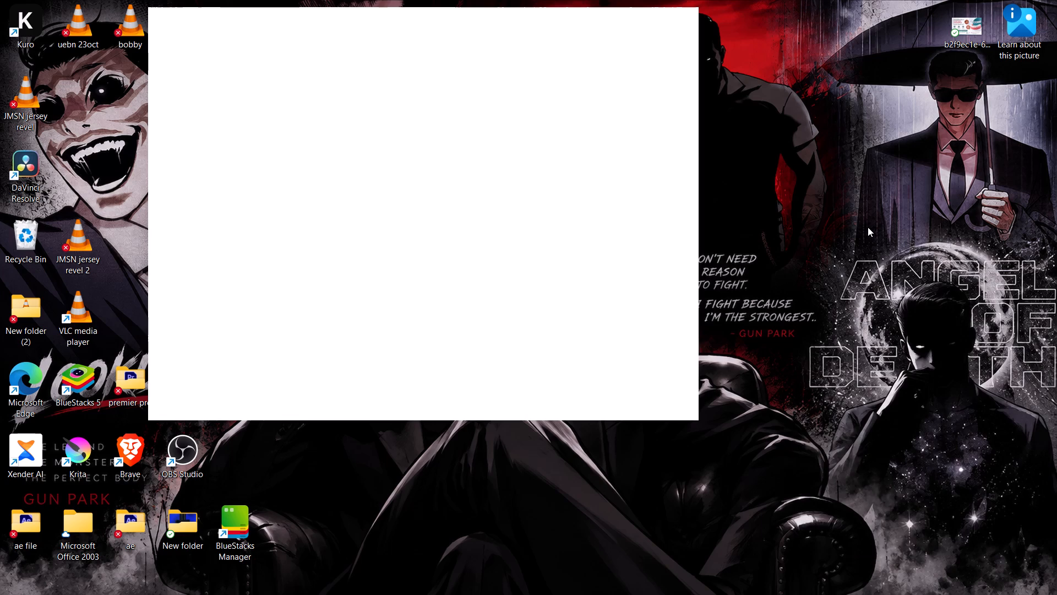
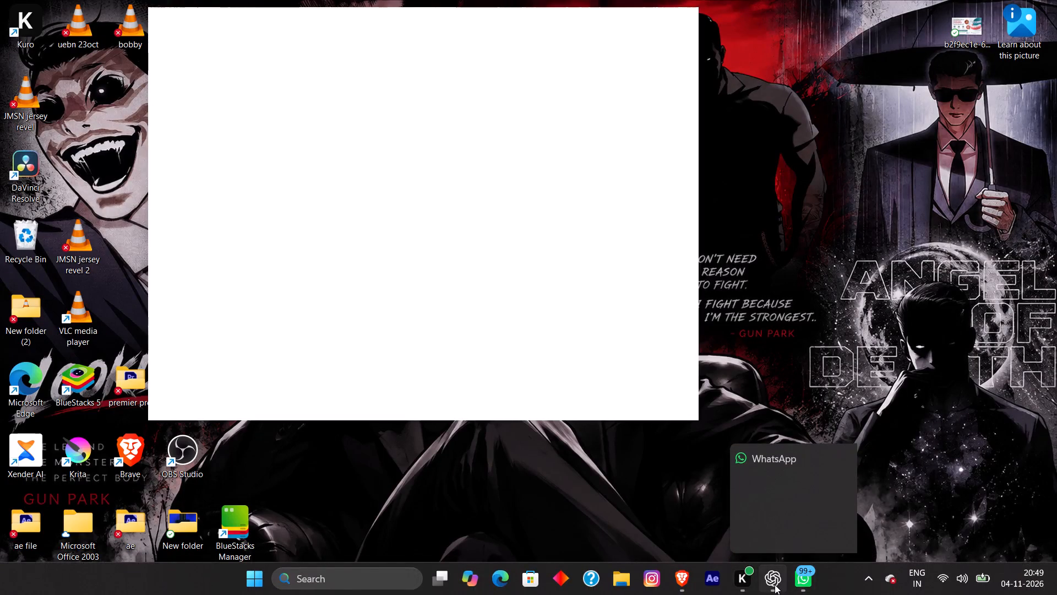
Open the Windows Start view and browse to the installed apps grouped by category.
left_click(257, 574)
scroll(564, 290, "down", 1)
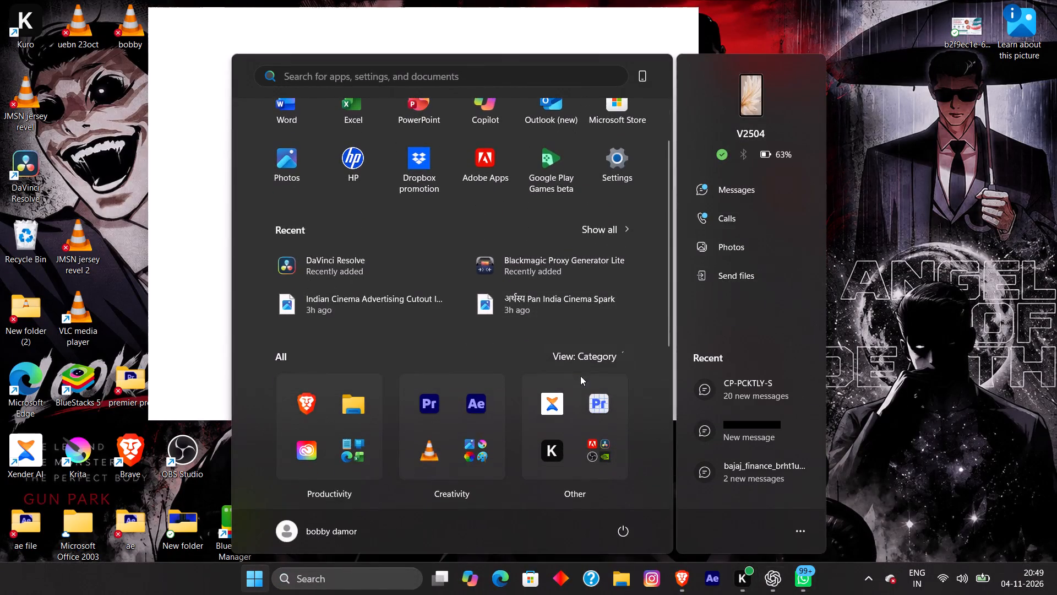
Launch Adobe Premiere (Beta) and go through the What's New introduction until it is dismissed.
left_click(600, 410)
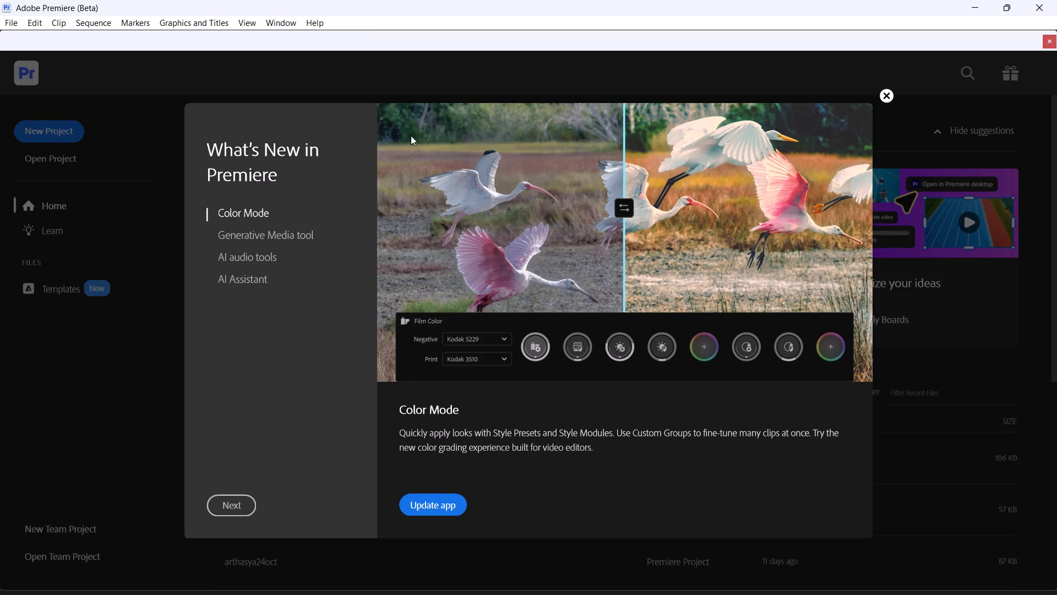
left_click(227, 511)
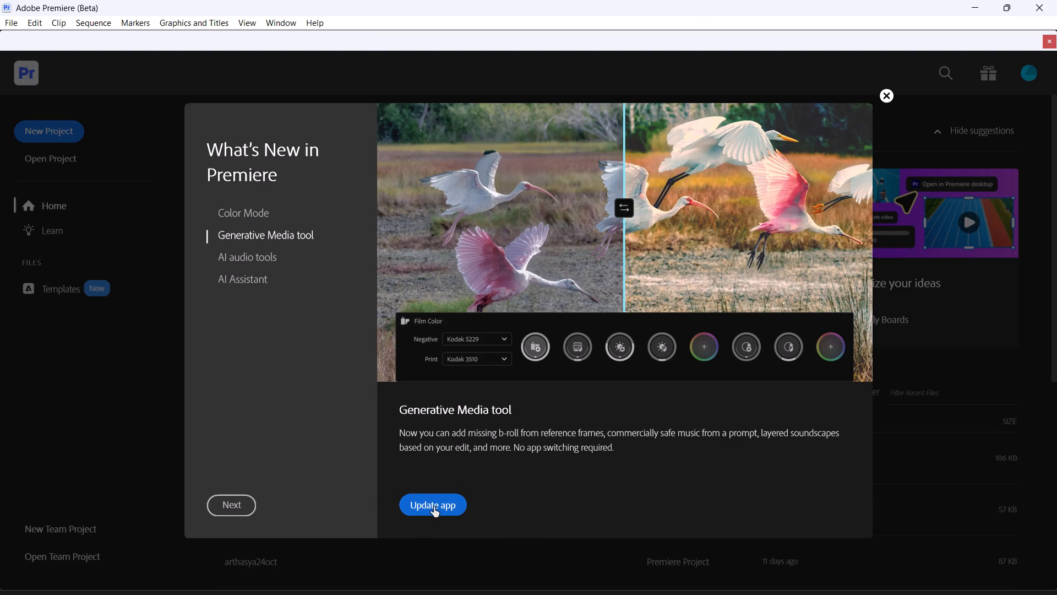
left_click(237, 504)
left_click(254, 515)
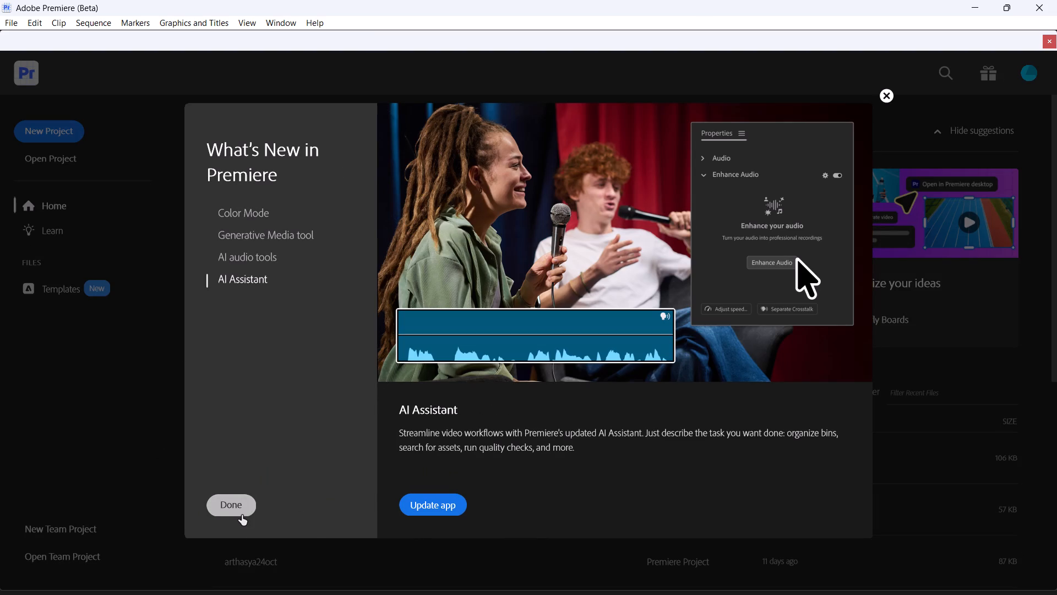
double_click(242, 515)
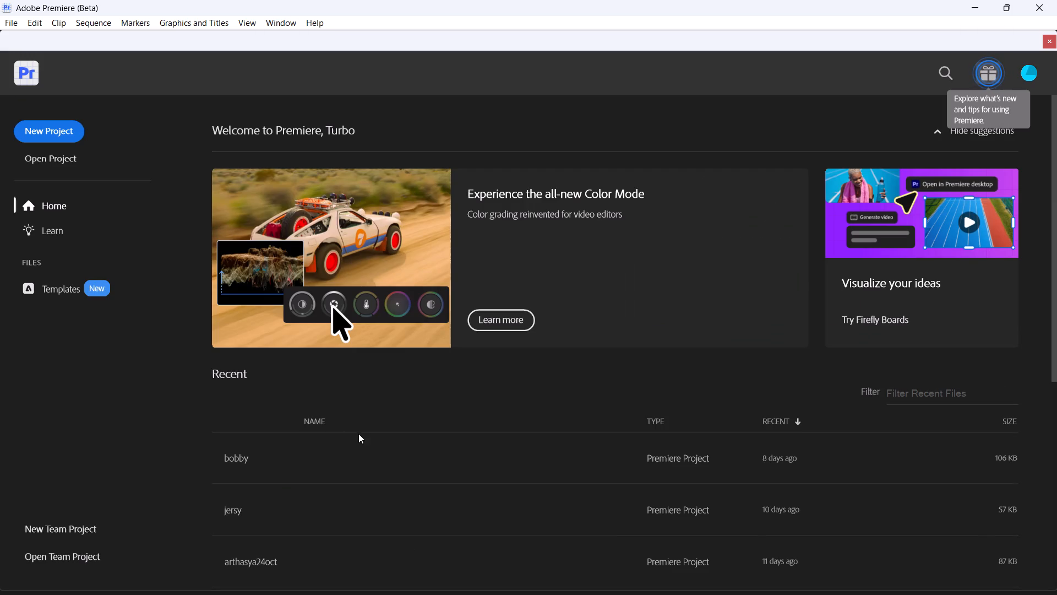
Open the recent project bobby.
left_click(339, 456)
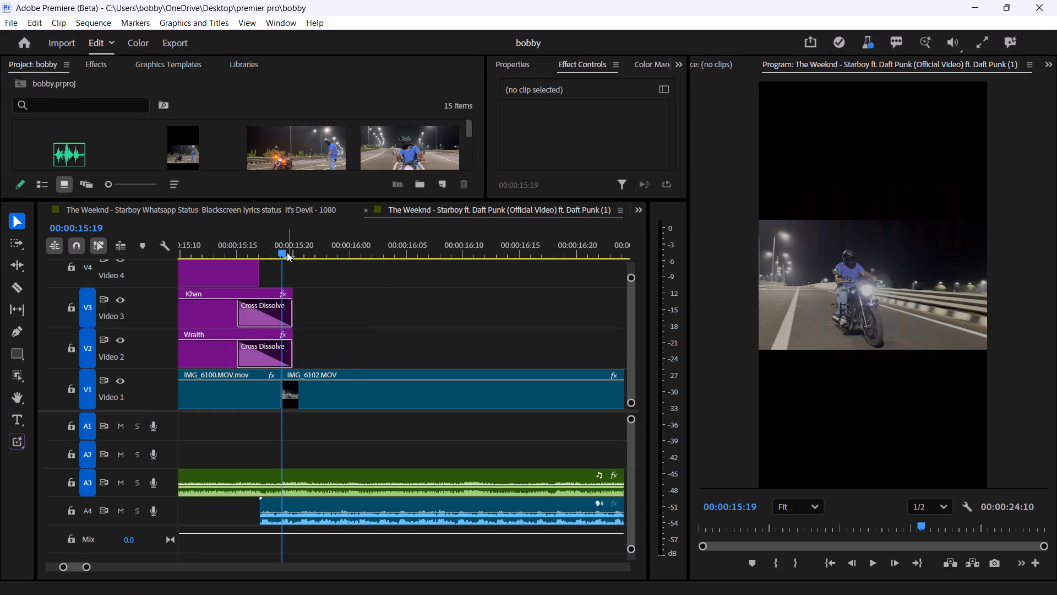
Play the Starboy sequence from the start through the Wraith of Khan titles to review the current edit.
left_click_drag(280, 255, 234, 267)
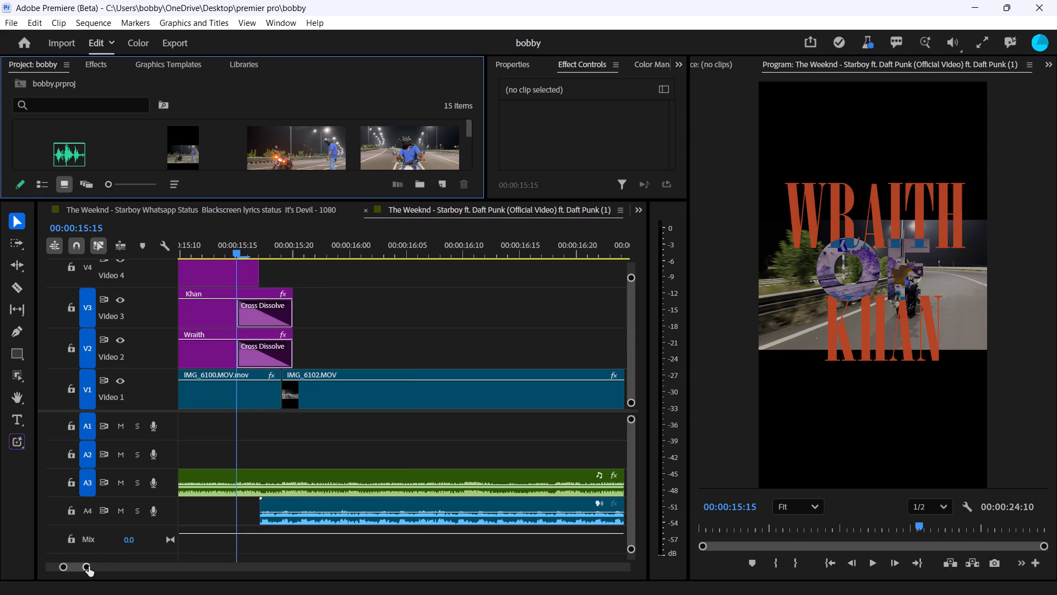
left_click_drag(89, 566, 151, 567)
left_click_drag(116, 569, 68, 576)
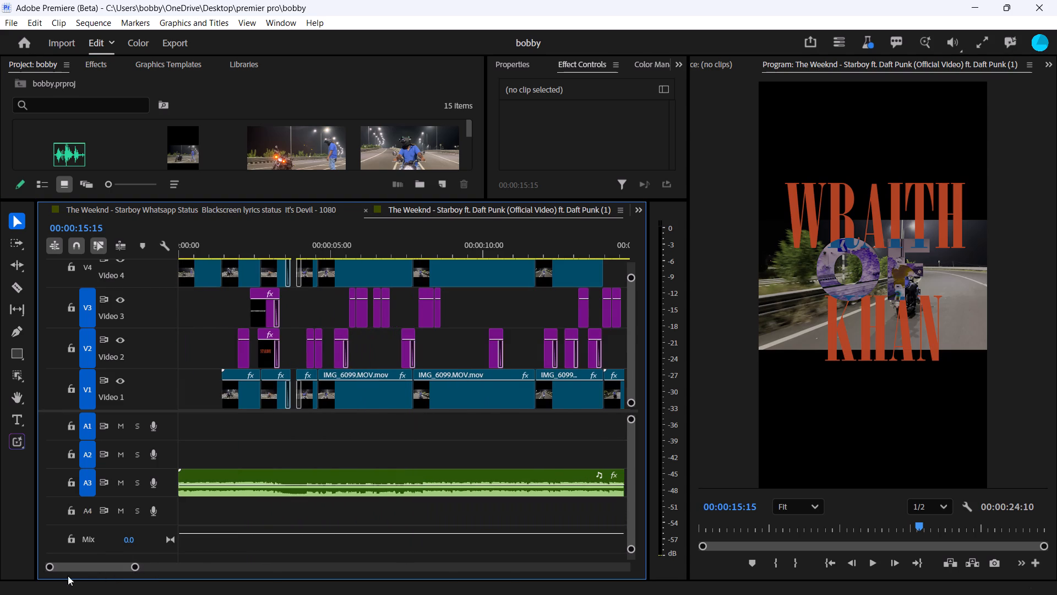
left_click_drag(68, 576, 67, 576)
left_click_drag(264, 243, 141, 275)
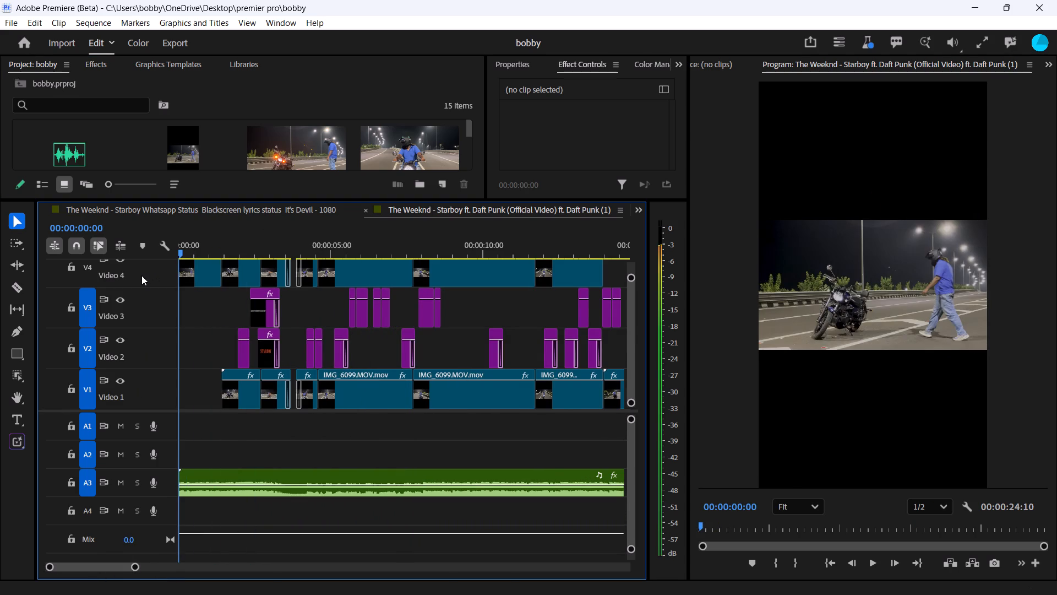
left_click_drag(141, 275, 134, 278)
key("space")
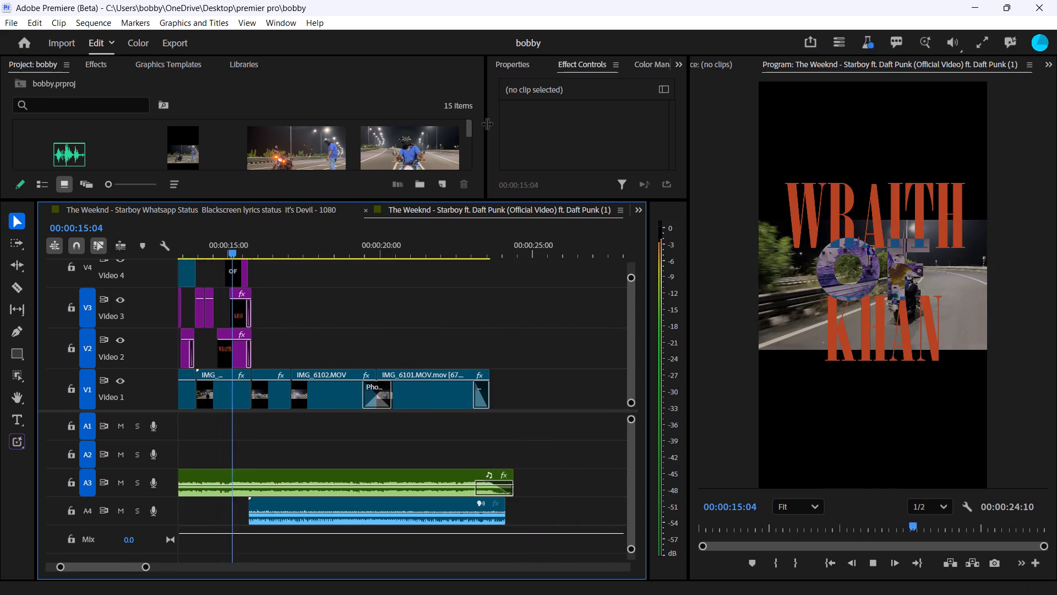
key("space")
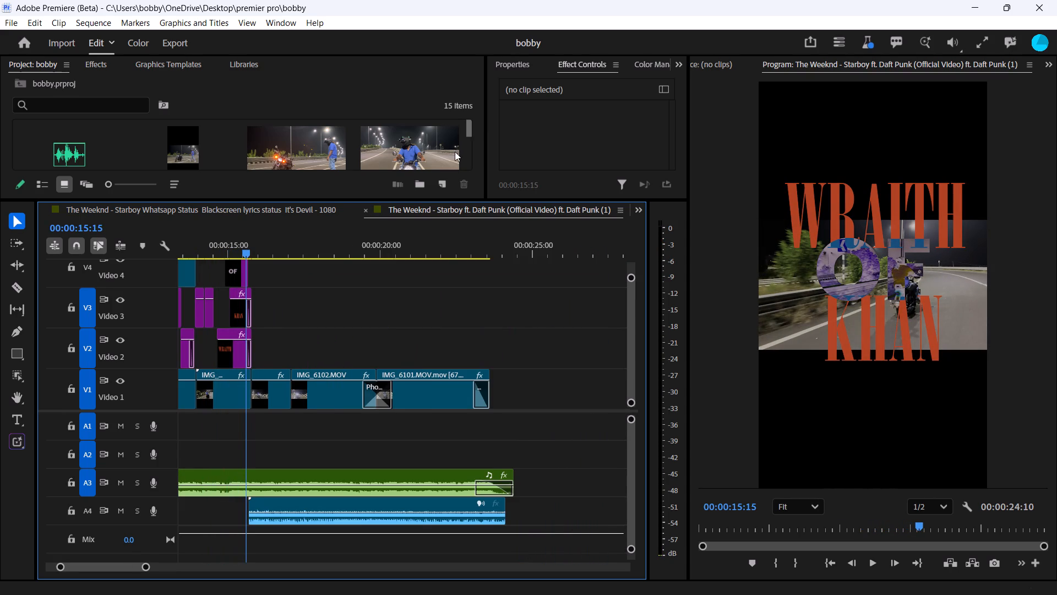
key("space")
key("space")
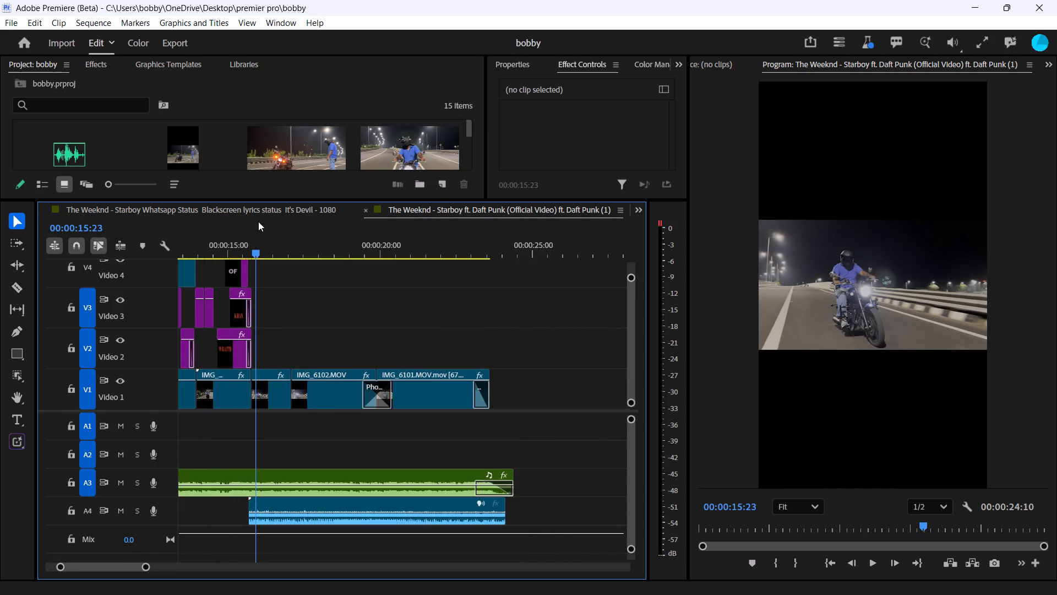
Create an object mask of the rider and motorcycle on the short Video 1 clip at 00:00:15:20 and track it in both directions.
left_click(257, 255)
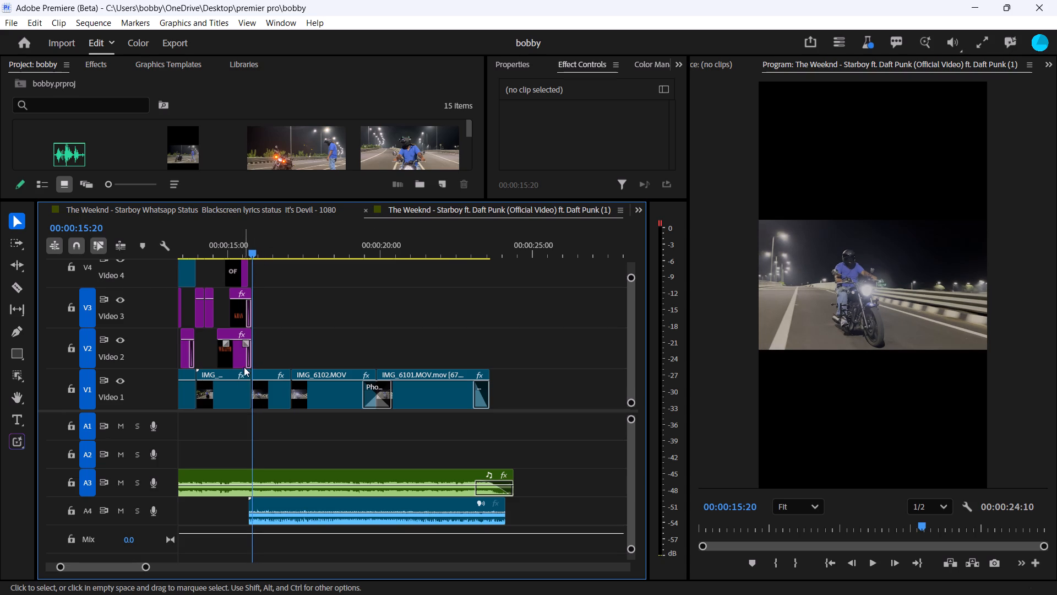
left_click(239, 361)
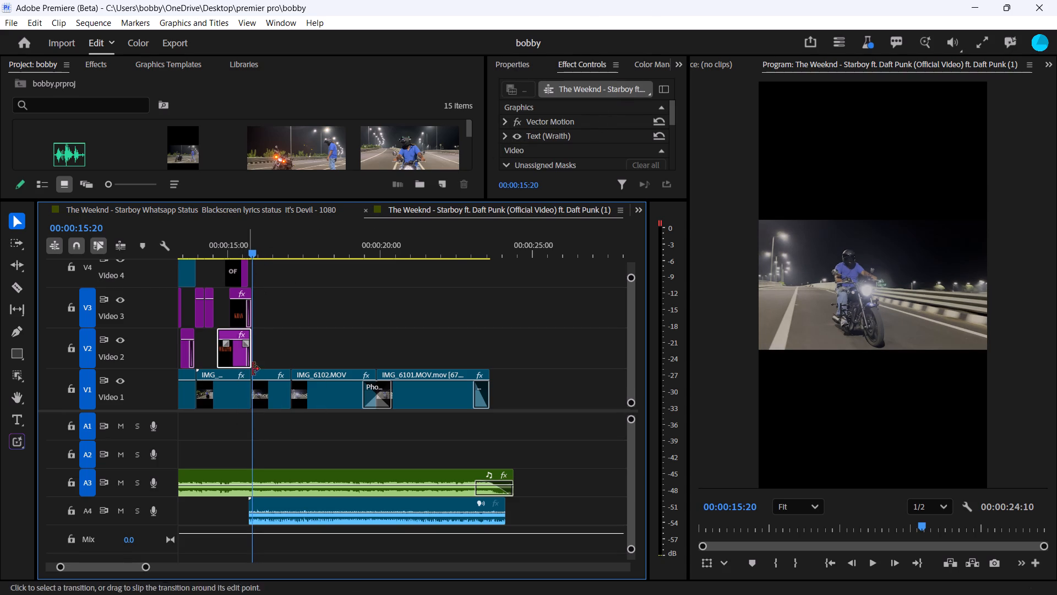
left_click(276, 396)
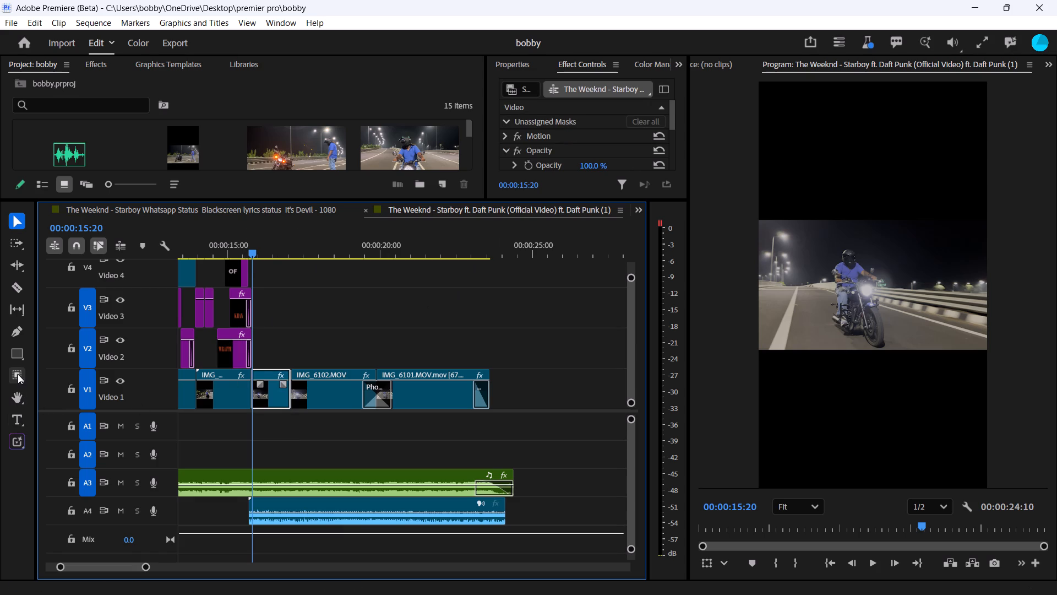
left_click(18, 374)
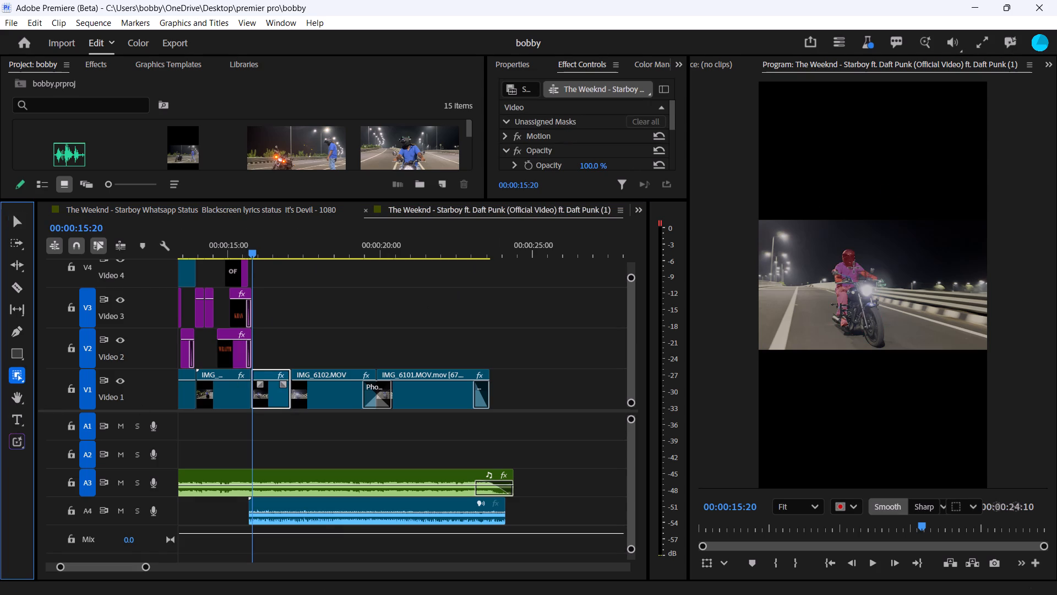
left_click(854, 268)
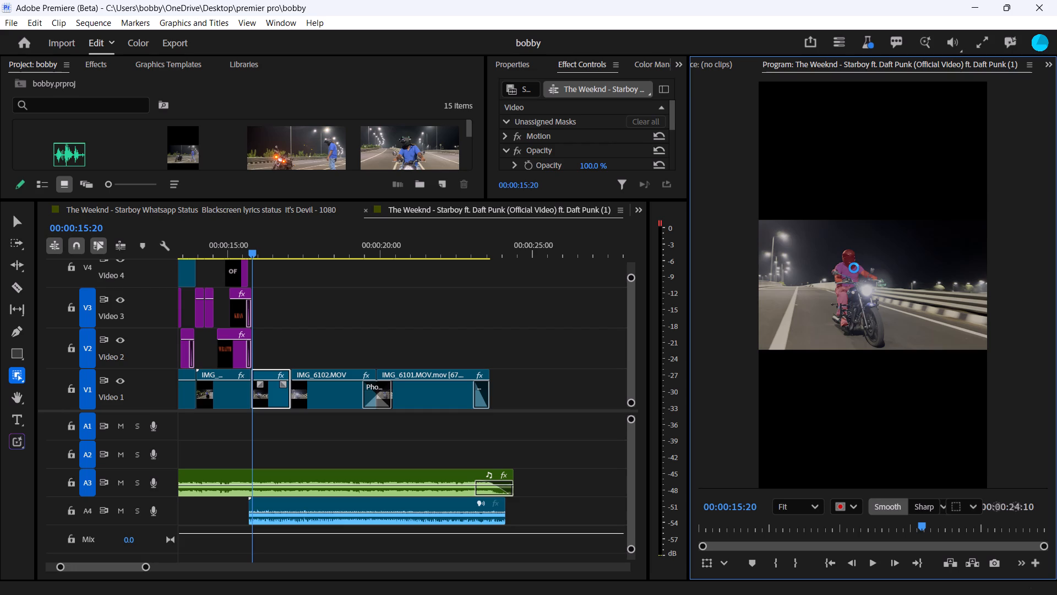
left_click(856, 292)
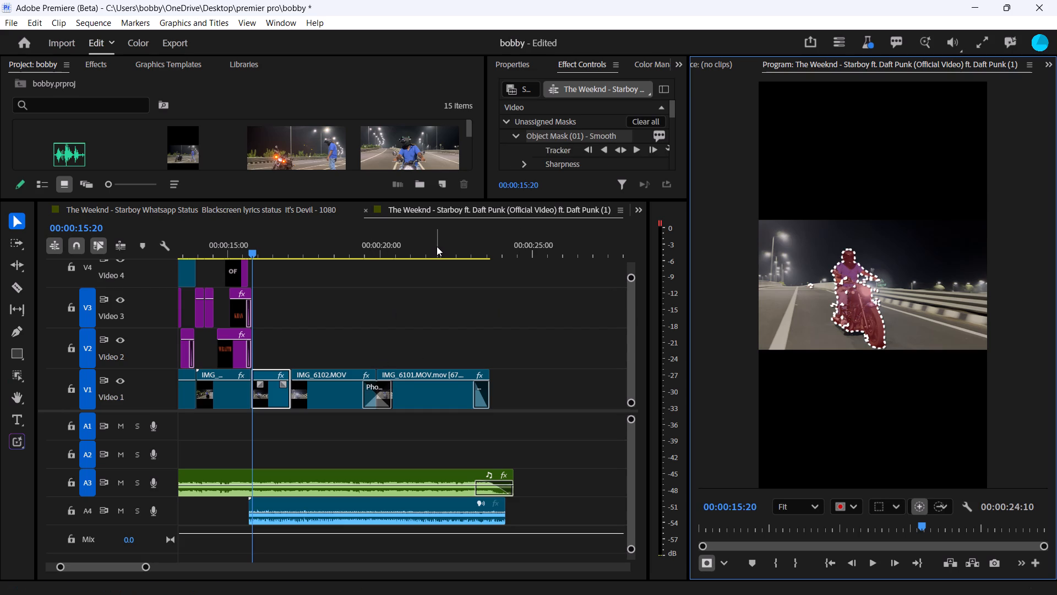
left_click(622, 155)
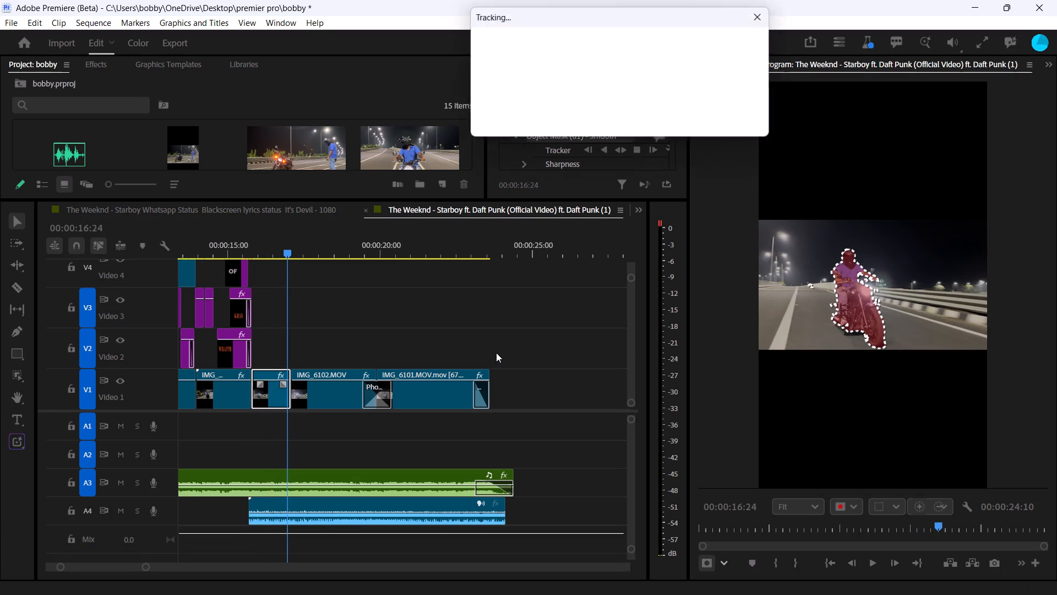
Duplicate the masked clip and place the copy on Video 2 directly above the original, just after the Wraith title.
left_click(272, 401)
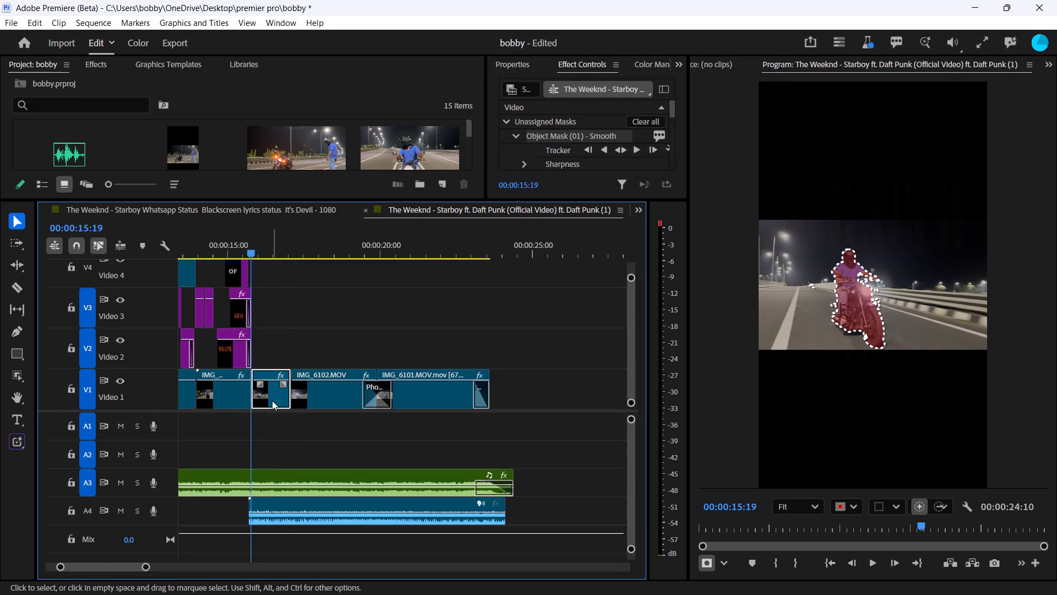
key("ctrl+c")
left_click_drag(489, 241, 521, 250)
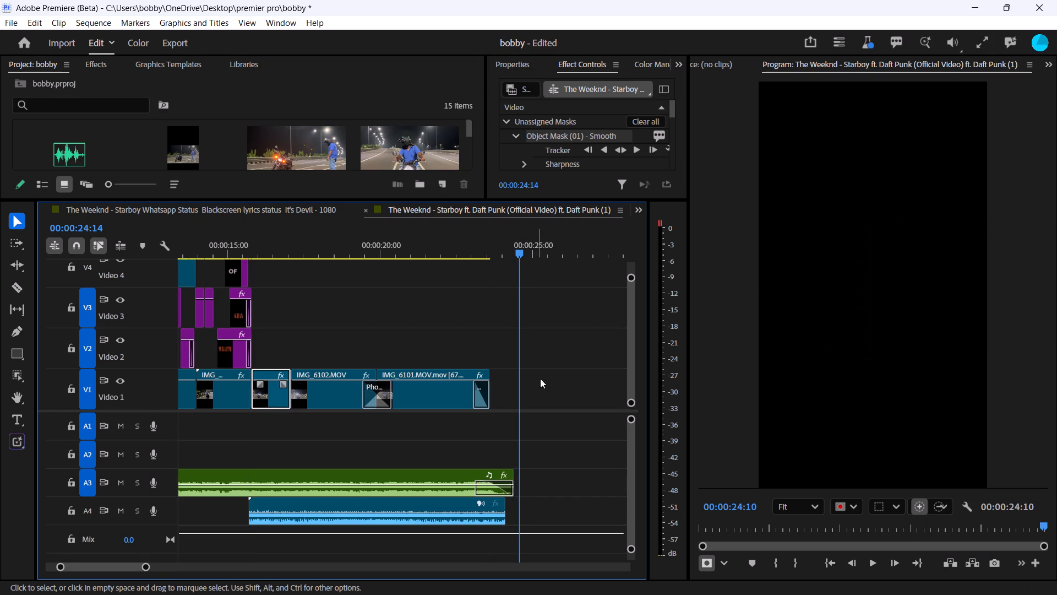
left_click(548, 394)
key("ctrl+v")
left_click_drag(543, 402, 473, 348)
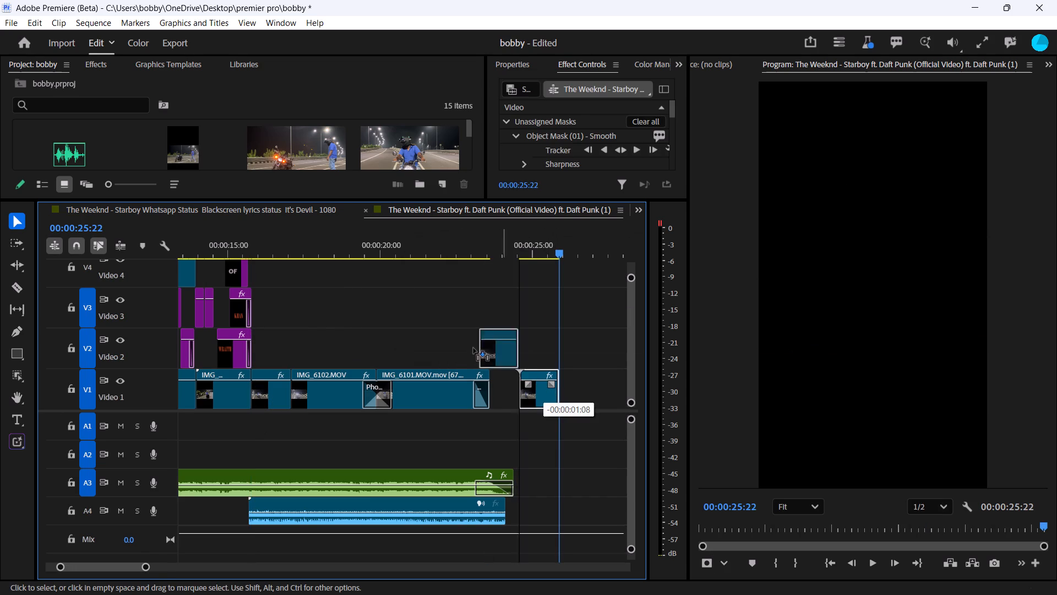
left_click_drag(473, 348, 278, 347)
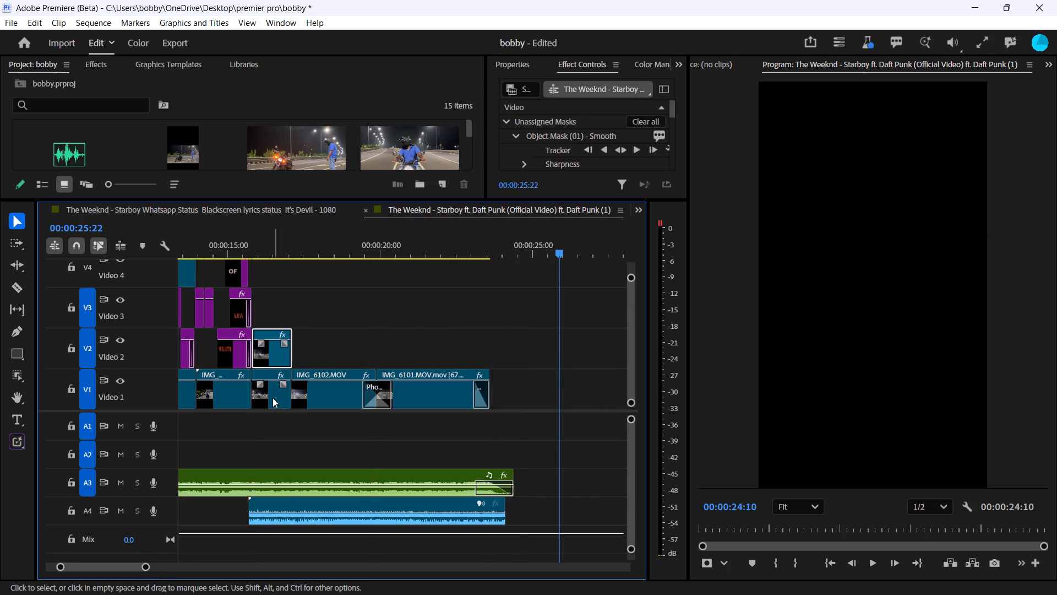
Shift the Video 2 copy aside and delete the object mask from the original clip on Video 1.
left_click(273, 398)
left_click_drag(325, 252, 264, 264)
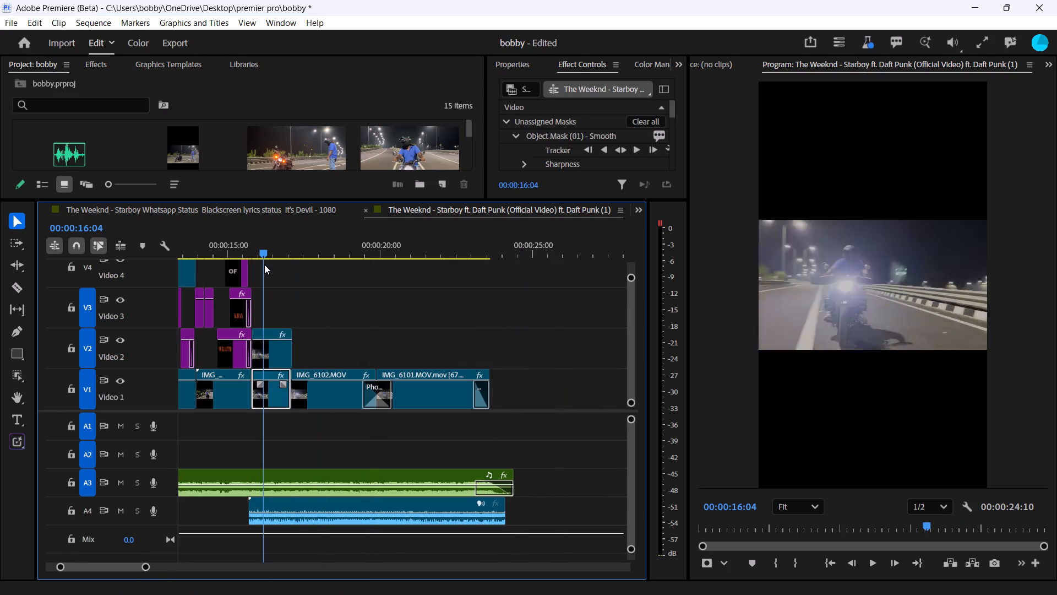
left_click_drag(264, 264, 268, 268)
left_click_drag(278, 359, 338, 356)
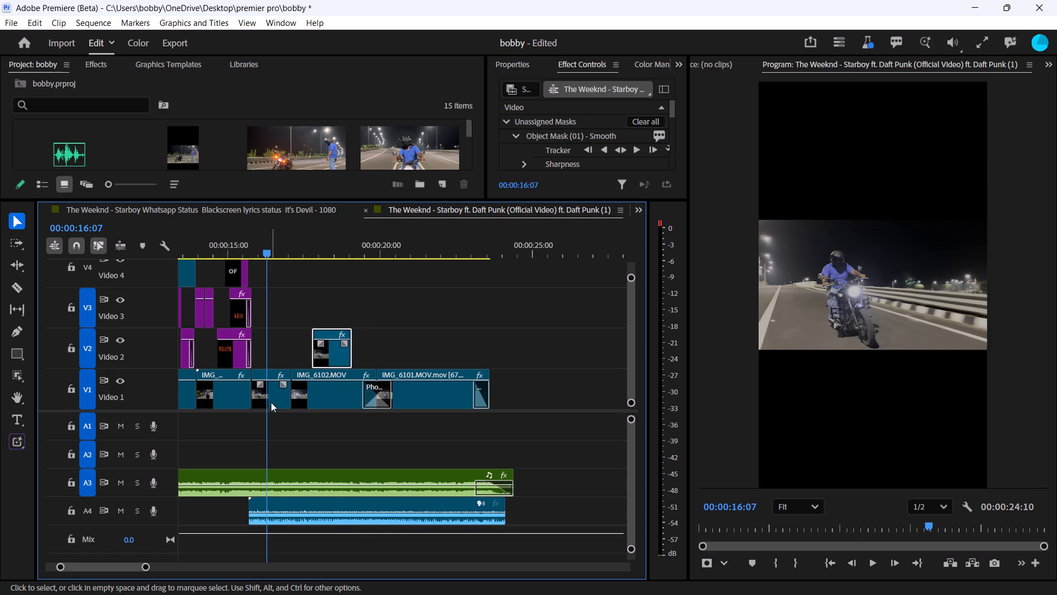
left_click(277, 398)
left_click(853, 306)
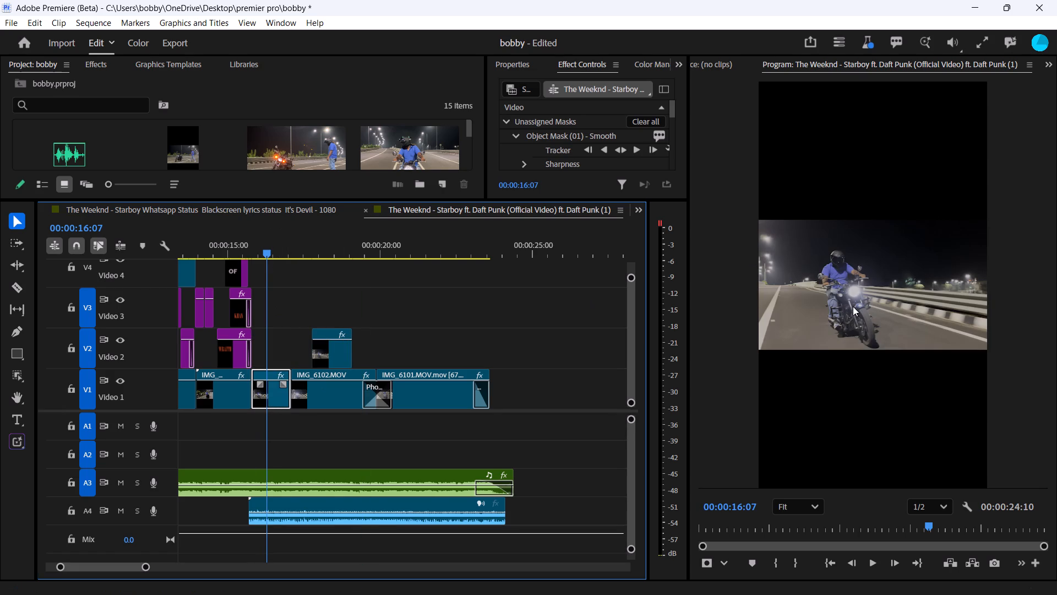
left_click(556, 139)
key("BackSpace")
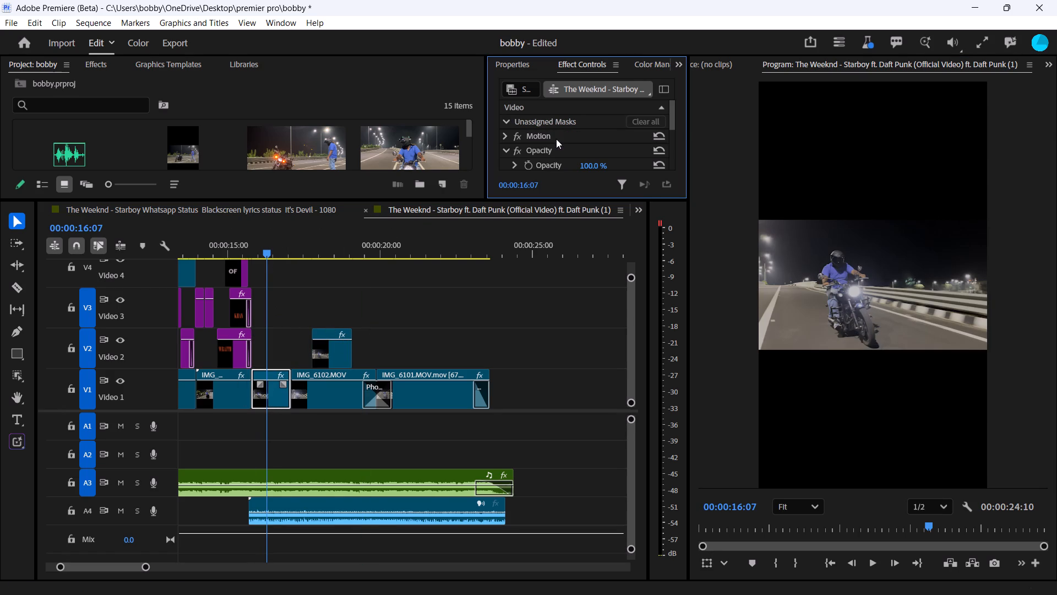
Move the masked copy back along Video 2 so it starts above the original clip, right after the Wraith title.
left_click_drag(331, 360, 274, 356)
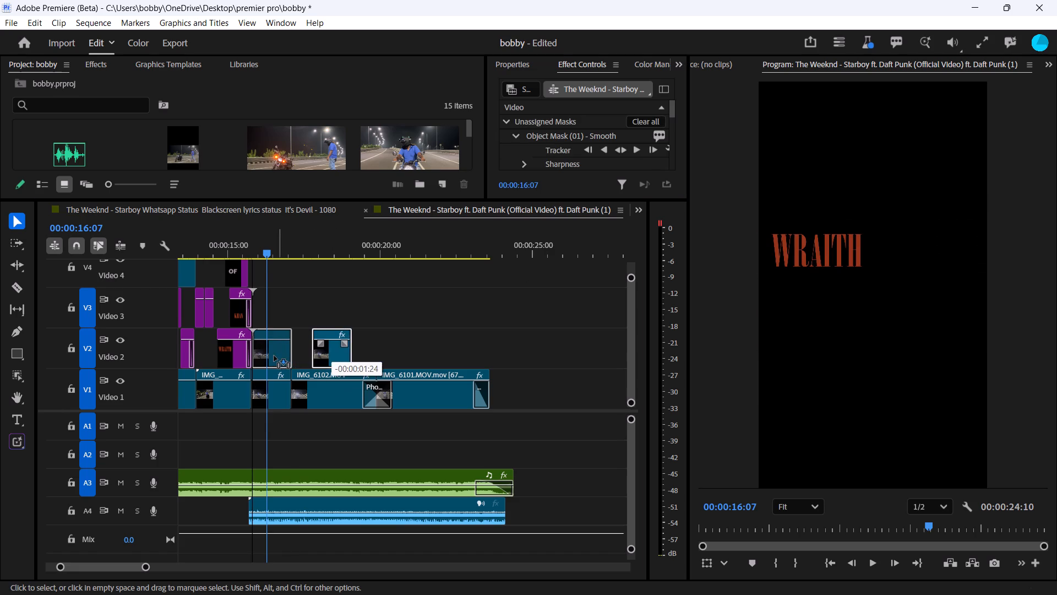
left_click_drag(274, 356, 274, 356)
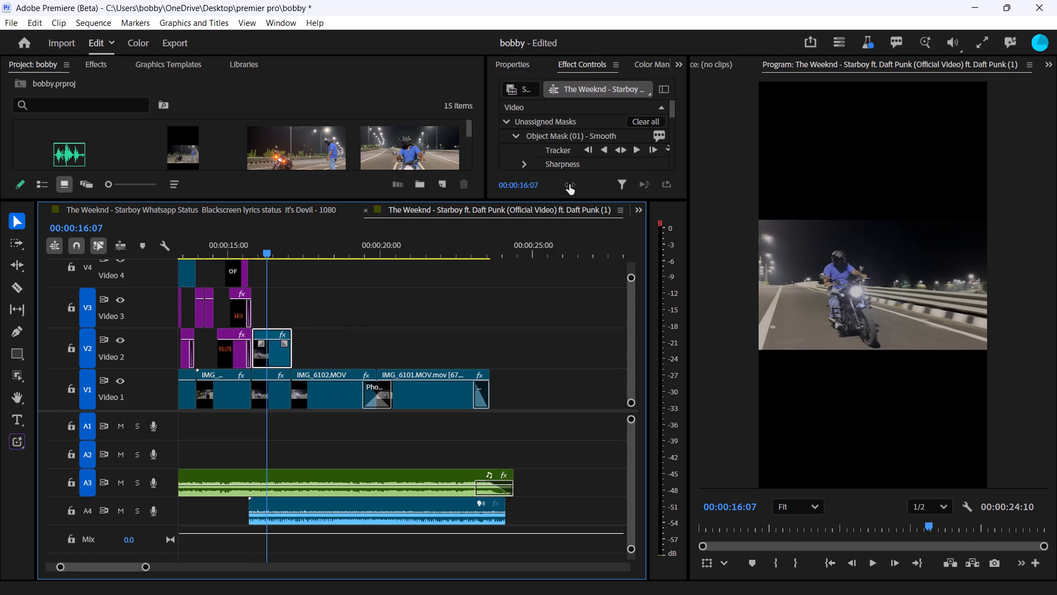
Enlarge the effect settings area and assign the copy's unassigned object mask to its Opacity effect.
left_click_drag(563, 199, 560, 299)
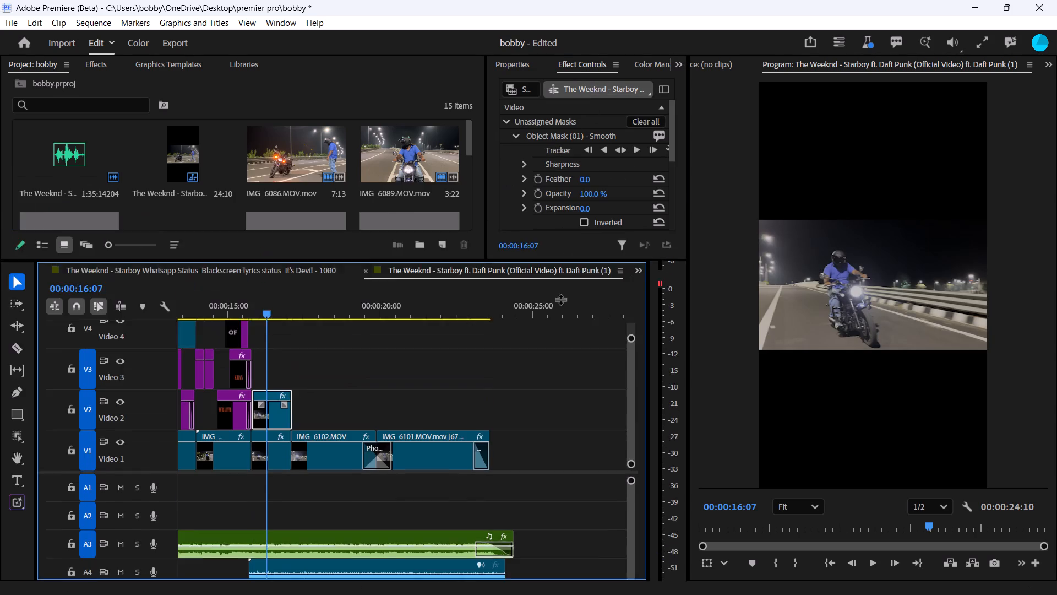
left_click_drag(560, 299, 552, 356)
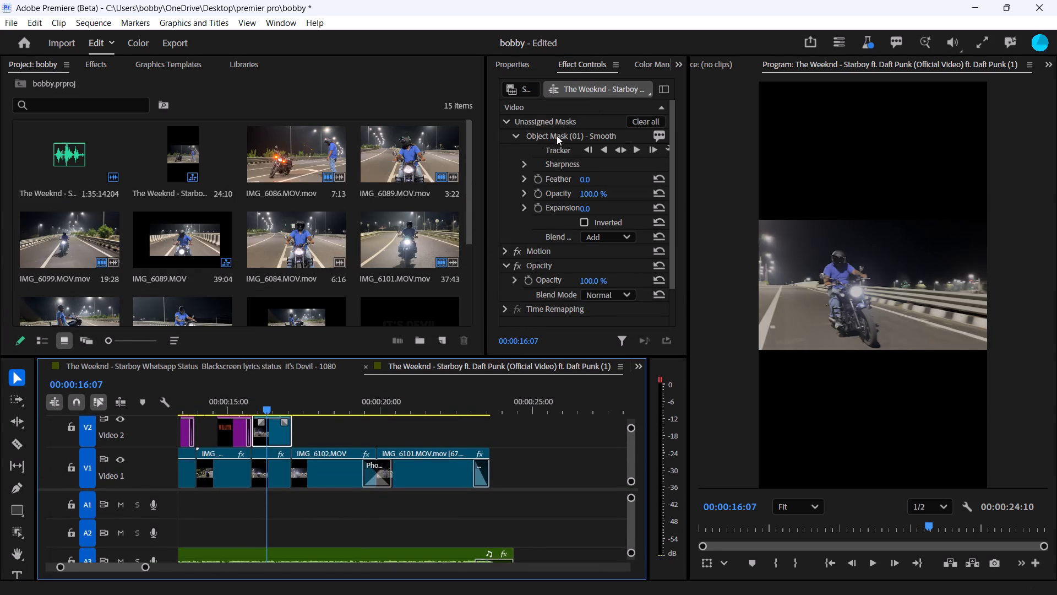
left_click_drag(557, 136, 553, 266)
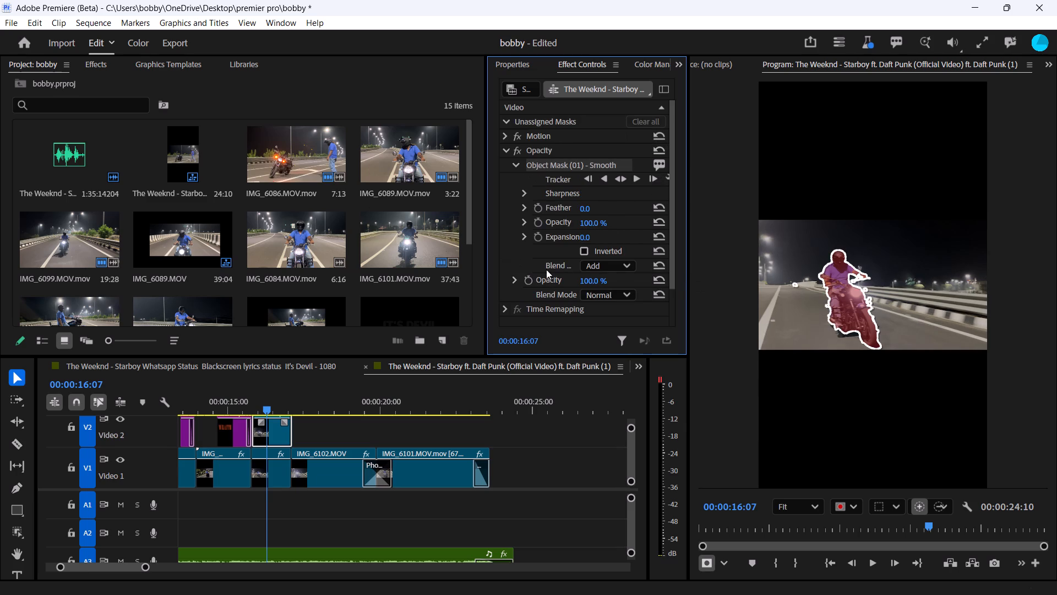
Check the masked copy by toggling Video 1's visibility and playing the transition from the titles into the rider clip.
left_click(119, 464)
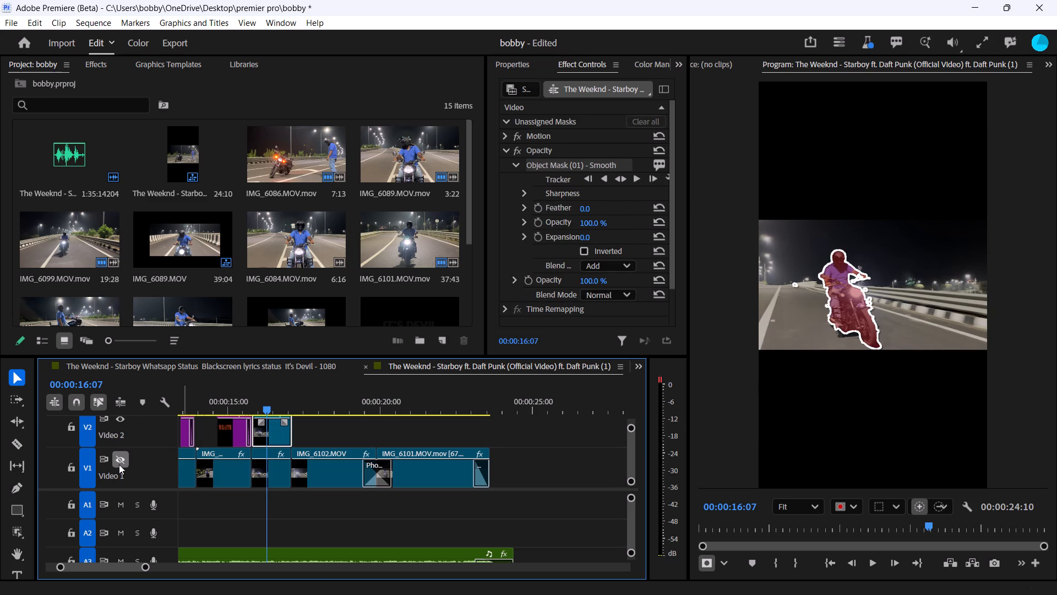
left_click(119, 464)
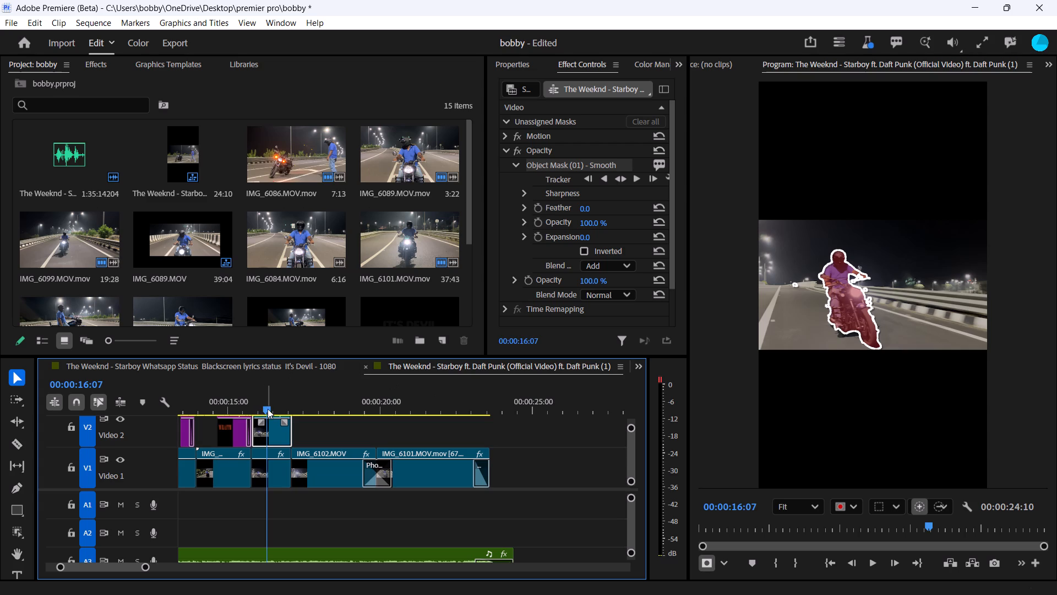
left_click_drag(268, 409, 238, 419)
key("space")
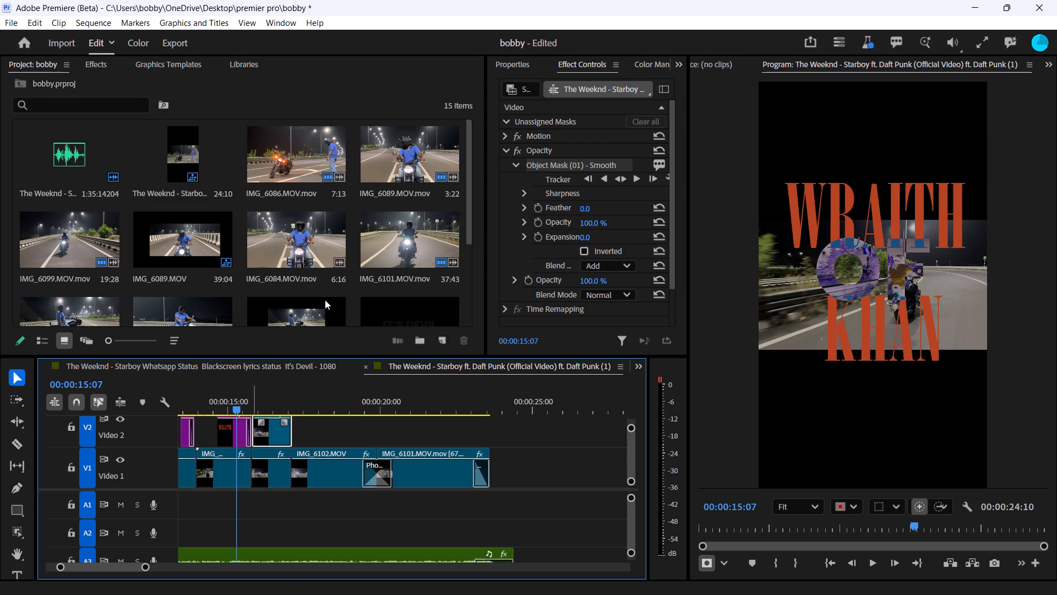
key("space")
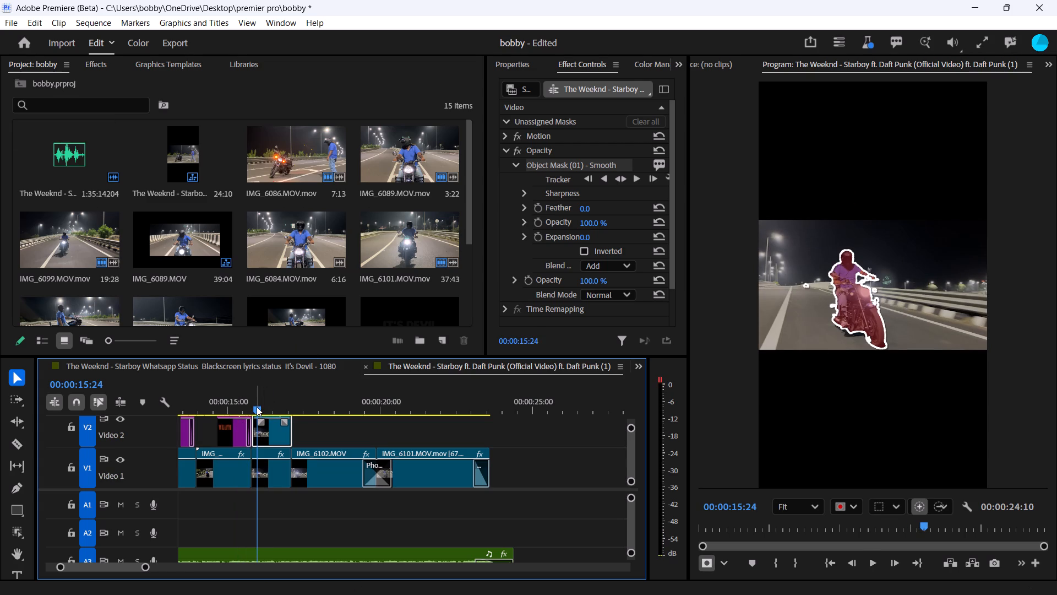
Play the transition from the Wraith Khan titles into the rider clip and the following IMG_6102 shot to review the edit.
left_click_drag(256, 407, 249, 410)
key("space")
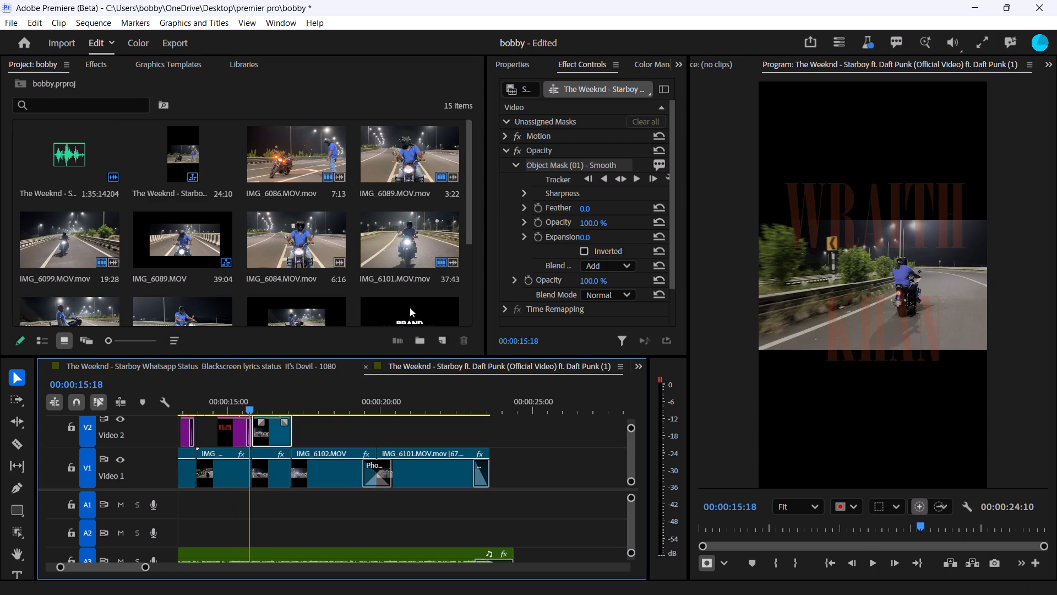
key("space")
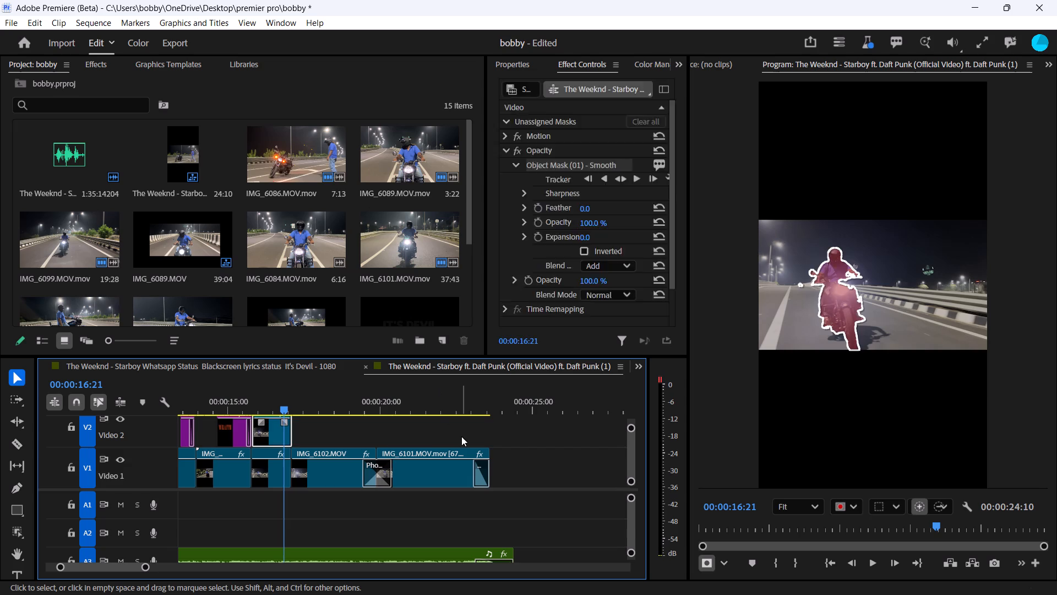
left_click(461, 436)
left_click_drag(278, 405, 254, 412)
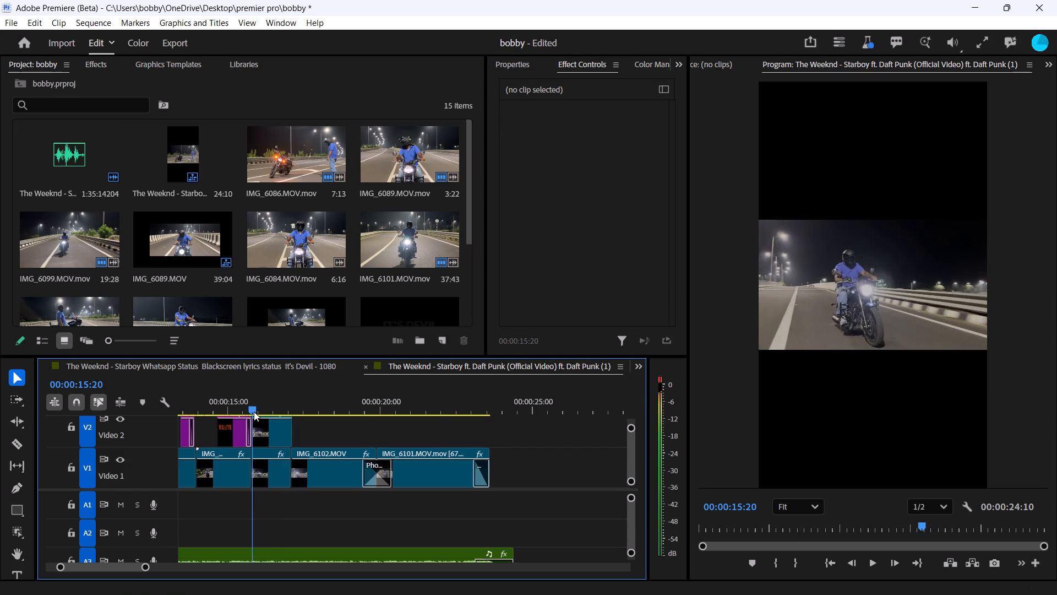
left_click_drag(254, 412, 251, 412)
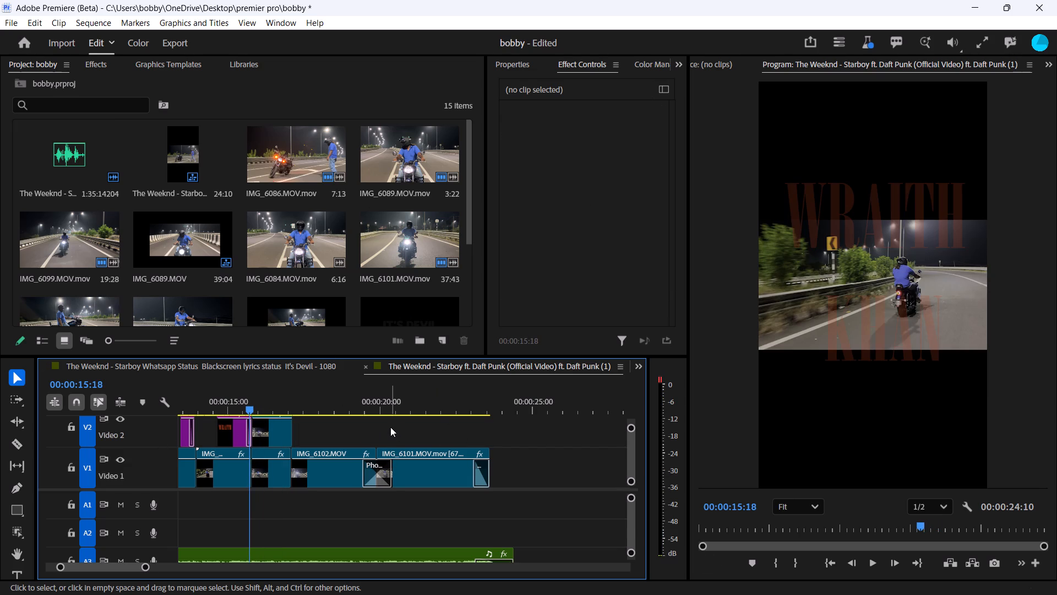
key("space")
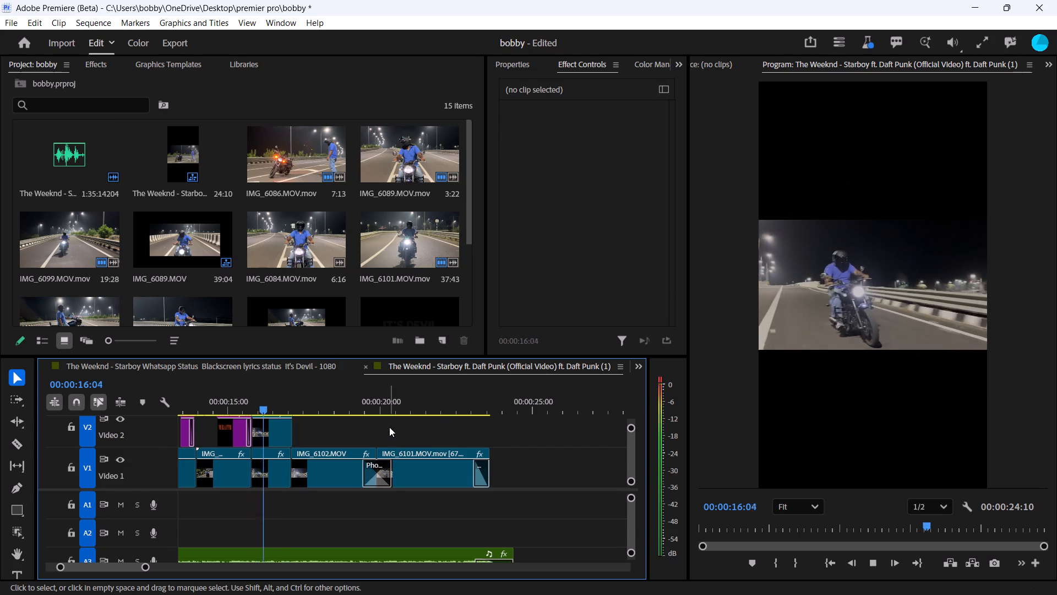
key("space")
key("space")
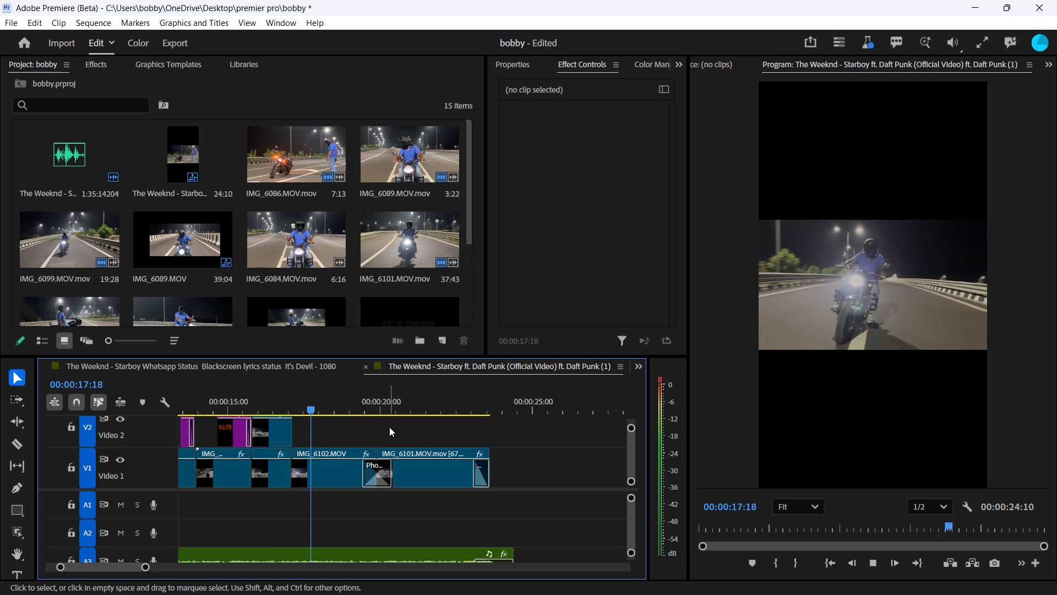
key("space")
Enlarge the timeline area and paste a copy of the Video 4 "of" title at 00:00:17:04, the start of the IMG_6102 clip.
left_click_drag(325, 408, 324, 408)
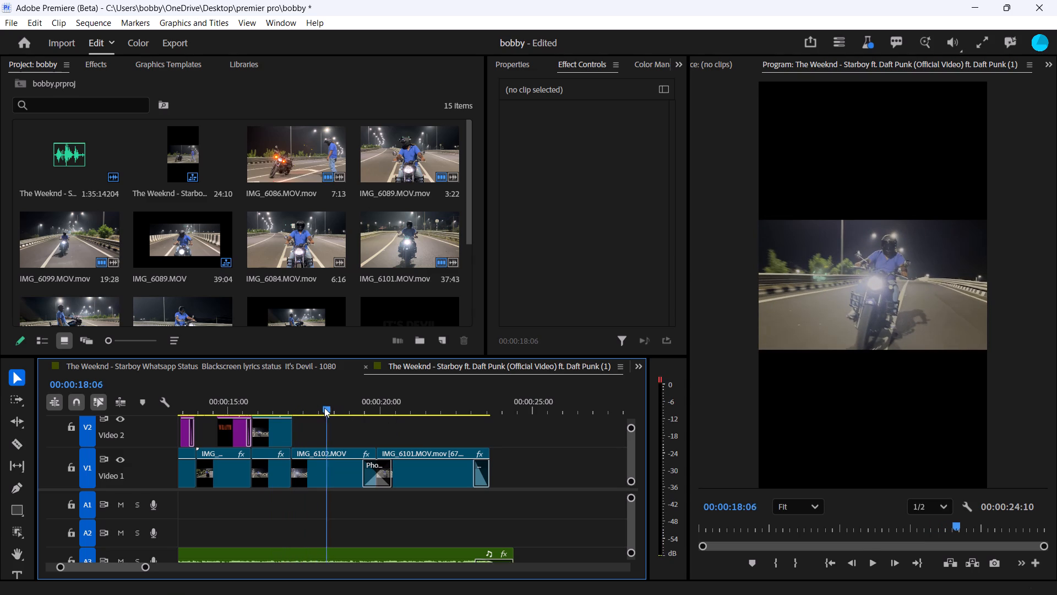
left_click_drag(324, 408, 292, 413)
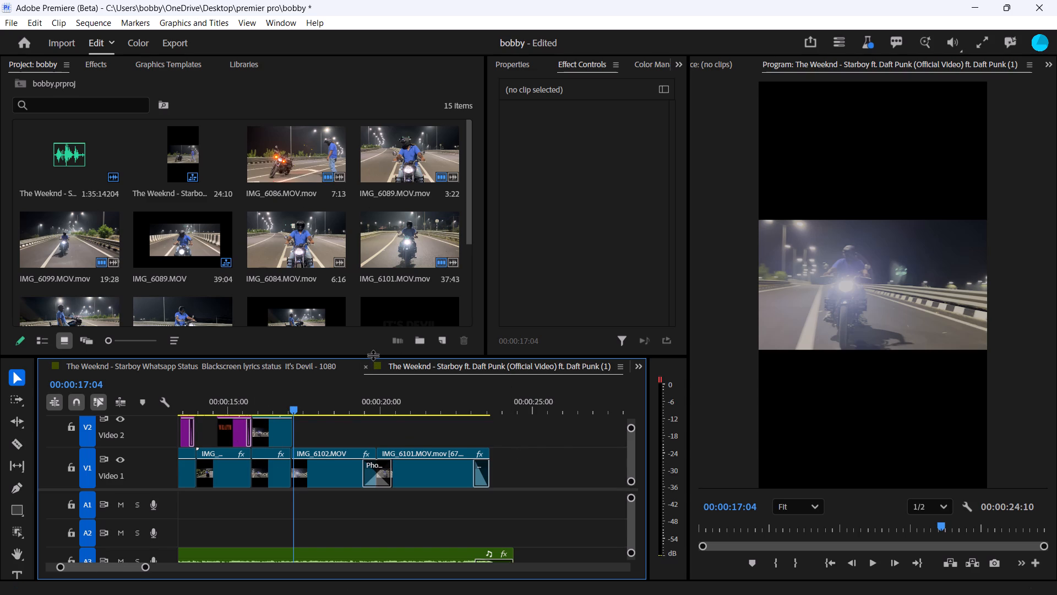
left_click_drag(373, 355, 382, 175)
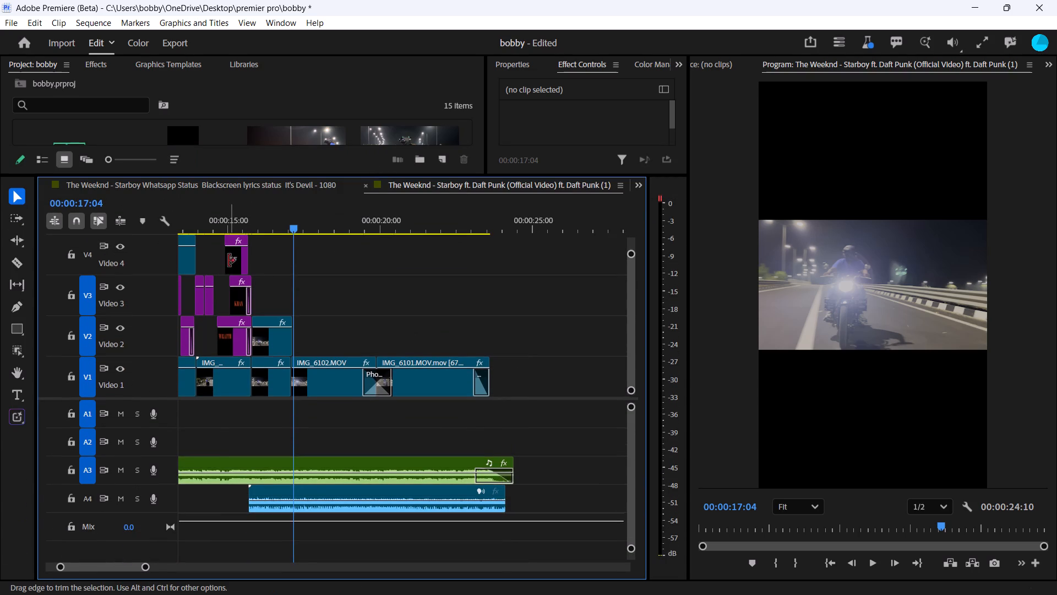
left_click(237, 261)
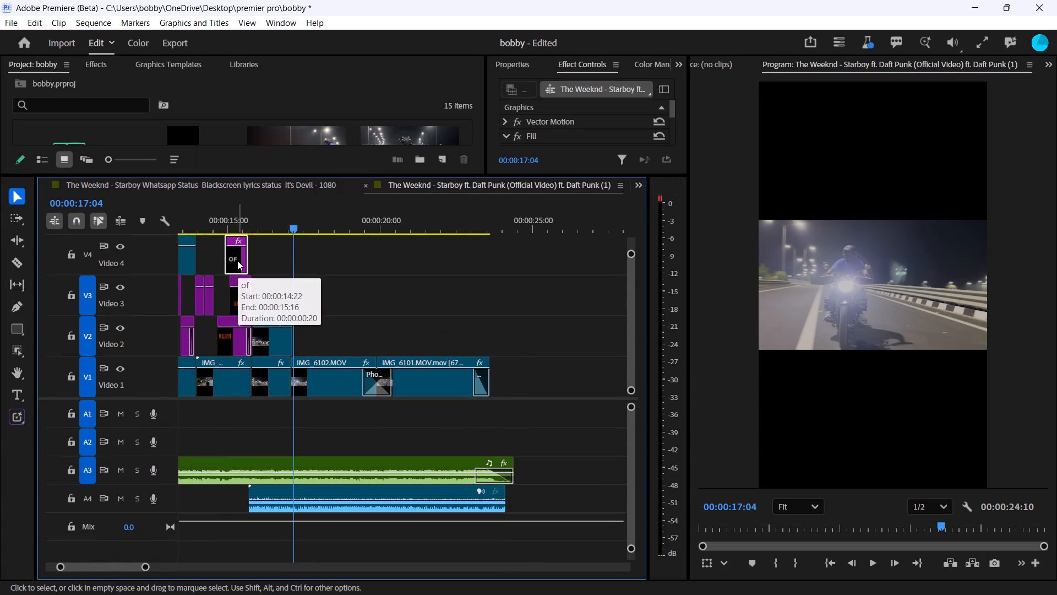
key("ctrl+c")
left_click(314, 344)
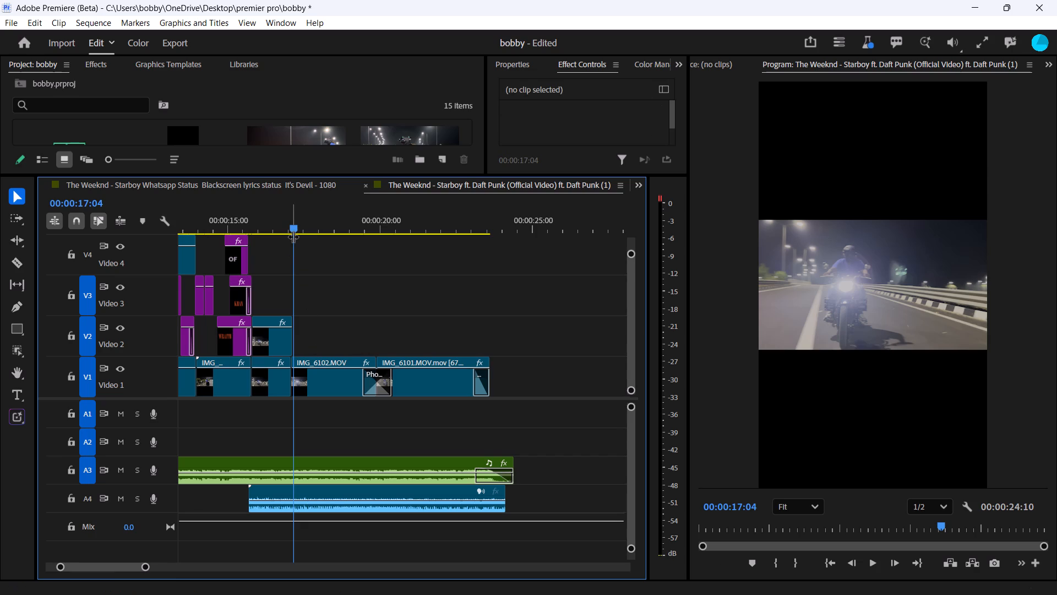
left_click(311, 299, "ctrl")
key("ctrl+c")
key("ctrl+v")
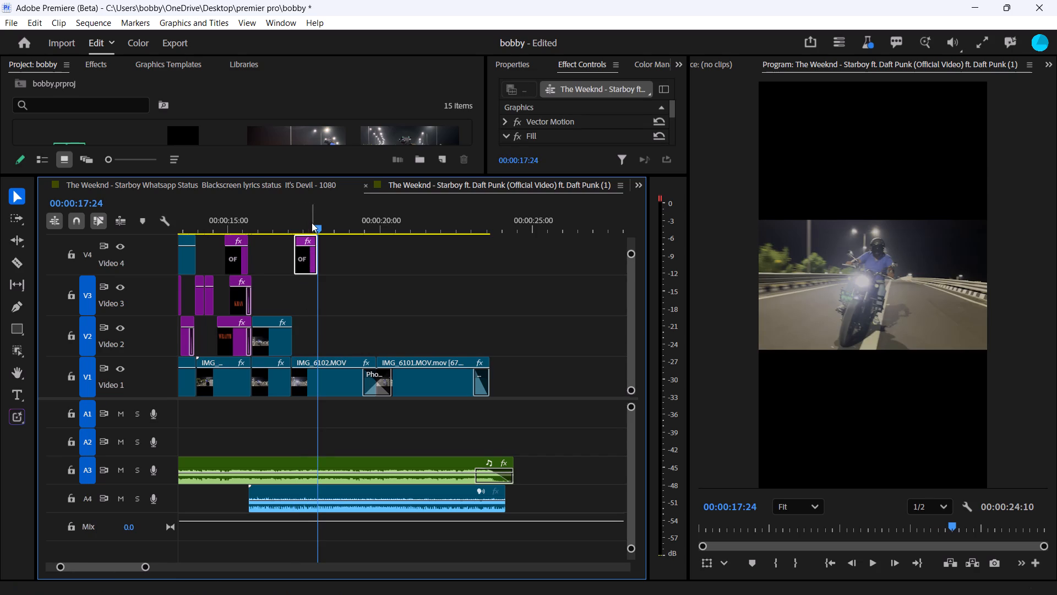
Layer the copied "of" title behind the rider: masked copy up to Video 4, title on Video 2 starting at 00:00:15:20.
left_click_drag(275, 344, 276, 296)
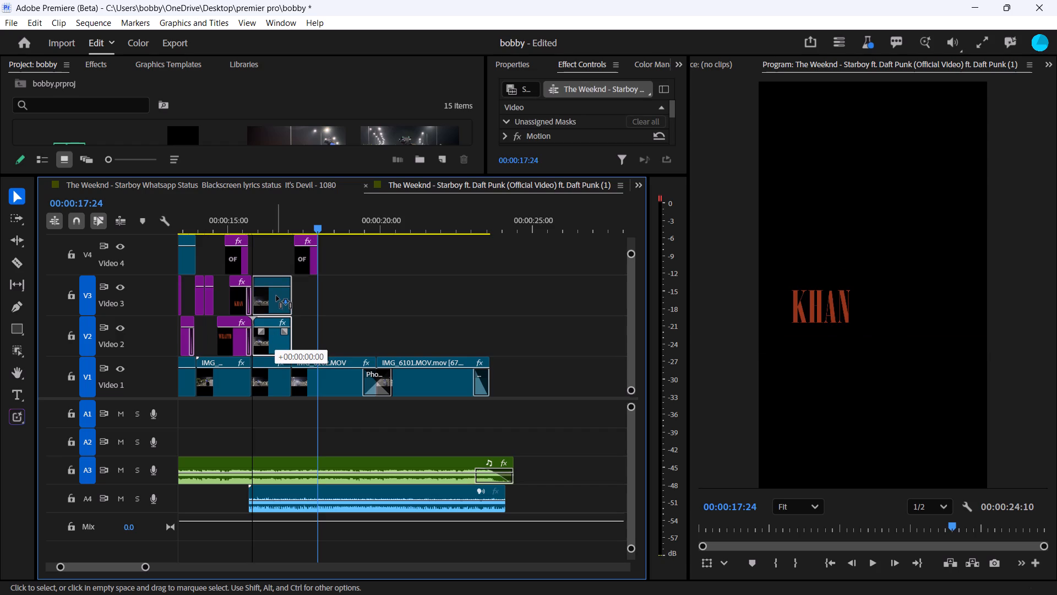
left_click_drag(276, 296, 271, 246)
left_click_drag(308, 263, 257, 355)
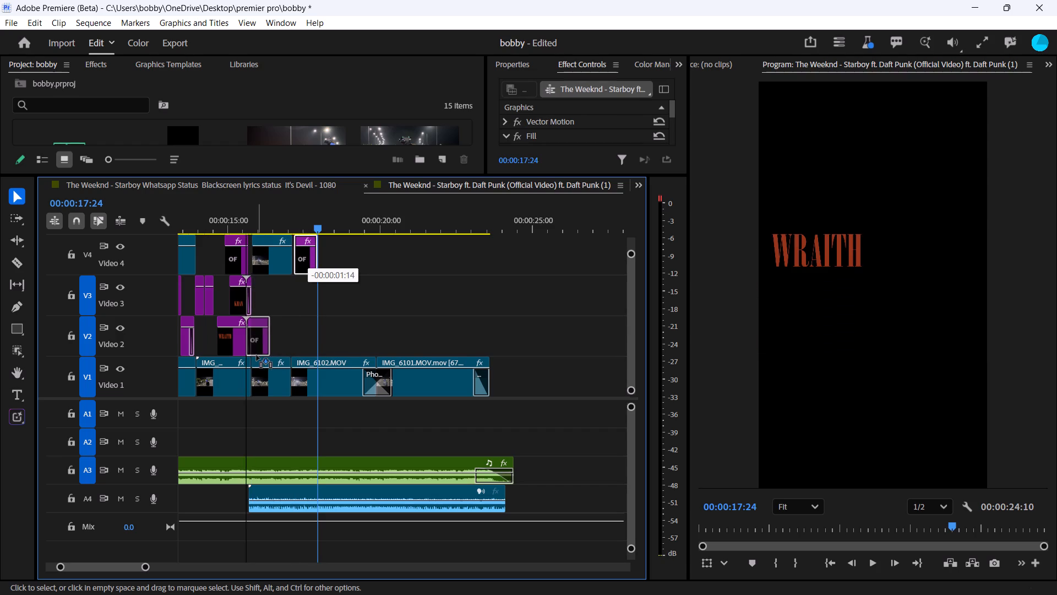
left_click_drag(257, 355, 269, 353)
Preview the layered title at 00:00:16:04 and open the Video 2 "of" title's text for editing in the graphics text list.
left_click_drag(291, 230, 249, 242)
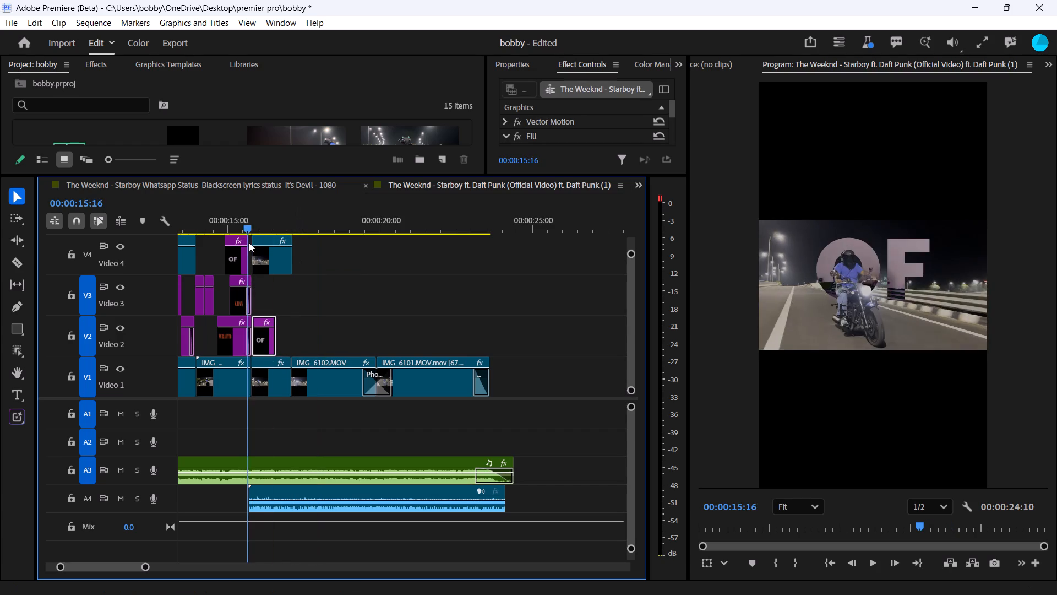
left_click_drag(249, 242, 265, 242)
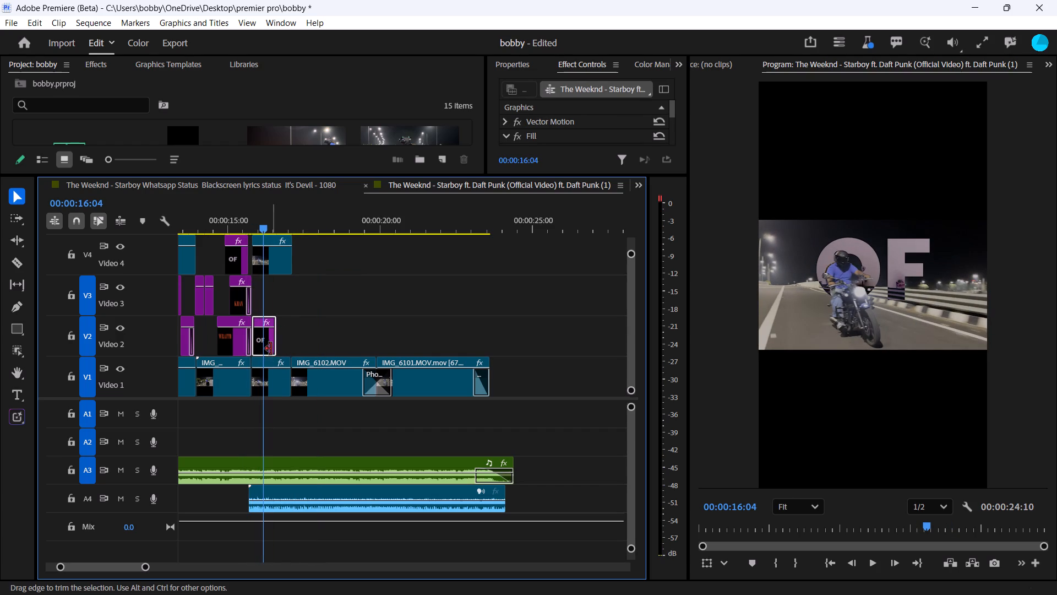
left_click(271, 349)
left_click(257, 348)
left_click(261, 343)
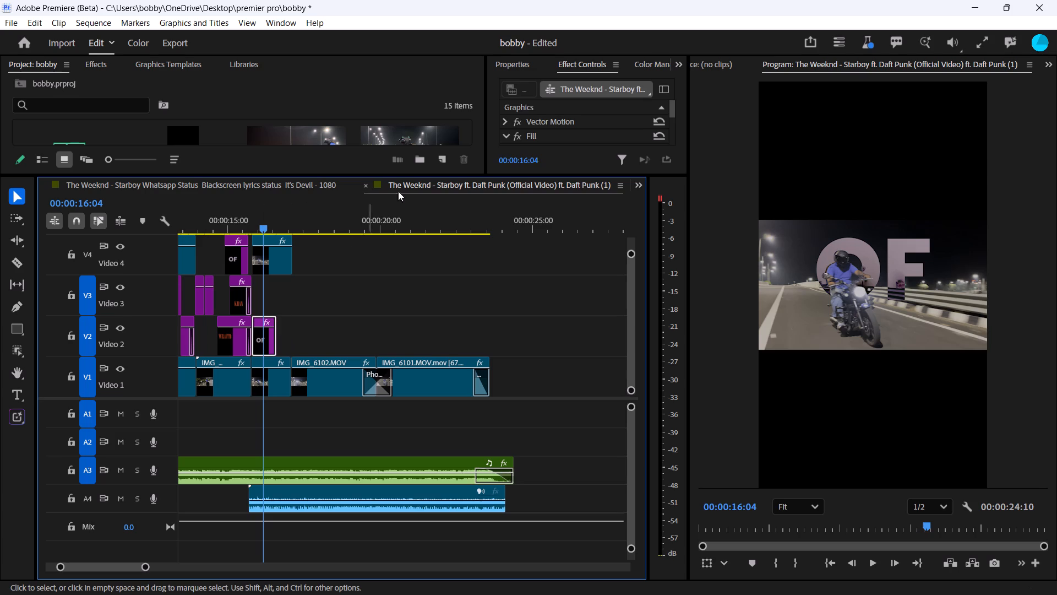
left_click(676, 64)
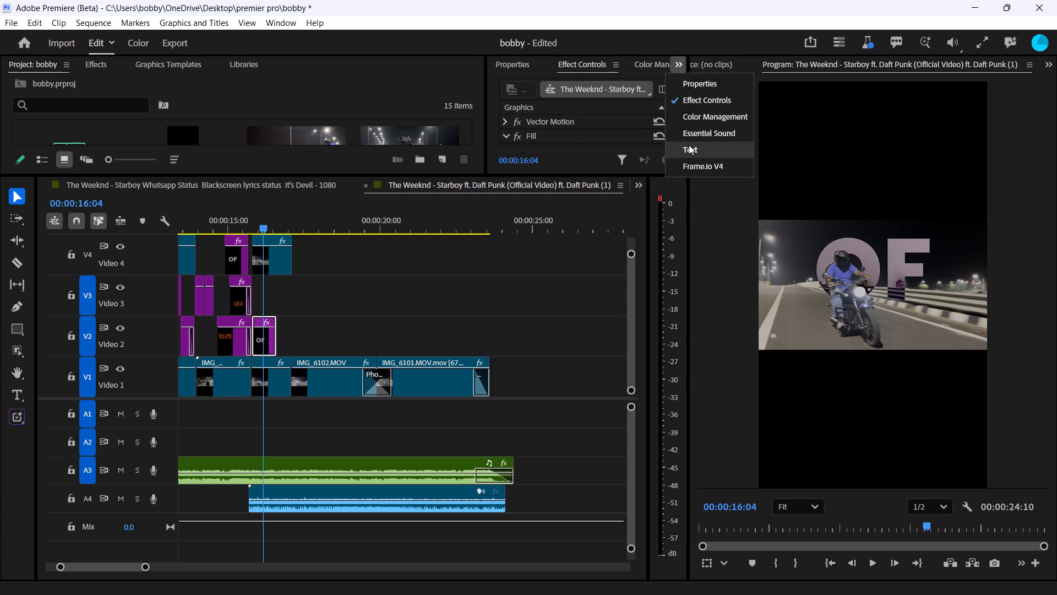
left_click(689, 148)
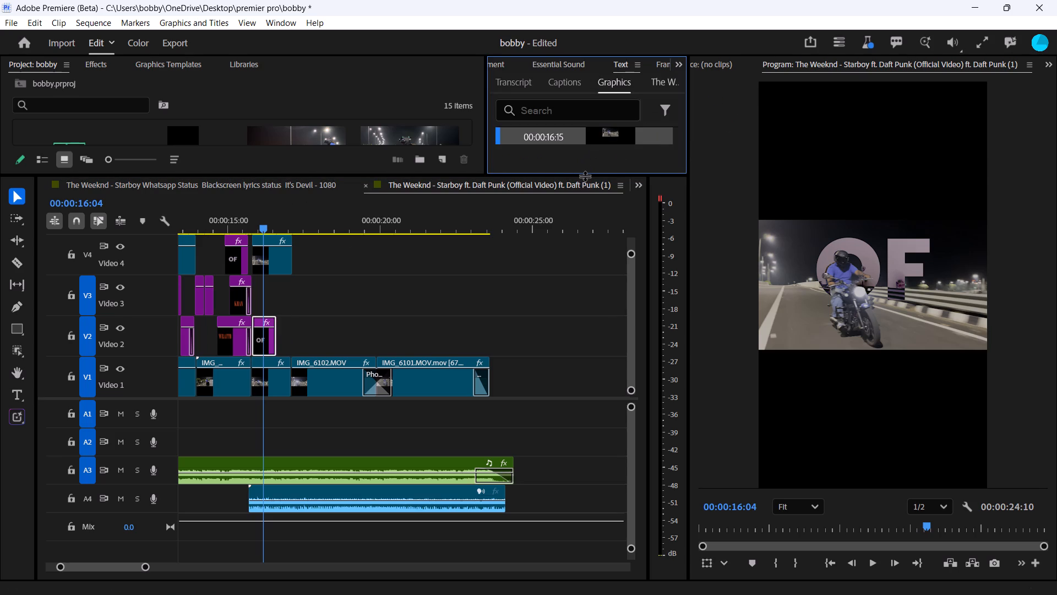
left_click_drag(585, 176, 583, 266)
double_click(656, 195)
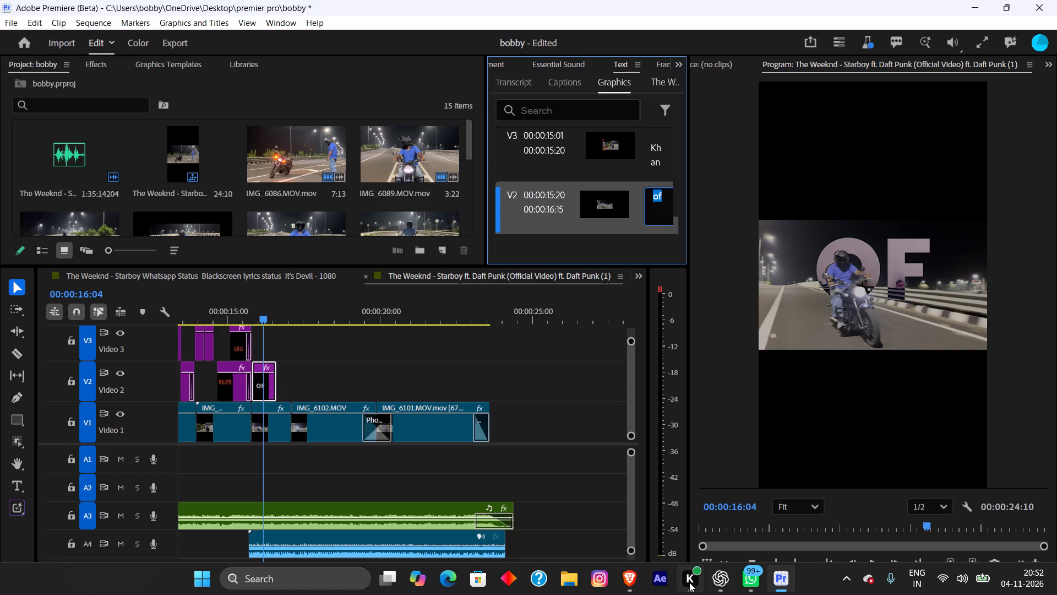
Switch to Brave, search for "starboy lyrics" in a new tab and open the AZLyrics page.
left_click(628, 585)
left_click(695, 10)
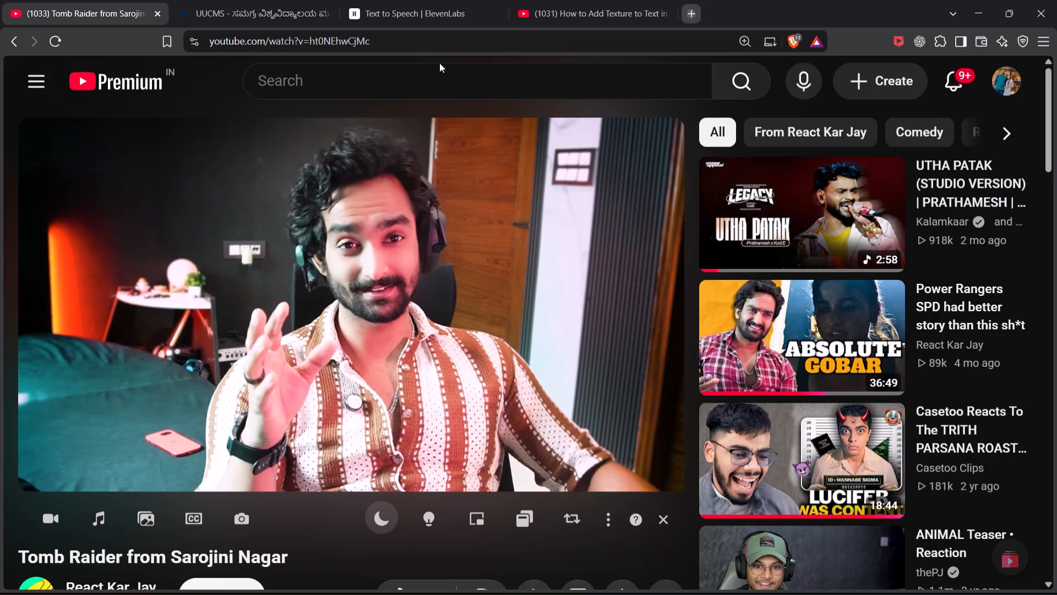
left_click(402, 38)
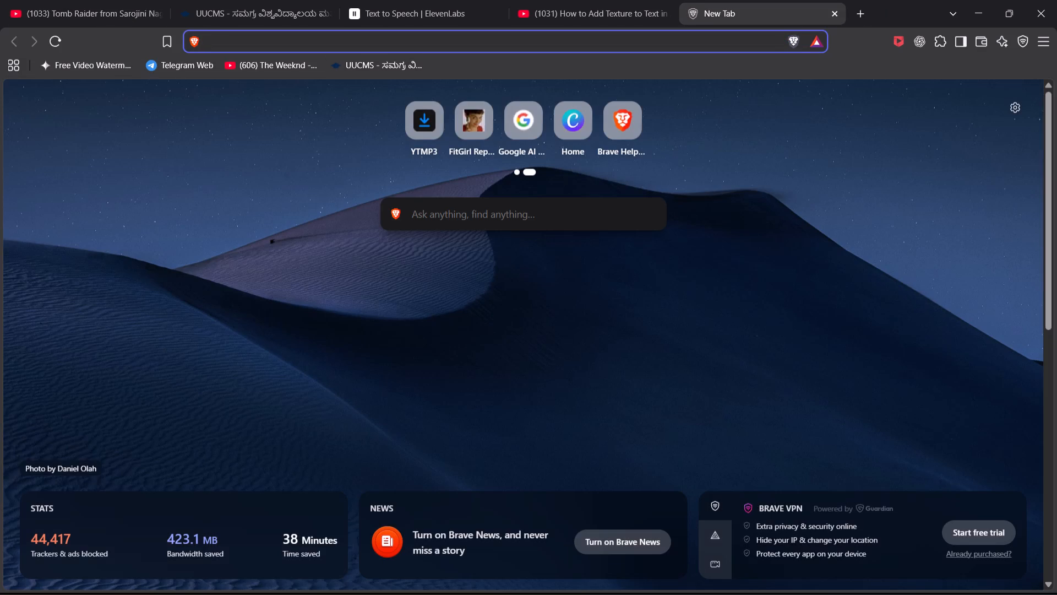
type("play")
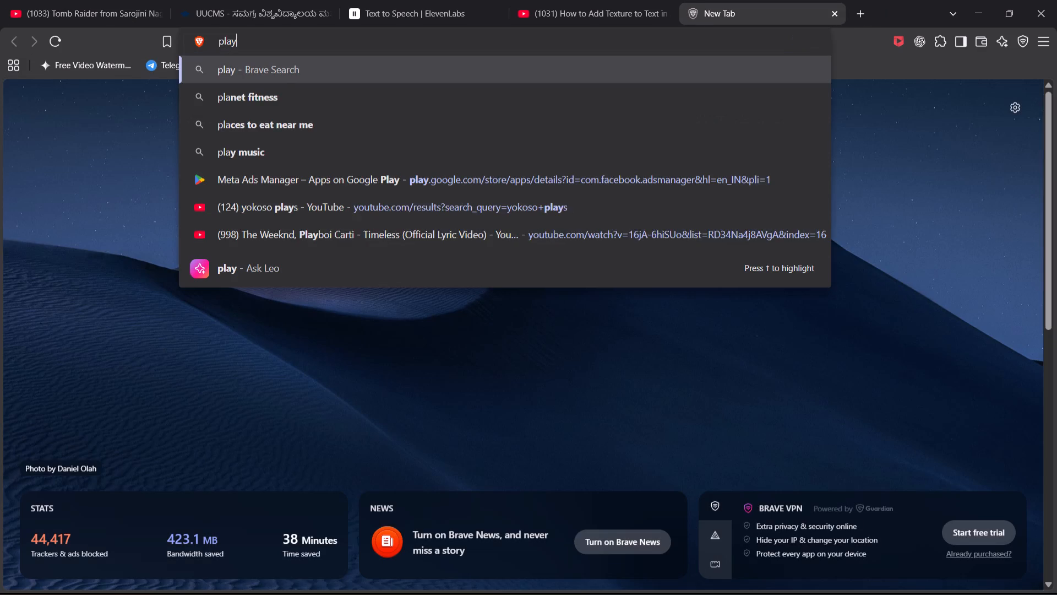
key("BackSpace")
key("BackSpace")
key("BackSpace")
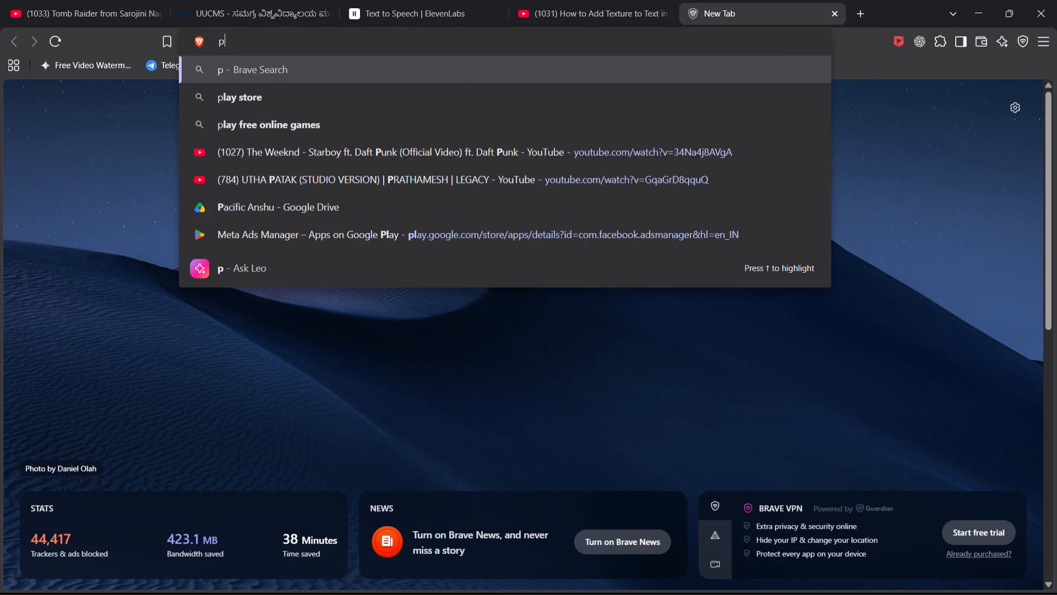
key("BackSpace")
type("star")
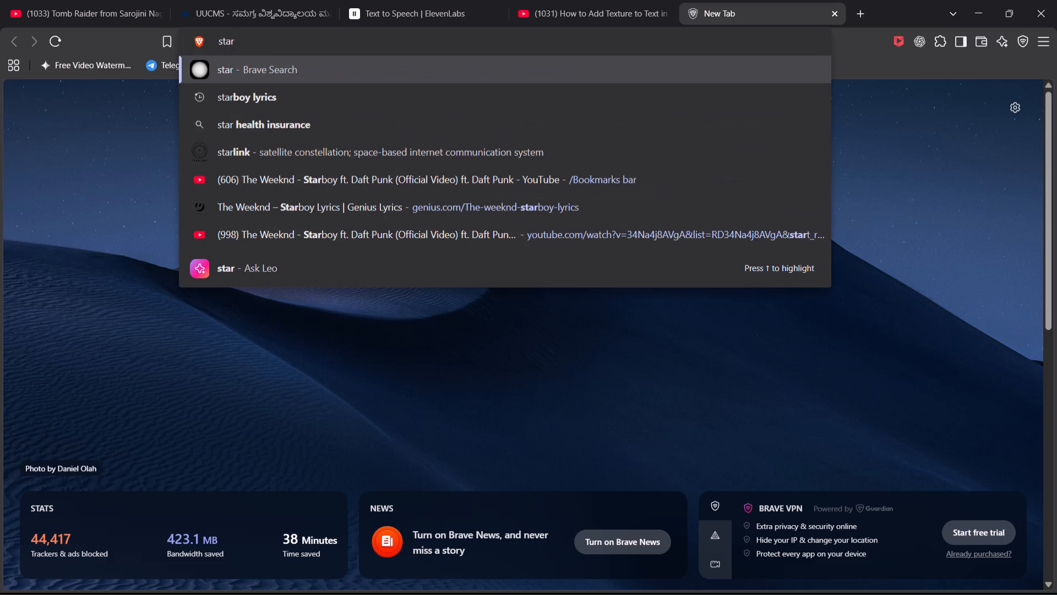
key("Down")
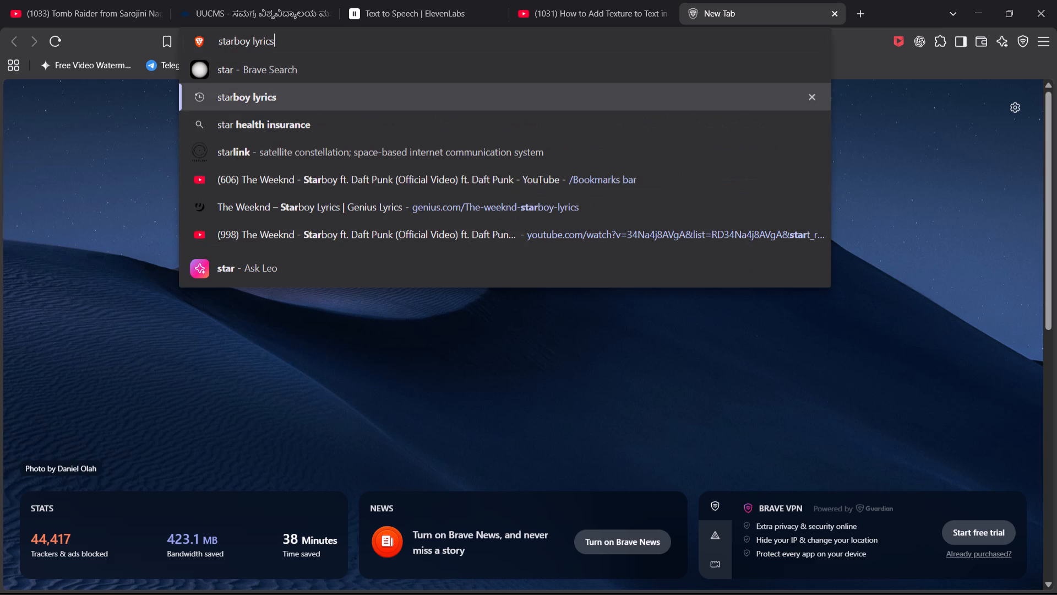
key("Return")
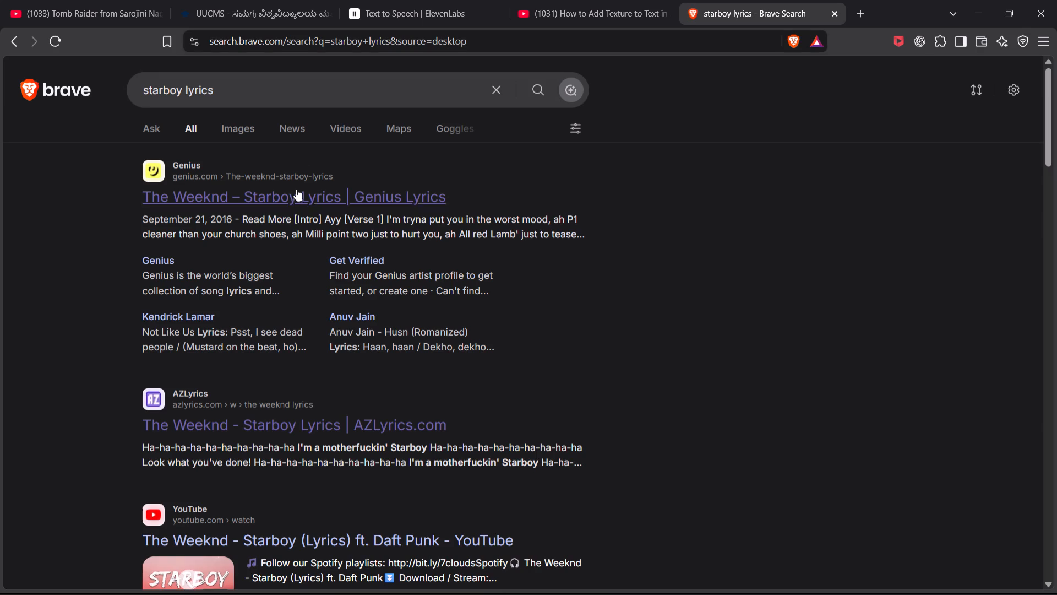
left_click(306, 416)
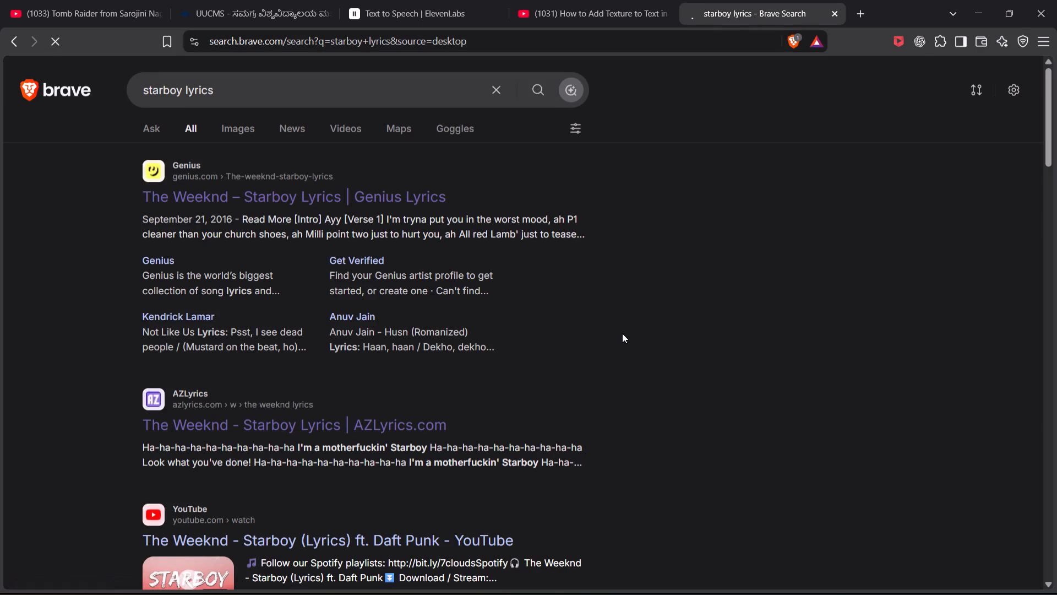
Copy the word "Girls" from the lyric line that follows "Star Trek roof in that Wraith of Khan".
scroll(557, 394, "down", 2)
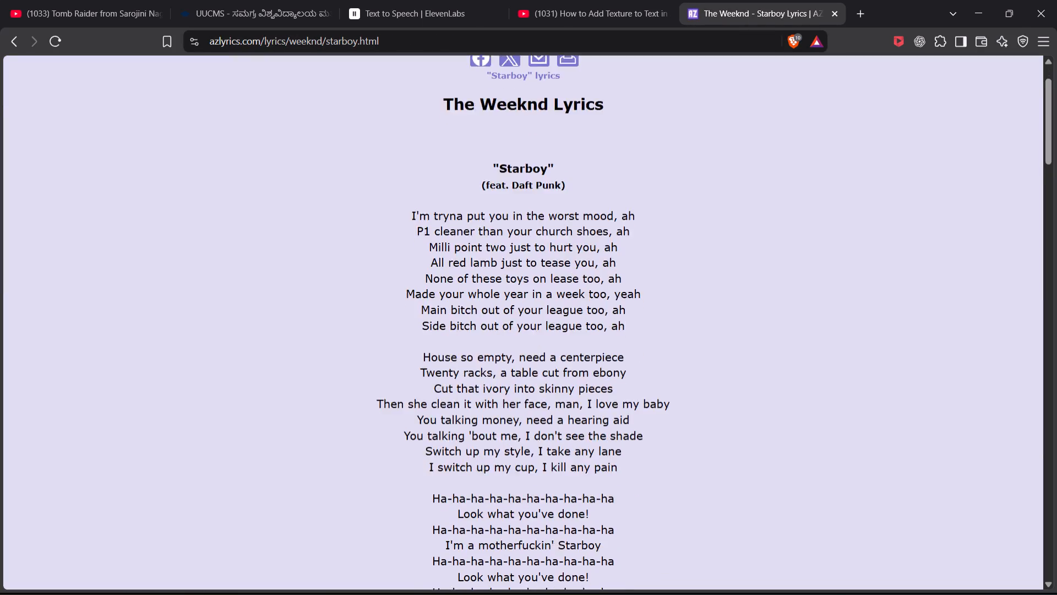
scroll(557, 394, "down", 6)
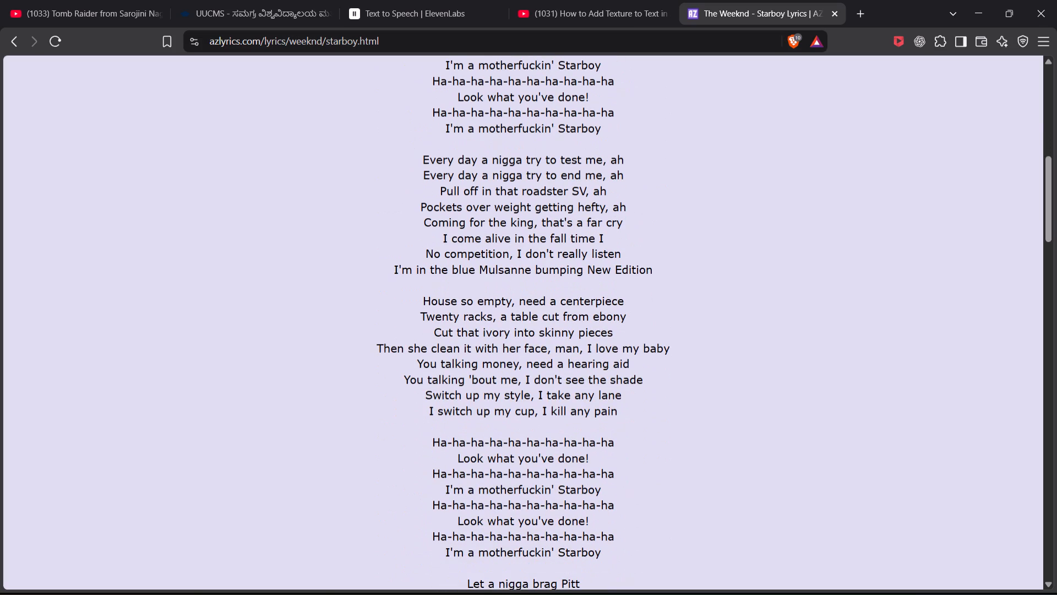
scroll(558, 394, "down", 3)
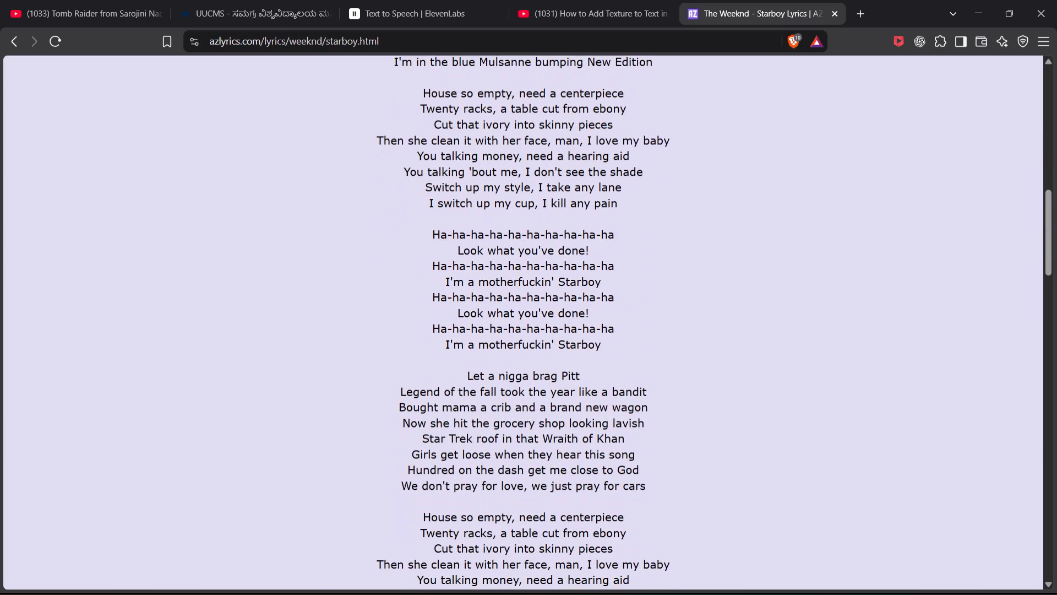
scroll(558, 394, "down", 2)
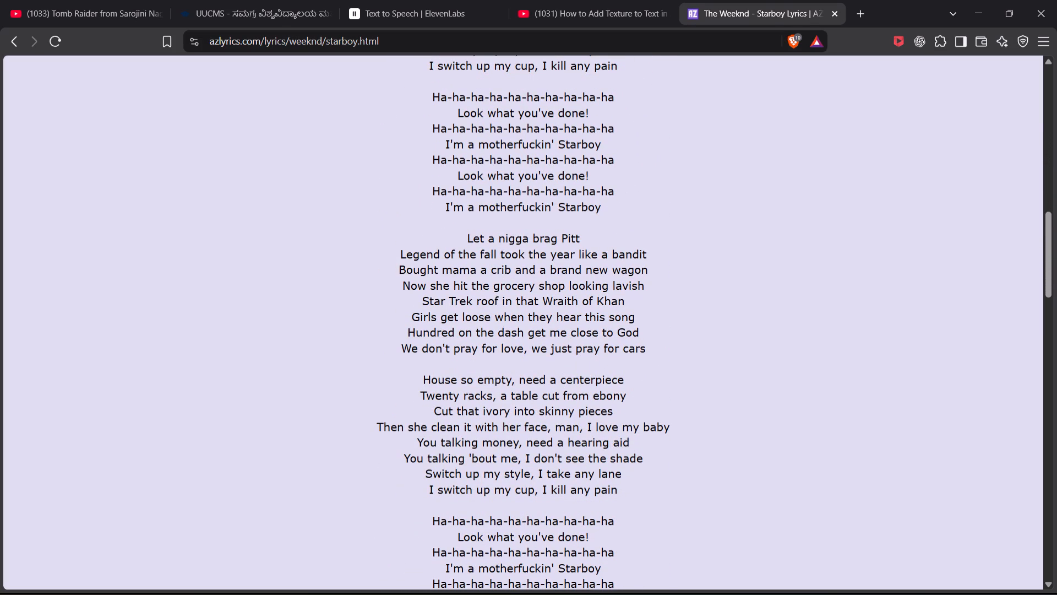
left_click_drag(412, 313, 439, 317)
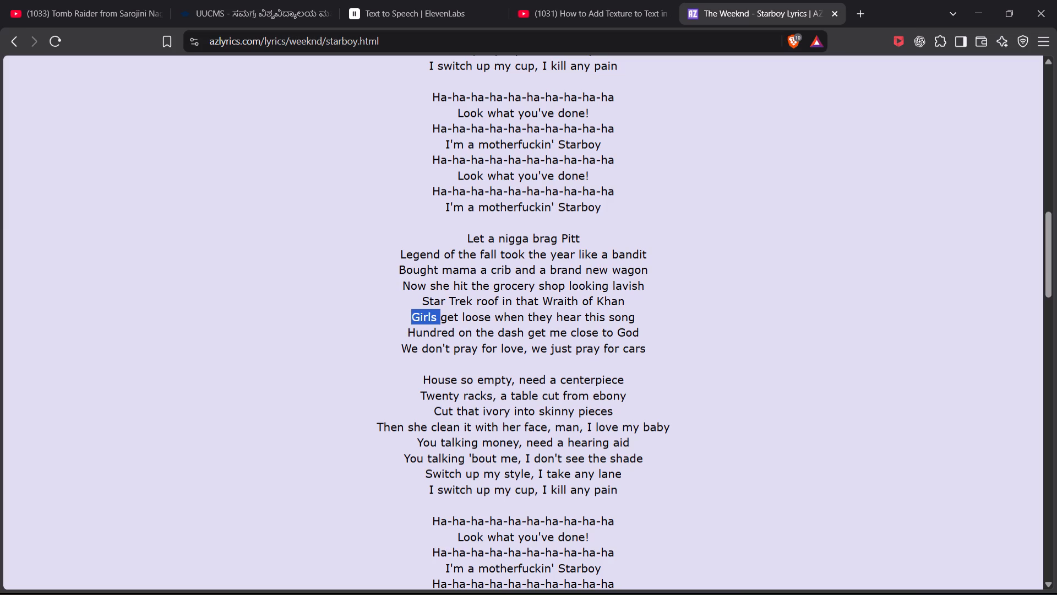
left_click_drag(439, 317, 443, 318)
key("ctrl+c")
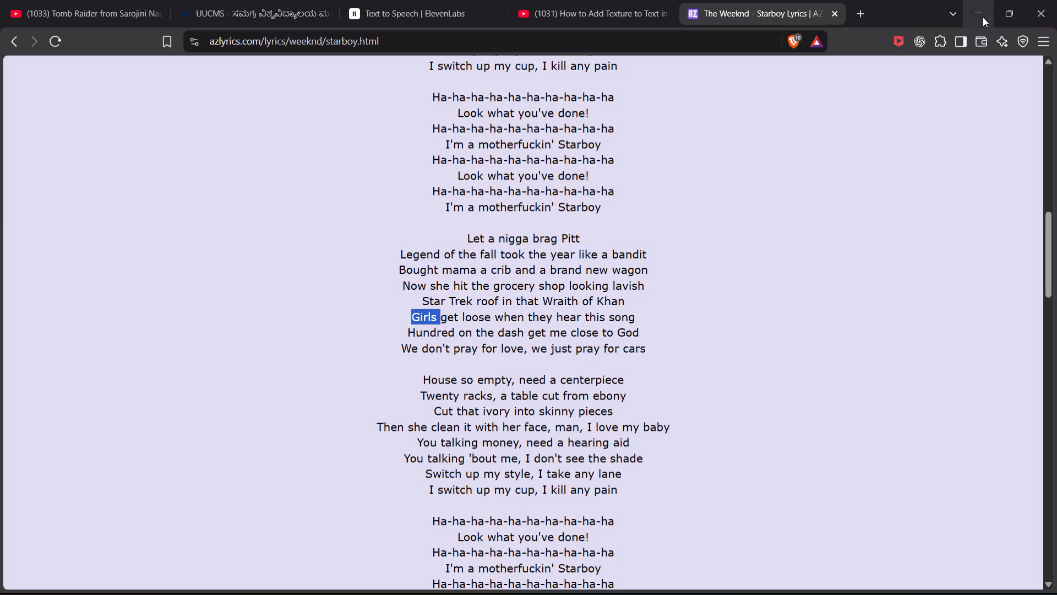
Switch back to Premiere and replace the Video 2 title's text "of" with the copied word "Girls".
left_click(981, 17)
double_click(653, 201)
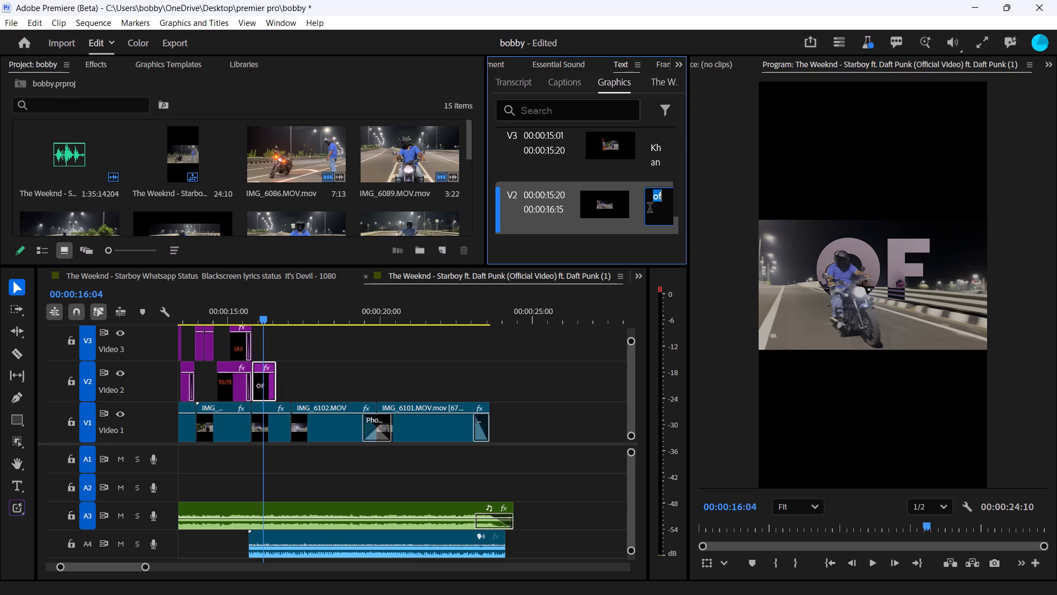
key("ctrl+v")
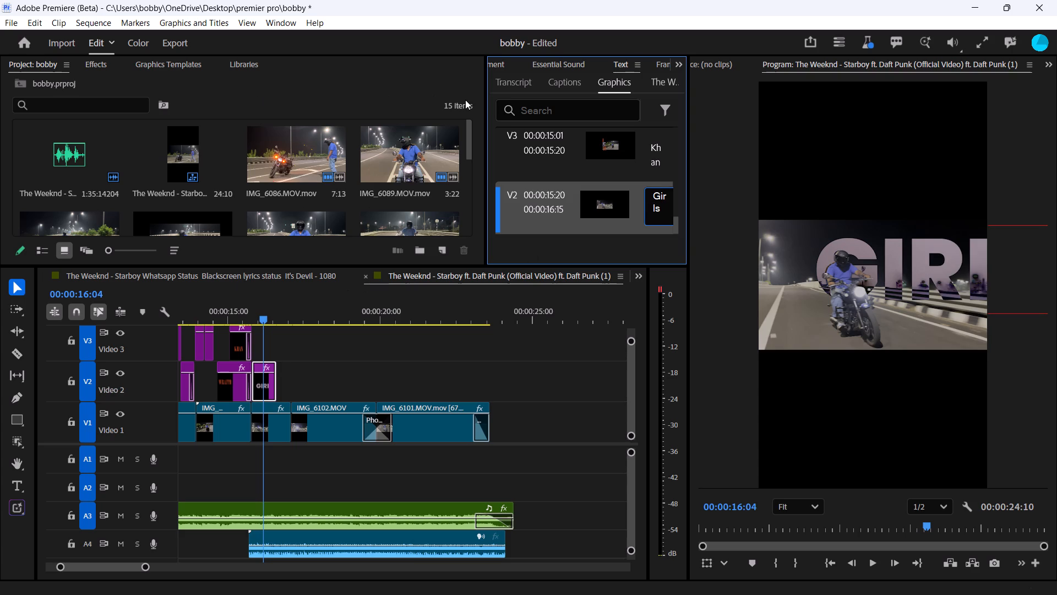
left_click(307, 380)
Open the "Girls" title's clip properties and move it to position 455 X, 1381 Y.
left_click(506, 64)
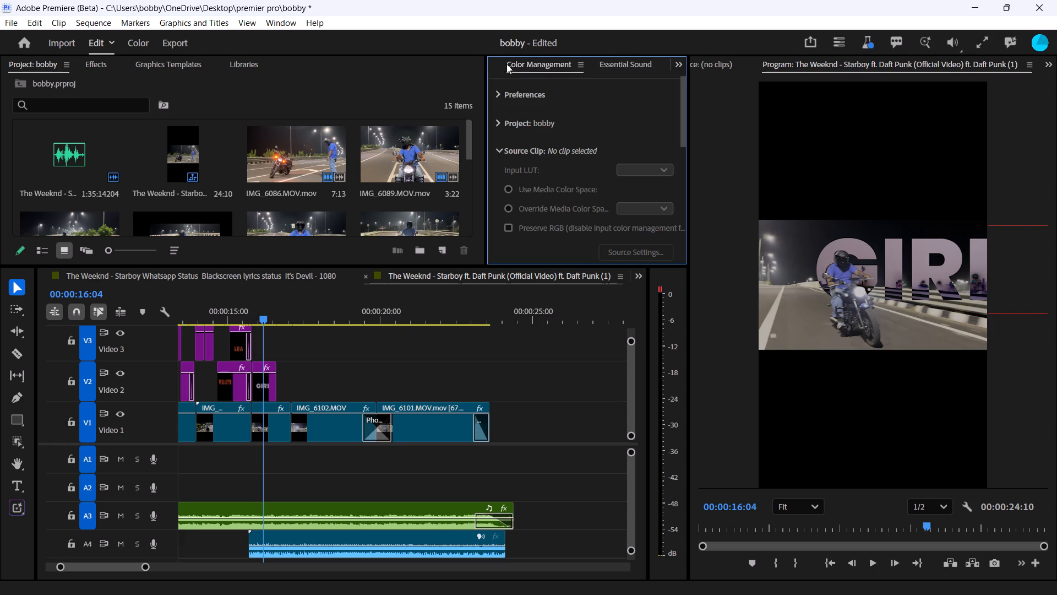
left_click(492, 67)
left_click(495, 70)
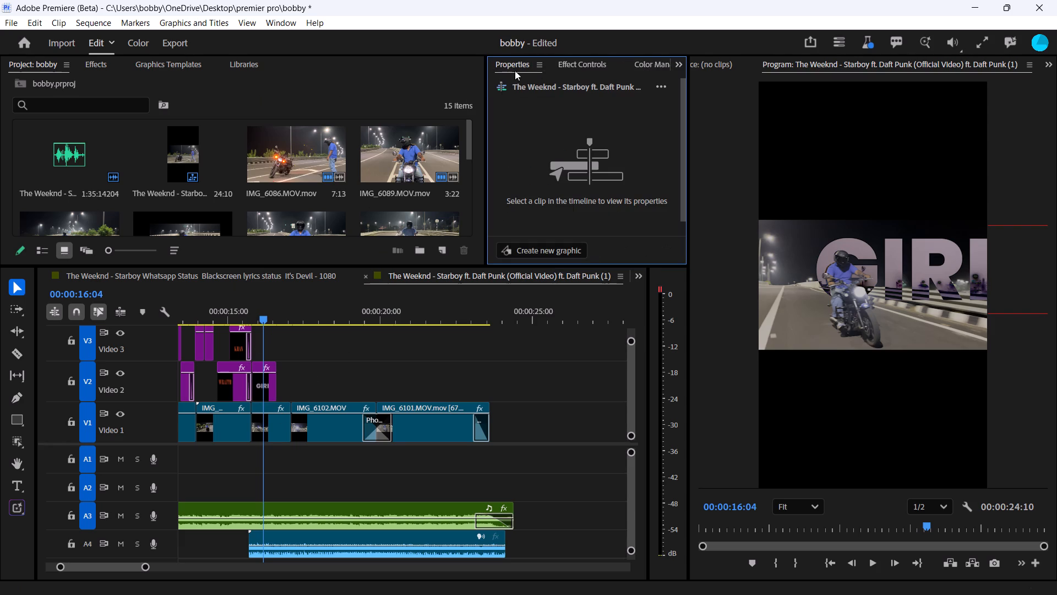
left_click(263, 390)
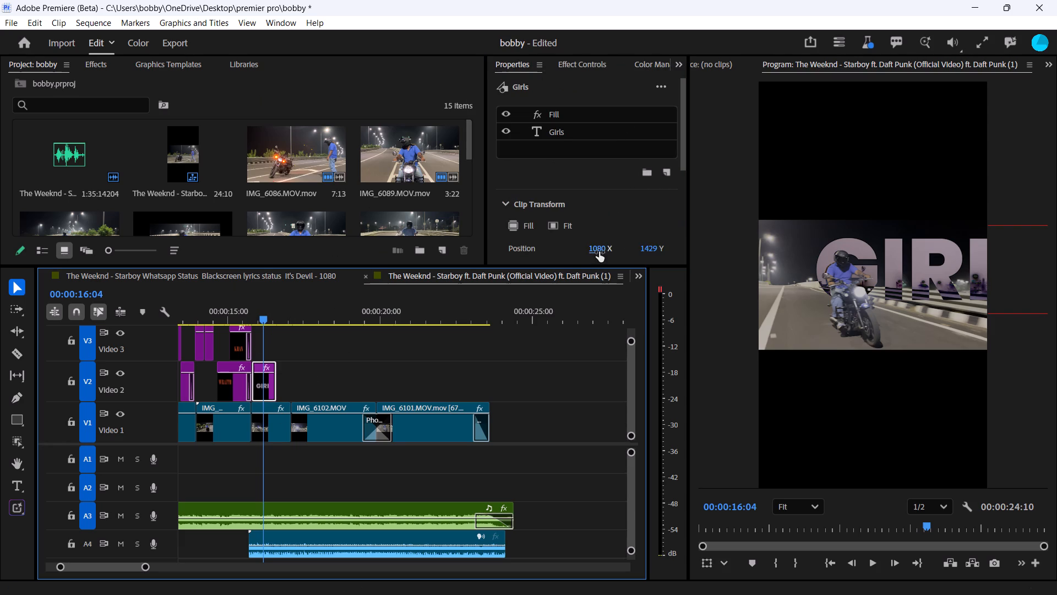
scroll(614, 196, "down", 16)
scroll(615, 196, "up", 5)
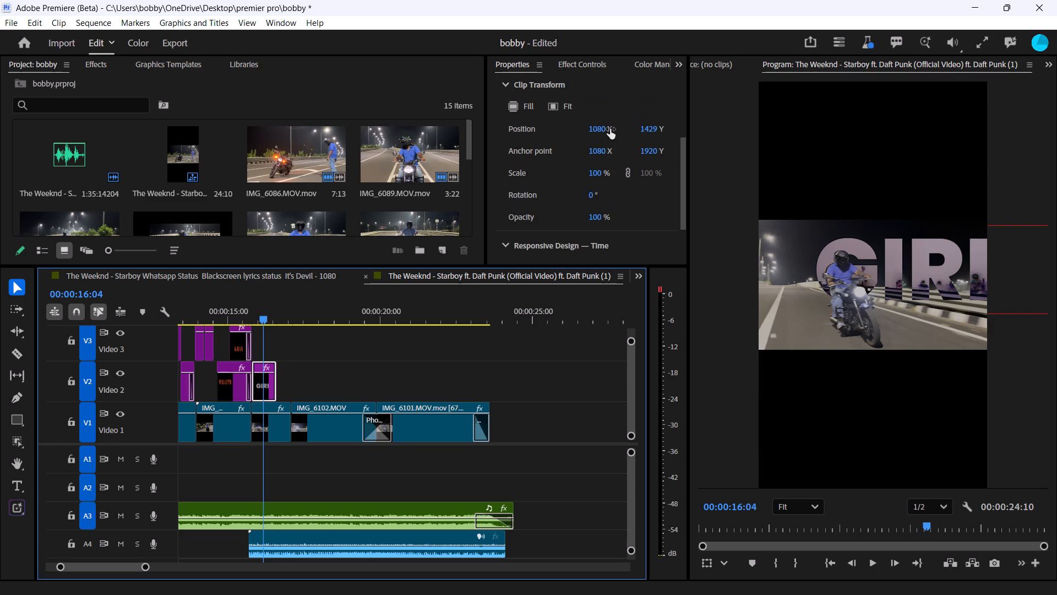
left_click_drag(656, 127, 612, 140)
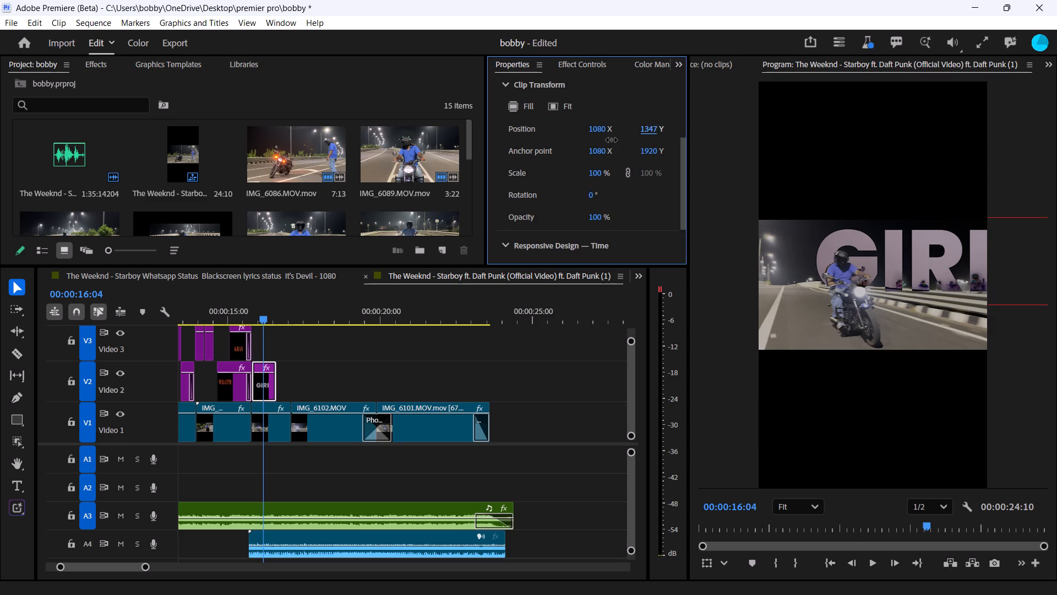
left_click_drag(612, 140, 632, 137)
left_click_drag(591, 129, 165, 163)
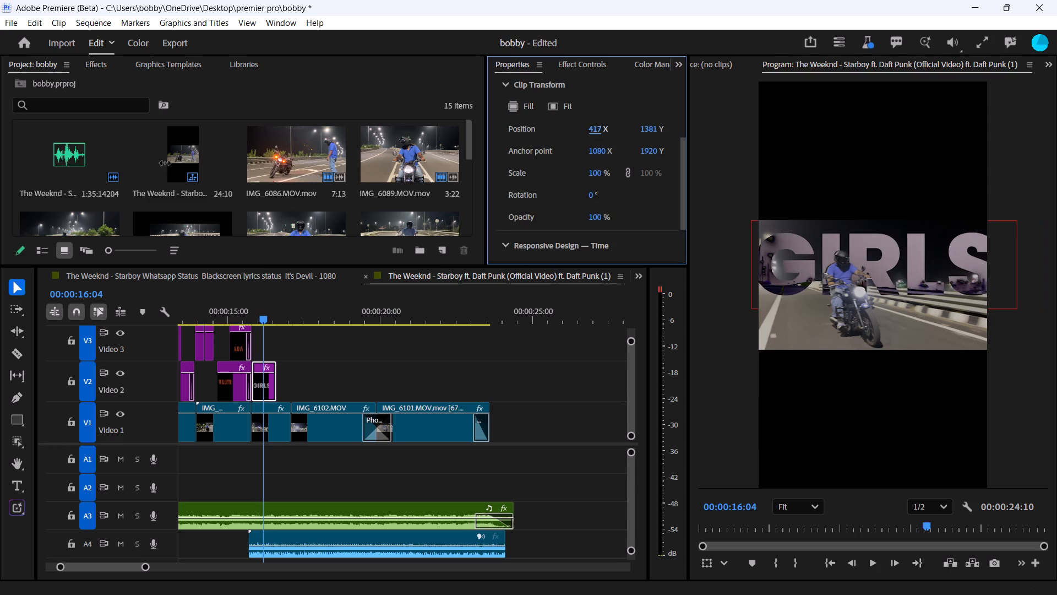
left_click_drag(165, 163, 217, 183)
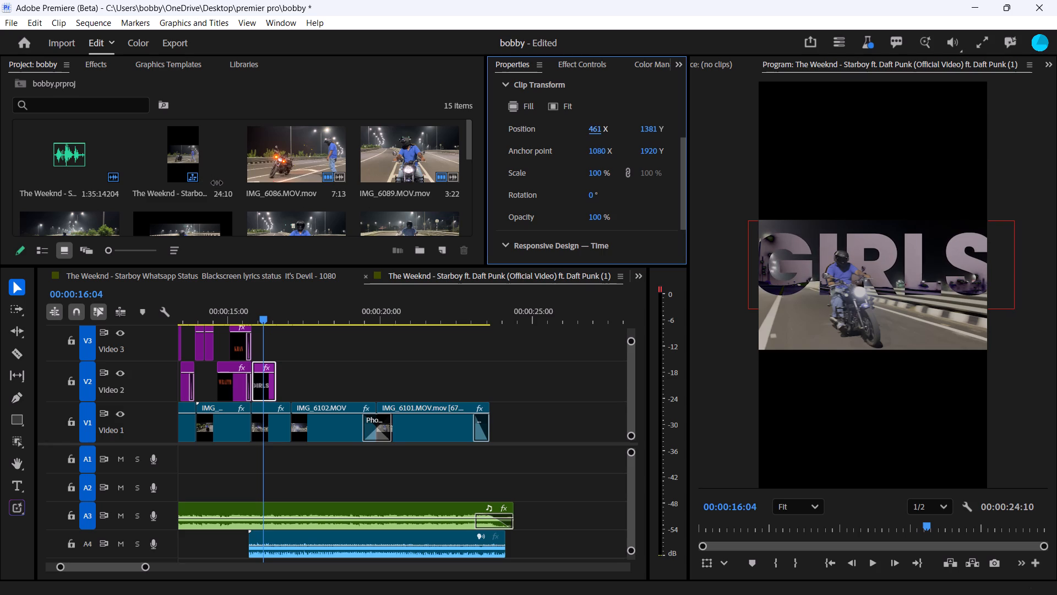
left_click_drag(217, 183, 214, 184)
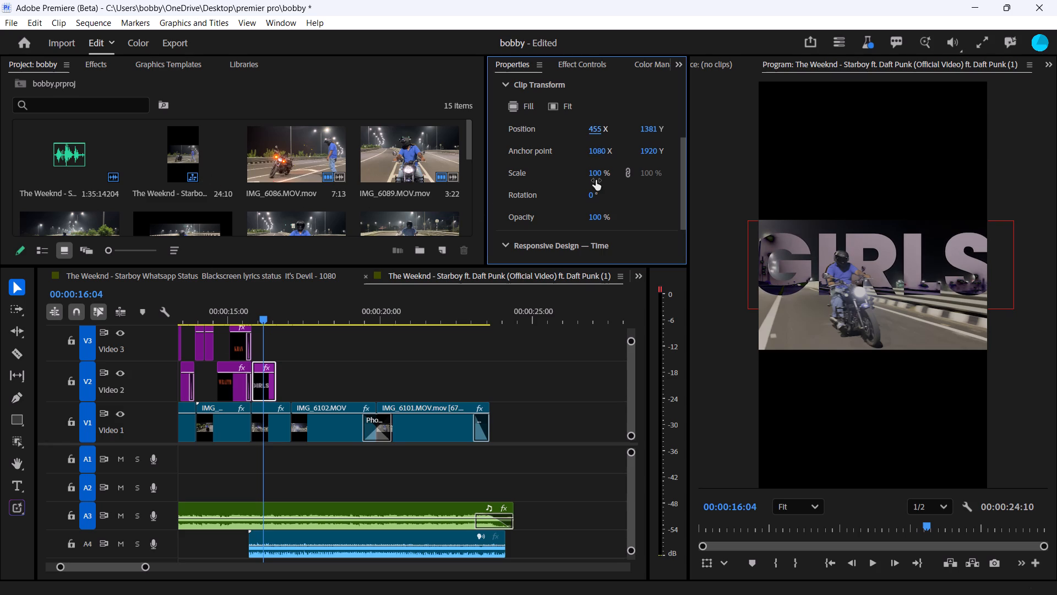
Apply Scale to Frame Size to the "Girls" title clip on Video 2.
right_click(267, 389)
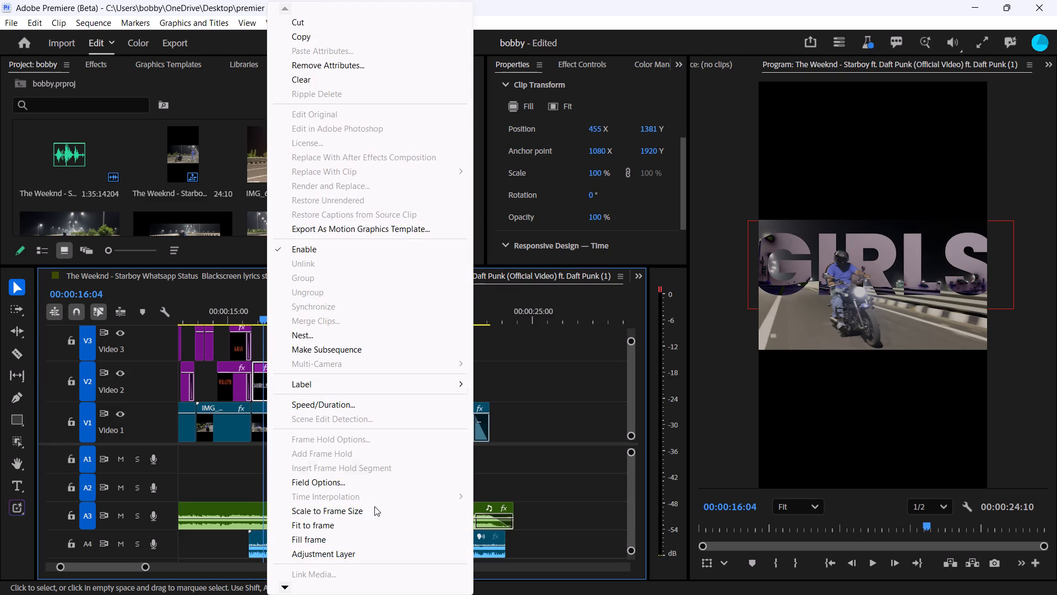
left_click(374, 509)
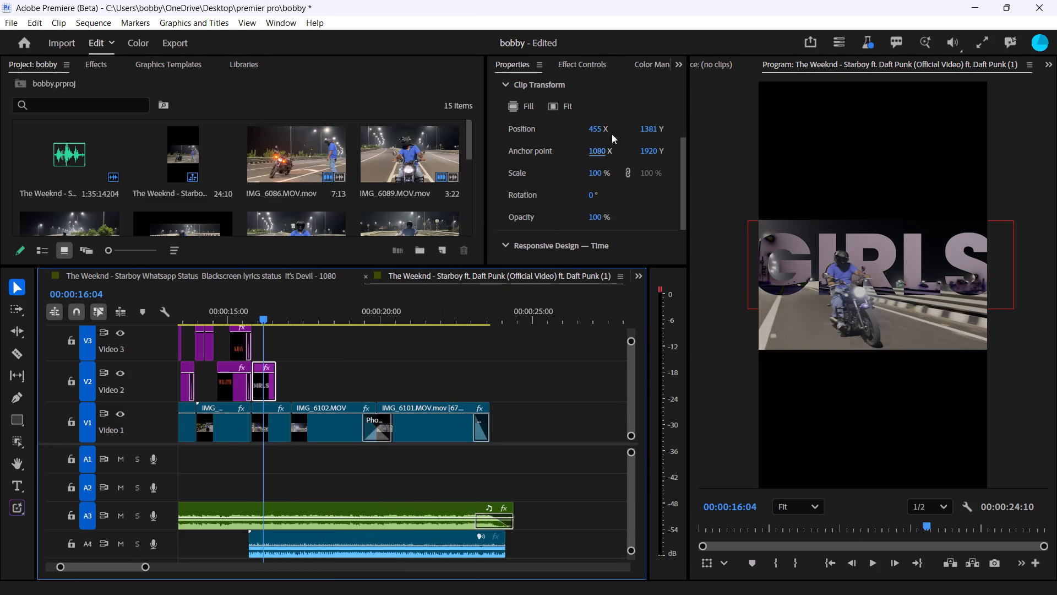
Scale the "Girls" title clip to 70 % and set its position to 606 X, 1598 Y.
left_click_drag(598, 174, 580, 179)
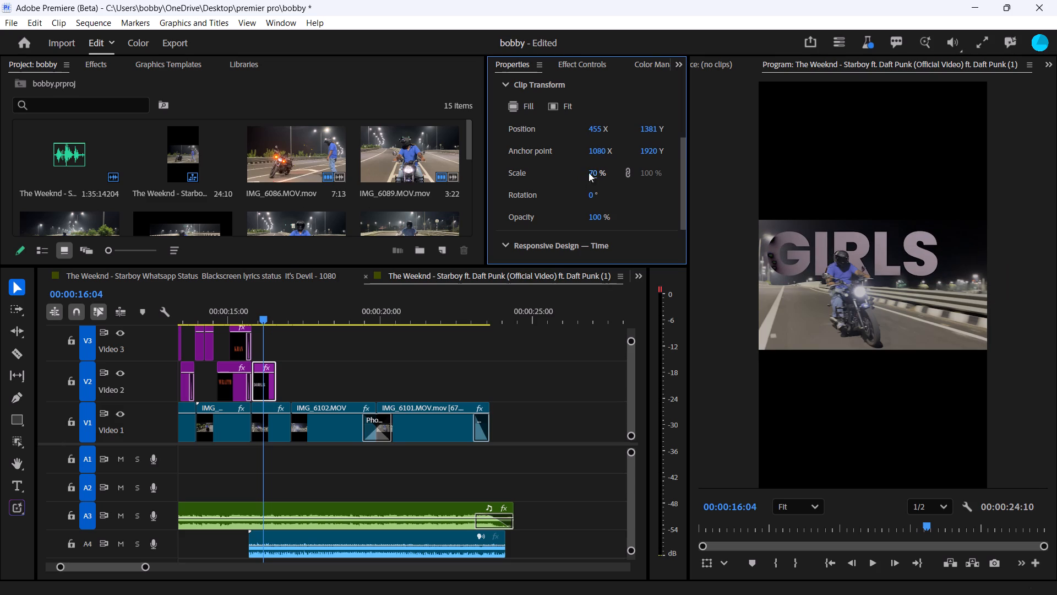
scroll(622, 190, "down", 9)
scroll(622, 190, "up", 4)
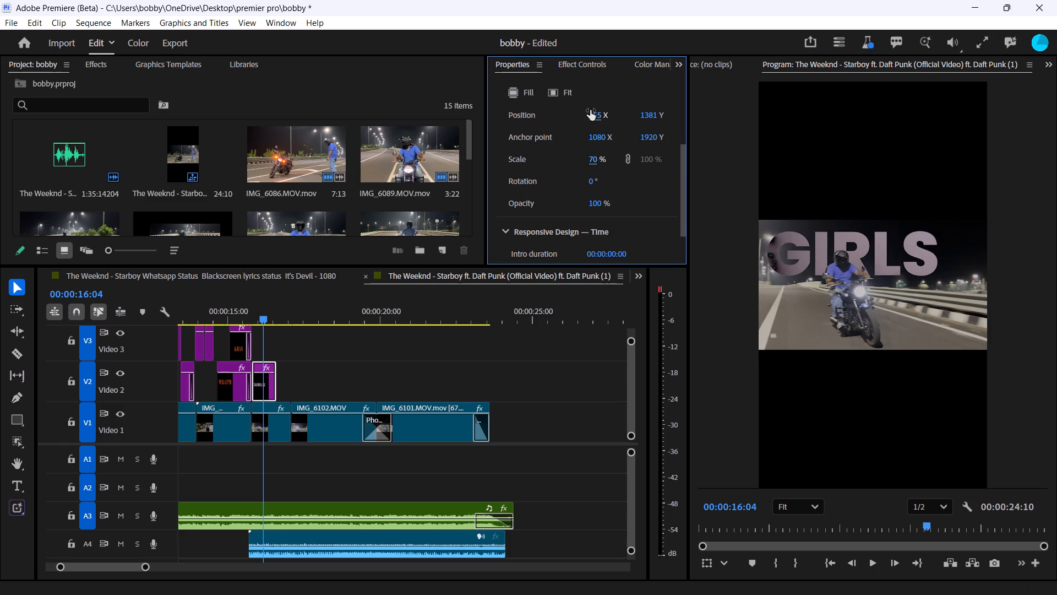
left_click_drag(596, 115, 714, 127)
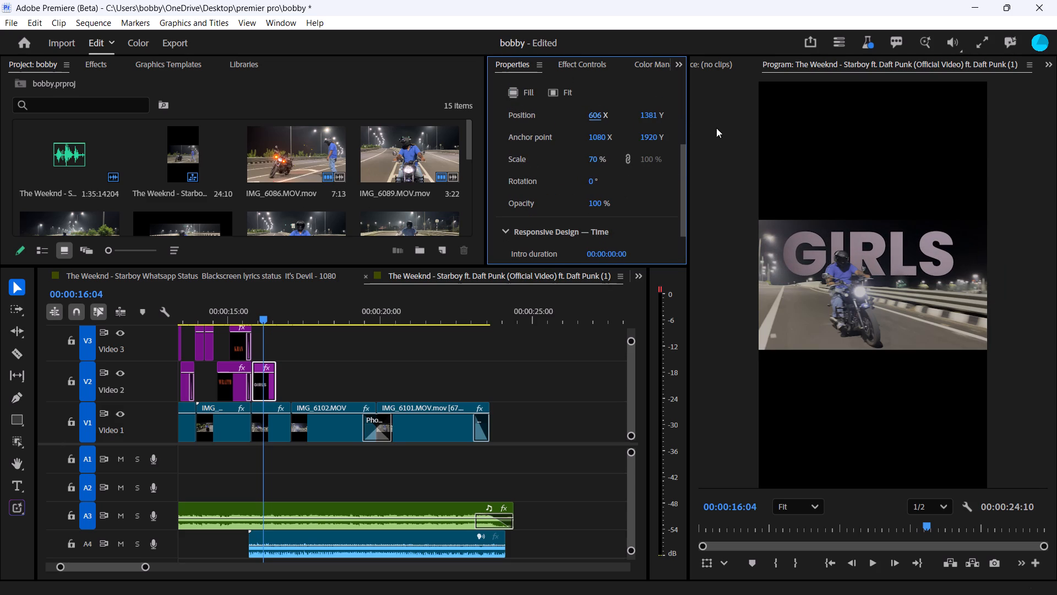
left_click_drag(650, 113, 672, 112)
left_click_drag(672, 112, 756, 98)
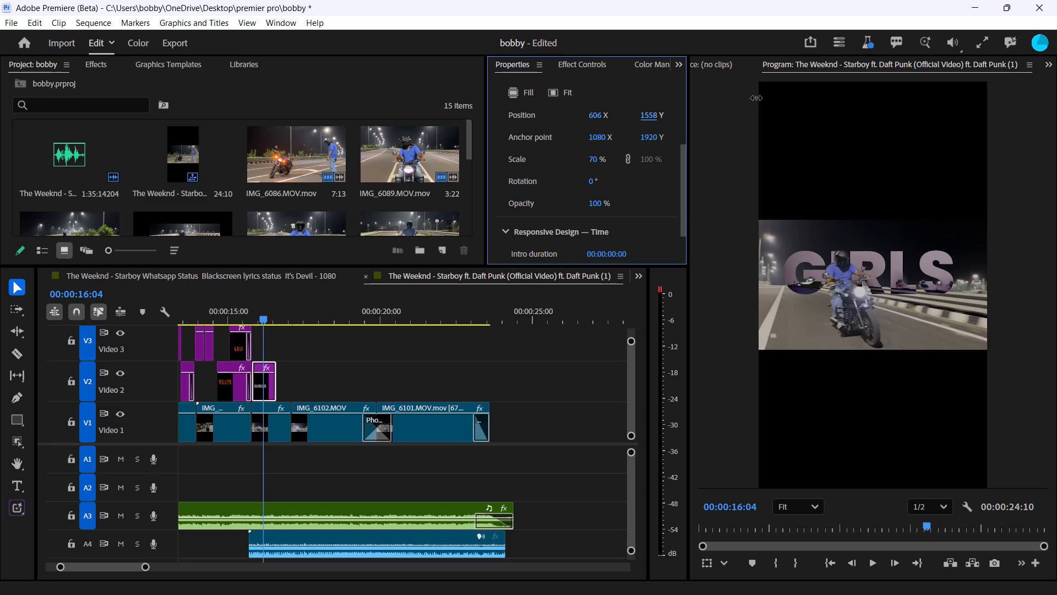
left_click_drag(756, 98, 787, 91)
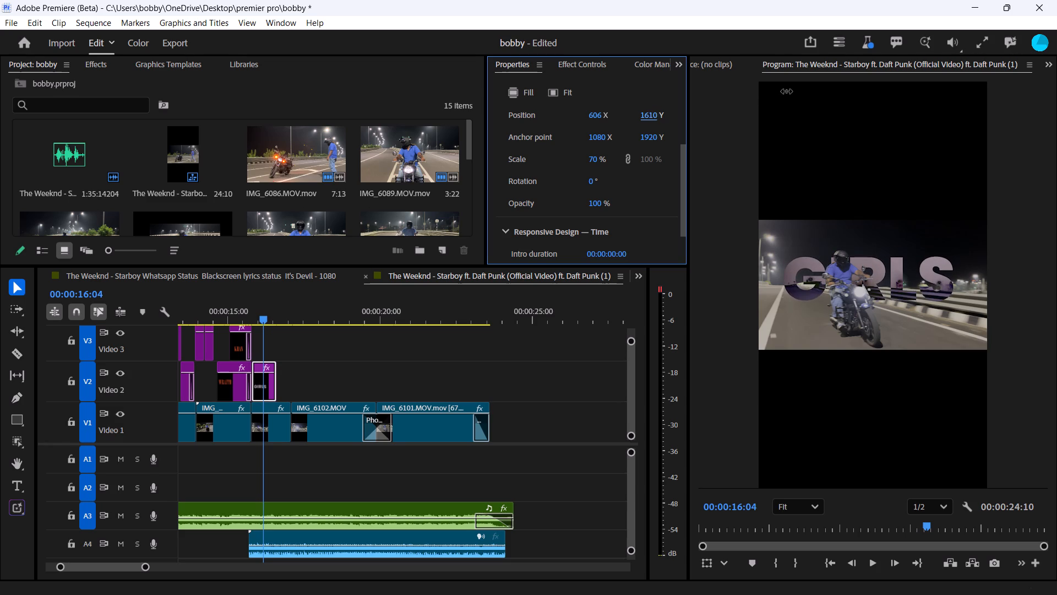
left_click_drag(787, 91, 781, 93)
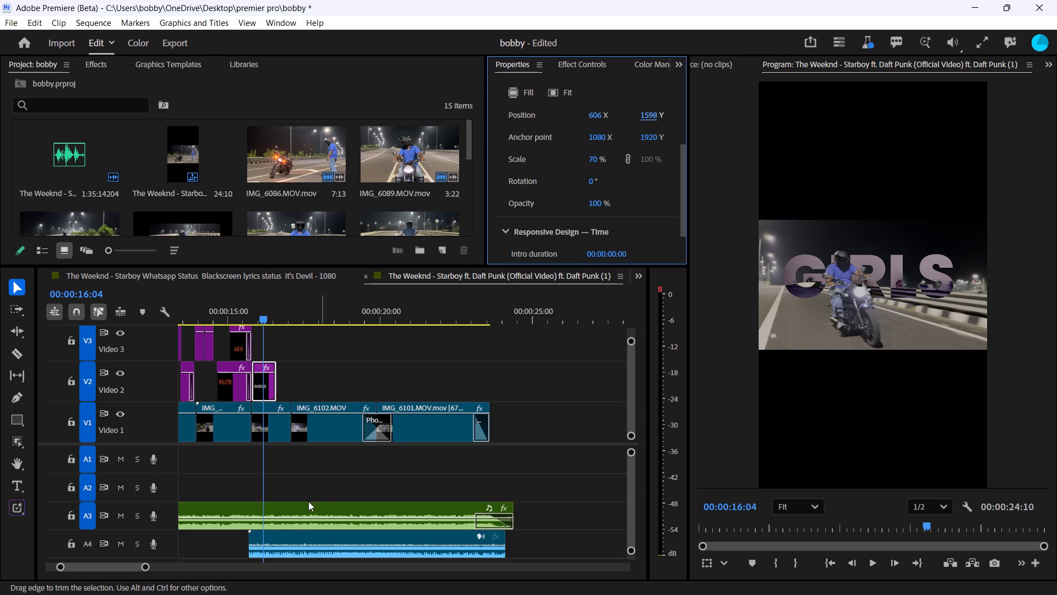
Play the section around the "Girls" title and trim the clip's end on Video 2 back to 00:00:16:01.
left_click_drag(144, 566, 99, 576)
left_click_drag(399, 317, 320, 333)
key("space")
key("space")
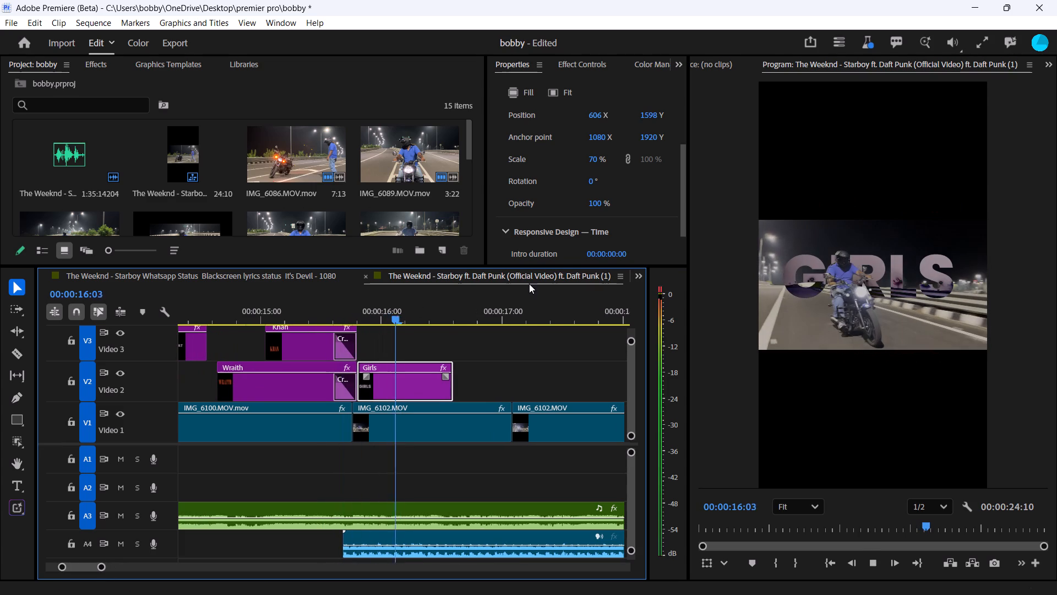
left_click_drag(457, 377, 397, 392)
left_click_drag(397, 312, 359, 323)
key("space")
key("space")
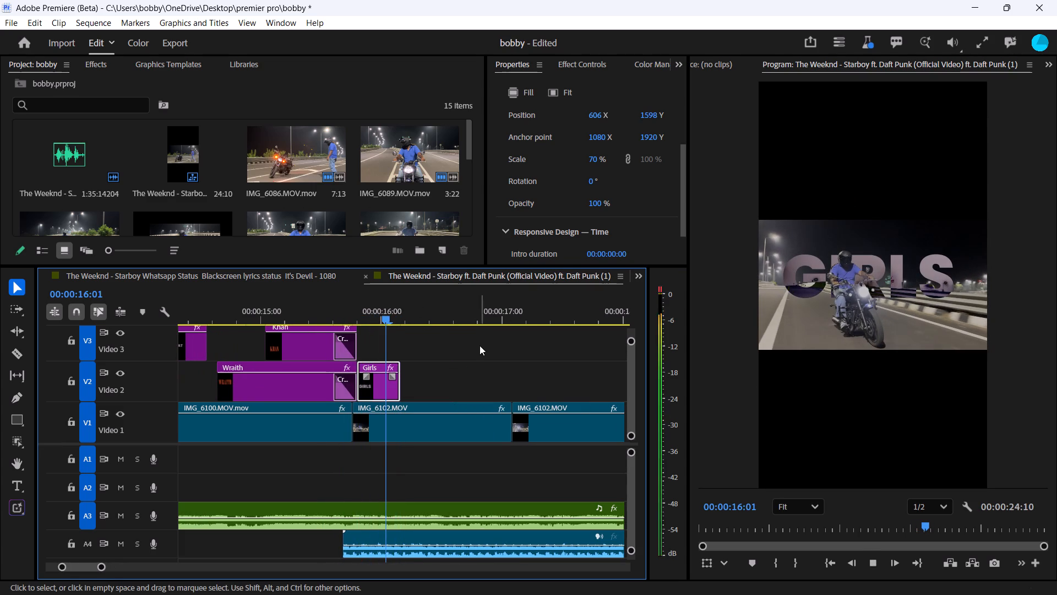
left_click_drag(406, 381, 396, 384)
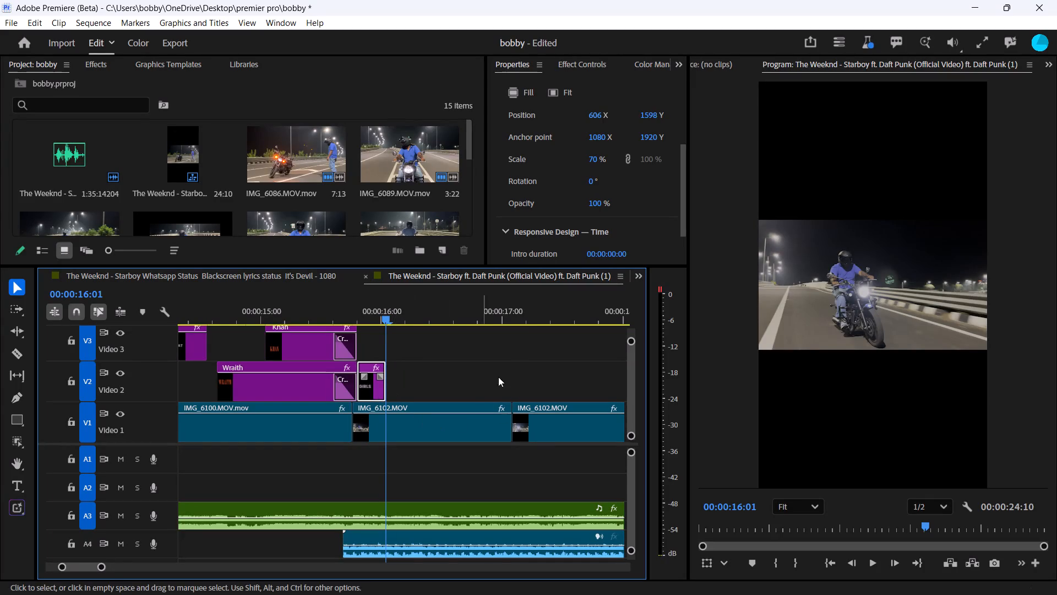
Enlarge the timeline area to show Video 4 and scrub the "Girls" title between 00:00:15:20 and 00:00:15:24.
left_click_drag(427, 267, 426, 171)
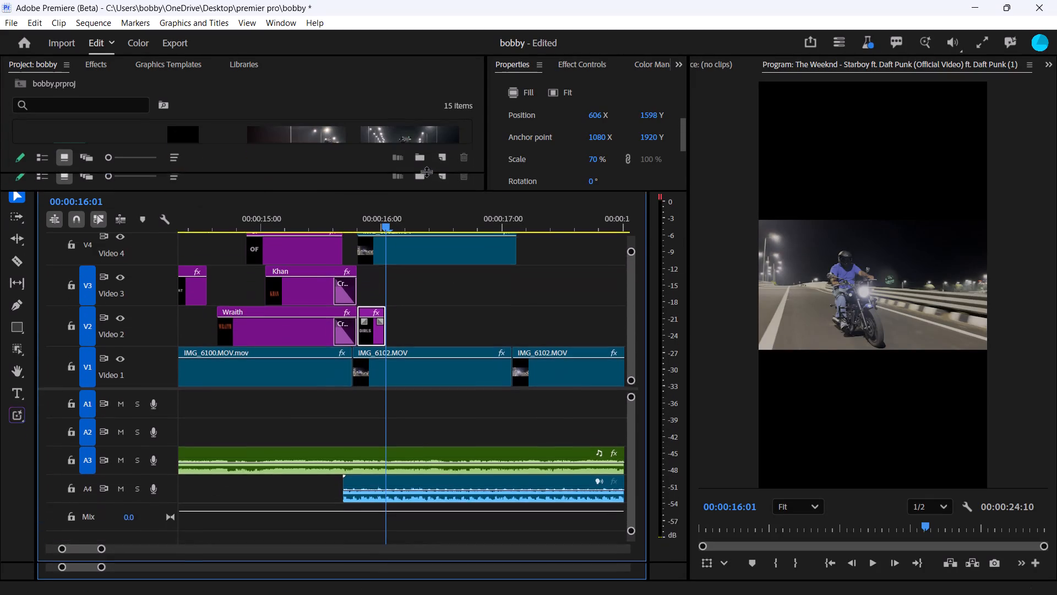
left_click_drag(426, 171, 428, 165)
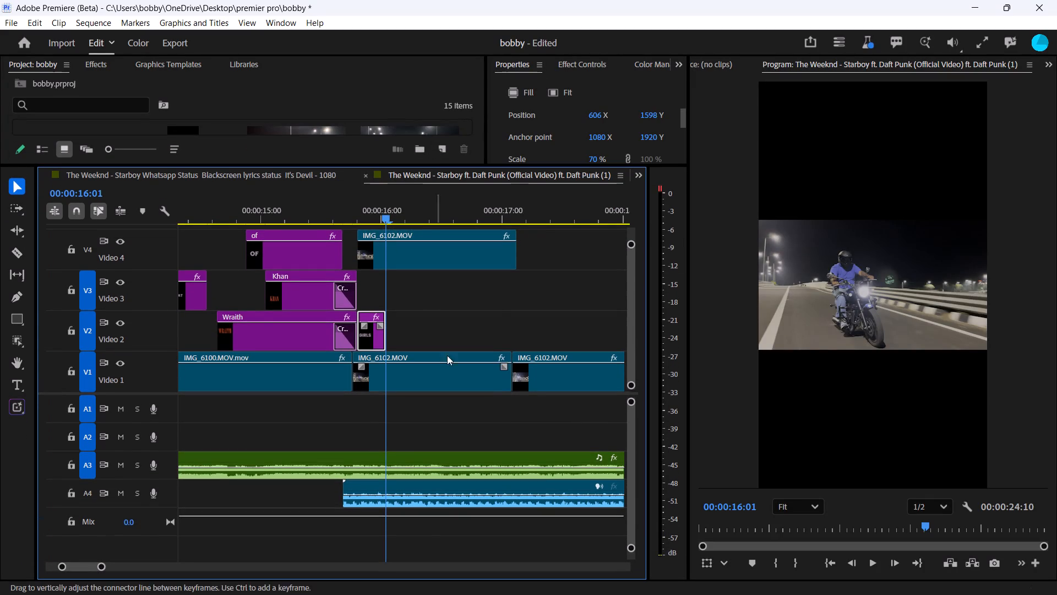
scroll(491, 273, "up", 2)
scroll(490, 273, "down", 3)
left_click_drag(361, 215, 340, 218)
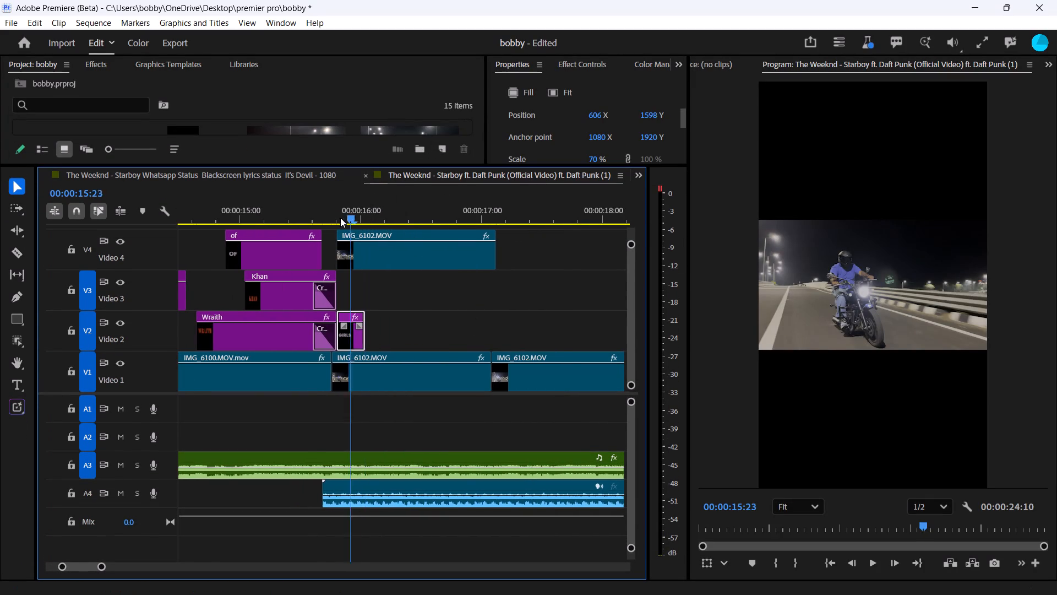
left_click_drag(340, 218, 331, 222)
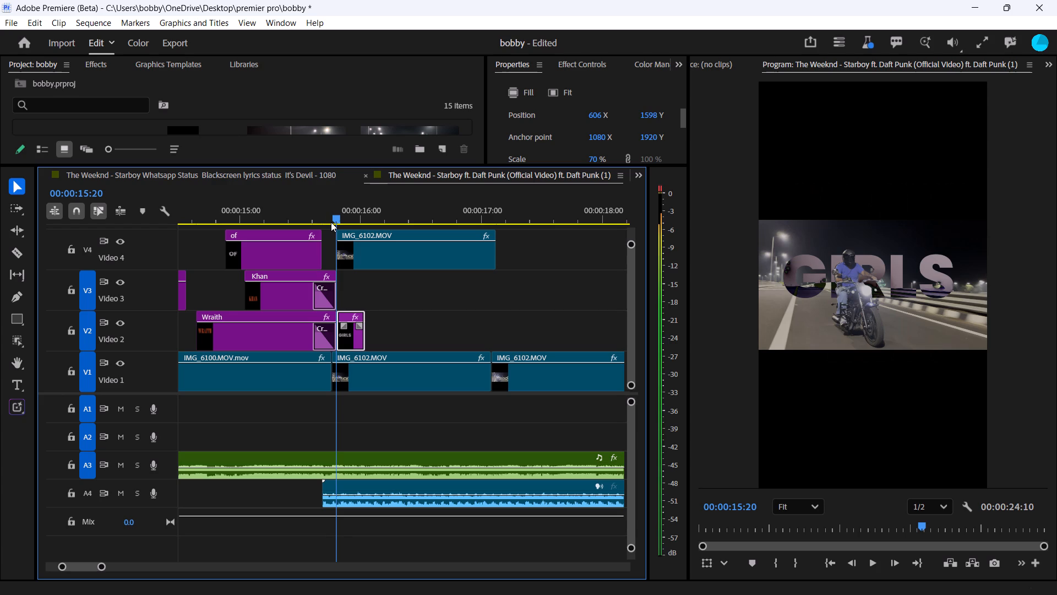
left_click_drag(331, 222, 353, 222)
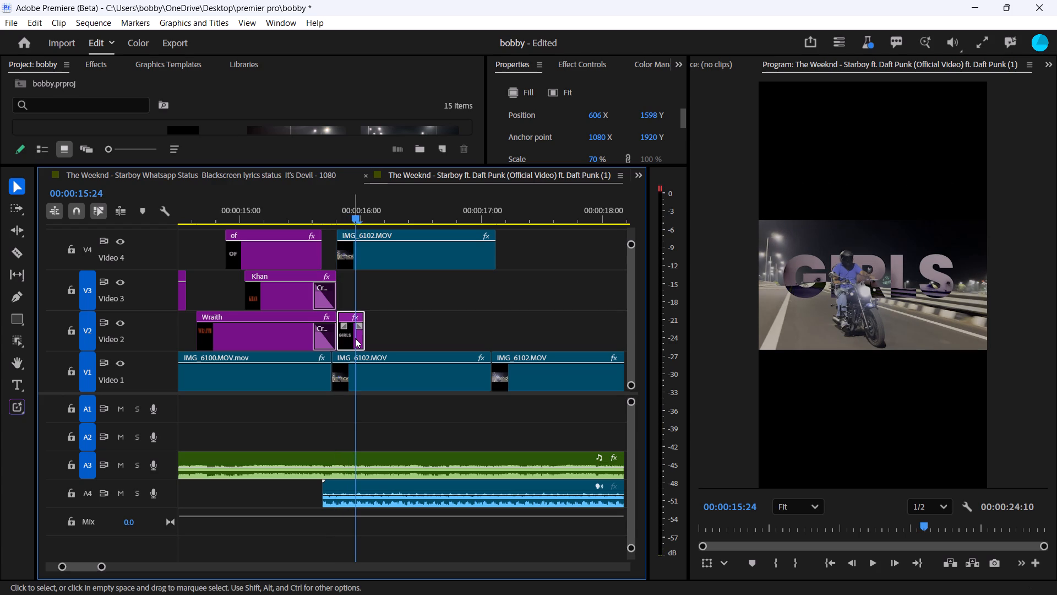
Copy the short "Girls" title and place two pasted copies end to end directly after it on Video 2.
left_click(356, 338)
key("ctrl+c")
left_click_drag(378, 213, 393, 216)
key("ctrl+v")
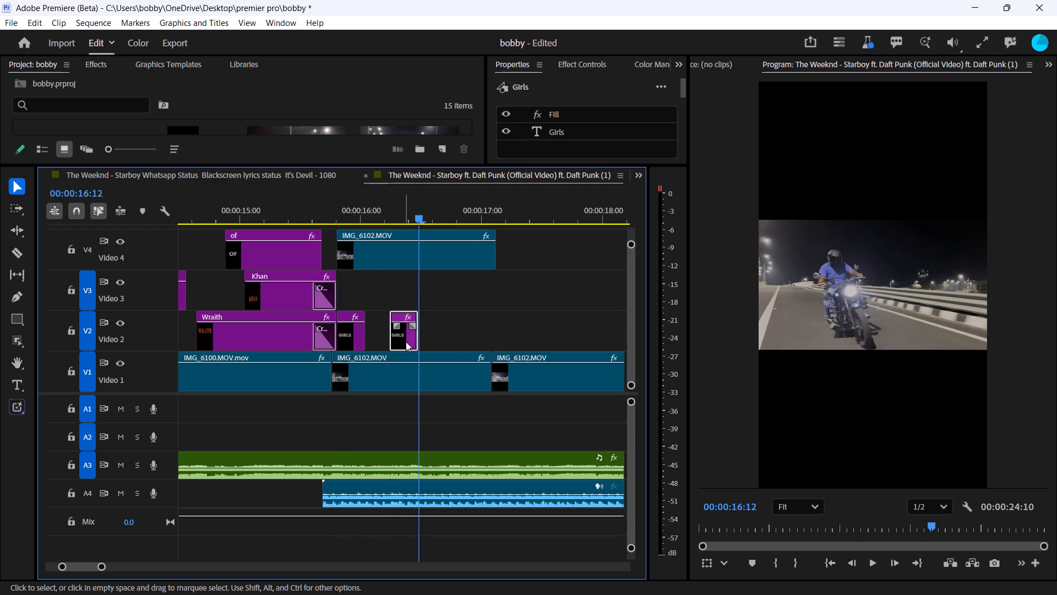
left_click_drag(406, 345, 387, 349)
key("ctrl+v")
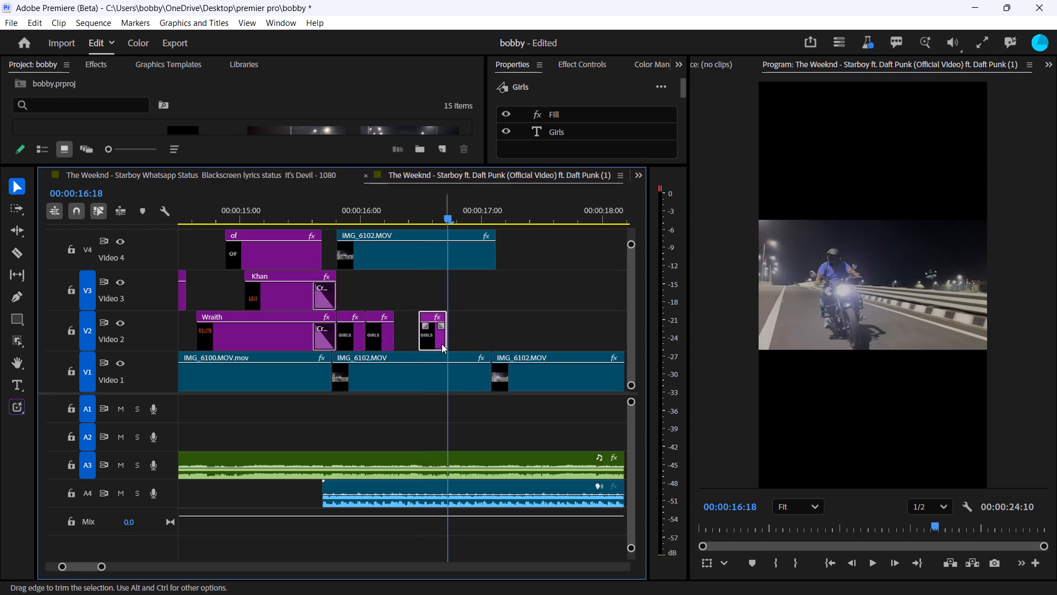
left_click_drag(440, 343, 418, 348)
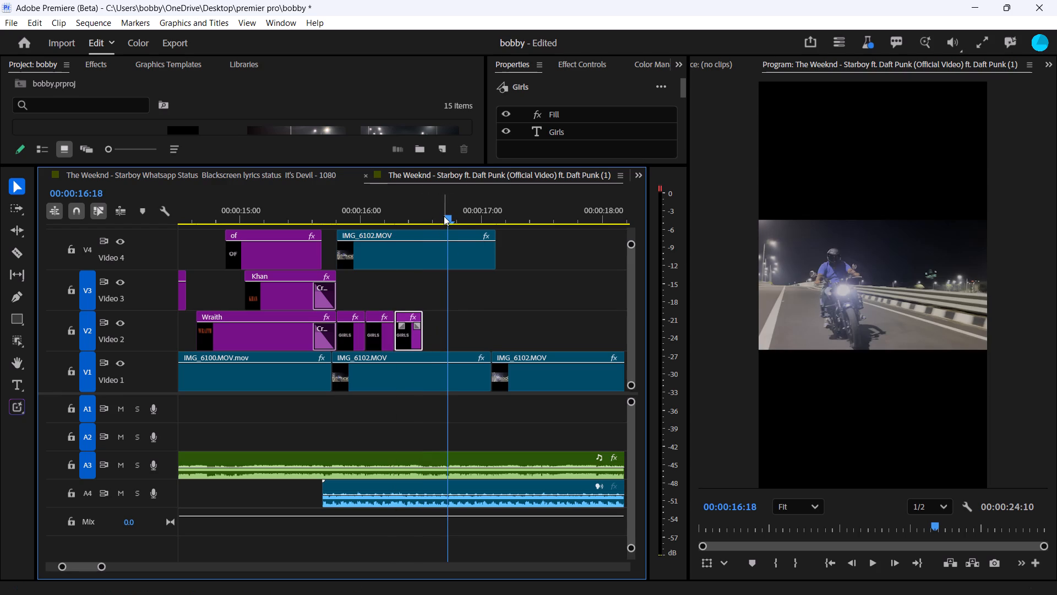
Change the text of the first "Girls" copy, at 00:00:16:03 on Video 2, to "CAN".
left_click_drag(451, 218, 377, 221)
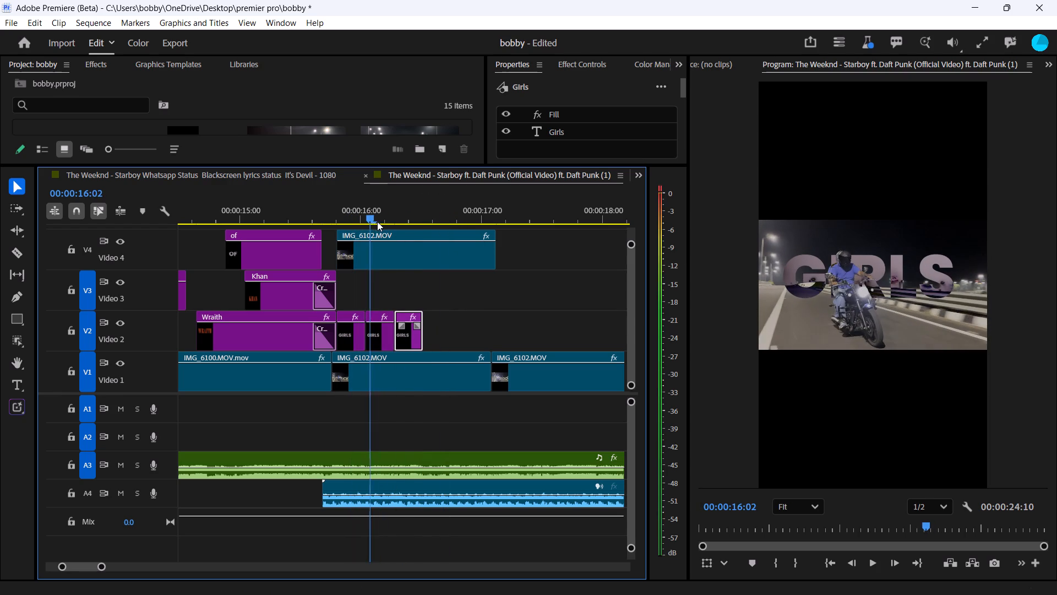
left_click_drag(377, 221, 379, 221)
left_click(382, 347)
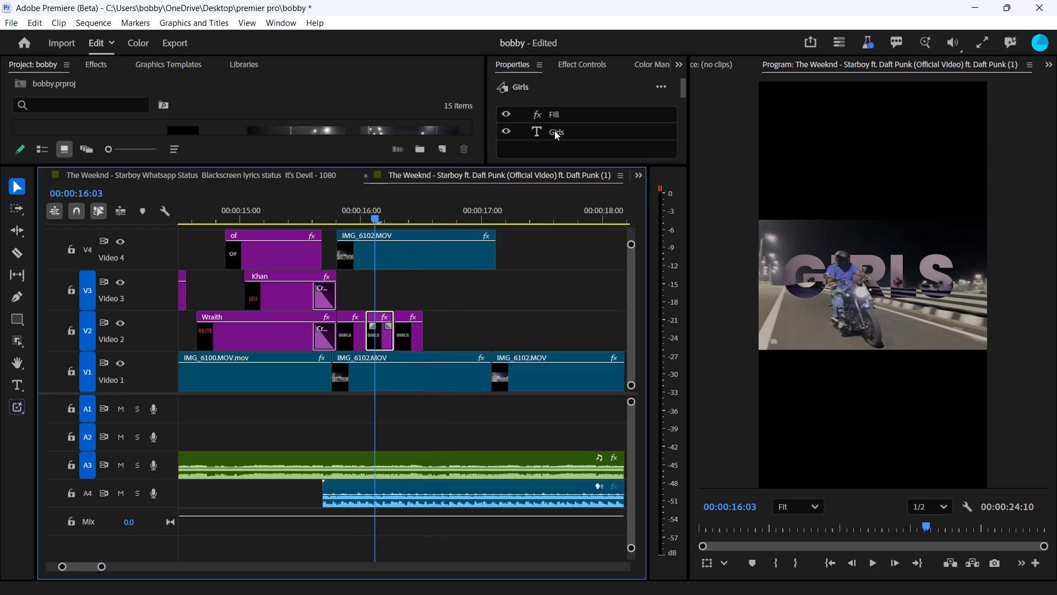
left_click(554, 131)
double_click(586, 132)
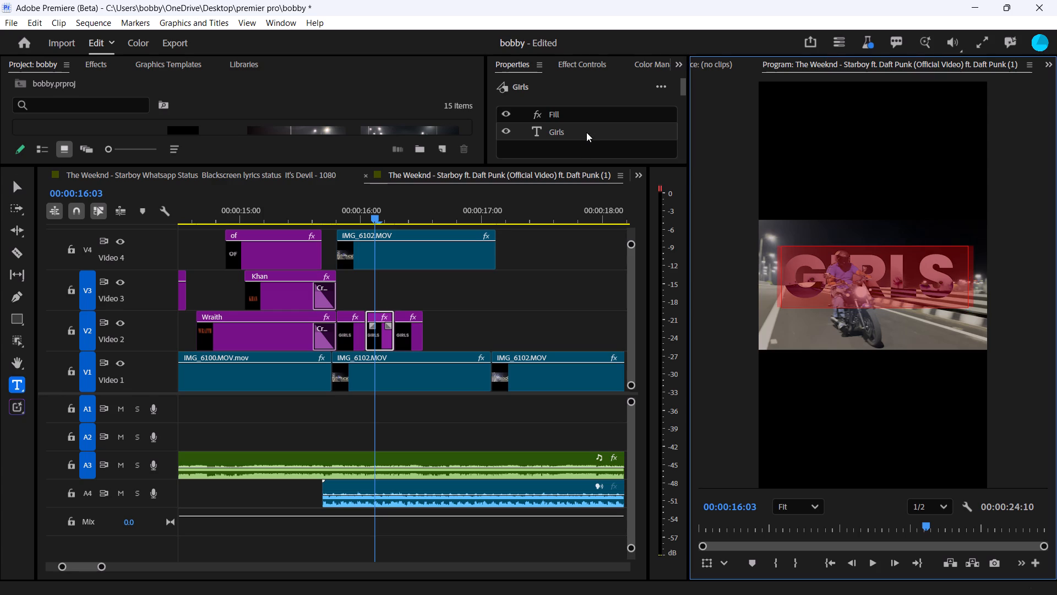
type("CA")
key("shift+n")
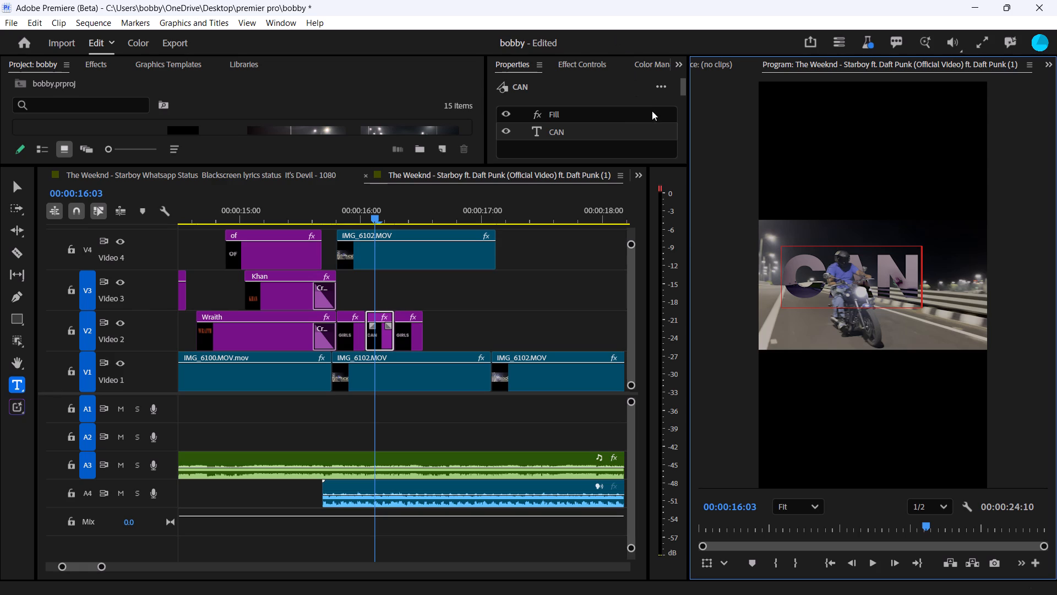
Move the "CAN" text layer up and to the right, to position 697 X, 2267 Y.
left_click_drag(683, 90, 682, 102)
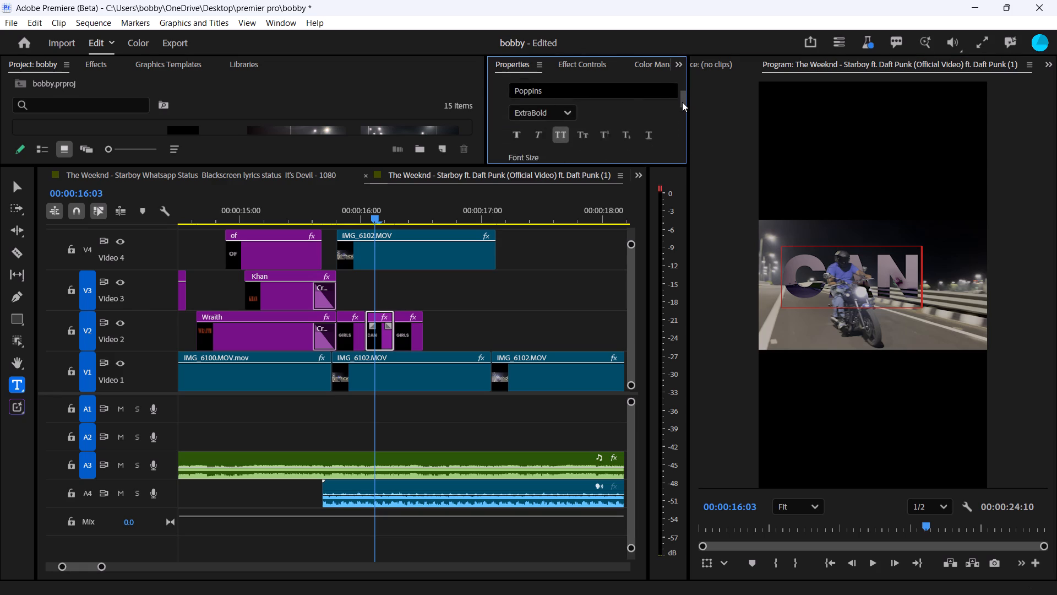
left_click_drag(682, 102, 684, 133)
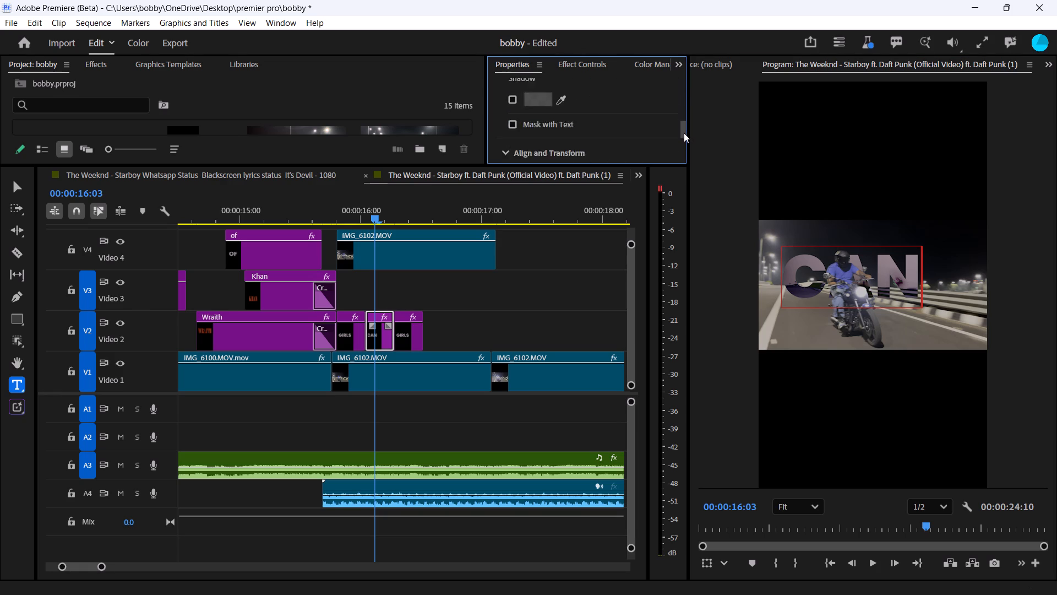
left_click_drag(684, 133, 683, 140)
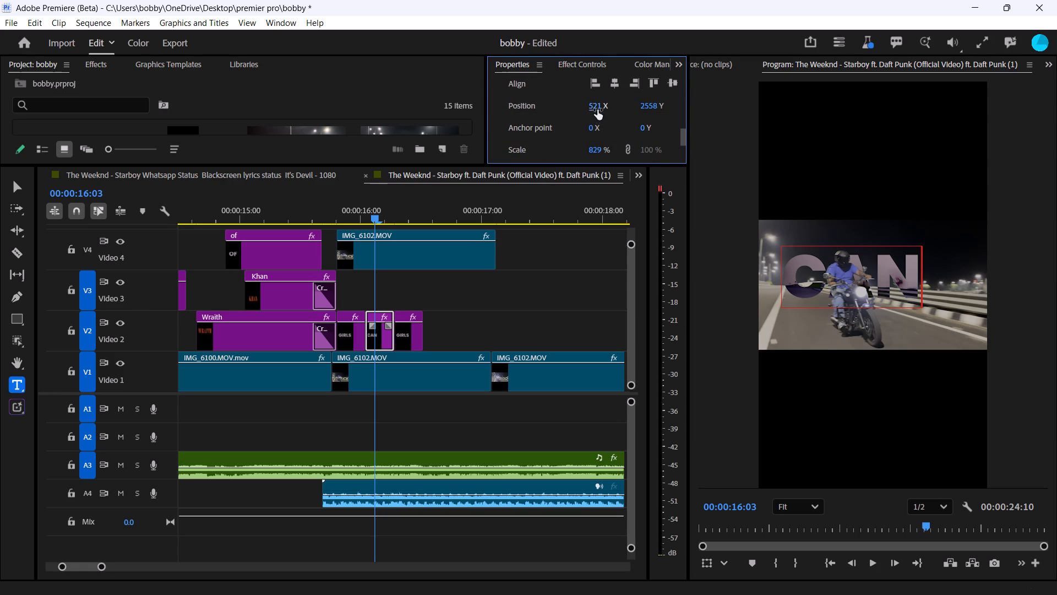
left_click_drag(596, 109, 769, 122)
left_click_drag(649, 104, 477, 134)
left_click_drag(596, 107, 517, 108)
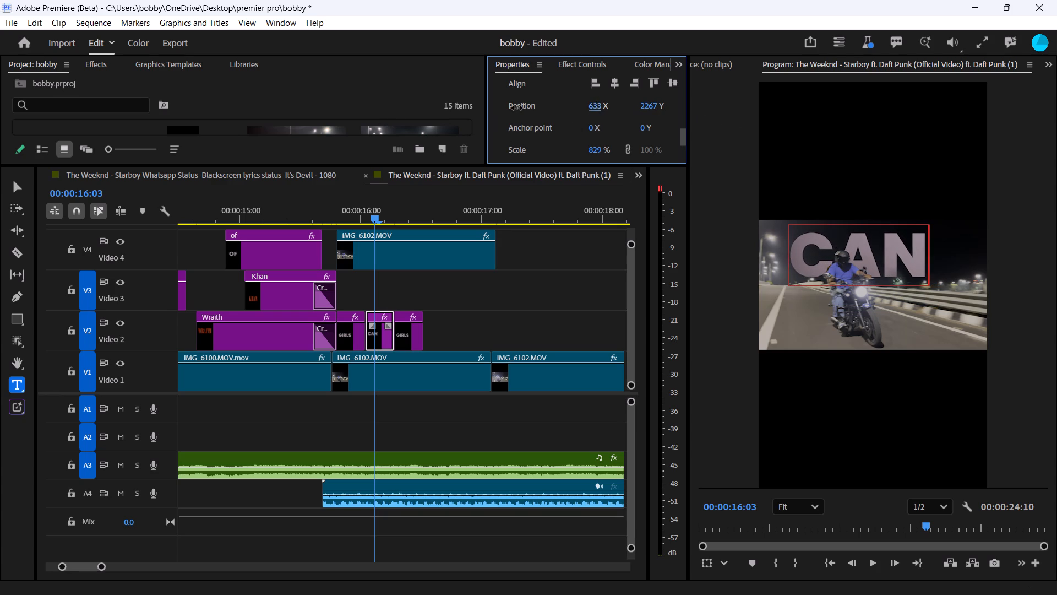
left_click_drag(517, 108, 561, 110)
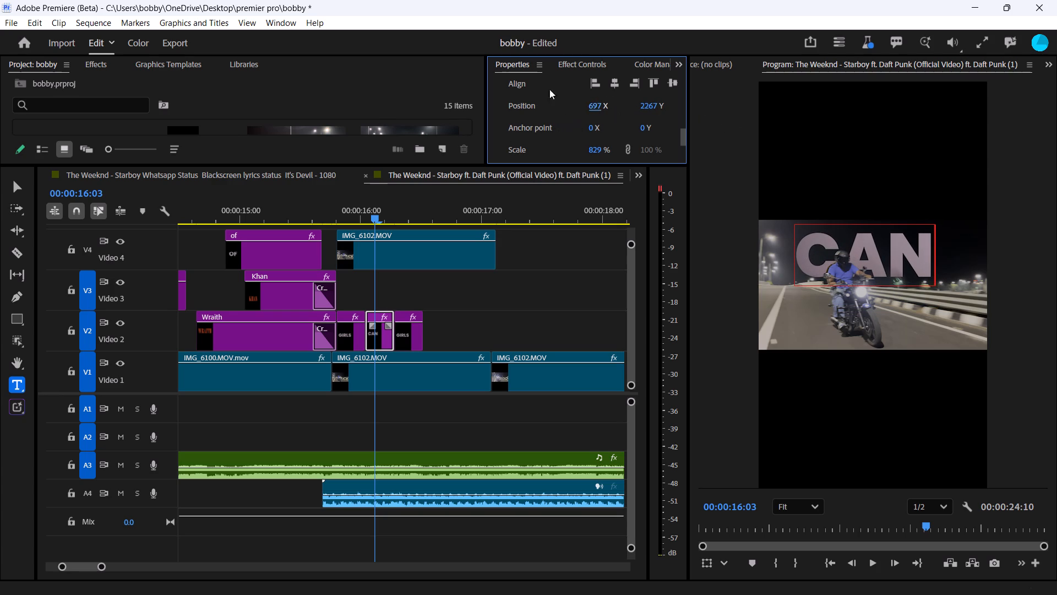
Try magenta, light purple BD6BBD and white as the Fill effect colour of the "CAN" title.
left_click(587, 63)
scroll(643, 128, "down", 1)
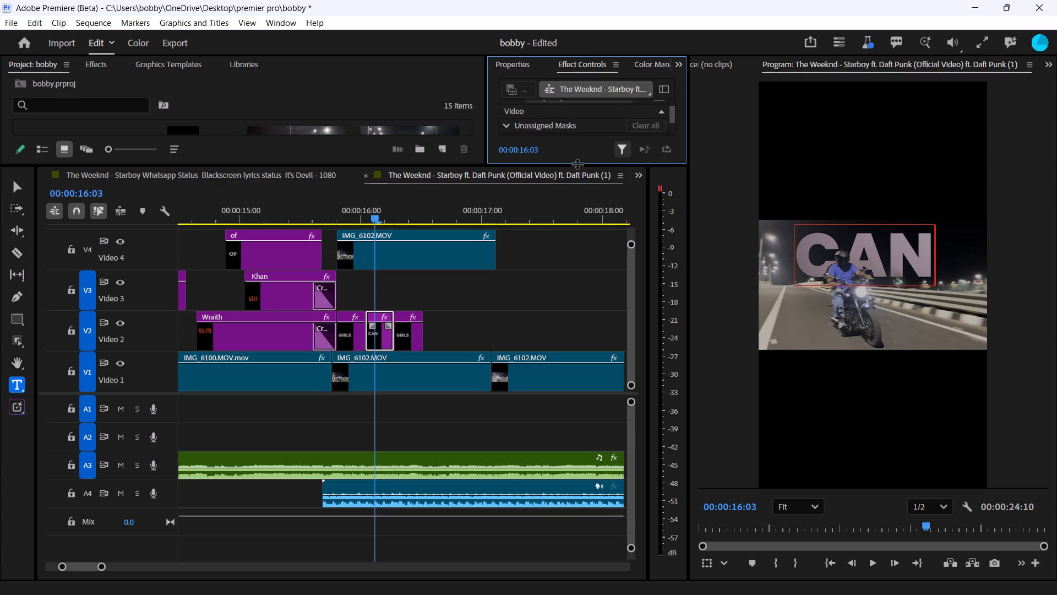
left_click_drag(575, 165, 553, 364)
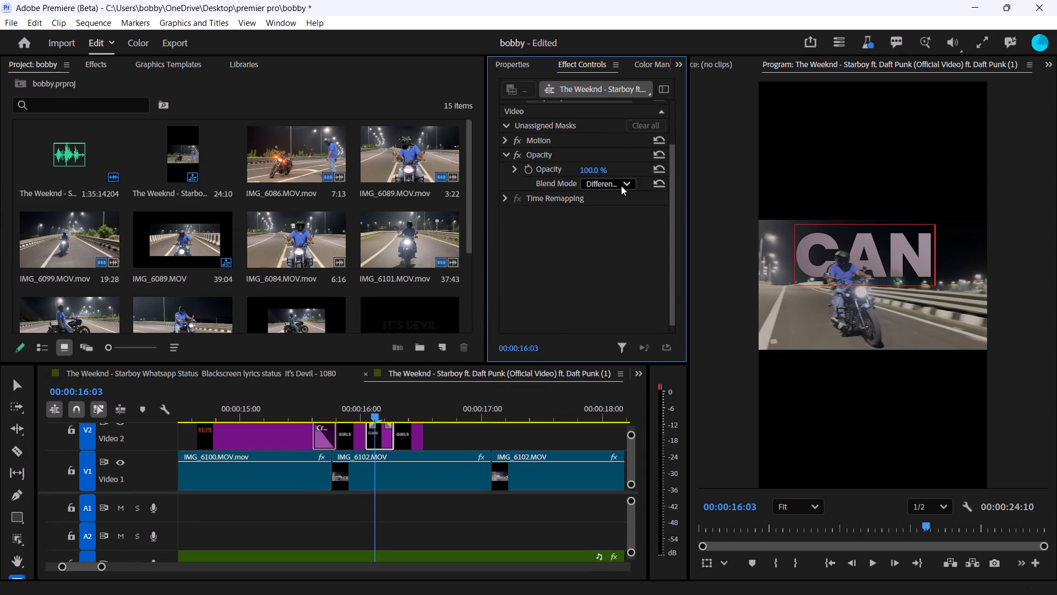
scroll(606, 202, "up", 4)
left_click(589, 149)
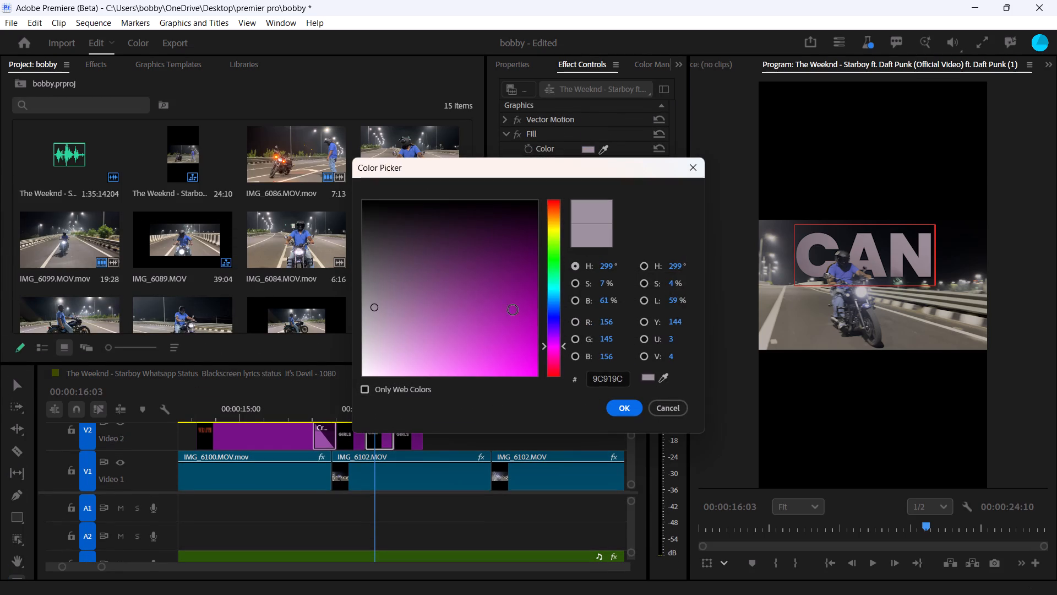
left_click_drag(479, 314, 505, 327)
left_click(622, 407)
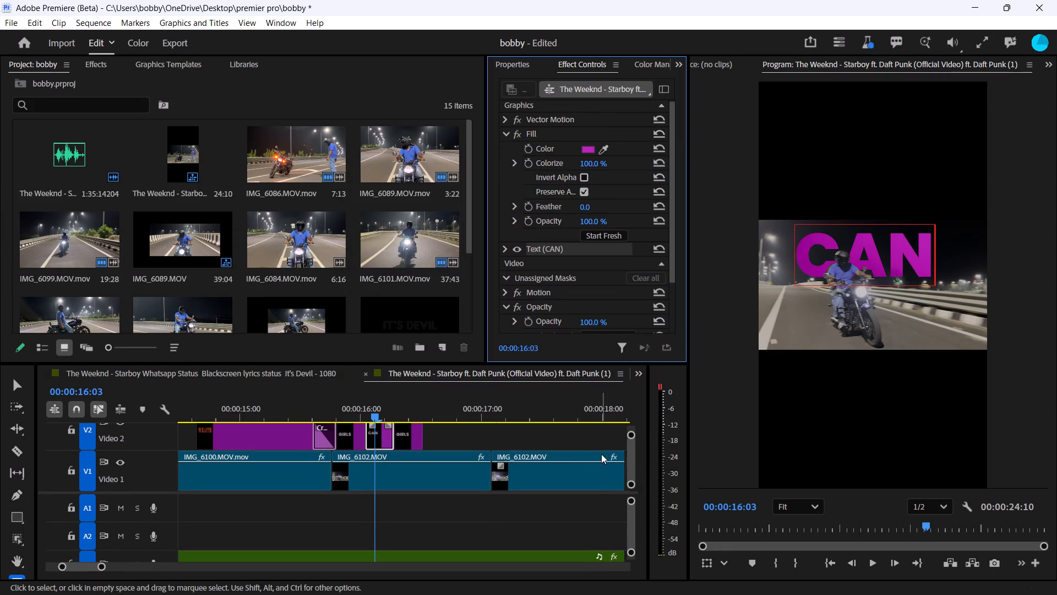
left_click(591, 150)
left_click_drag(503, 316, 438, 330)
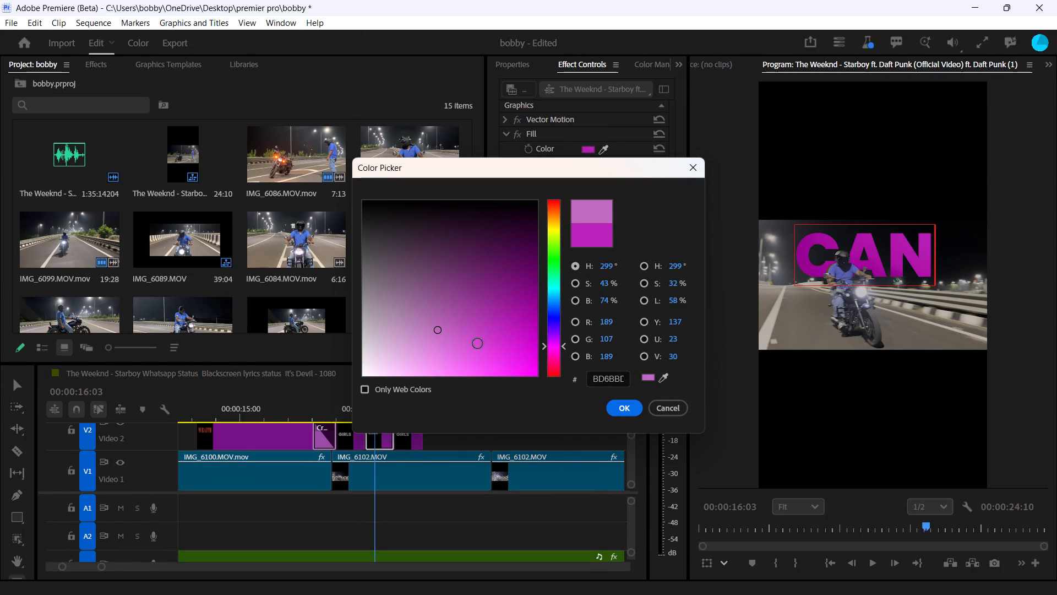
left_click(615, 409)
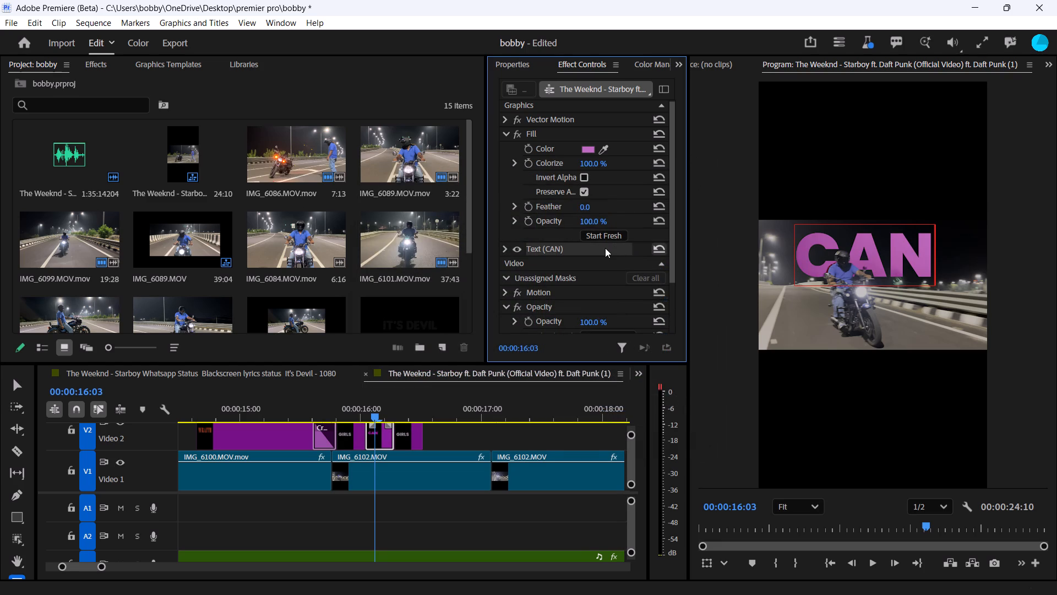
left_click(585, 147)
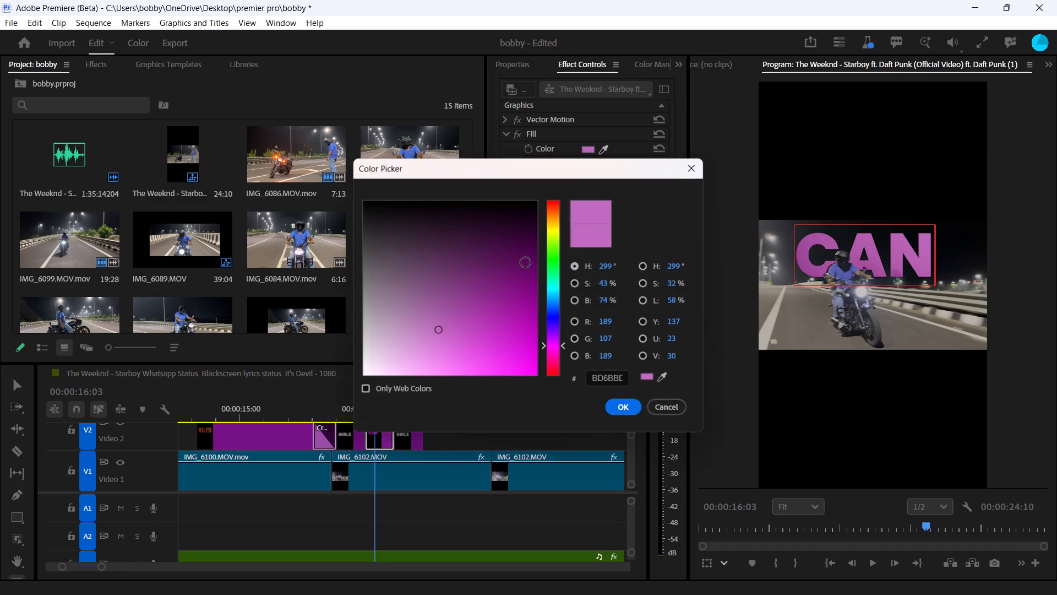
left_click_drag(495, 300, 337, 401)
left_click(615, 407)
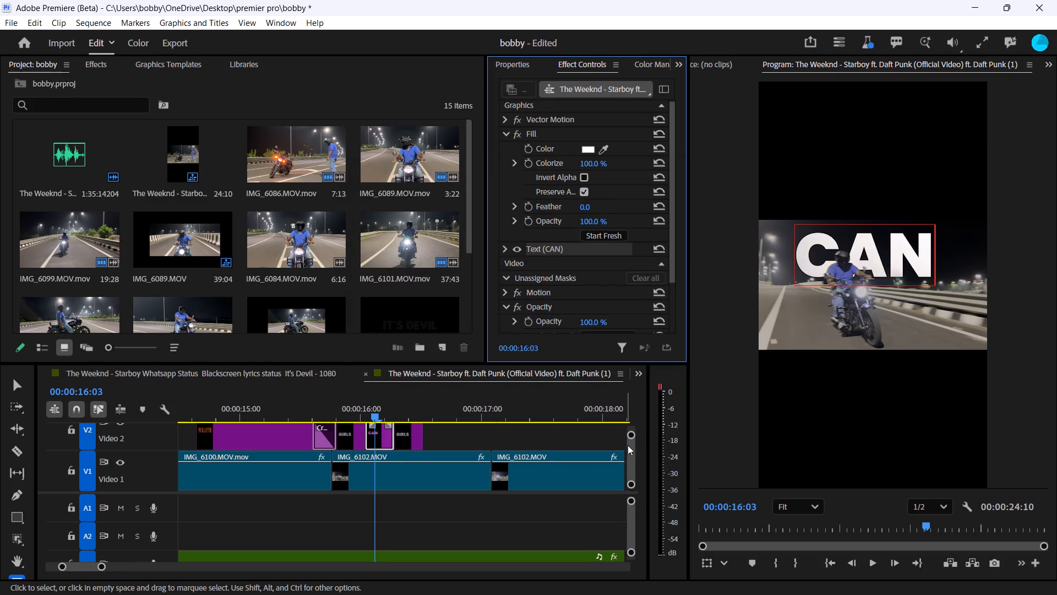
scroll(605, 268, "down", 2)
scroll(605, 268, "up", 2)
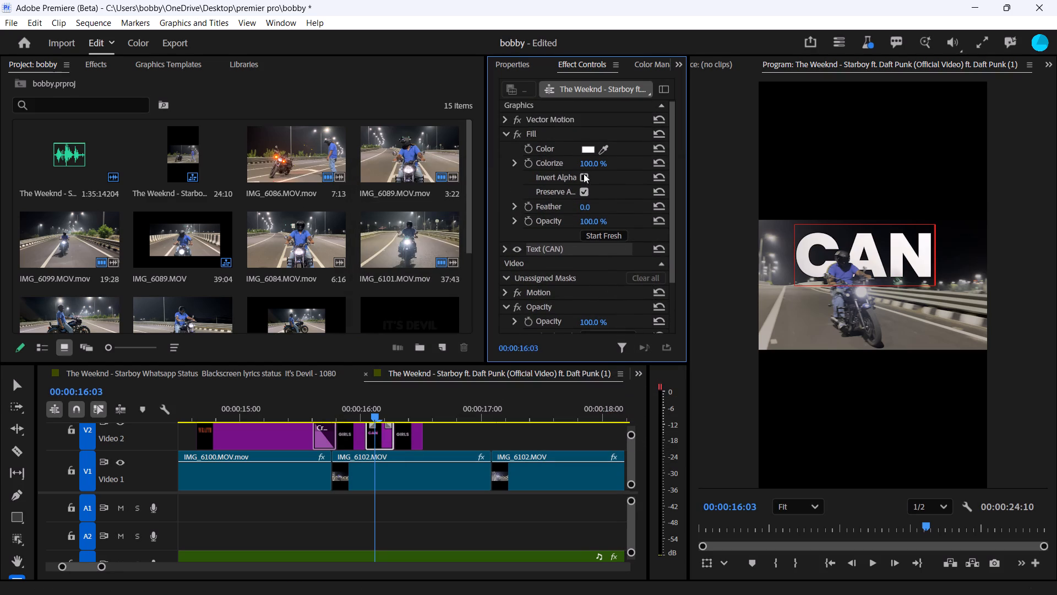
Delete the Fill effect from the "CAN" title.
left_click(537, 137)
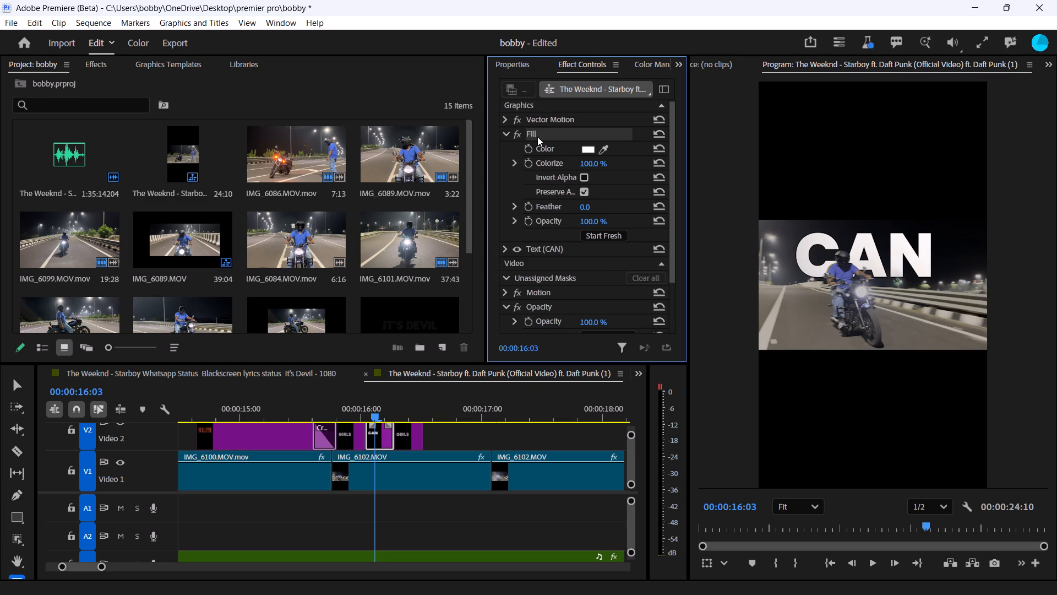
key("BackSpace")
Examine the "CAN" title's blend mode and clip properties, and its entry in the sequence's graphics list.
left_click(611, 221)
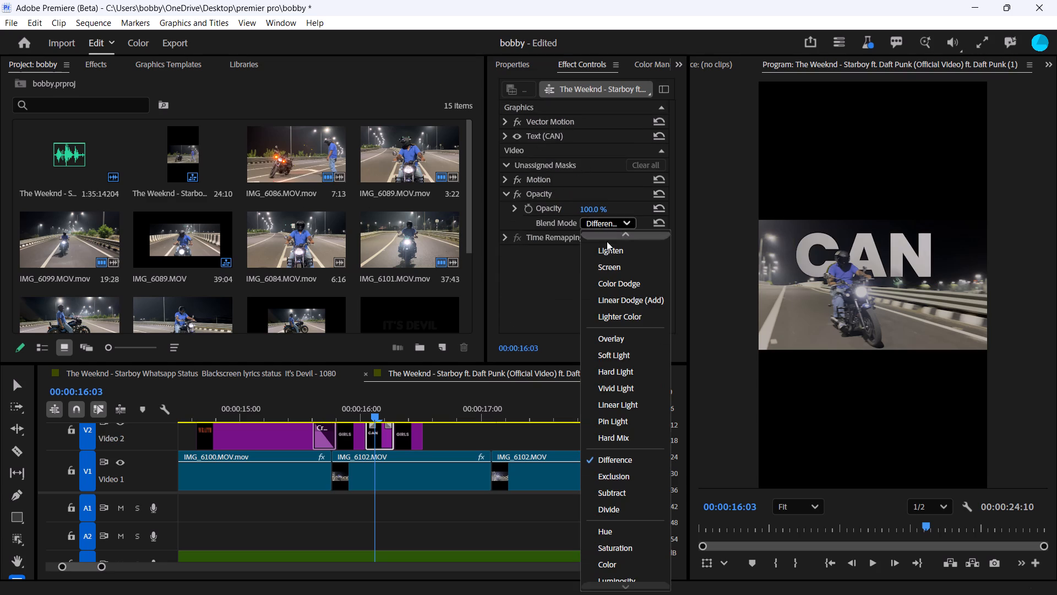
left_click(628, 463)
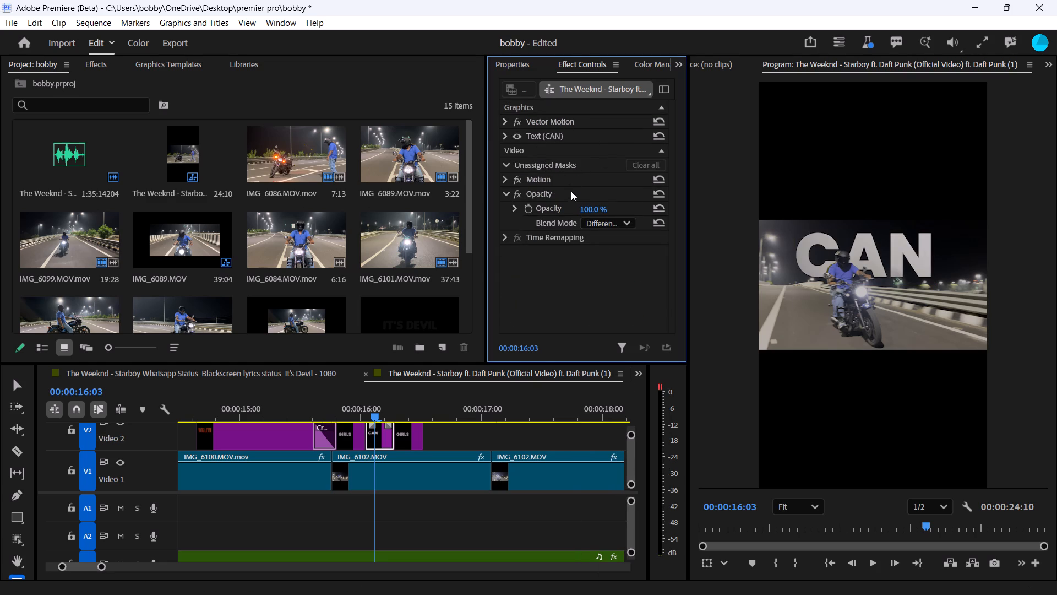
scroll(571, 189, "up", 6)
scroll(568, 186, "down", 6)
scroll(560, 167, "up", 5)
left_click(523, 67)
scroll(584, 264, "down", 8)
scroll(585, 264, "up", 3)
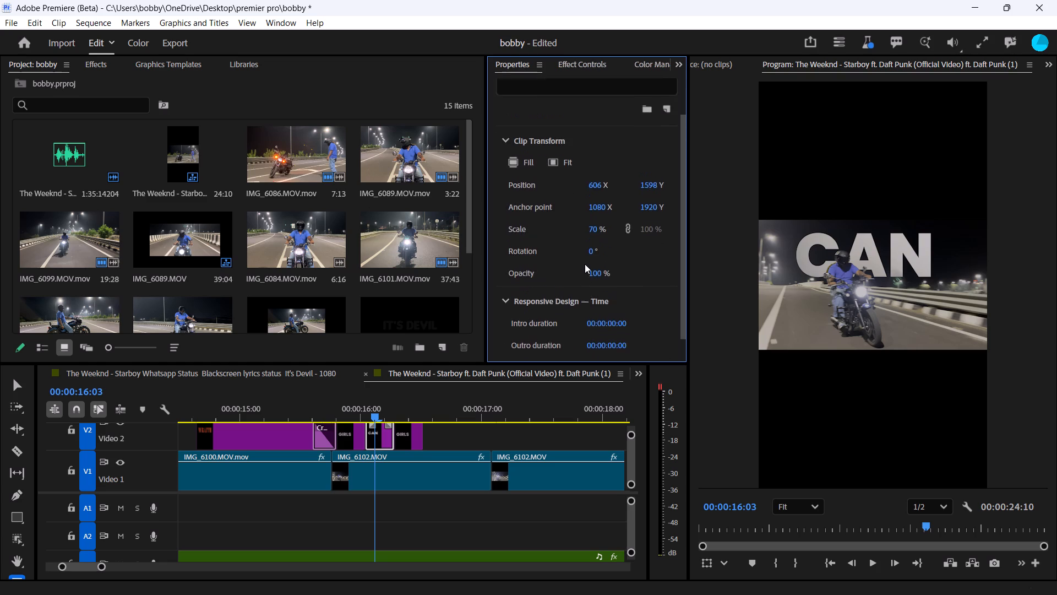
scroll(585, 264, "up", 6)
scroll(585, 264, "down", 1)
scroll(585, 264, "up", 3)
left_click(596, 60)
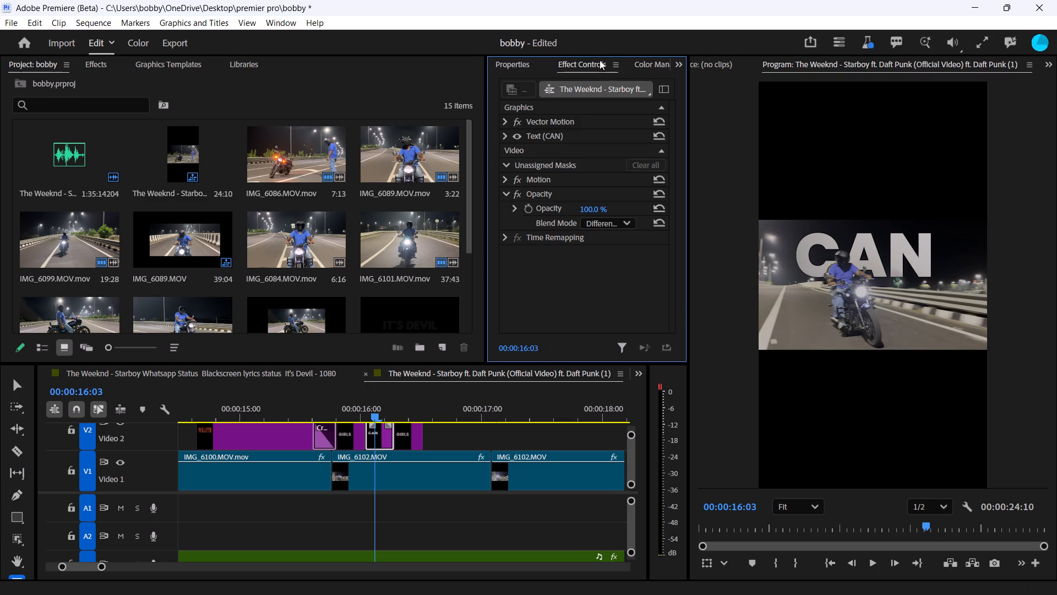
left_click(650, 64)
left_click(662, 63)
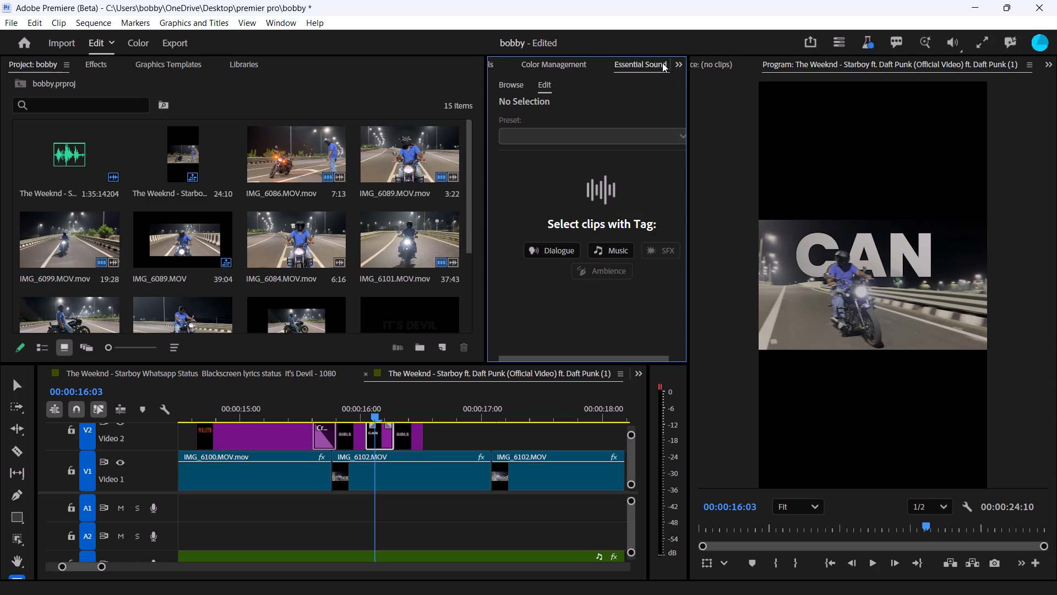
left_click(658, 68)
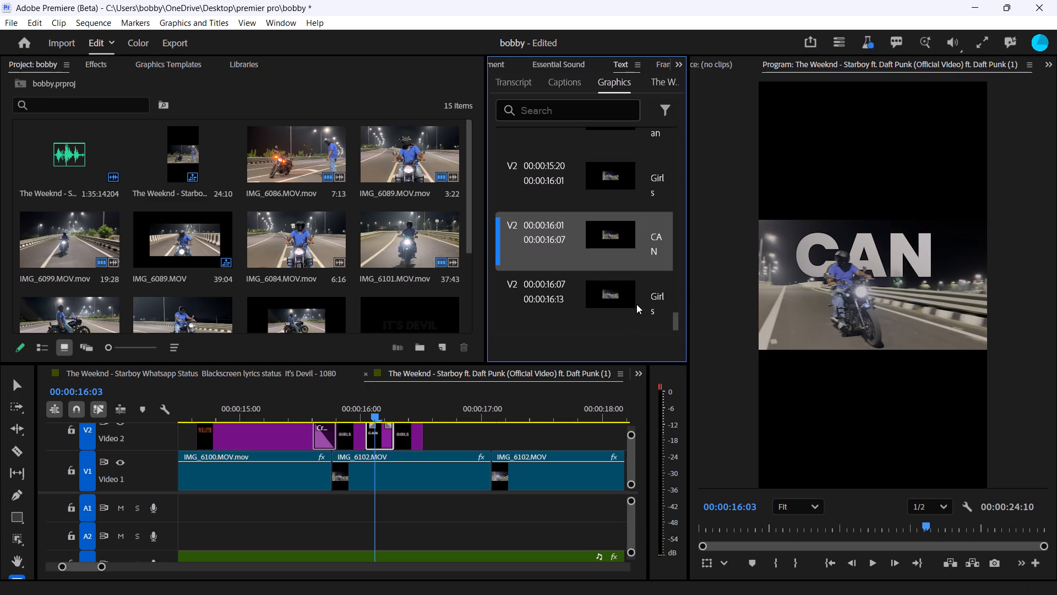
left_click(641, 307)
left_click(616, 246)
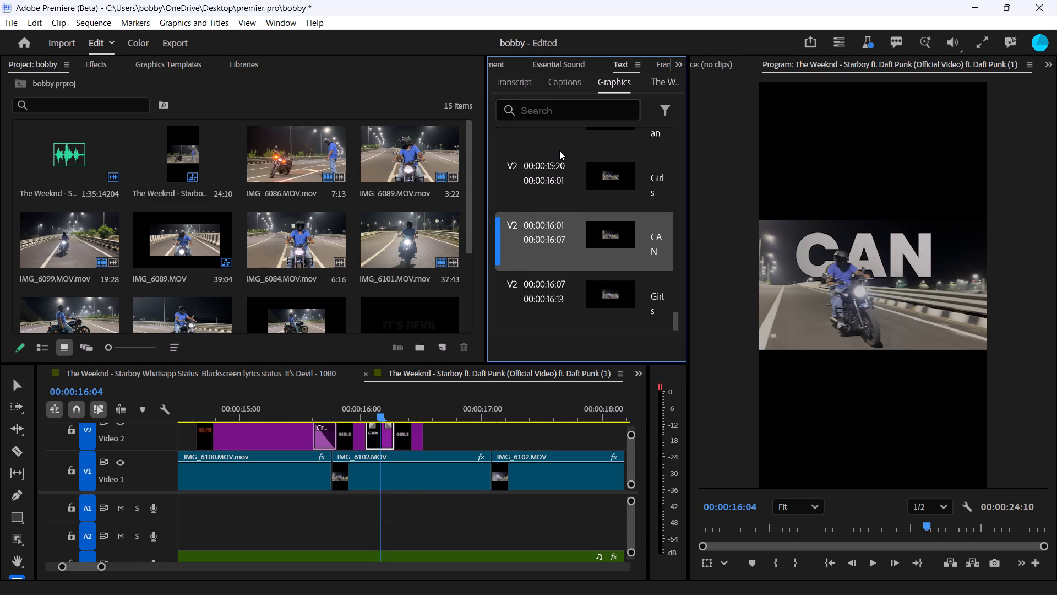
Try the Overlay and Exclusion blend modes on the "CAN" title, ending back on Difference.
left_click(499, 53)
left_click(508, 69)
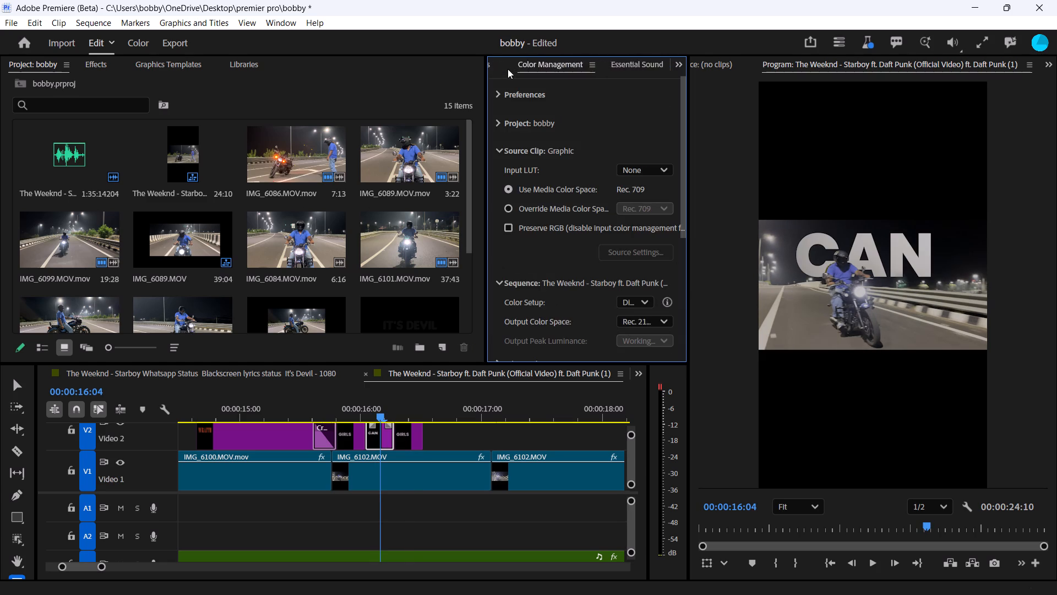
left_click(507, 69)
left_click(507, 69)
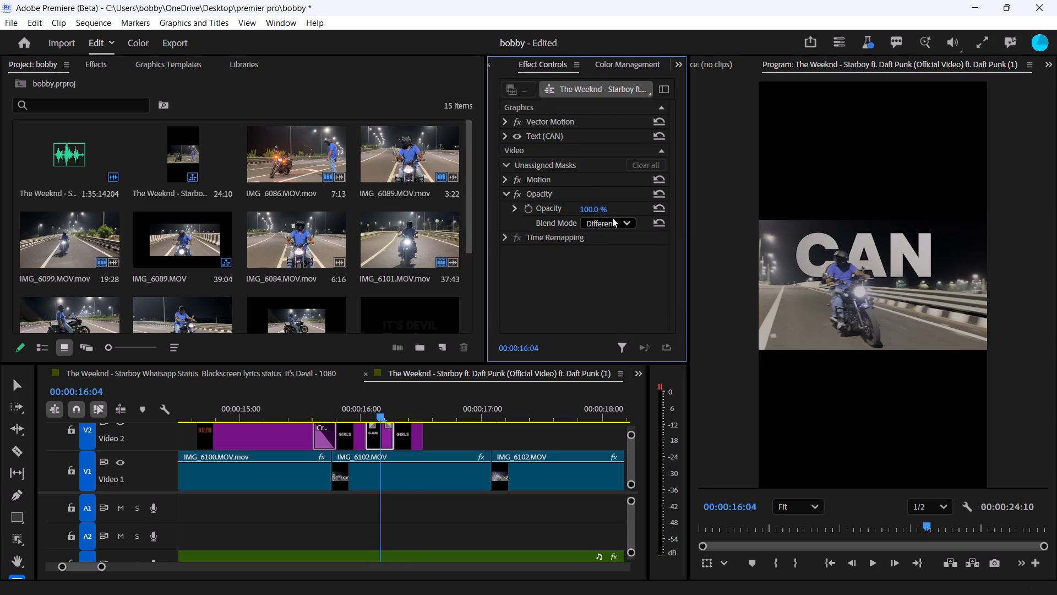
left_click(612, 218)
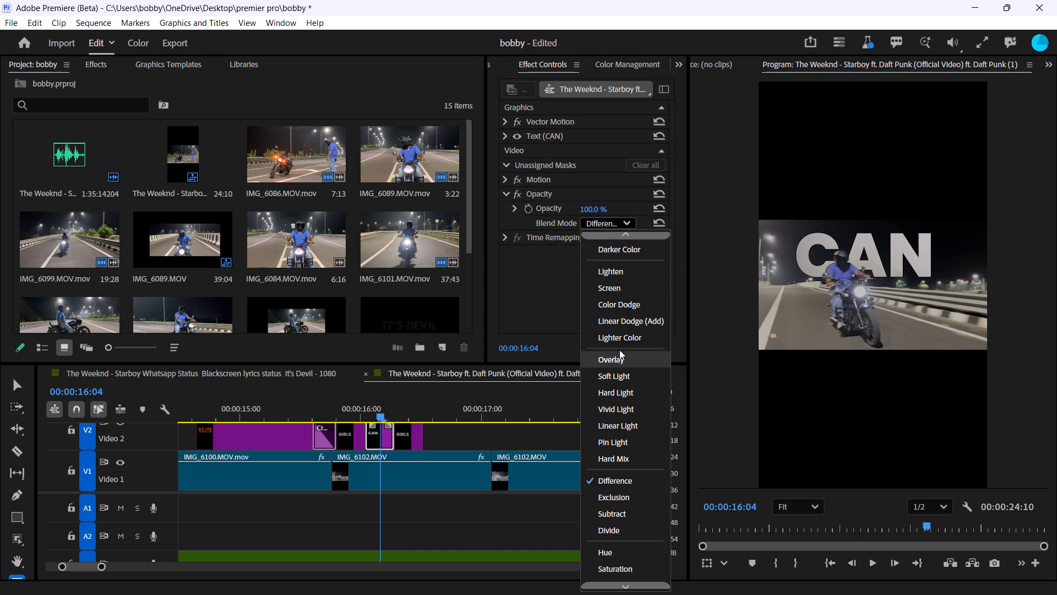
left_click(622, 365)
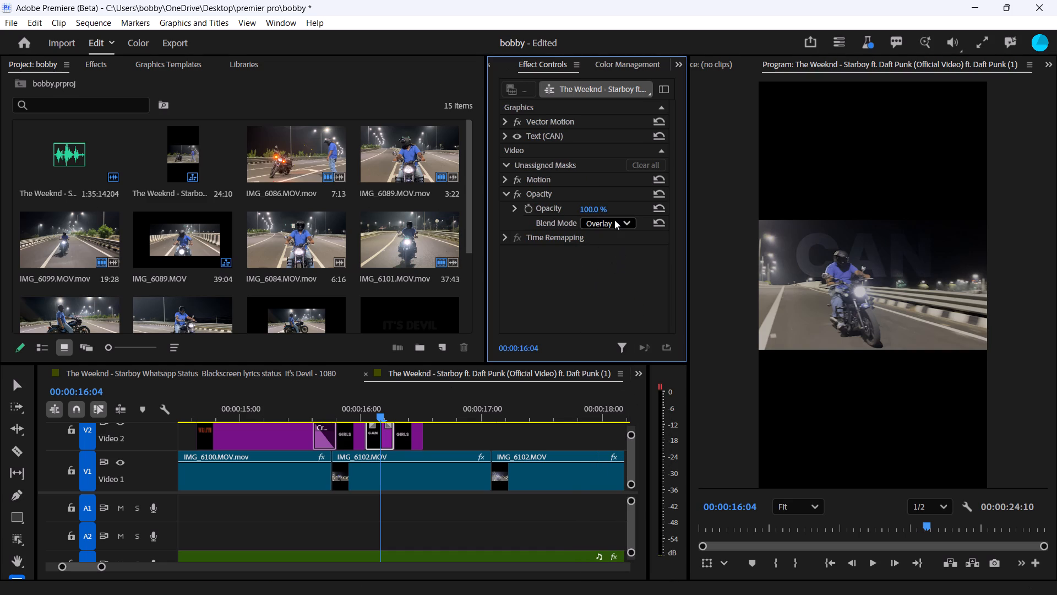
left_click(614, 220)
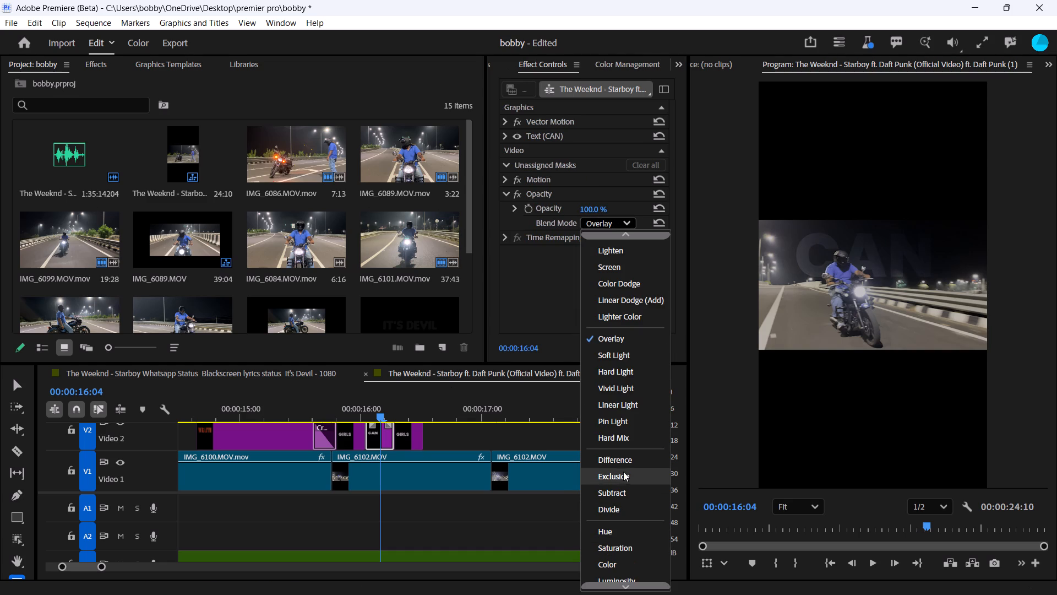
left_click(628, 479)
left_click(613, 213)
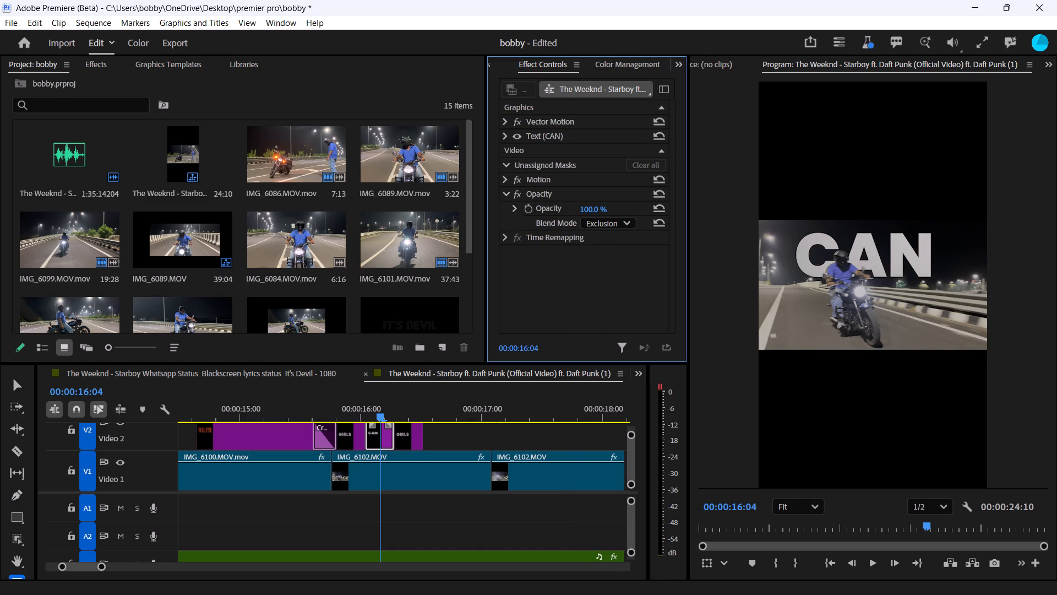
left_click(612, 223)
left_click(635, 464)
Reposition the "CAN" title clip to 598 X and 1776 Y in its clip transform.
left_click(507, 65)
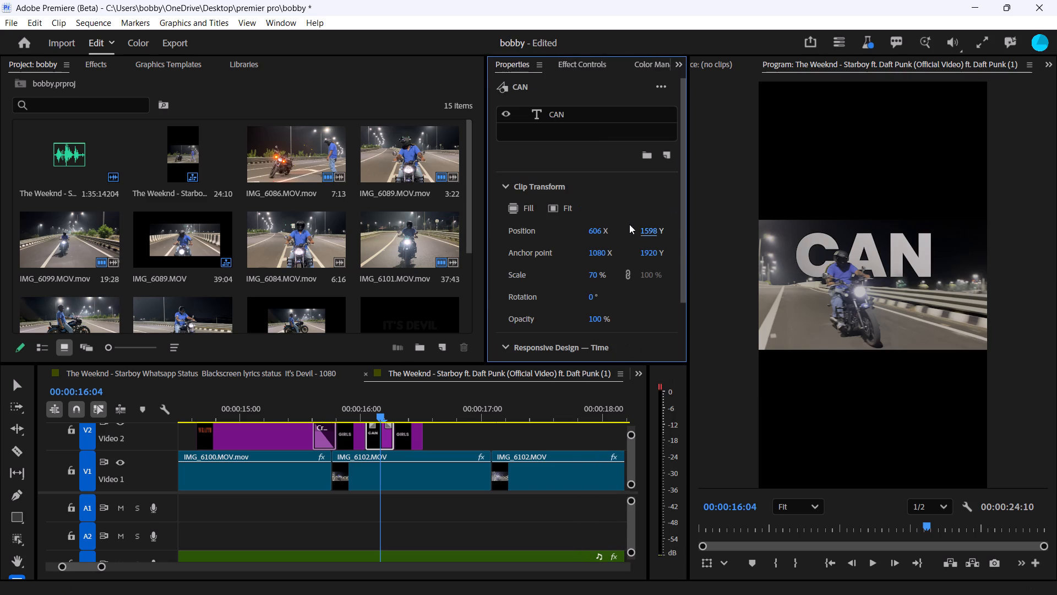
left_click_drag(598, 231, 673, 232)
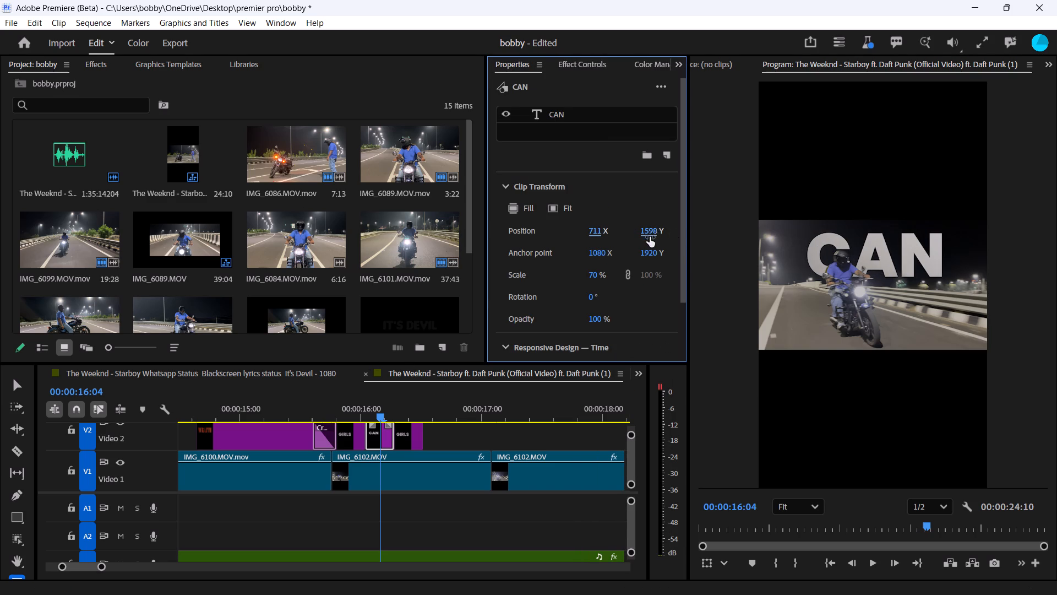
left_click_drag(595, 232, 519, 241)
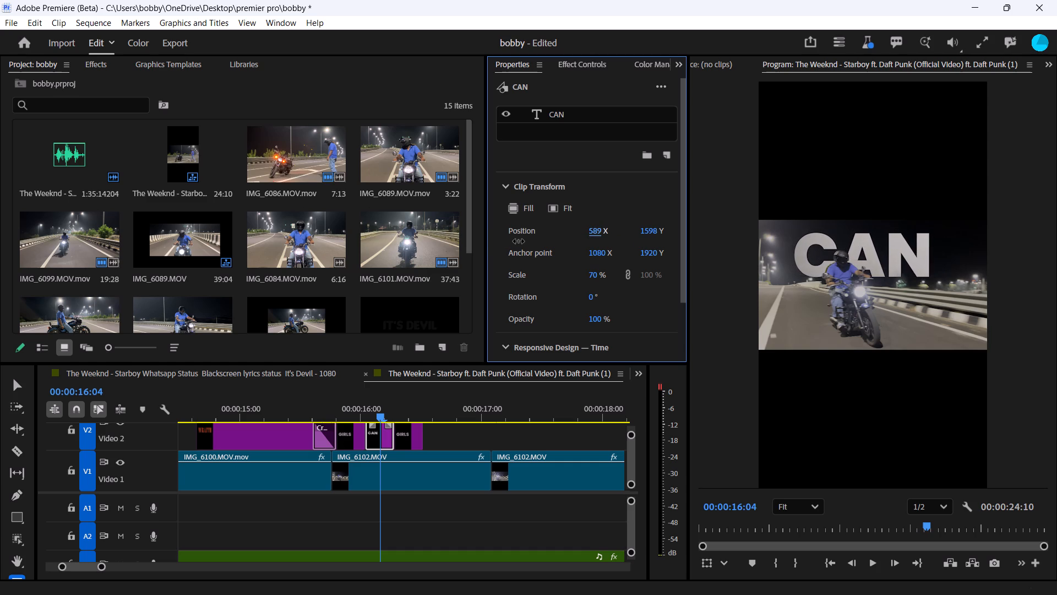
left_click_drag(519, 241, 528, 245)
left_click_drag(648, 231, 705, 229)
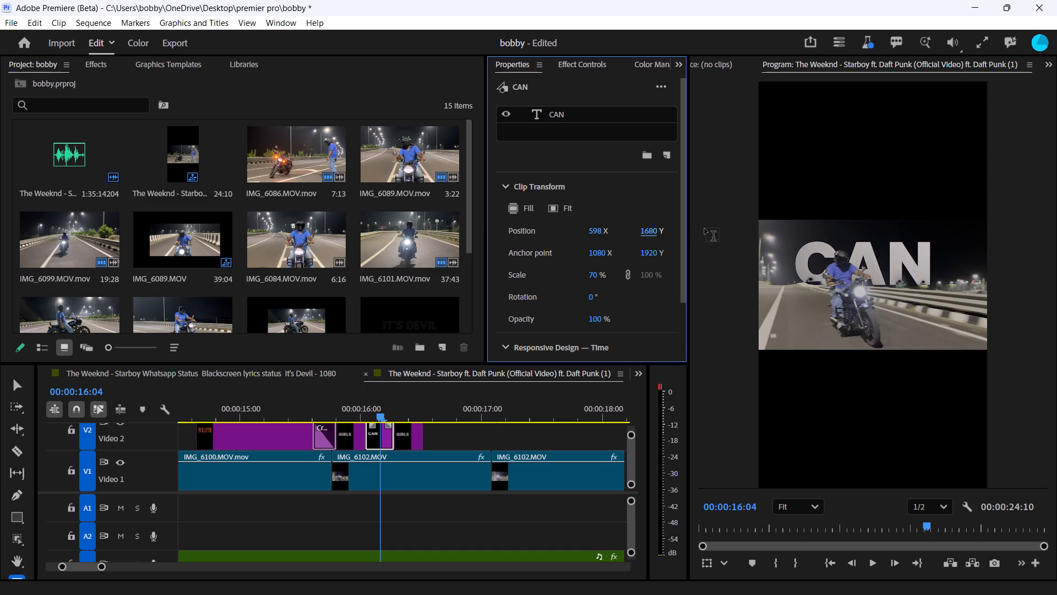
left_click_drag(650, 231, 705, 226)
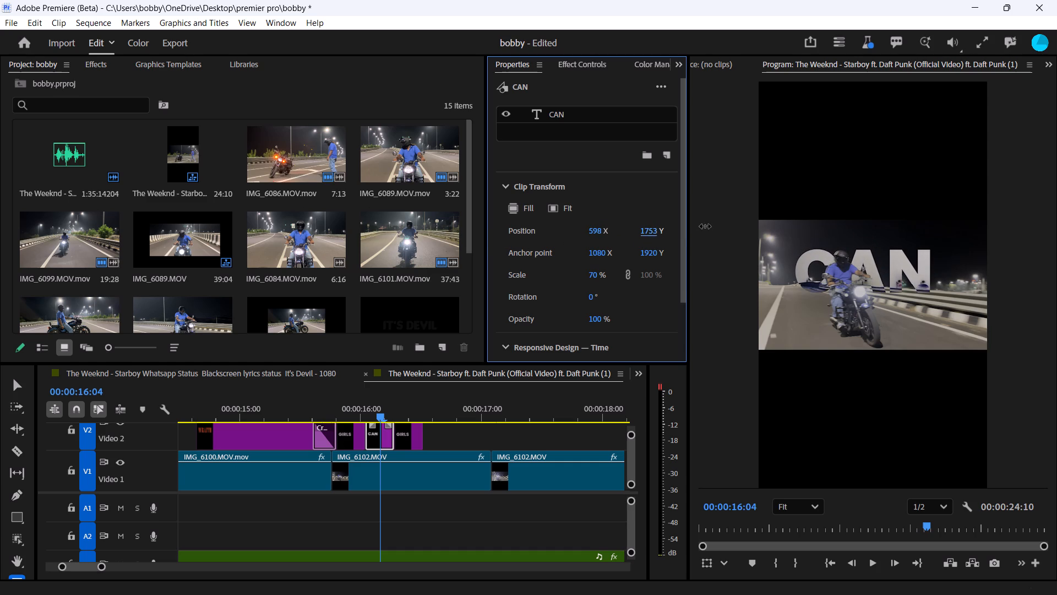
left_click_drag(705, 226, 711, 224)
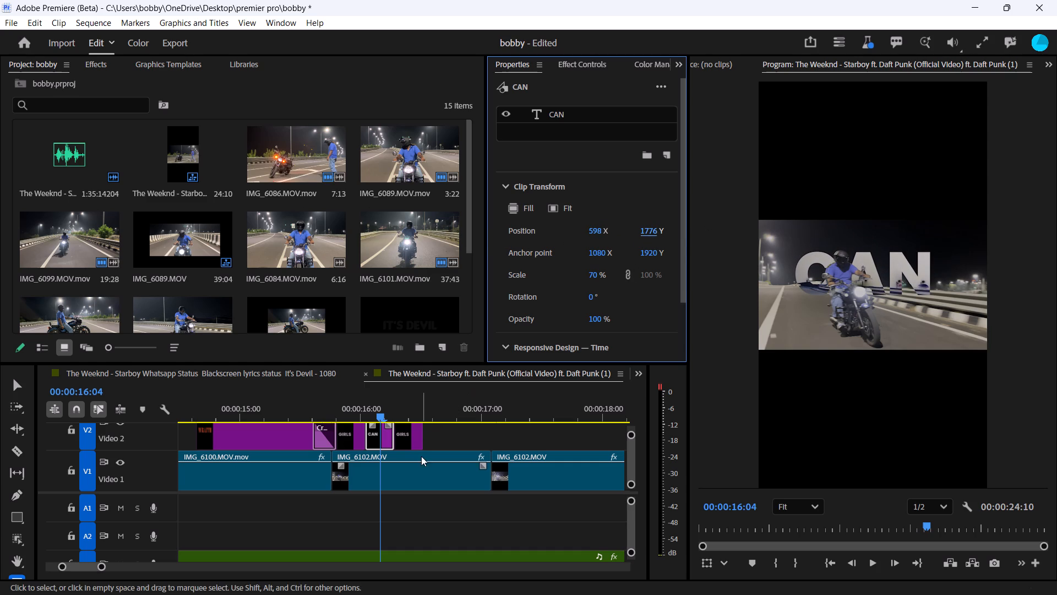
Move the upper IMG_6102.MOV rider clip to Video 3 and the "CAN" title above it to Video 4, and play back the result.
left_click(406, 365)
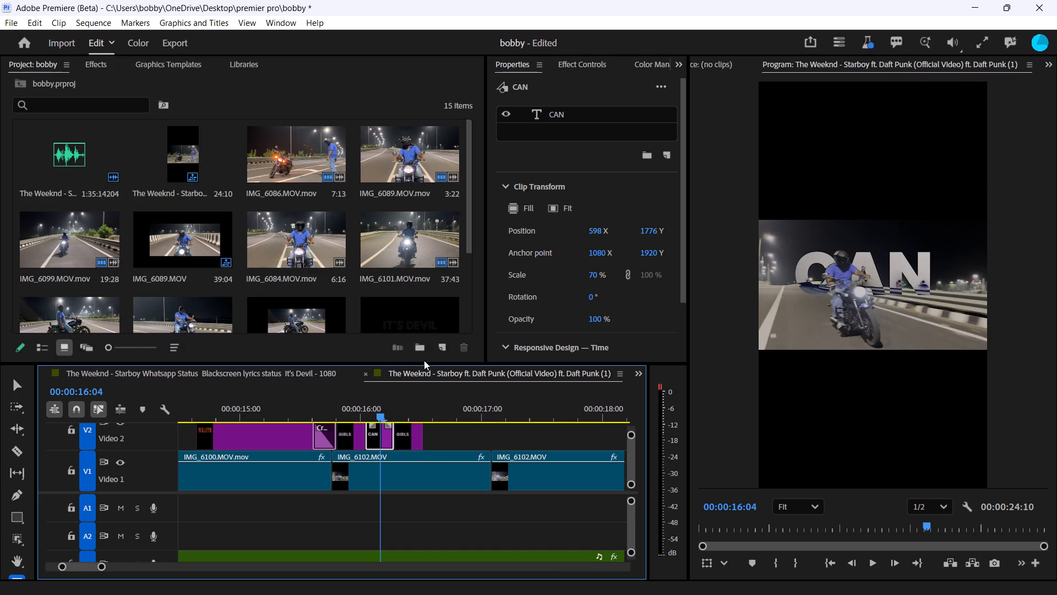
left_click_drag(468, 364, 472, 209)
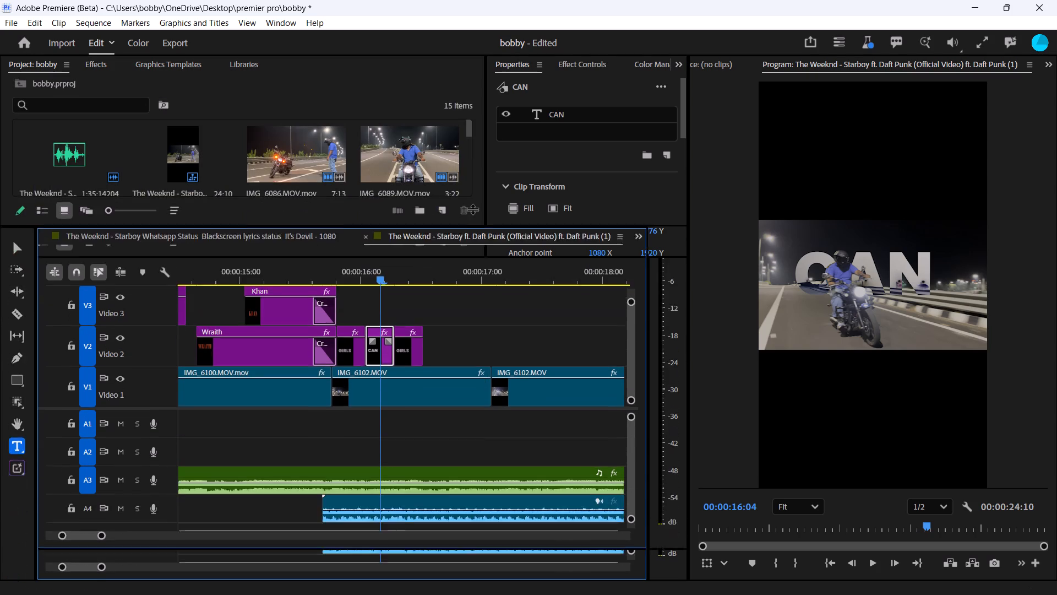
left_click_drag(472, 209, 472, 207)
scroll(487, 339, "up", 3)
scroll(487, 339, "down", 3)
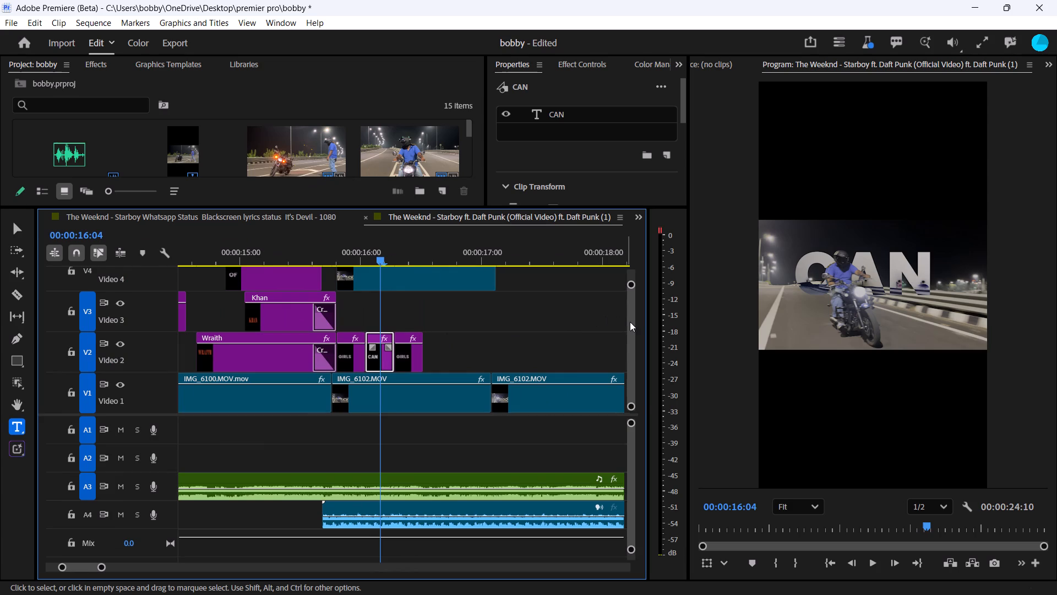
left_click(630, 322)
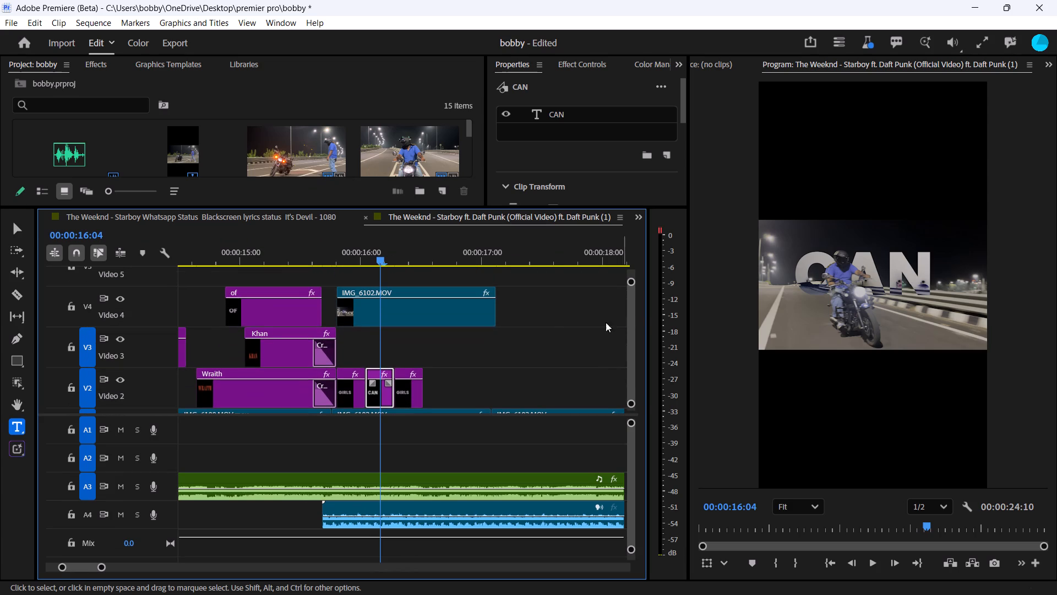
left_click_drag(416, 317, 430, 340)
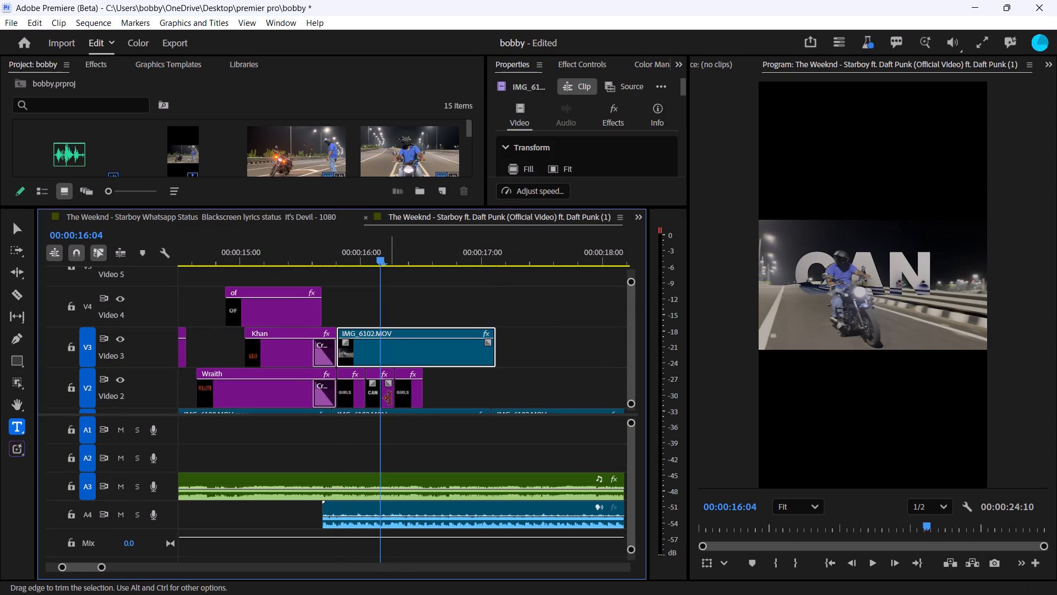
left_click_drag(385, 396, 380, 301)
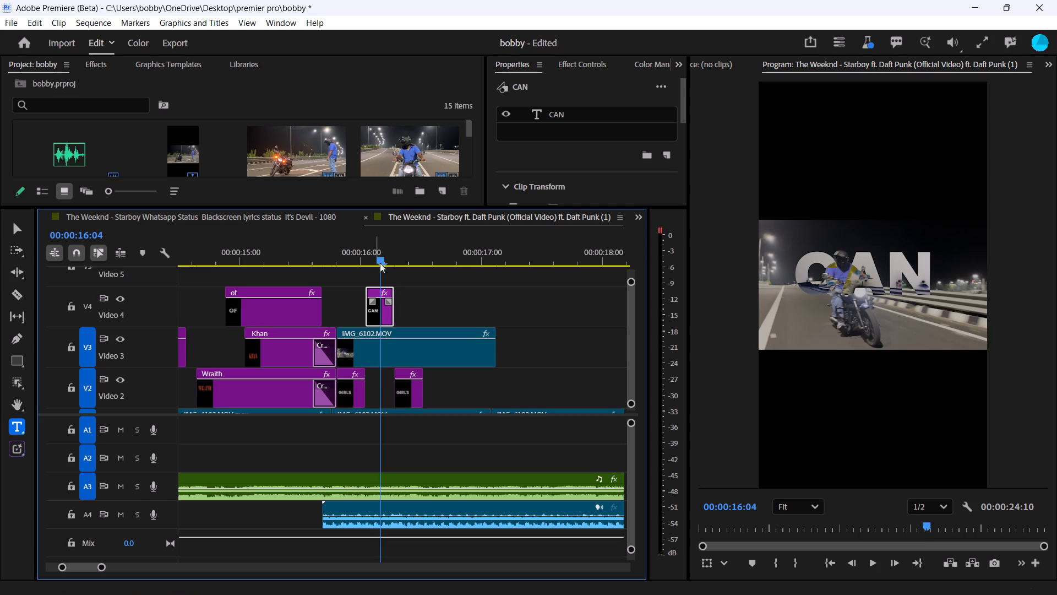
left_click_drag(382, 259, 367, 261)
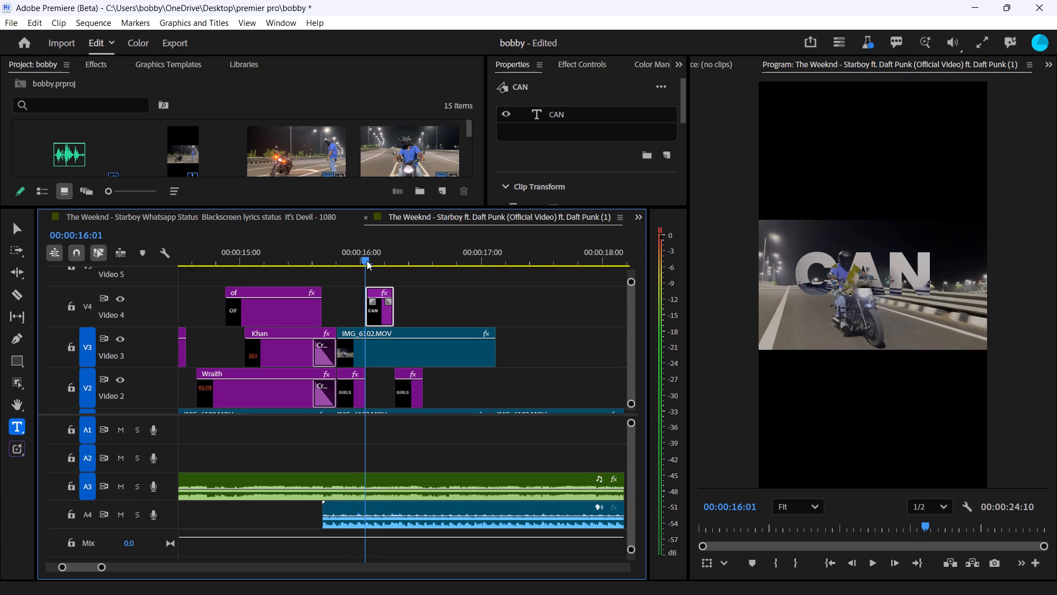
left_click_drag(367, 261, 401, 254)
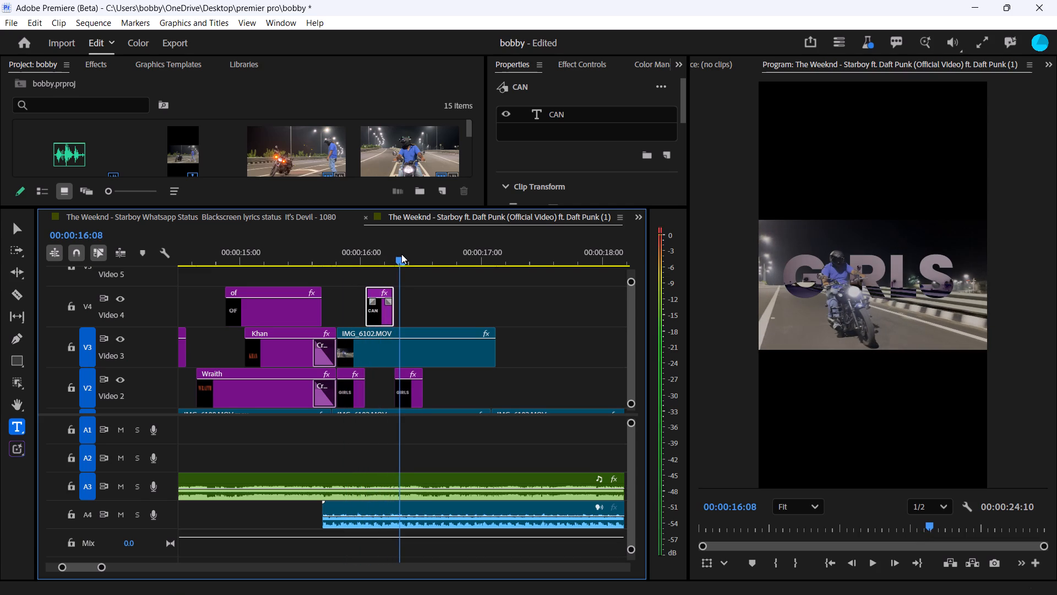
left_click_drag(401, 254, 331, 273)
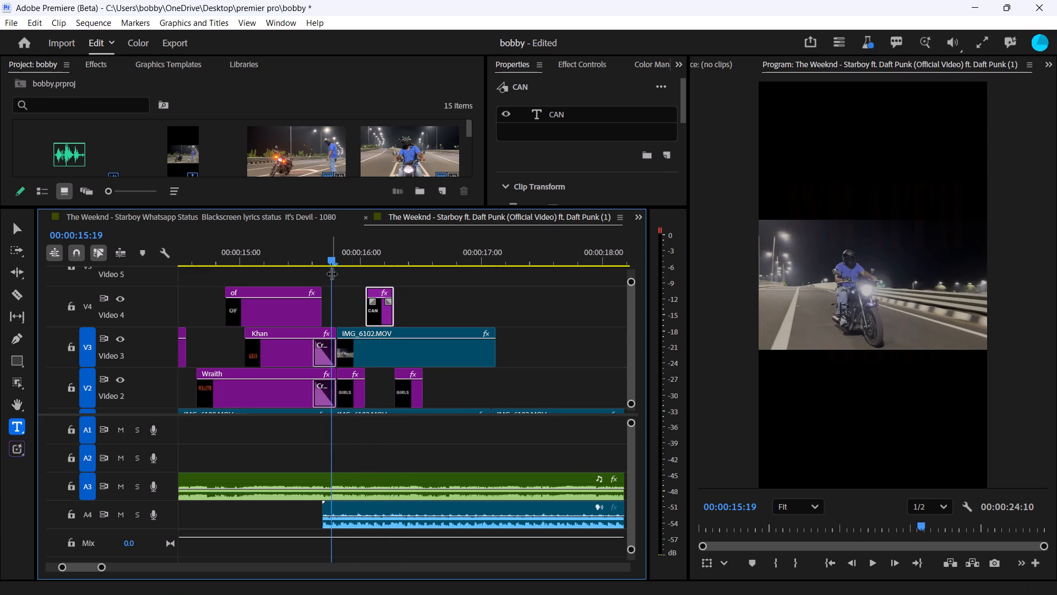
key("space")
key("space")
Change the text of the second "Girls" title, right after "CAN", to "LOOSE" and copy that text.
left_click(415, 399)
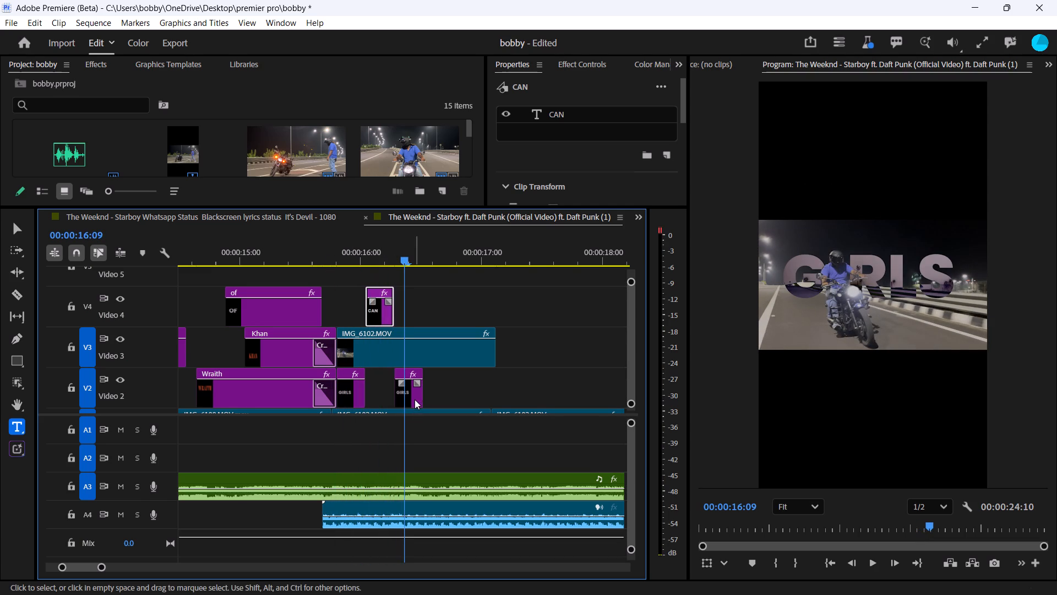
left_click(683, 66)
left_click(700, 148)
double_click(653, 147)
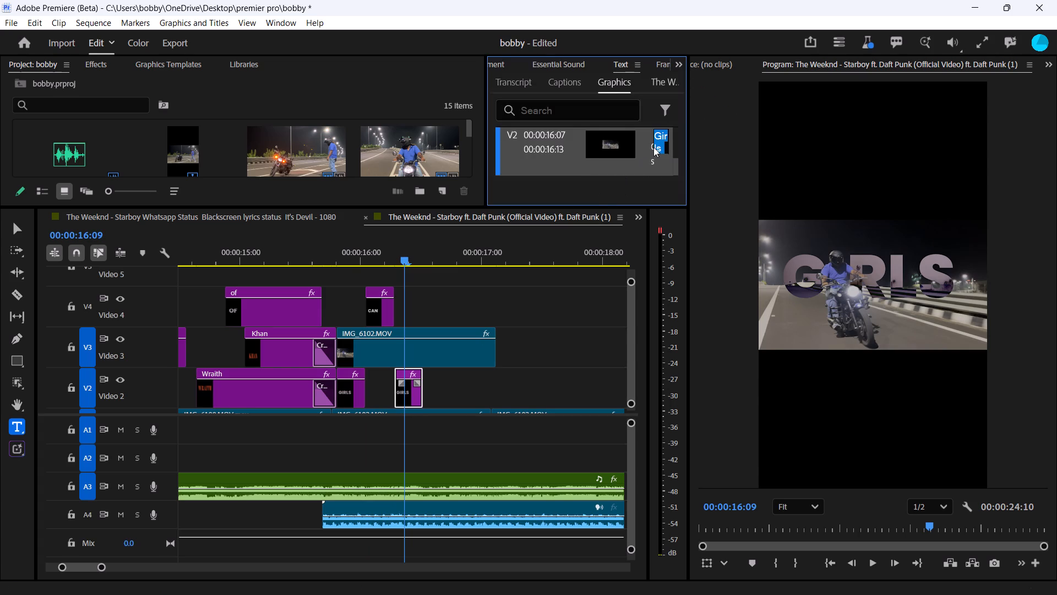
type("LOO")
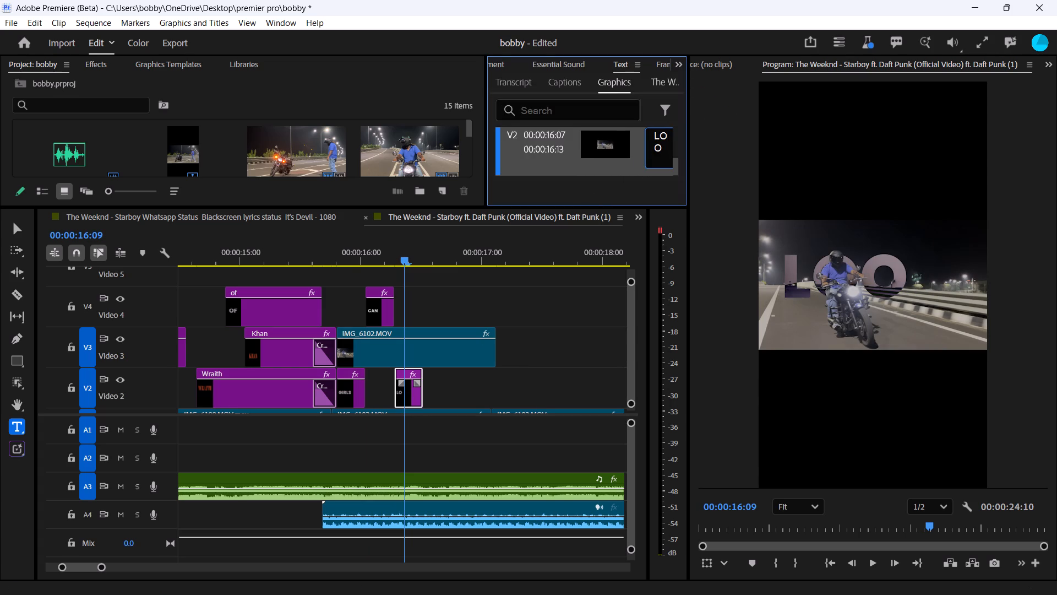
type("SE")
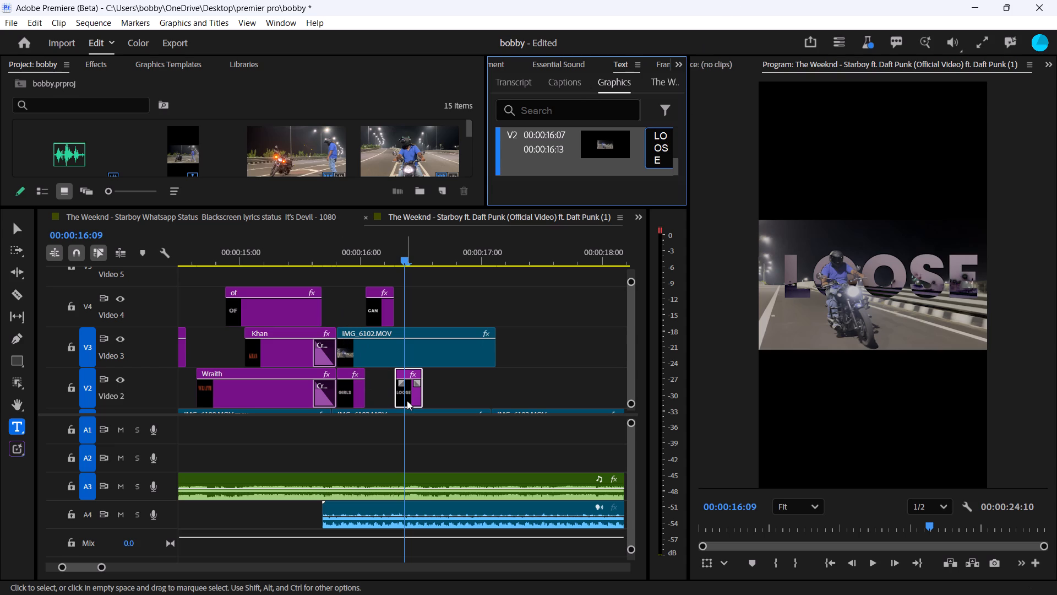
left_click(407, 397)
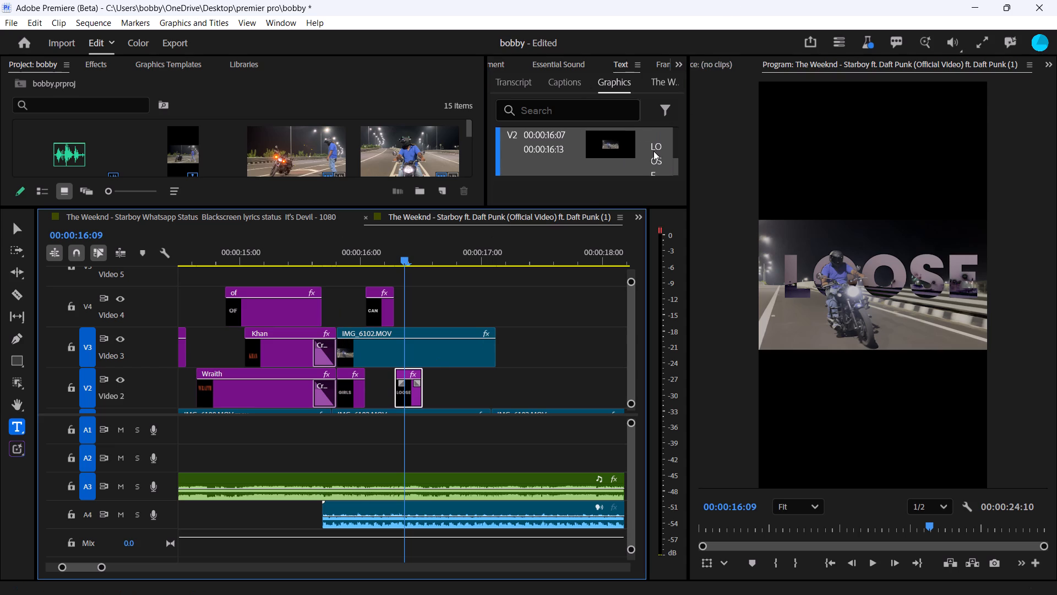
double_click(653, 151)
key("ctrl+c")
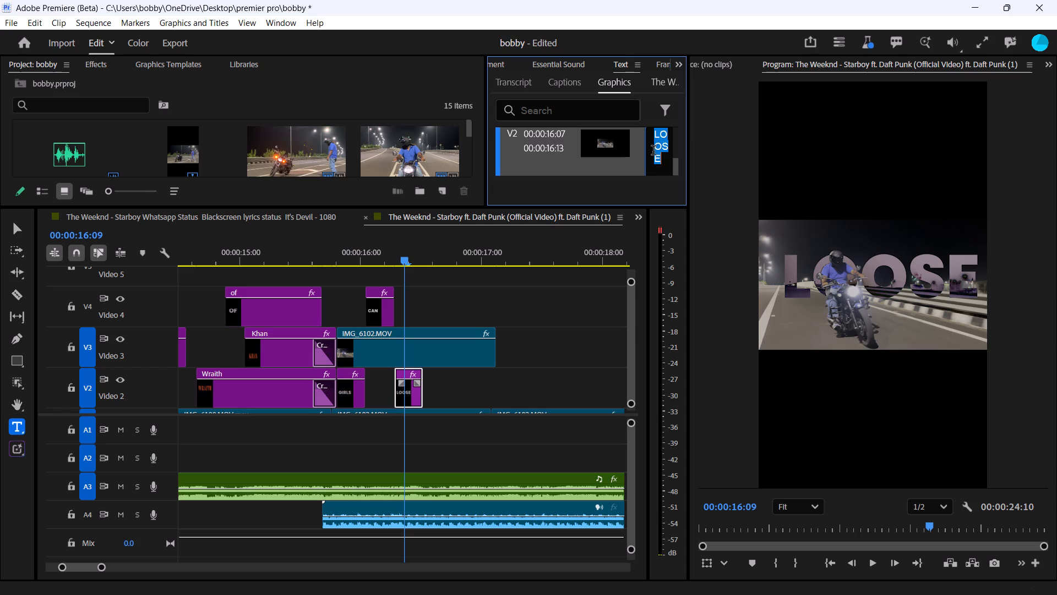
Move the "LOOSE" title further along Video 2 so that it runs from about 00:00:17:11 to 00:00:17:17.
left_click(263, 397)
left_click(275, 346)
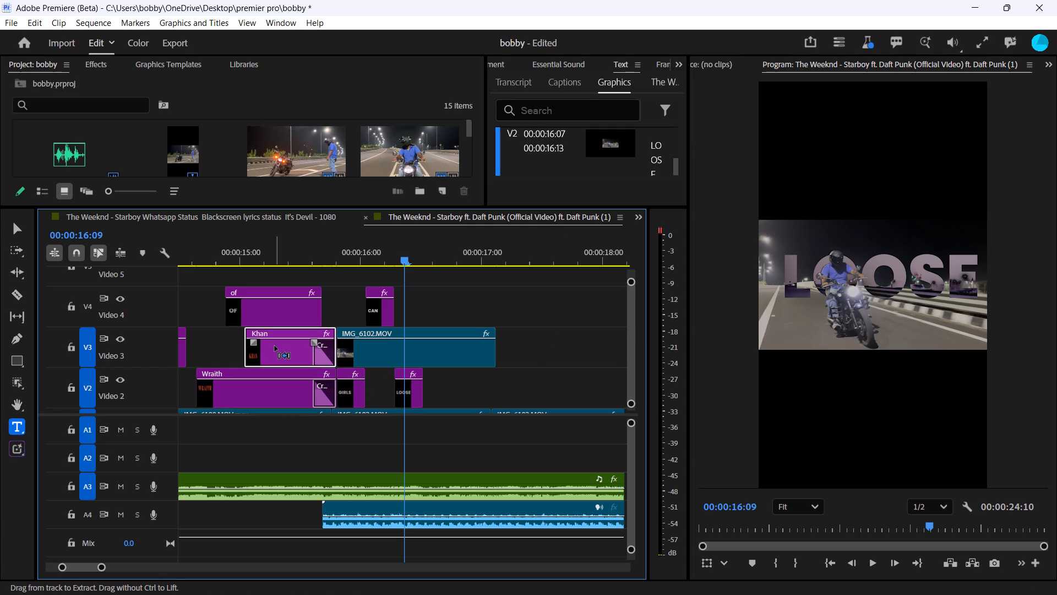
key("ctrl+c")
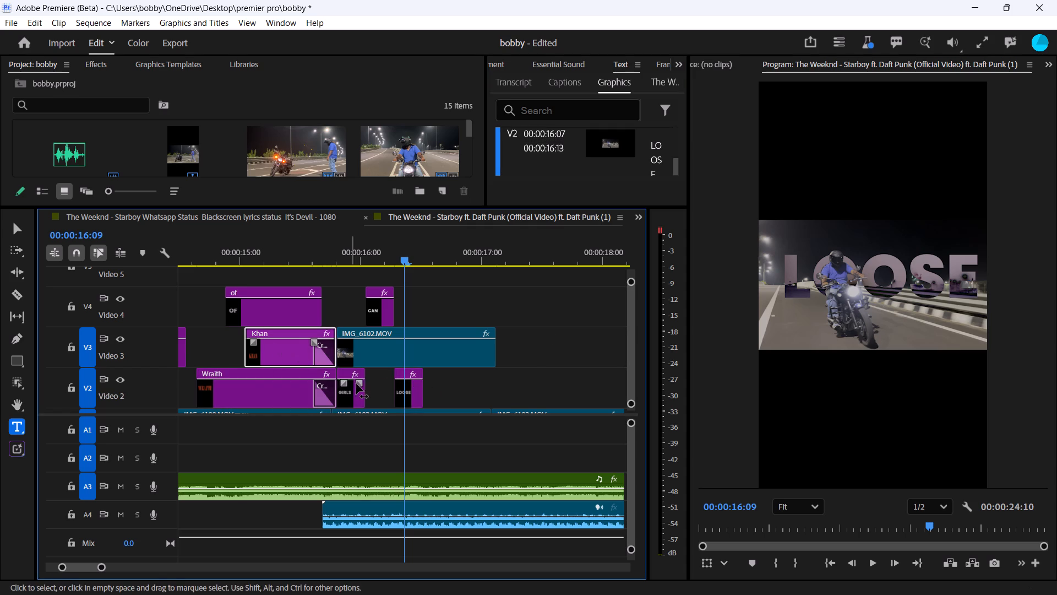
left_click(410, 398)
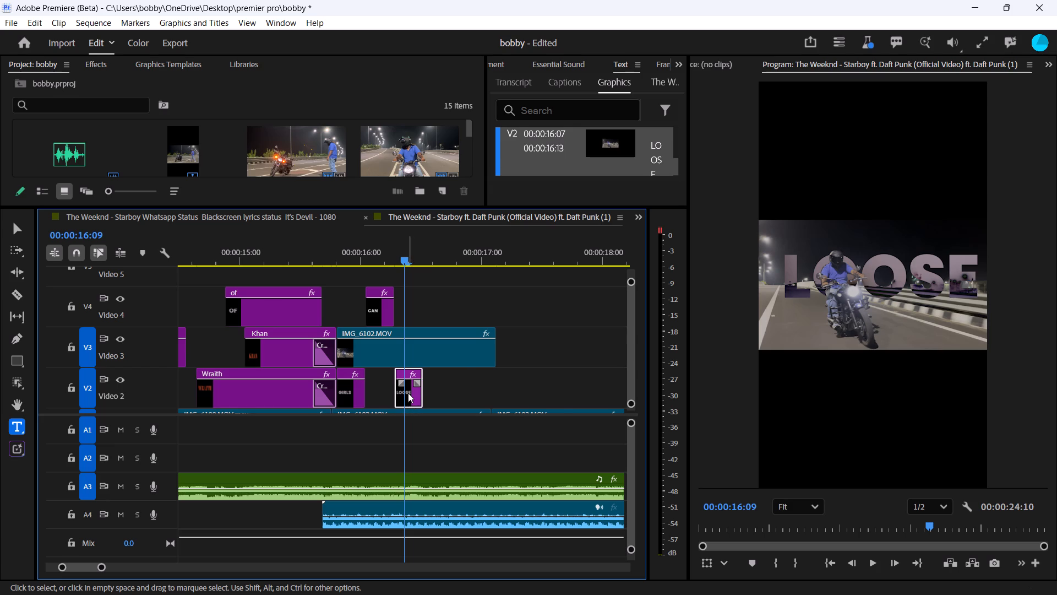
left_click_drag(408, 393, 548, 376)
left_click(424, 386)
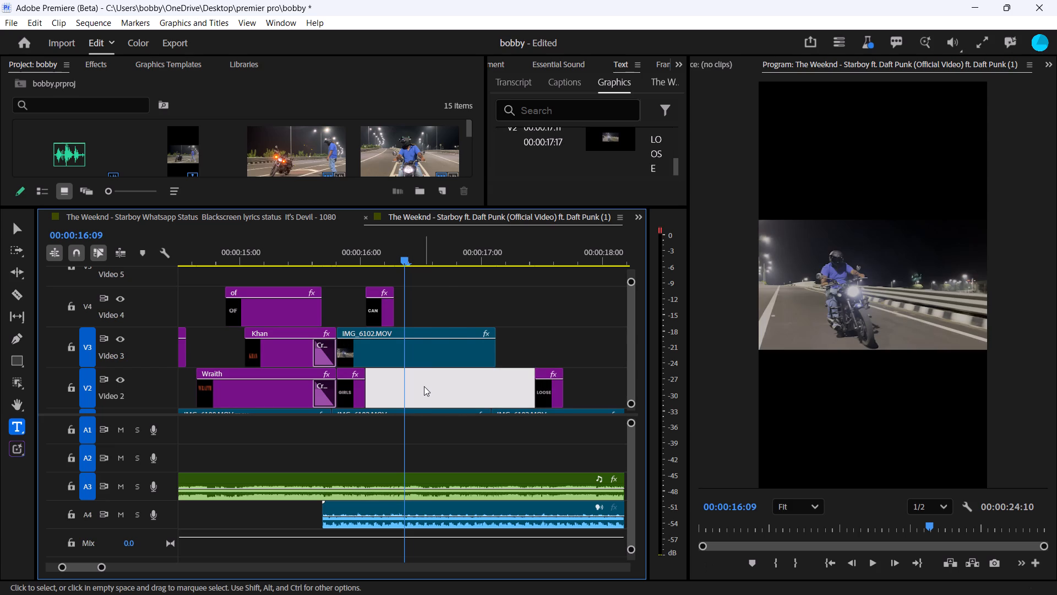
left_click(421, 386)
Copy the "Khan" title onto Video 2 starting at 00:00:16:07, and trim its end to 00:00:16:17.
left_click(285, 355)
key("ctrl+c")
left_click(548, 344)
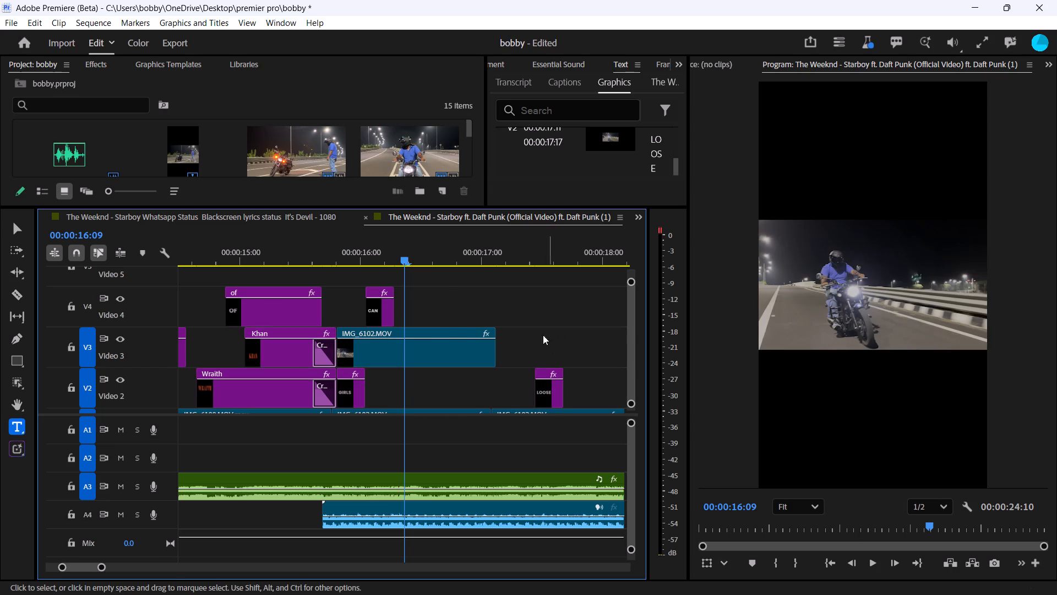
left_click_drag(488, 259, 524, 257)
key("ctrl+v")
left_click_drag(560, 347, 468, 370)
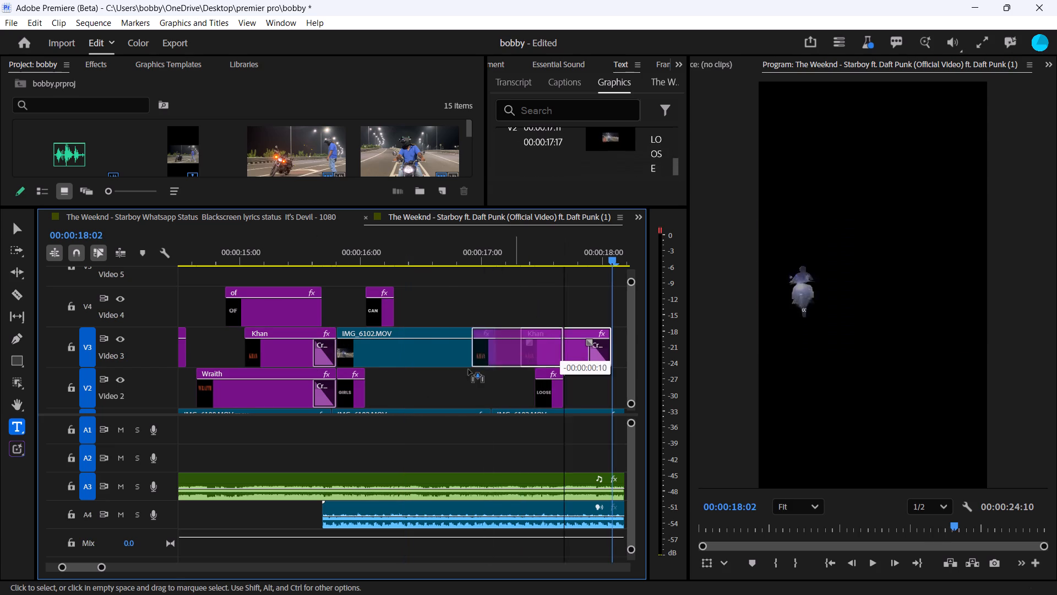
left_click_drag(468, 370, 430, 392)
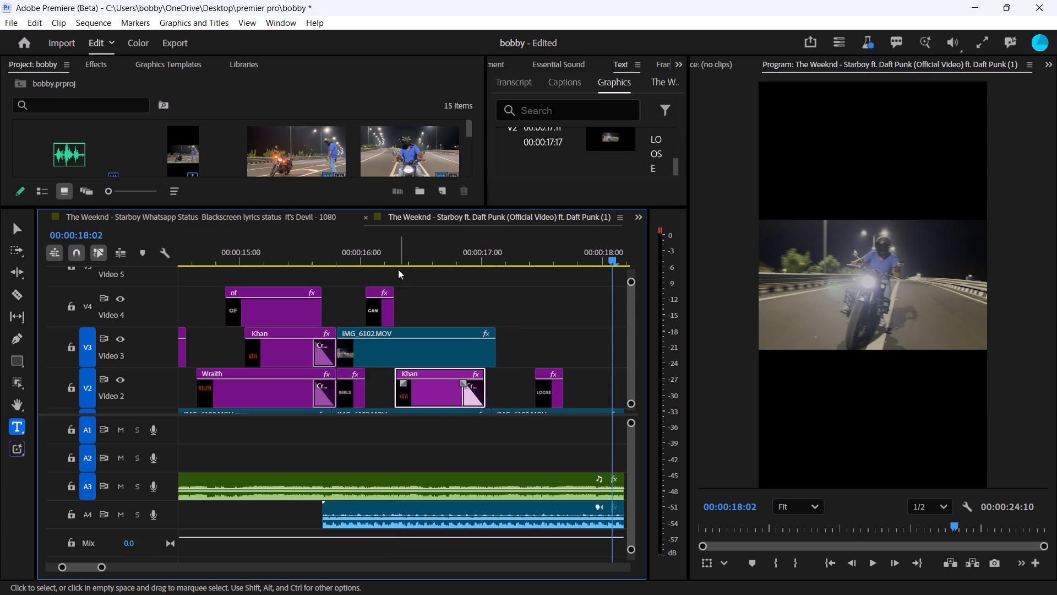
left_click_drag(489, 394, 449, 404)
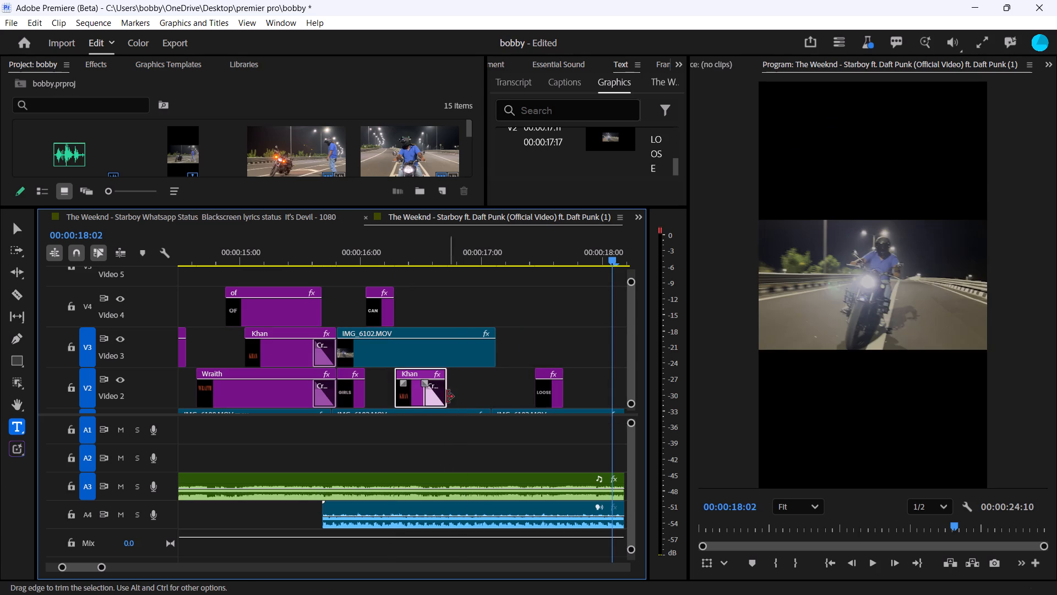
Play back the section with the copied "Khan" title and slightly shorten the transition at that title's end.
left_click_drag(406, 259, 351, 269)
key("space")
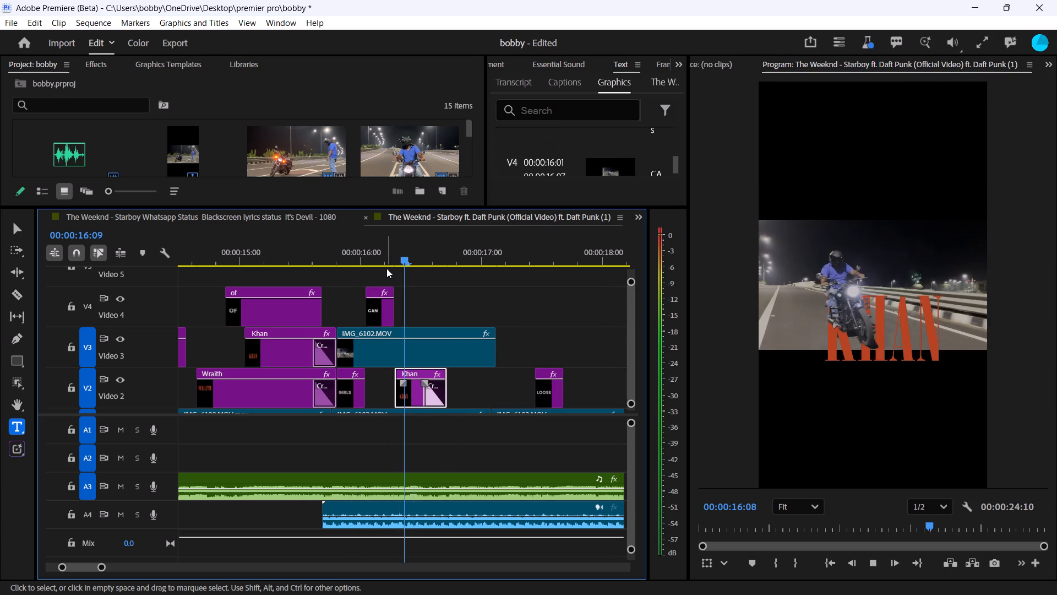
key("space")
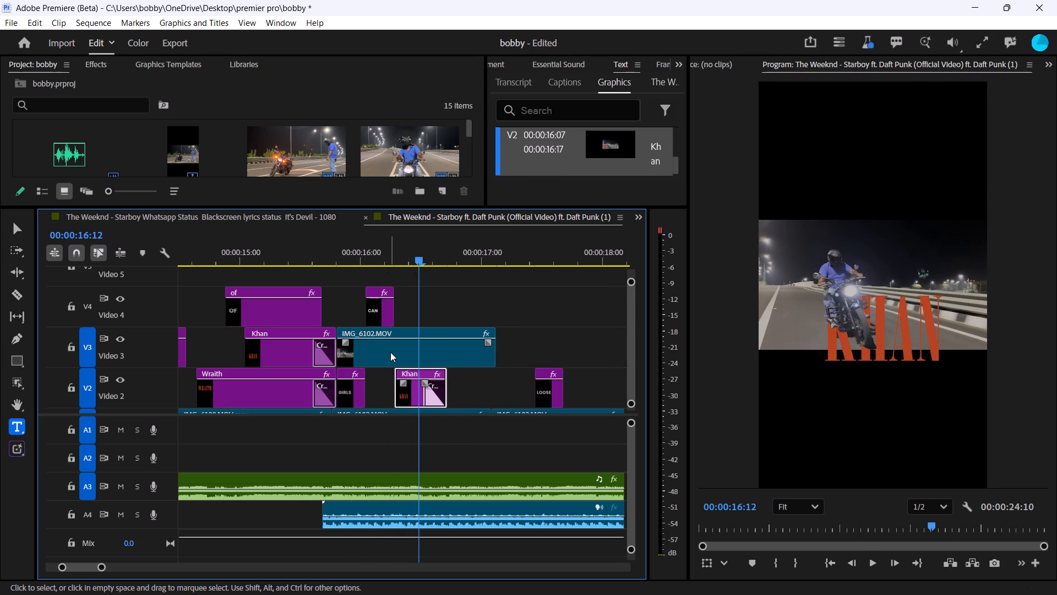
left_click(426, 383)
key("space")
key("space")
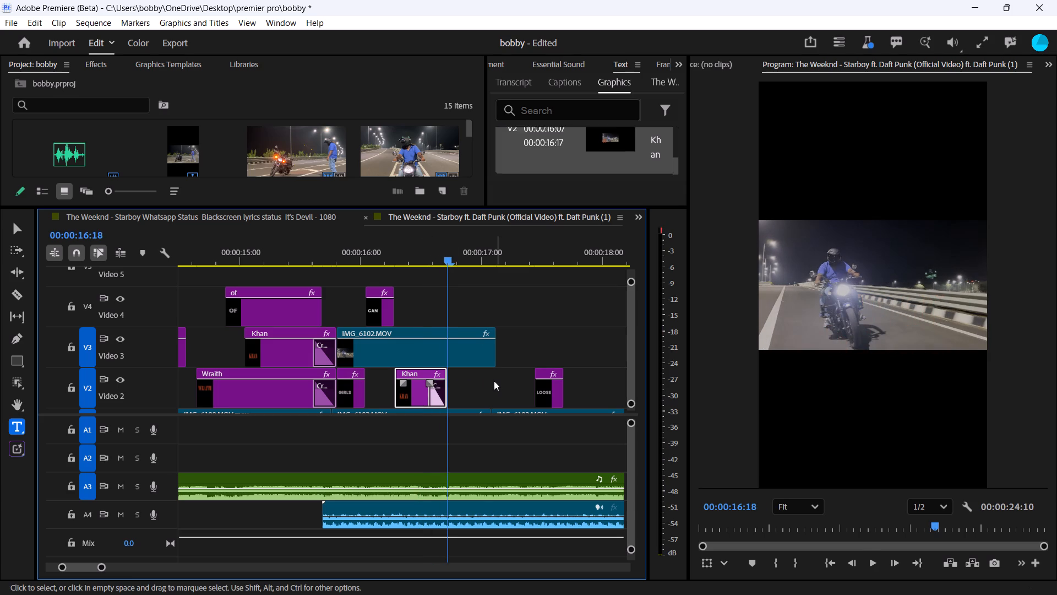
Reposition the copied "Khan" title on Video 2 at 00:00:16:07 to 828 X, 2547 Y, behind the rider.
left_click_drag(446, 258, 413, 266)
left_click(513, 64)
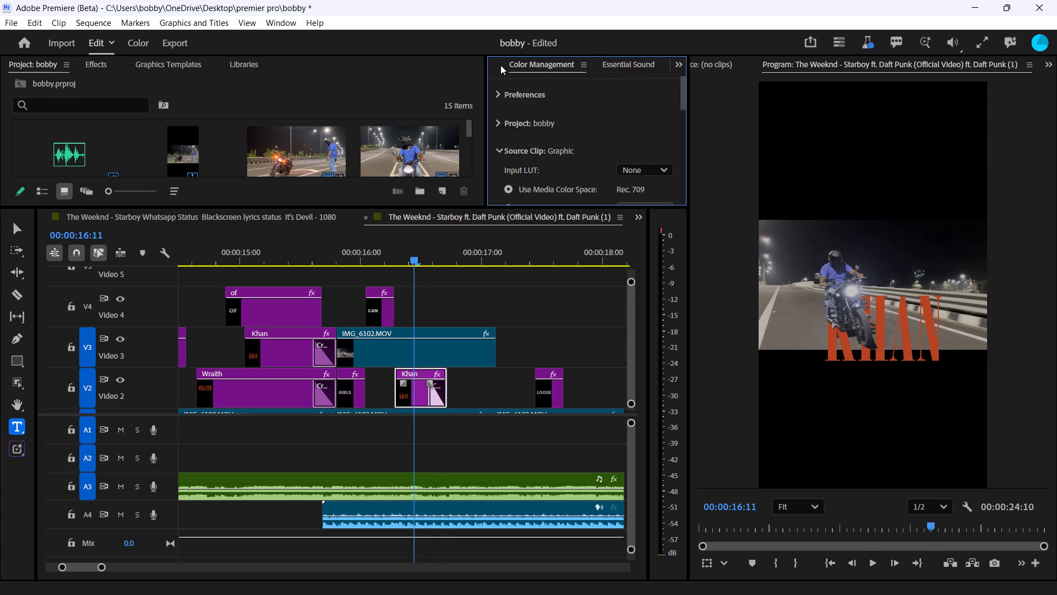
left_click(495, 65)
left_click(491, 70)
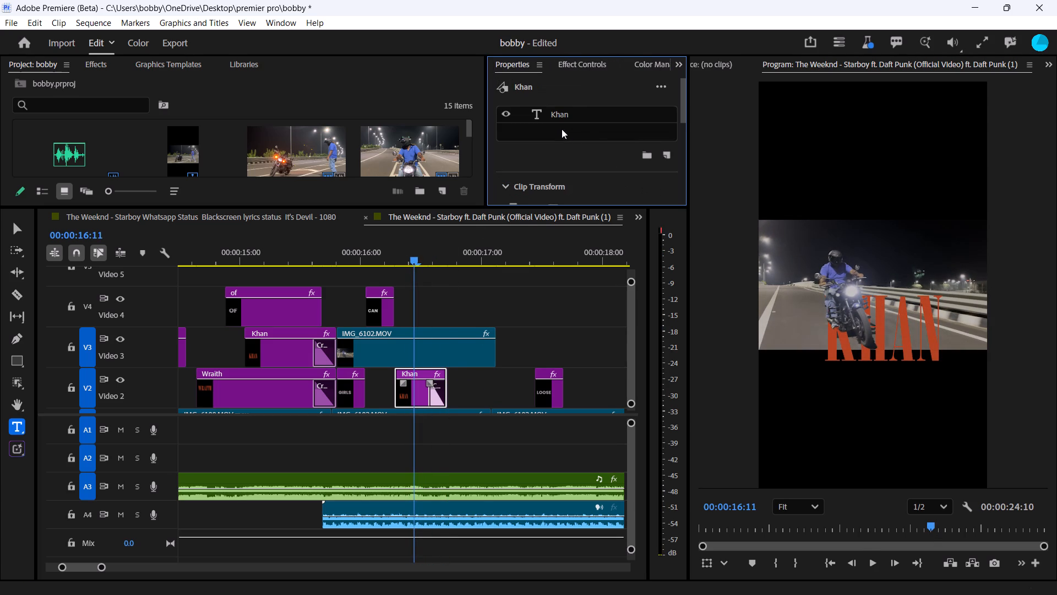
scroll(605, 153, "down", 3)
scroll(606, 154, "up", 1)
scroll(606, 154, "down", 9)
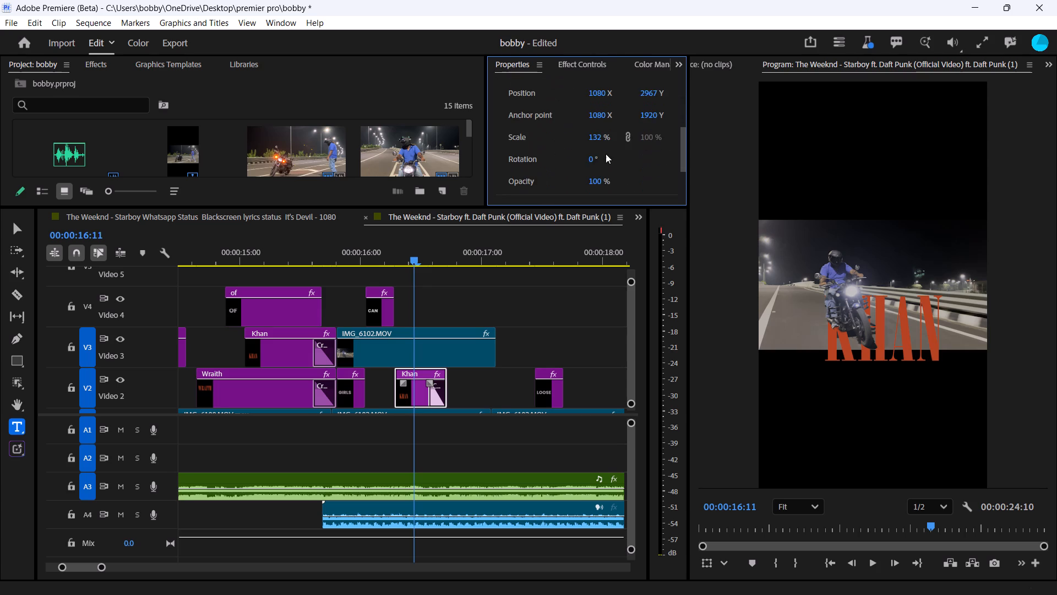
scroll(606, 154, "up", 2)
left_click_drag(651, 104, 367, 160)
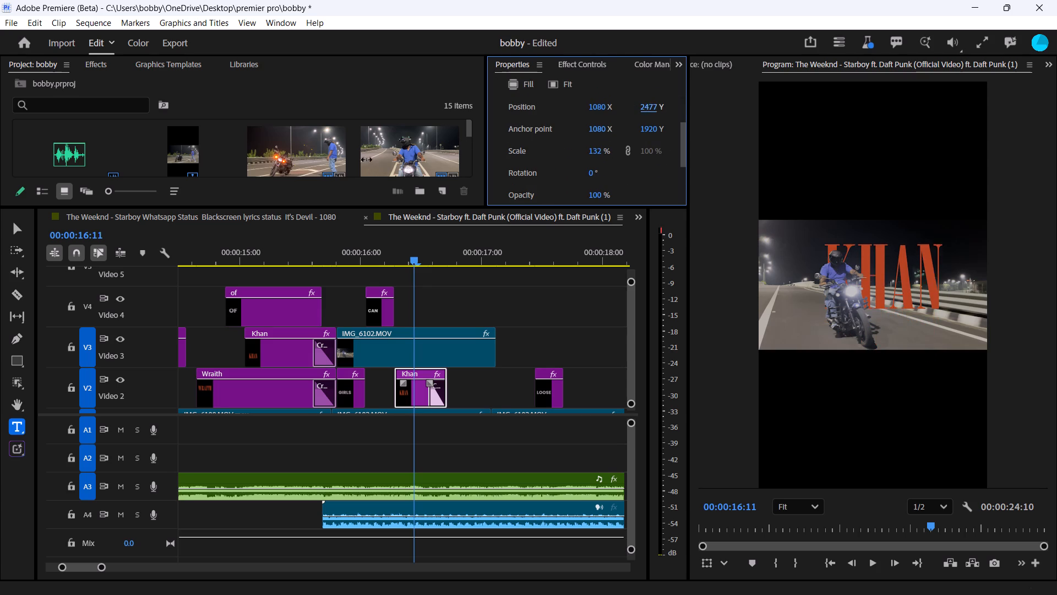
left_click_drag(367, 160, 425, 170)
left_click_drag(600, 106, 398, 148)
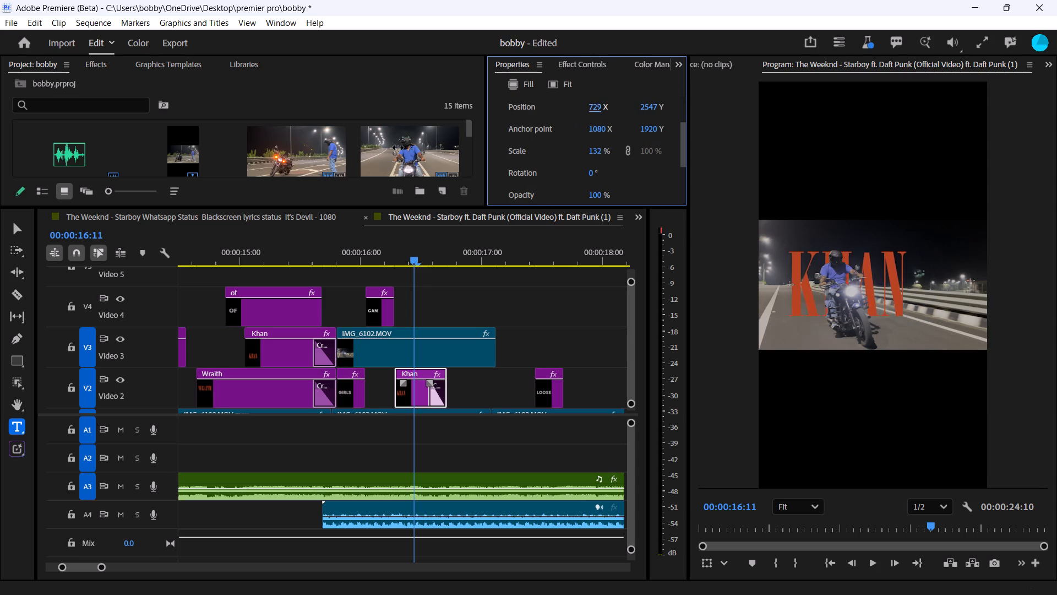
left_click_drag(398, 148, 470, 152)
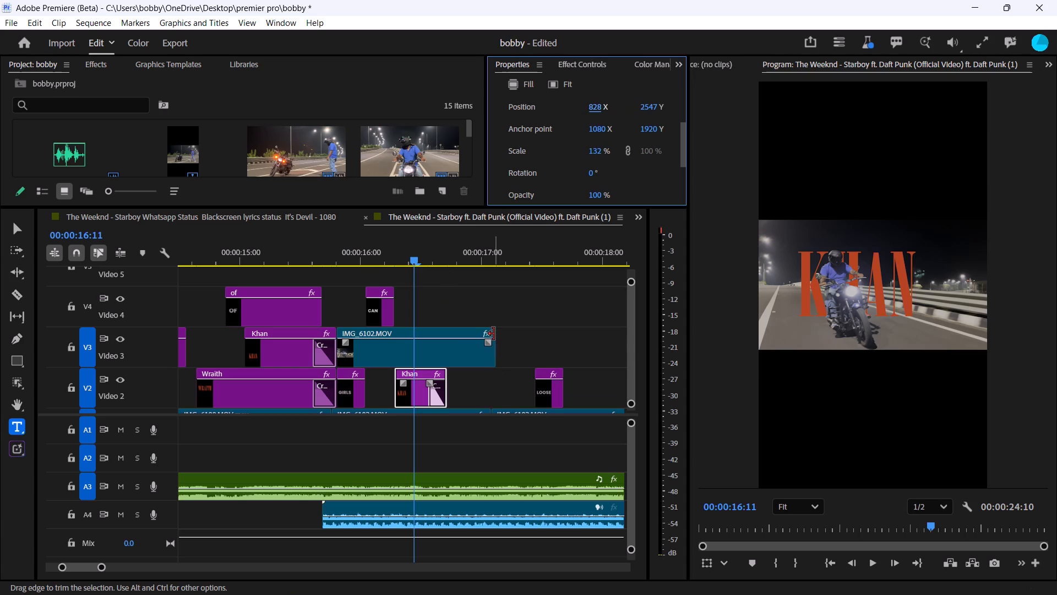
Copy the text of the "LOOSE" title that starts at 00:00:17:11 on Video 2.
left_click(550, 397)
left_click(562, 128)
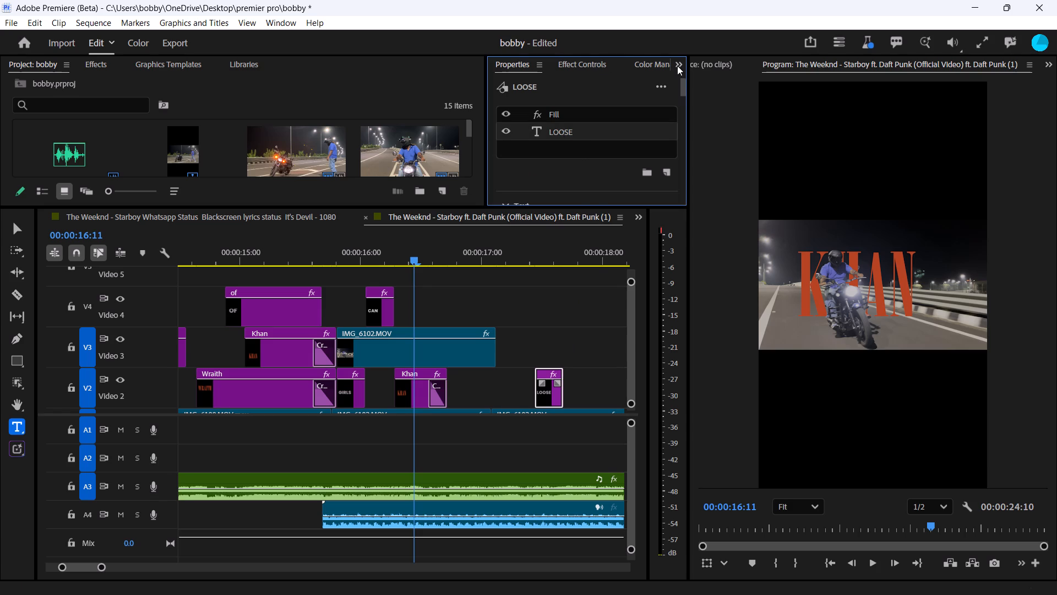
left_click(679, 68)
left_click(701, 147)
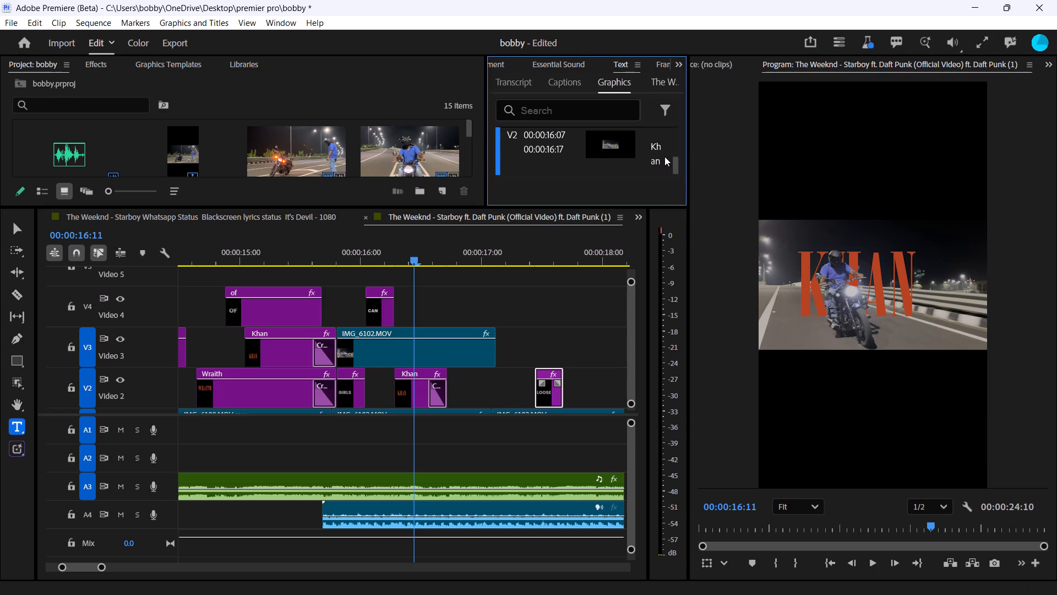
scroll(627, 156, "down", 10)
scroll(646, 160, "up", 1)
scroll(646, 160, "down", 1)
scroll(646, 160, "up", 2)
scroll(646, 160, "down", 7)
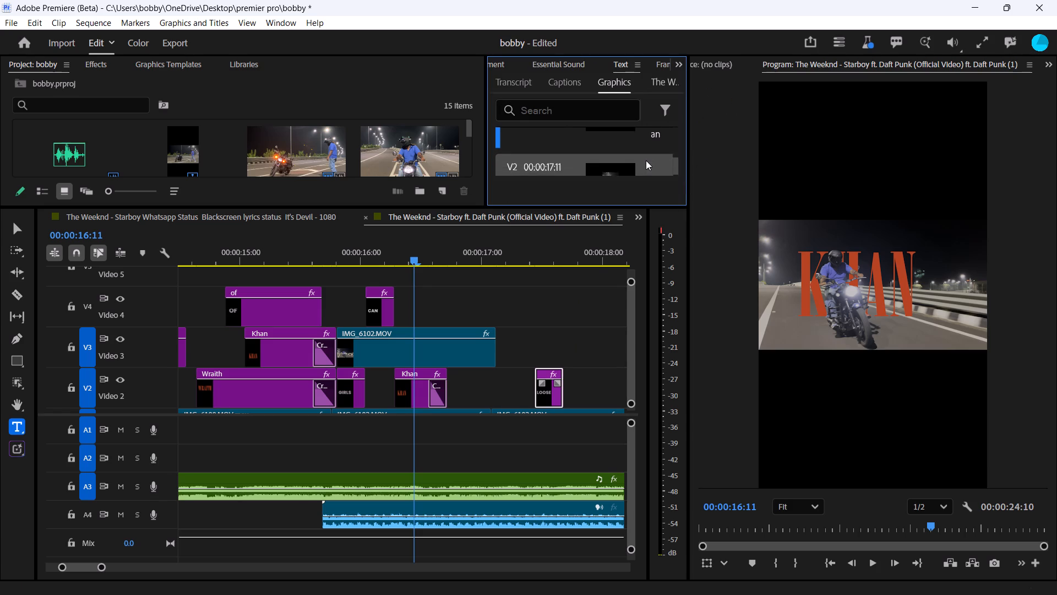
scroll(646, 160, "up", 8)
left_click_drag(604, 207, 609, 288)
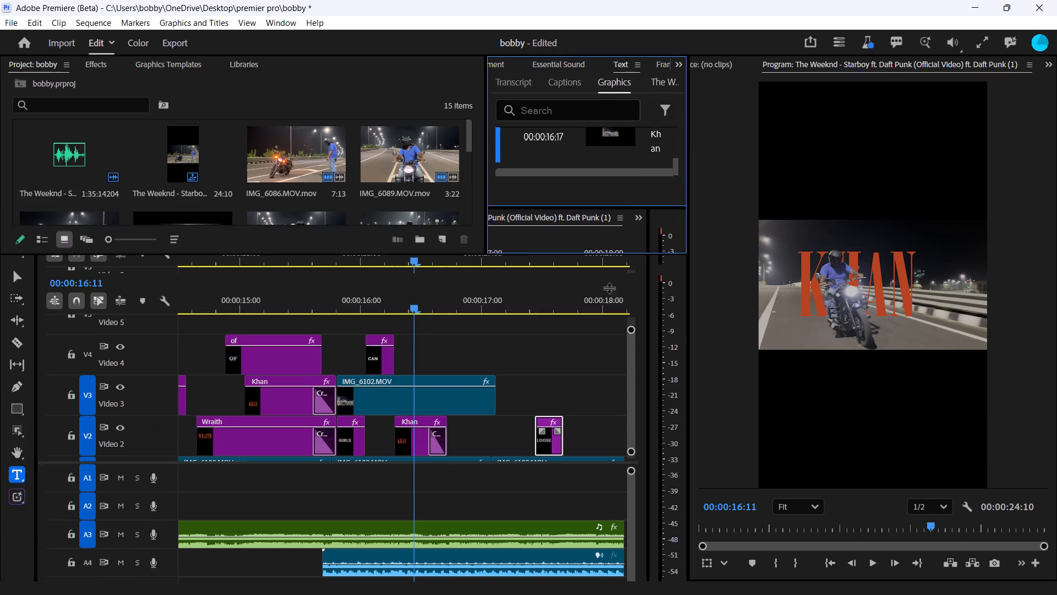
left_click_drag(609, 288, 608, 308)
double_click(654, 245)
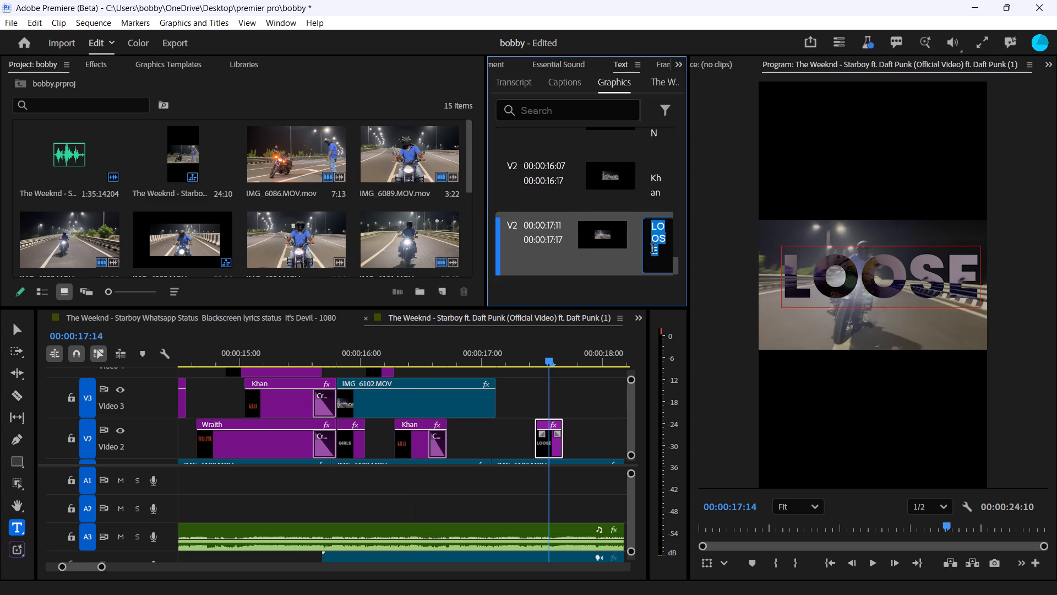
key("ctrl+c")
Delete the "LOOSE" title at 00:00:17:11 from Video 2.
left_click(557, 447)
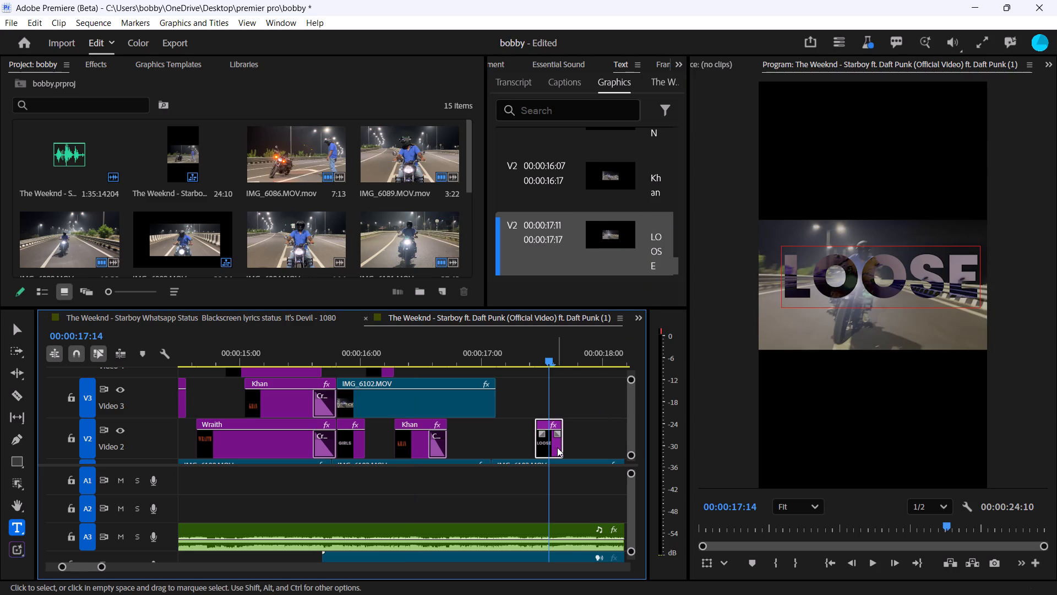
key("BackSpace")
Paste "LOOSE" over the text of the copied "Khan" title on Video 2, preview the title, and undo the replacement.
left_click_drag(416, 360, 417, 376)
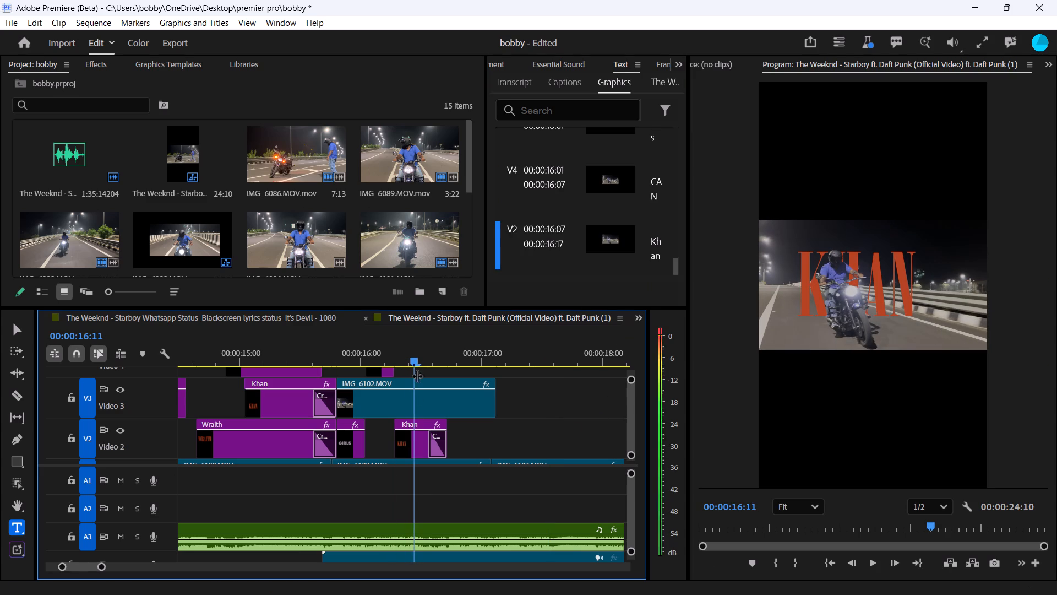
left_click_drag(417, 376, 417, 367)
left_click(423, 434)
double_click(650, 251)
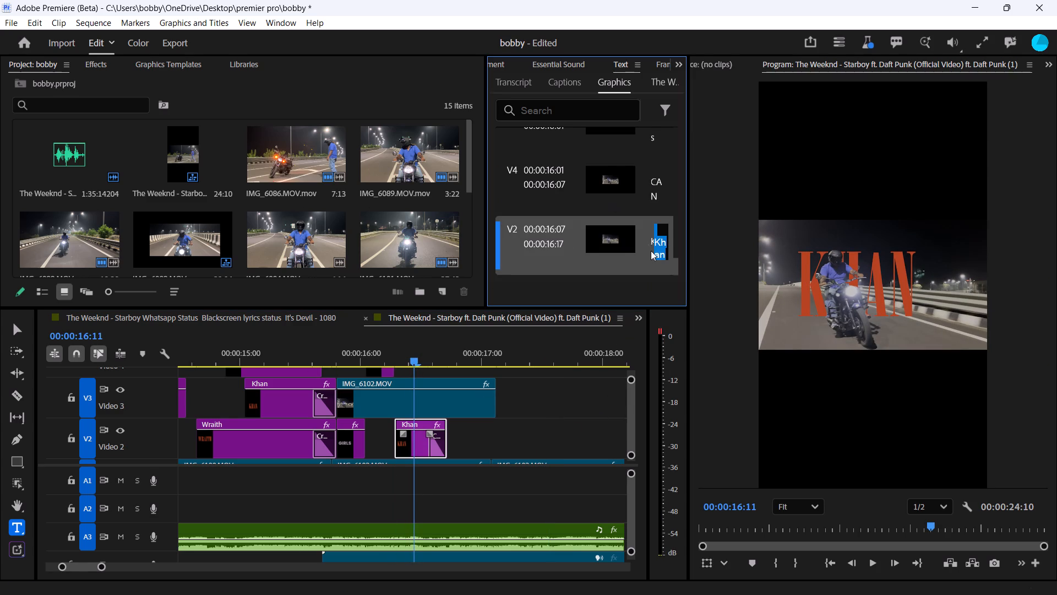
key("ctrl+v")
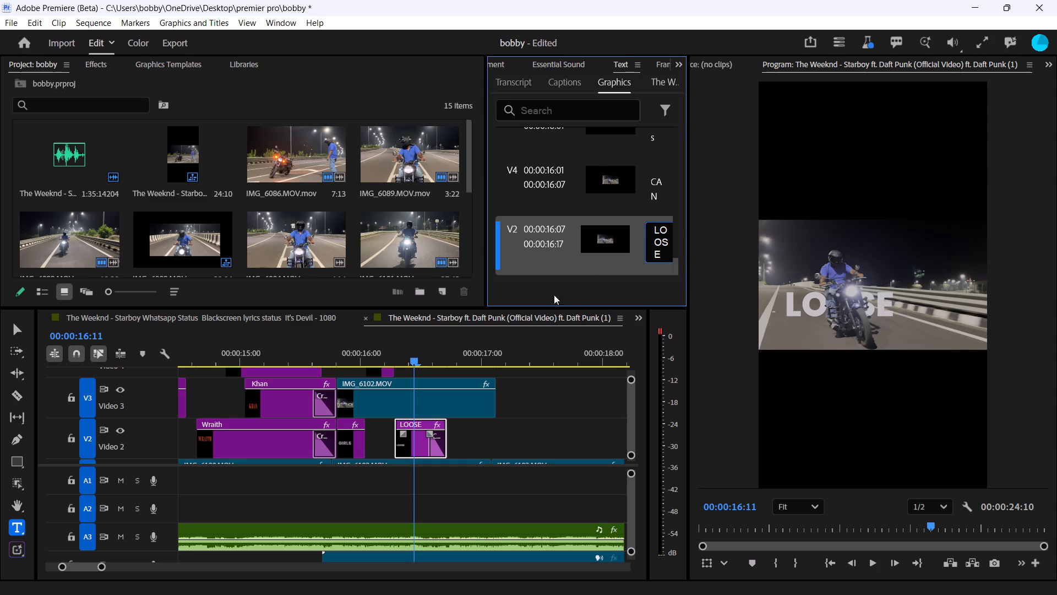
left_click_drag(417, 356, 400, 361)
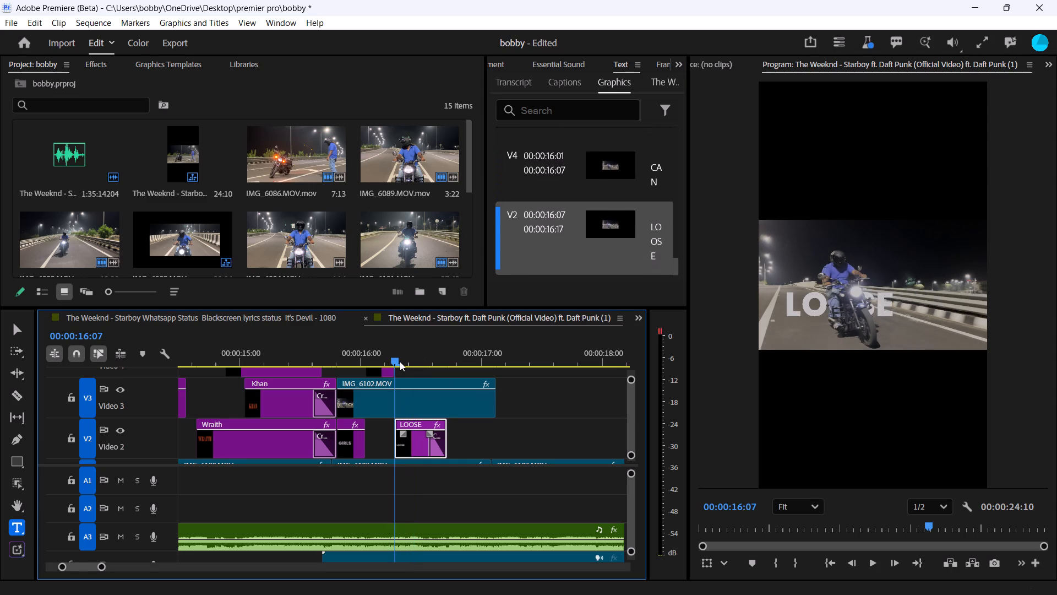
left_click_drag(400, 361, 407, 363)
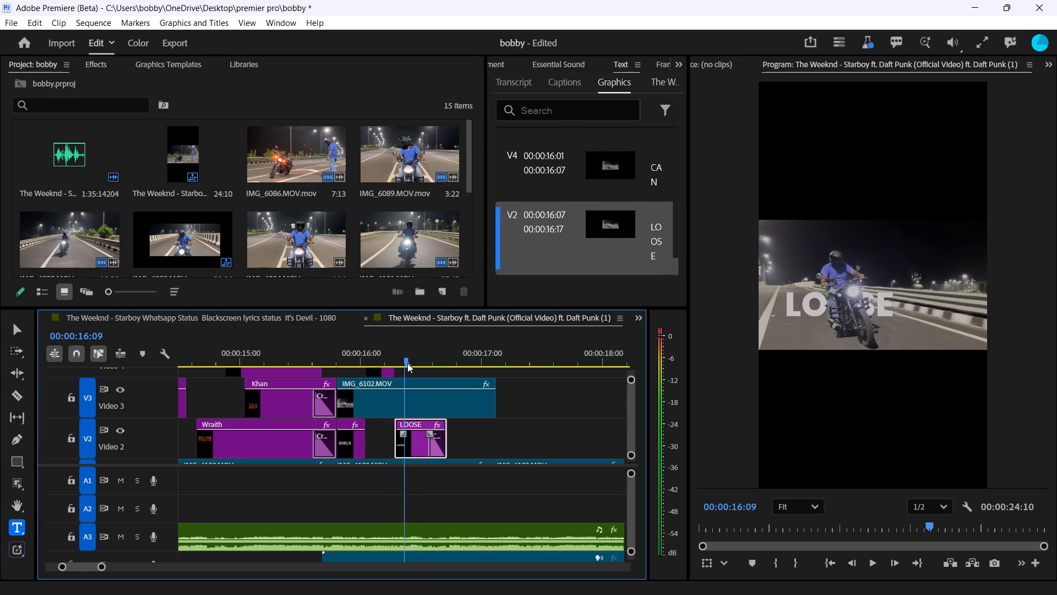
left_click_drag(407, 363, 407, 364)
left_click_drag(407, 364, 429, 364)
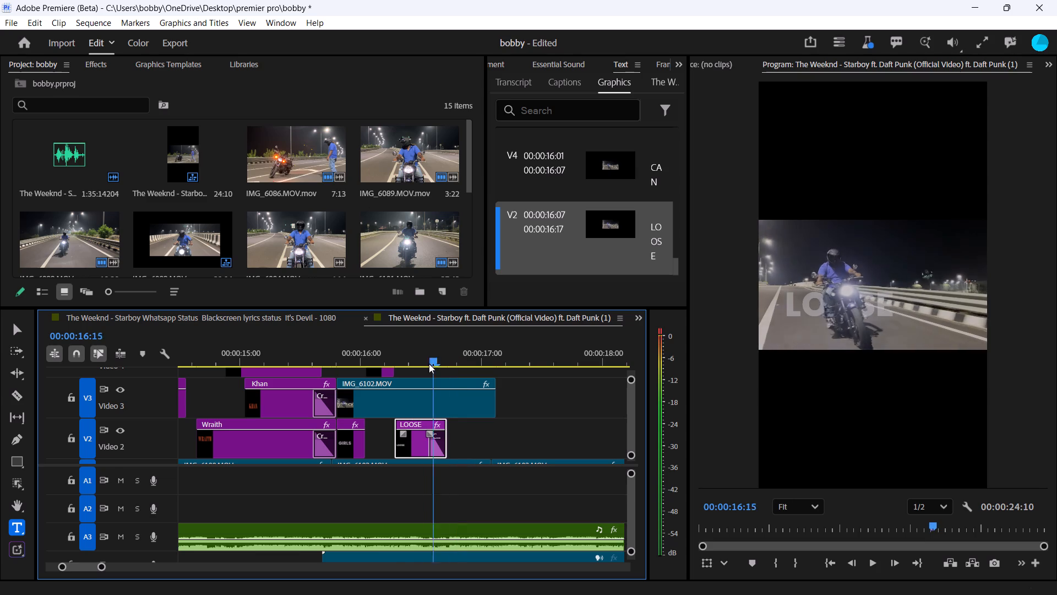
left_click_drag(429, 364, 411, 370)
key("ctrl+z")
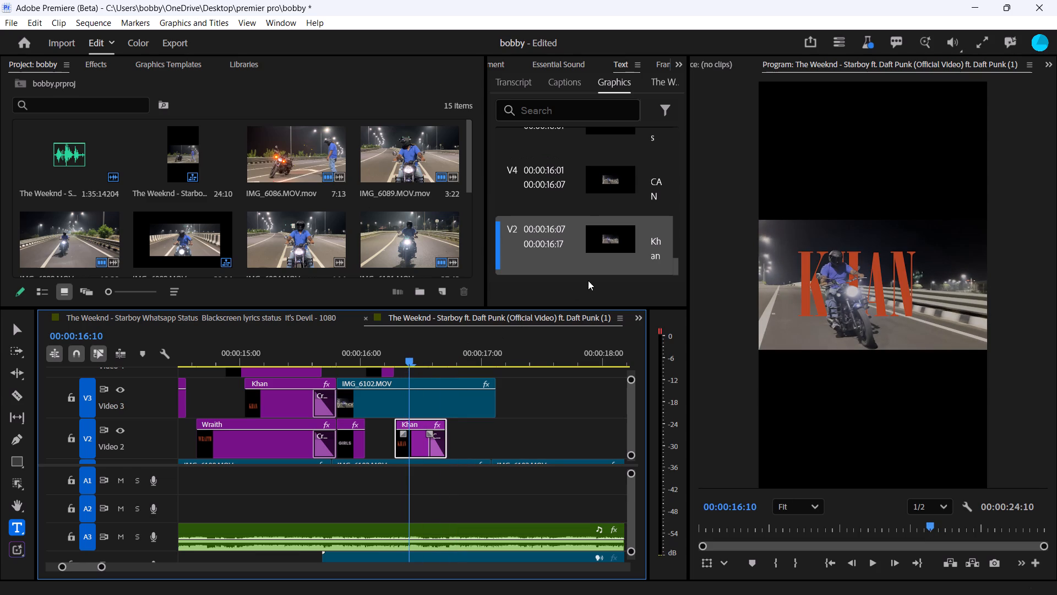
Change the text of the copied "Khan" title at 00:00:16:07 to "LOOSE".
double_click(660, 247)
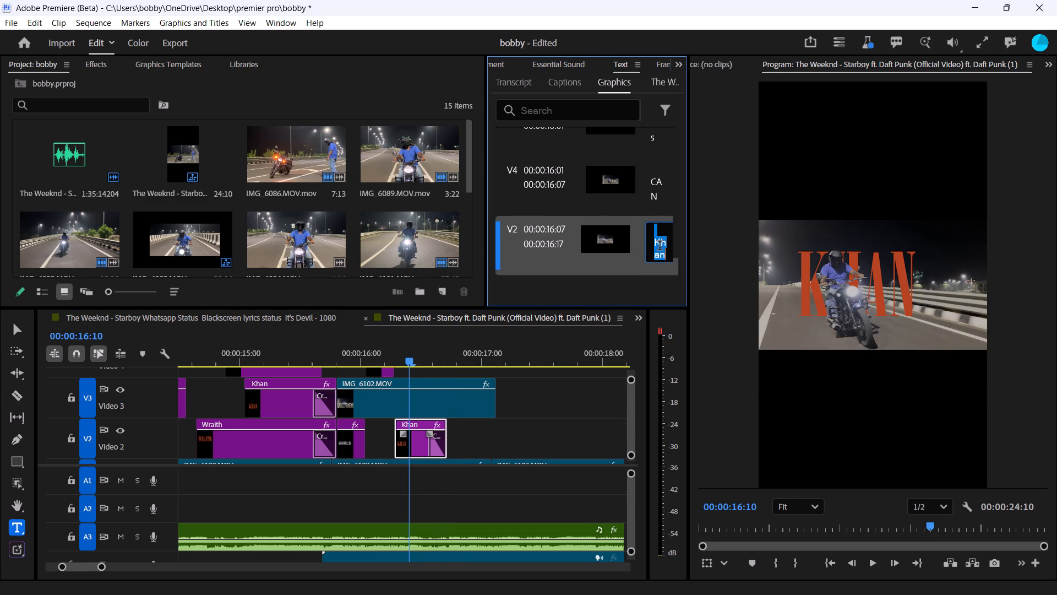
key("shift+l")
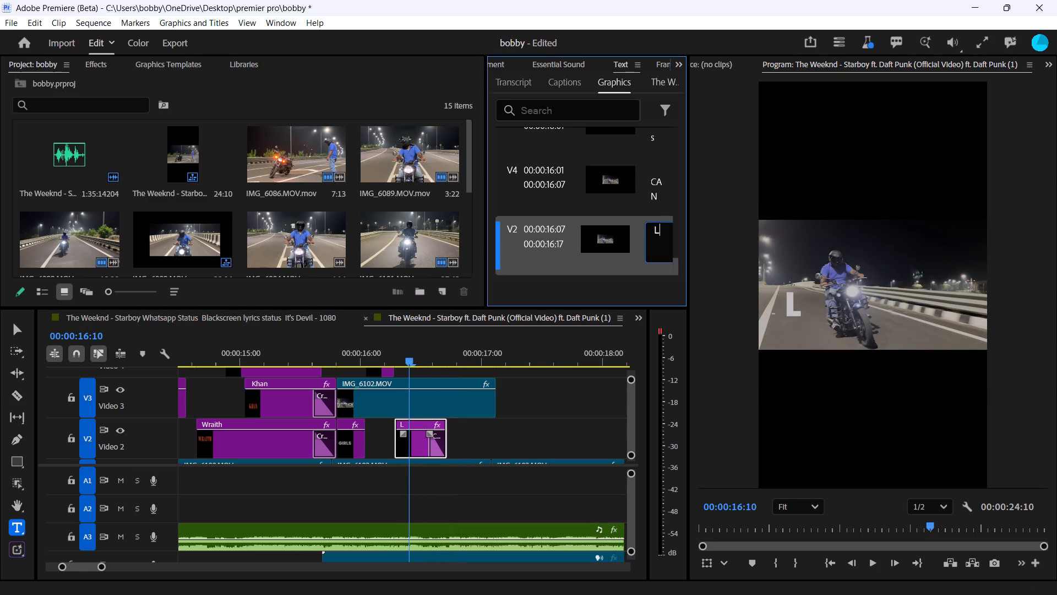
type("OO")
type("SE")
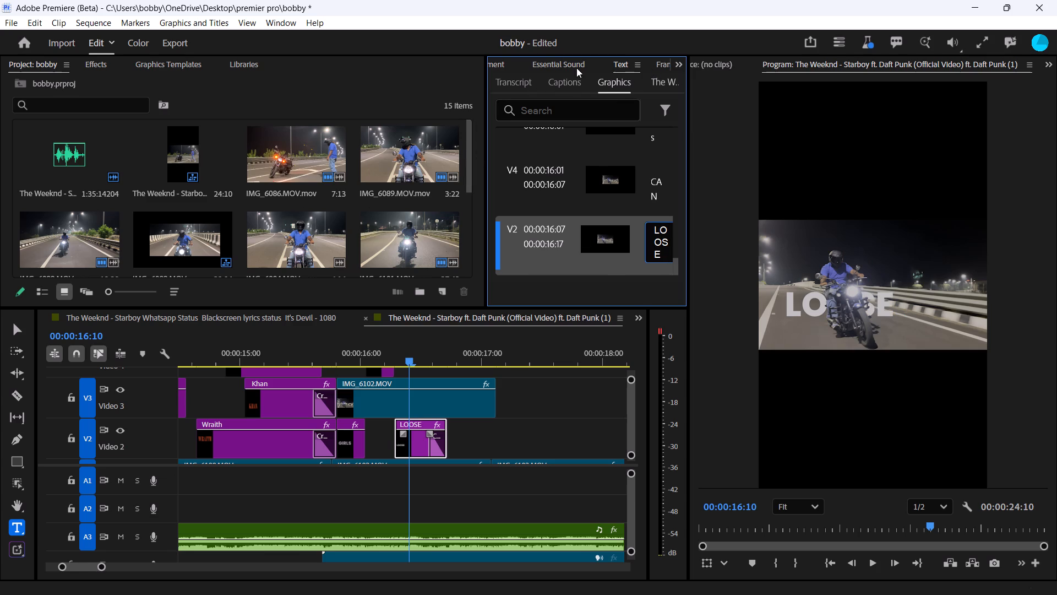
Change the fill colour of the "LOOSE" title's text from white to a solid red.
left_click(510, 67)
left_click(490, 75)
left_click(497, 70)
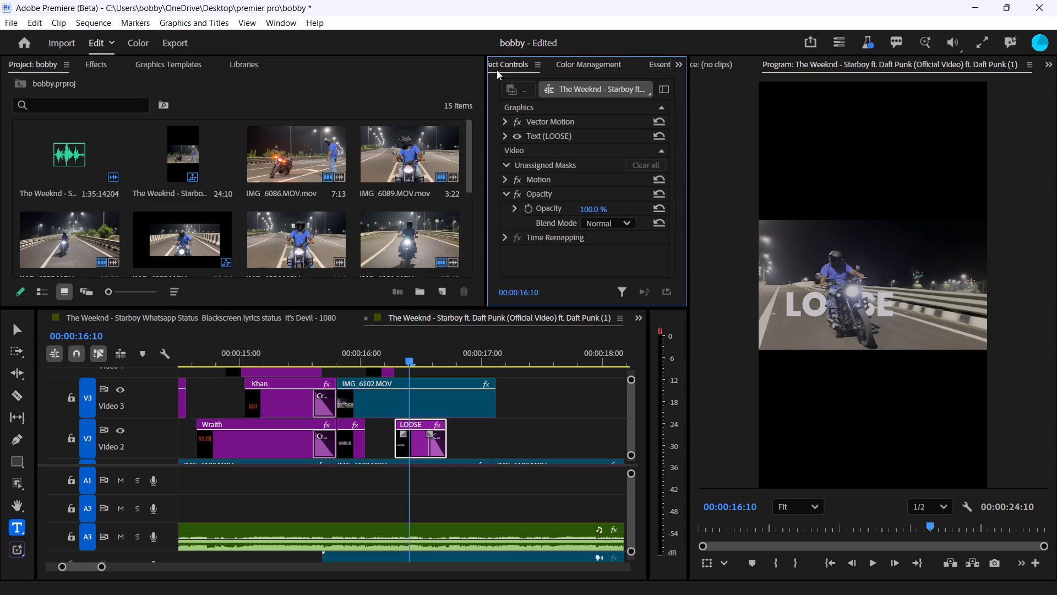
scroll(615, 193, "up", 4)
scroll(615, 193, "down", 3)
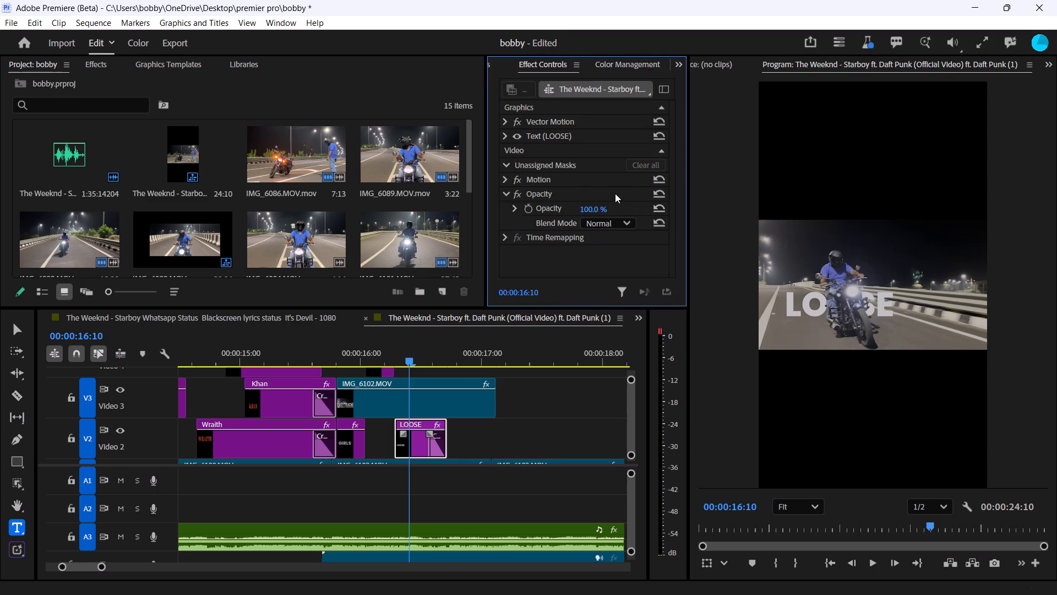
scroll(615, 193, "down", 2)
left_click(498, 141)
left_click(502, 138)
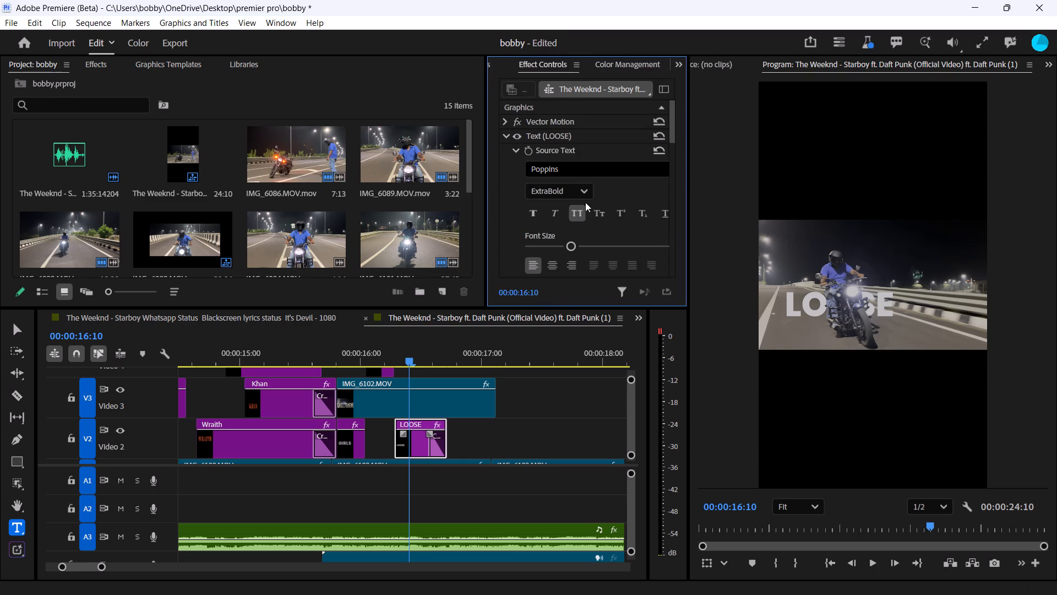
scroll(595, 236, "down", 16)
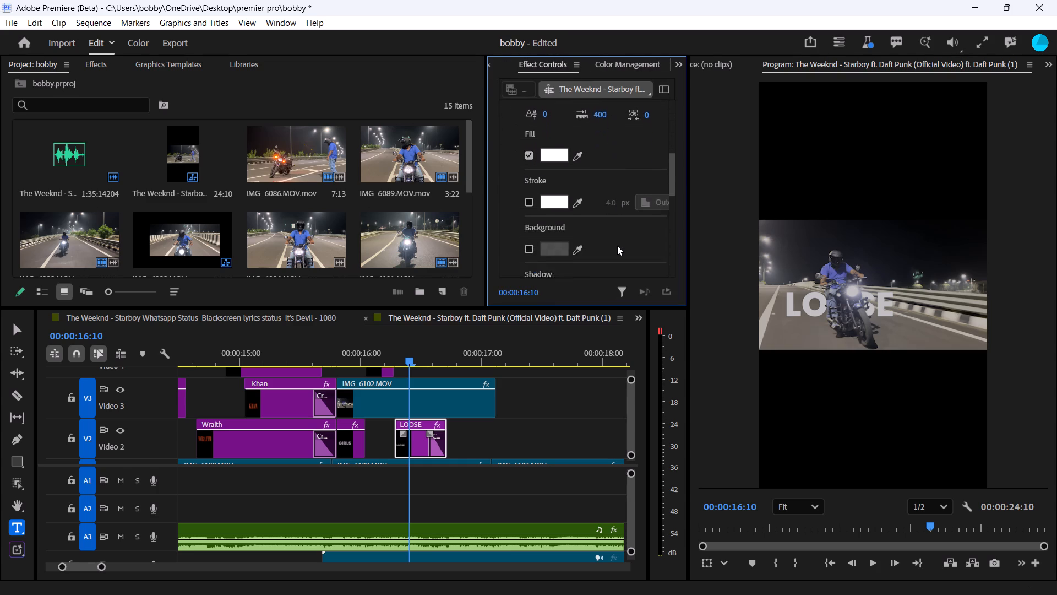
scroll(617, 246, "down", 1)
scroll(617, 246, "up", 1)
left_click(546, 148)
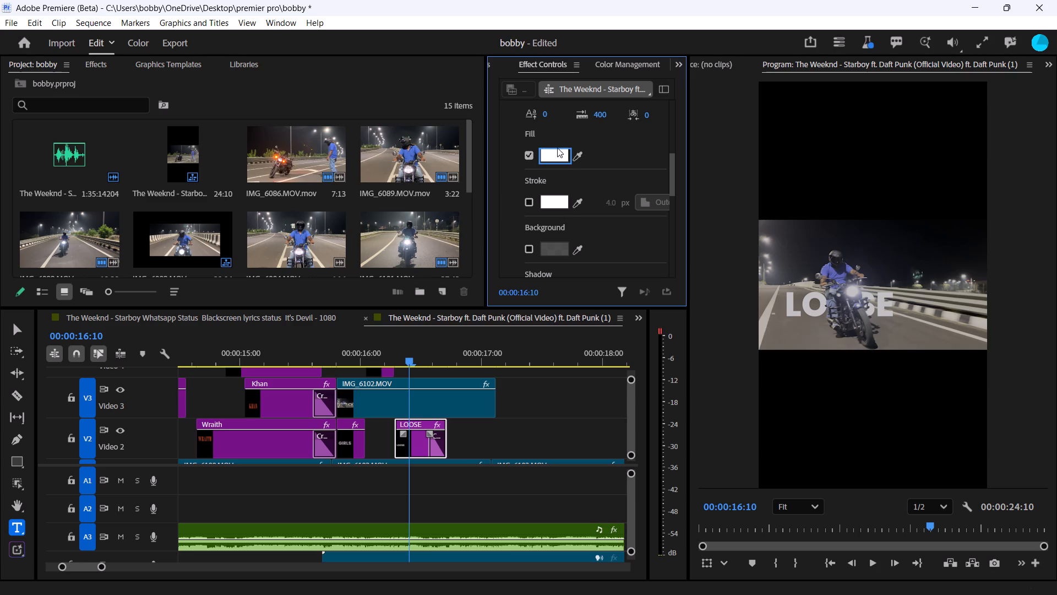
left_click(557, 148)
left_click(559, 166)
left_click(560, 160)
left_click_drag(494, 260, 538, 388)
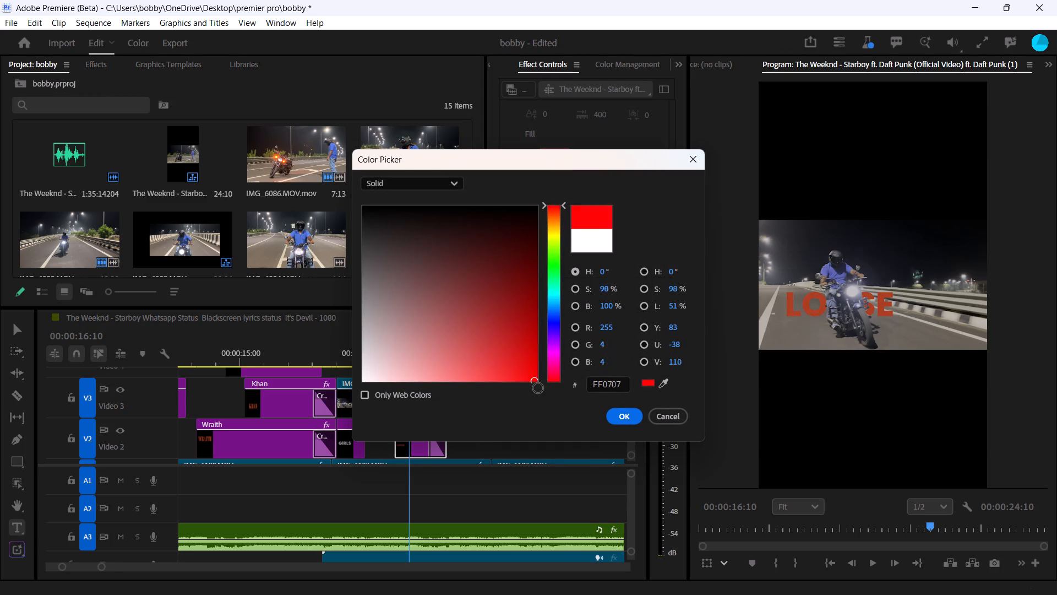
left_click_drag(538, 388, 580, 408)
left_click(628, 413)
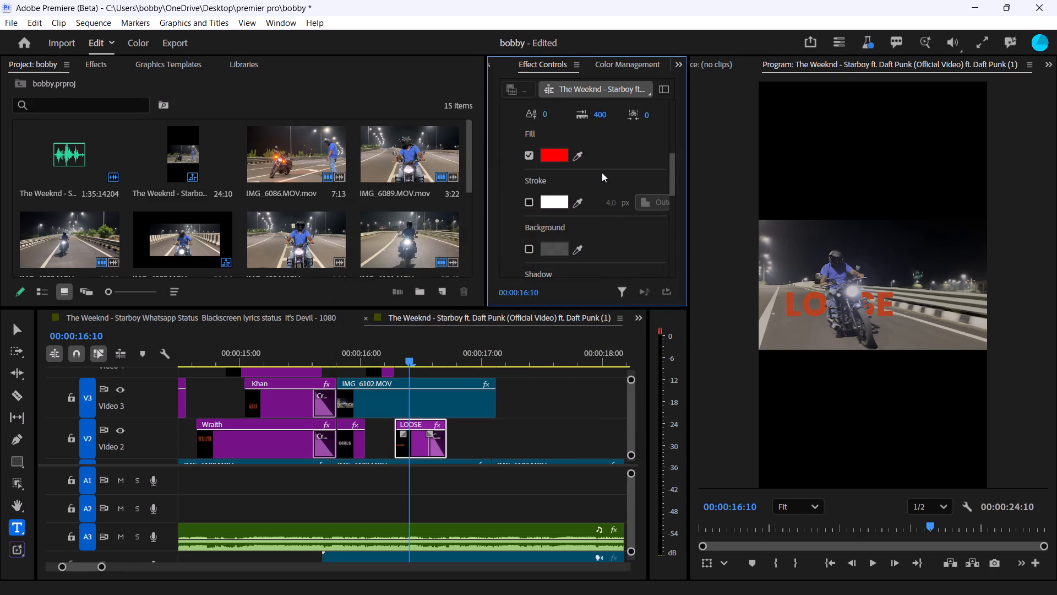
Examine the text settings of the "LOOSE" title and the font of the red "Khan" title for matching.
scroll(602, 172, "up", 11)
scroll(602, 174, "down", 1)
scroll(602, 174, "up", 10)
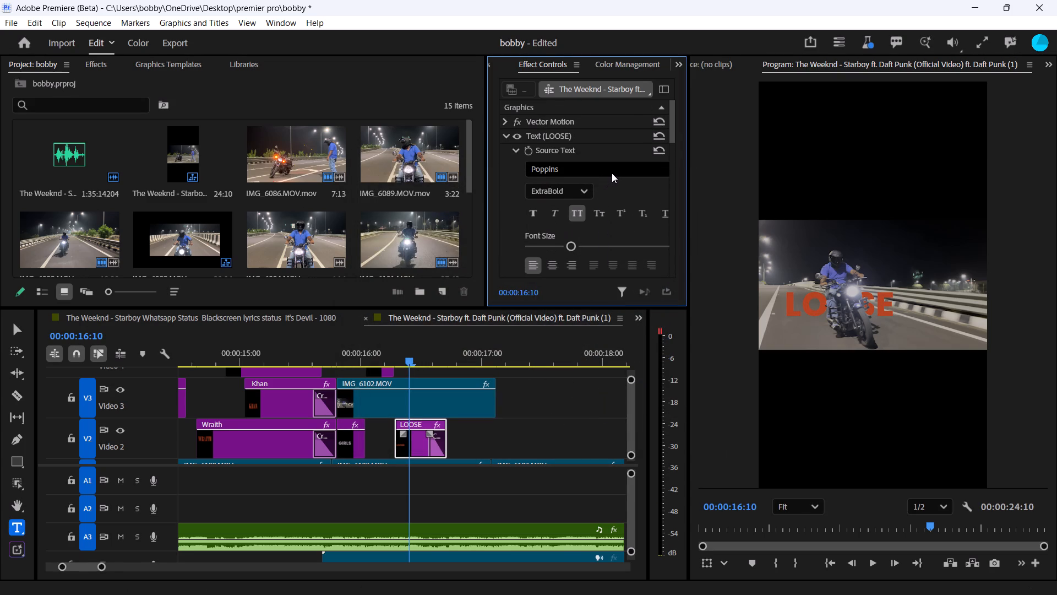
scroll(612, 173, "up", 5)
scroll(612, 173, "down", 3)
scroll(612, 173, "up", 3)
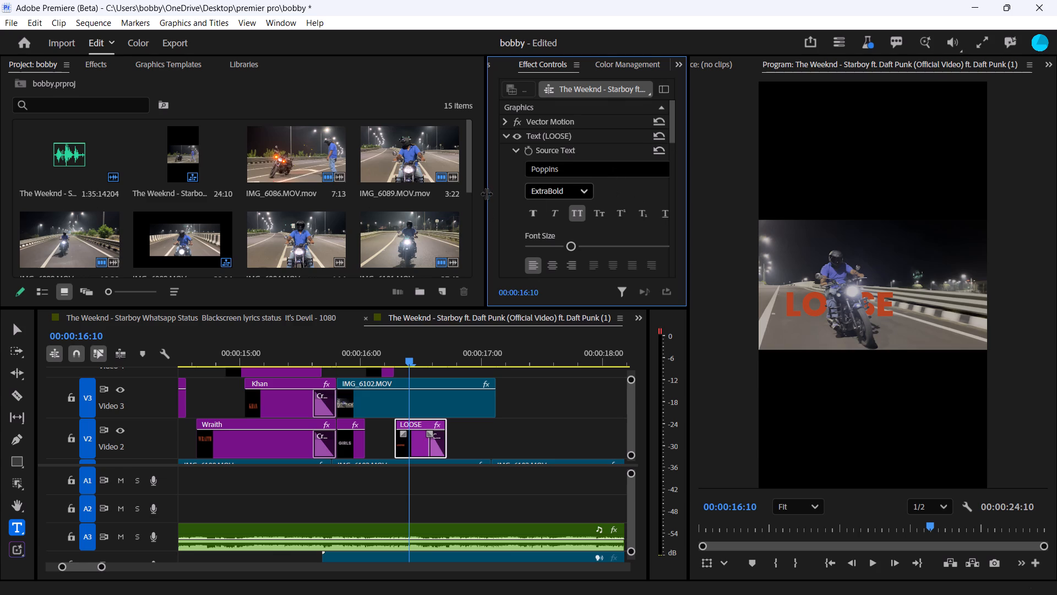
left_click_drag(486, 192, 386, 204)
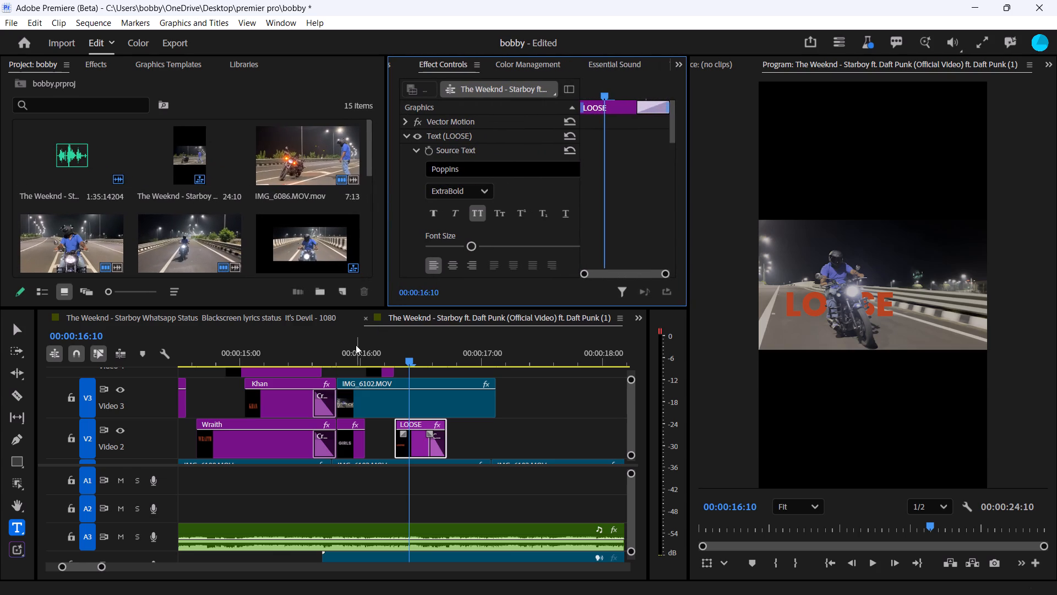
left_click_drag(304, 356, 283, 361)
left_click(292, 404)
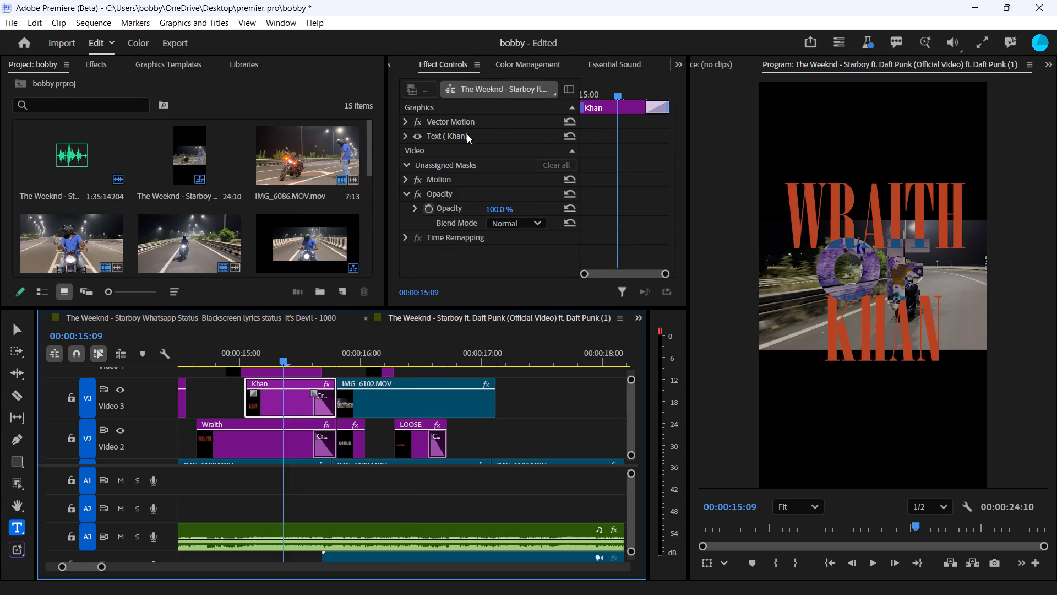
left_click(404, 140)
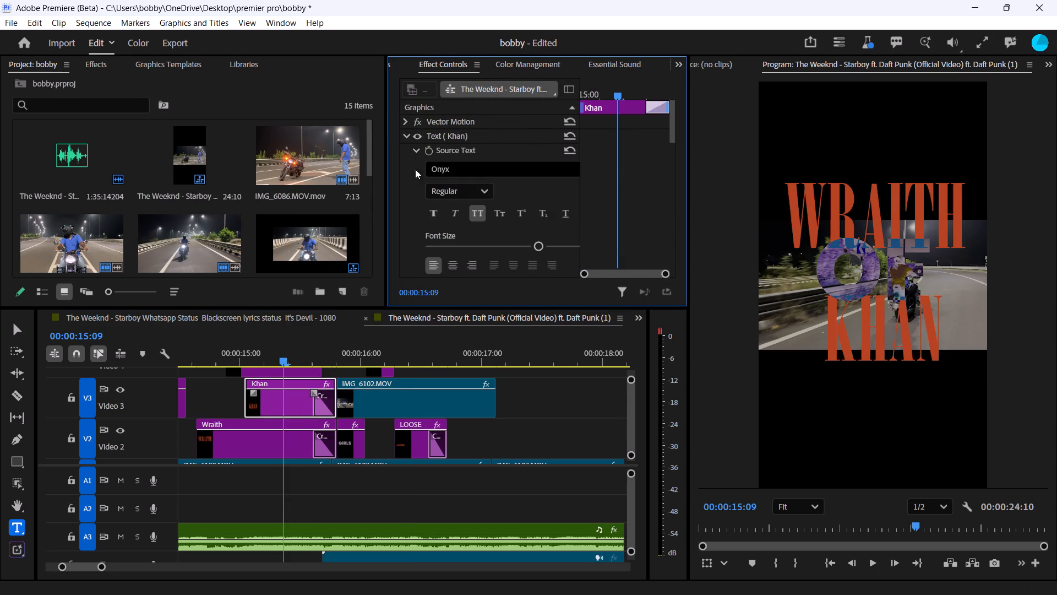
left_click(406, 137)
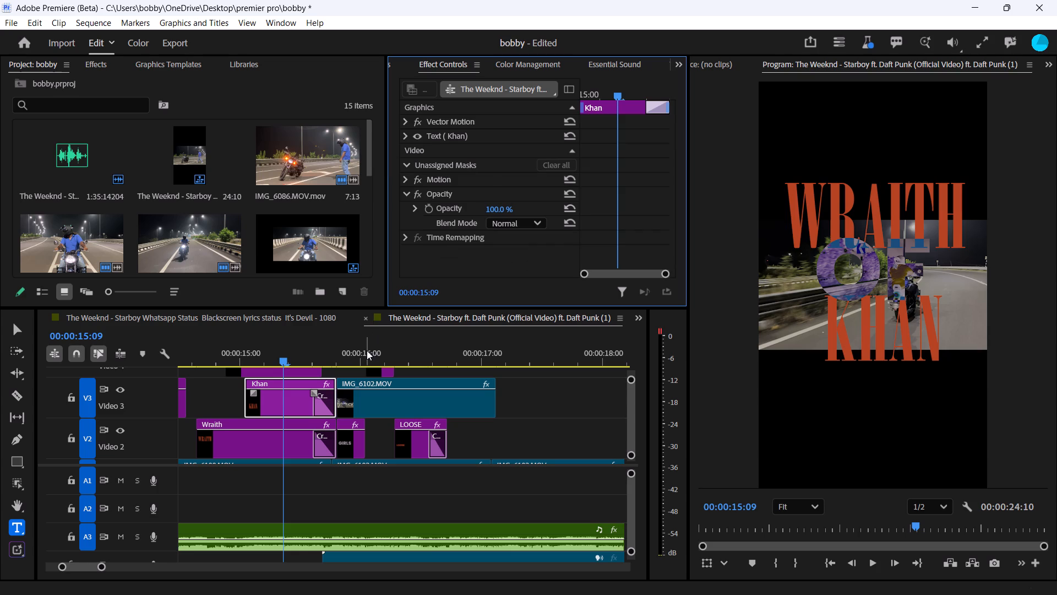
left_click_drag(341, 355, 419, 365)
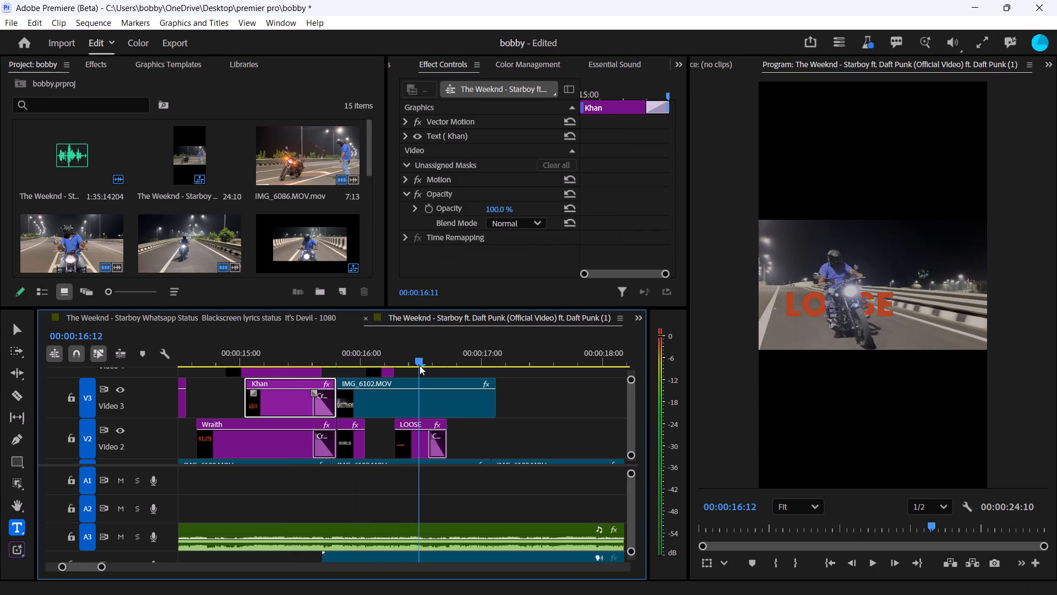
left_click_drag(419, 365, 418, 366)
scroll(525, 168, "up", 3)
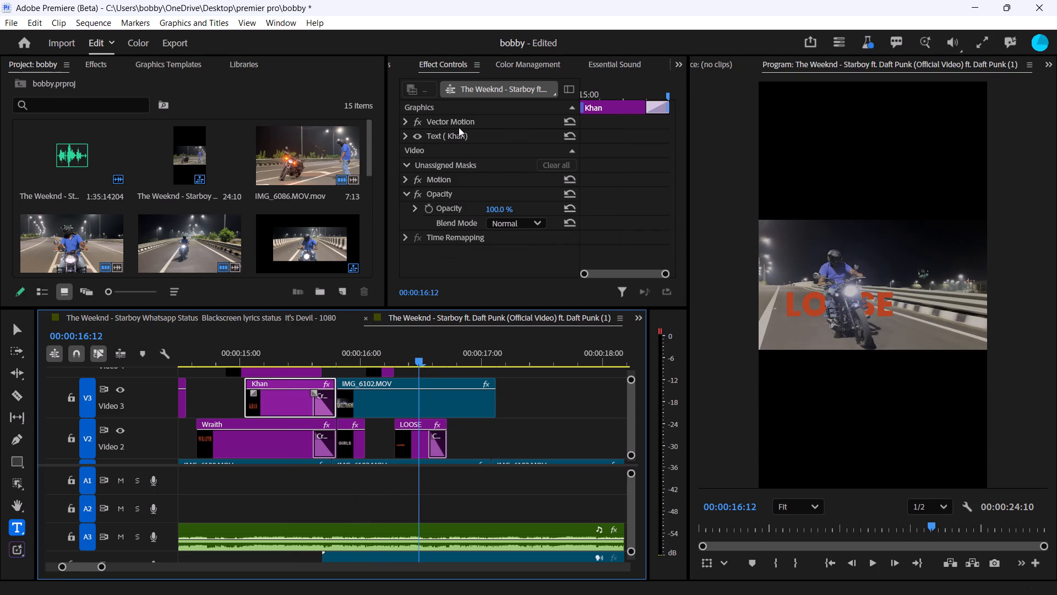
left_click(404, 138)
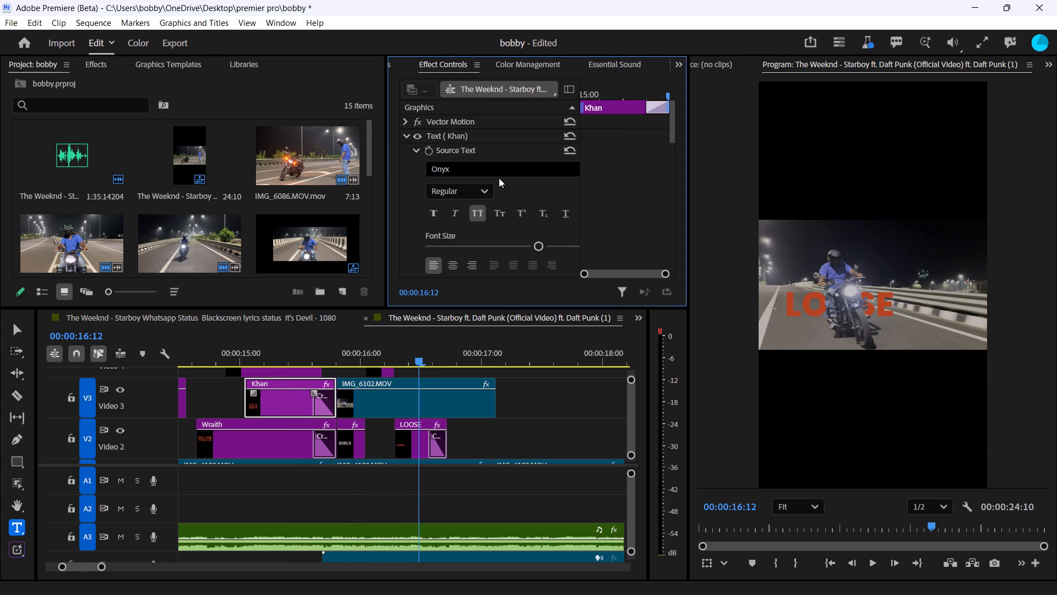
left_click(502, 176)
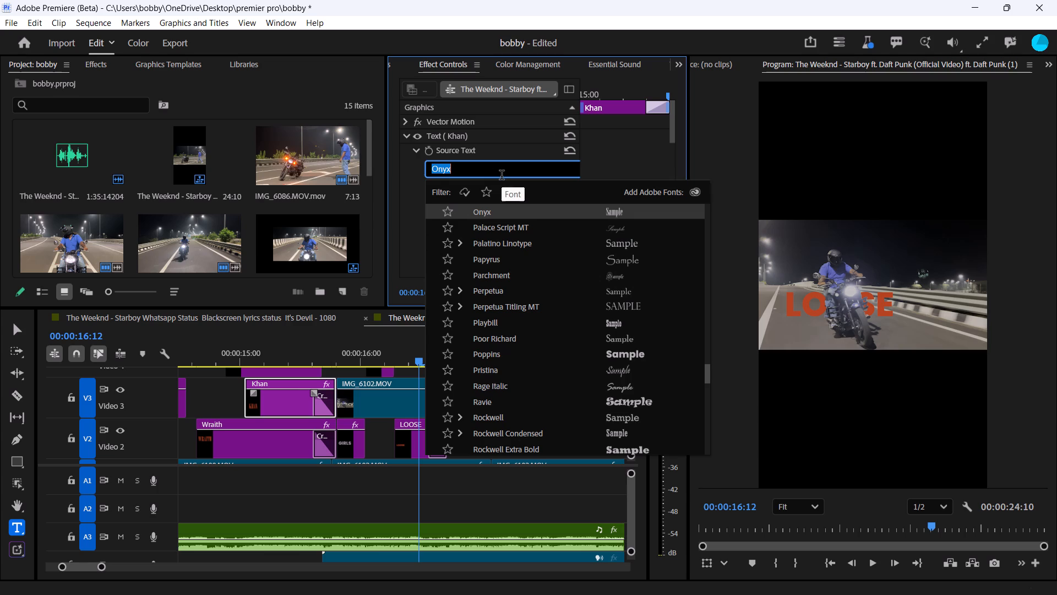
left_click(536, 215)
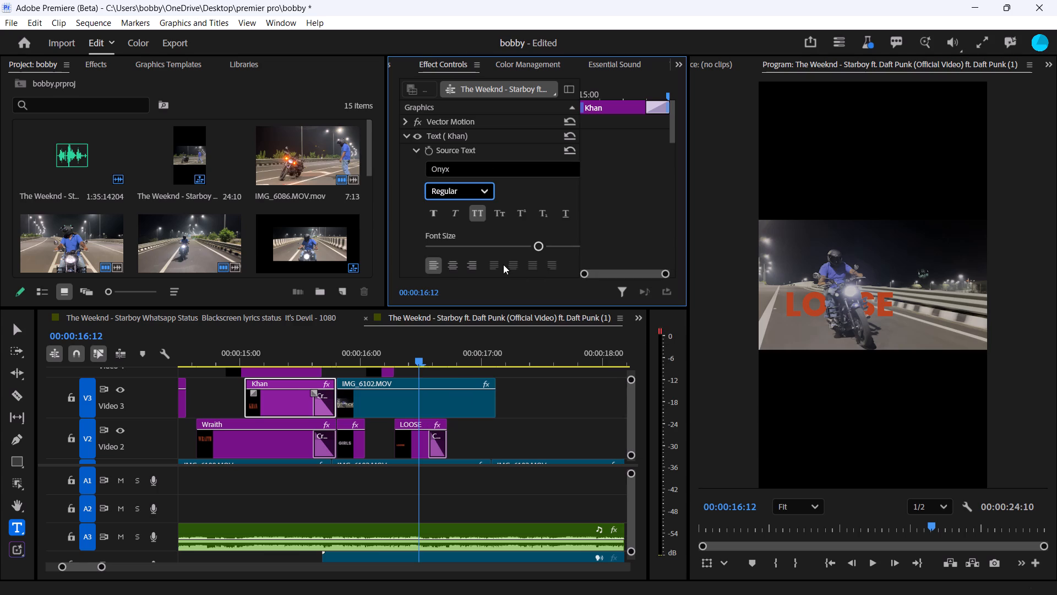
Change the font of the "LOOSE" title on Video 2 to Onyx Regular.
double_click(808, 306)
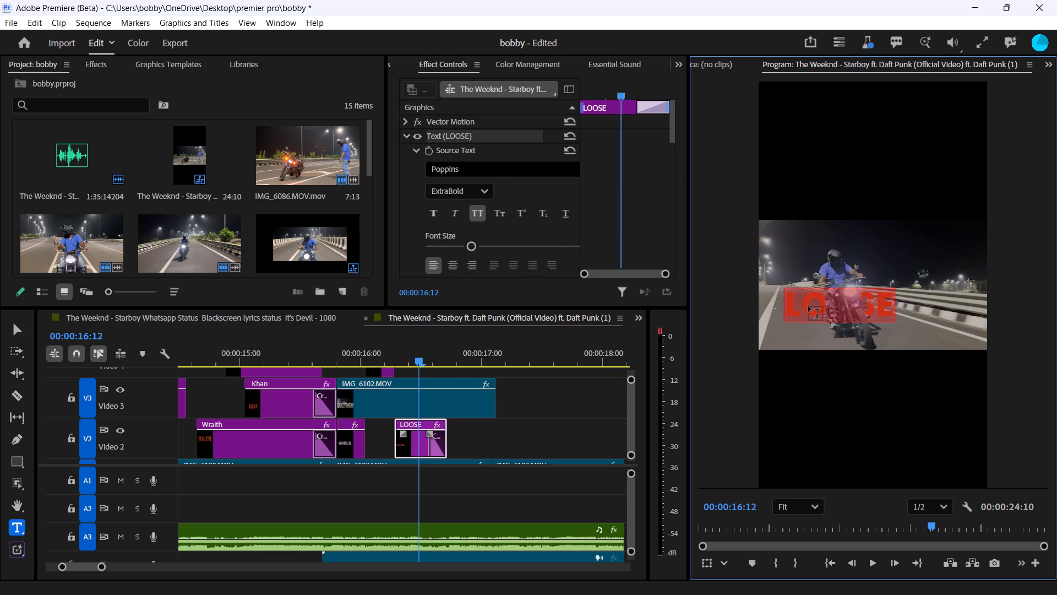
scroll(515, 171, "up", 3)
scroll(515, 171, "down", 1)
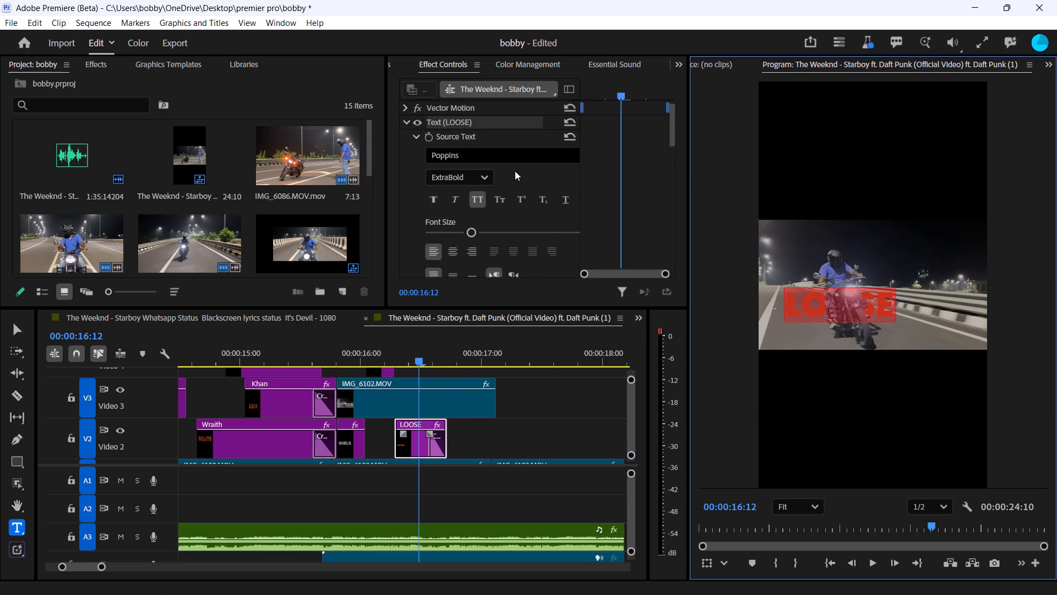
scroll(515, 171, "down", 1)
scroll(515, 171, "up", 1)
left_click(541, 154)
scroll(532, 256, "up", 1)
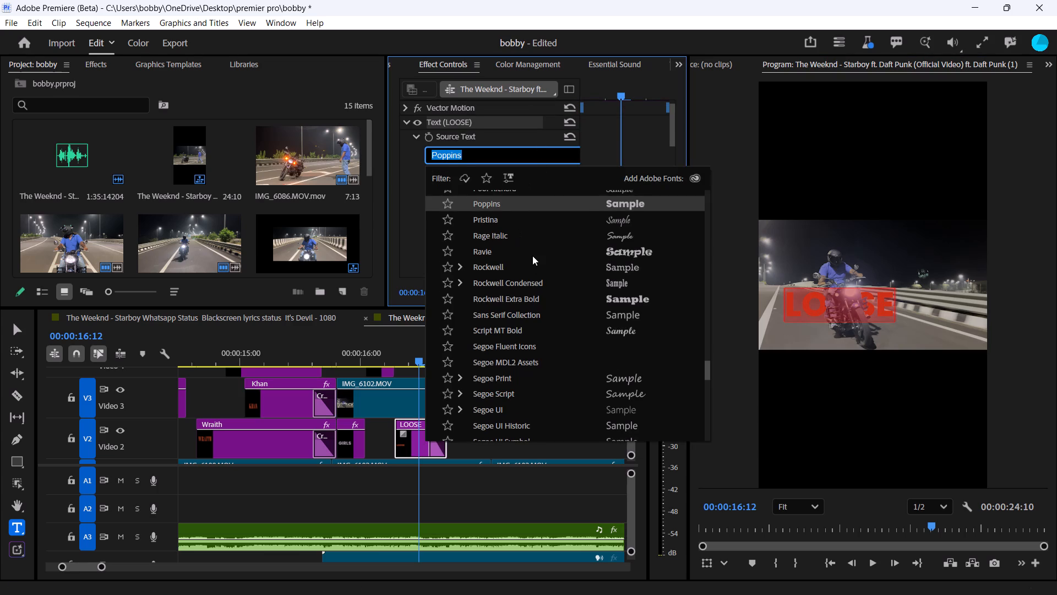
scroll(532, 256, "down", 1)
scroll(532, 256, "up", 8)
scroll(533, 256, "down", 1)
scroll(533, 256, "up", 3)
scroll(533, 256, "down", 4)
scroll(632, 340, "down", 3)
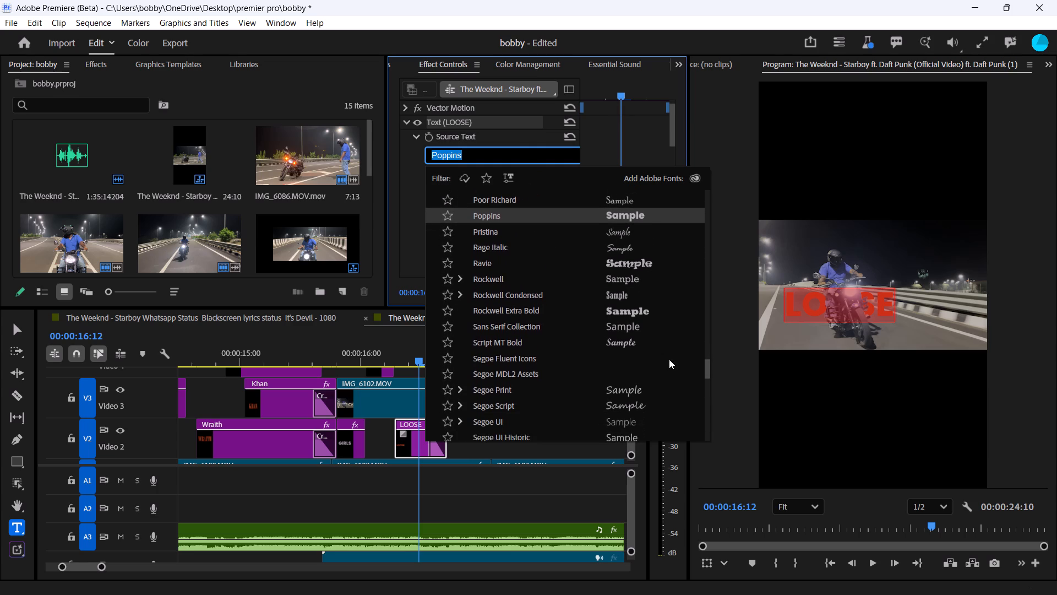
scroll(669, 359, "down", 1)
scroll(669, 360, "up", 2)
left_click_drag(708, 370, 709, 393)
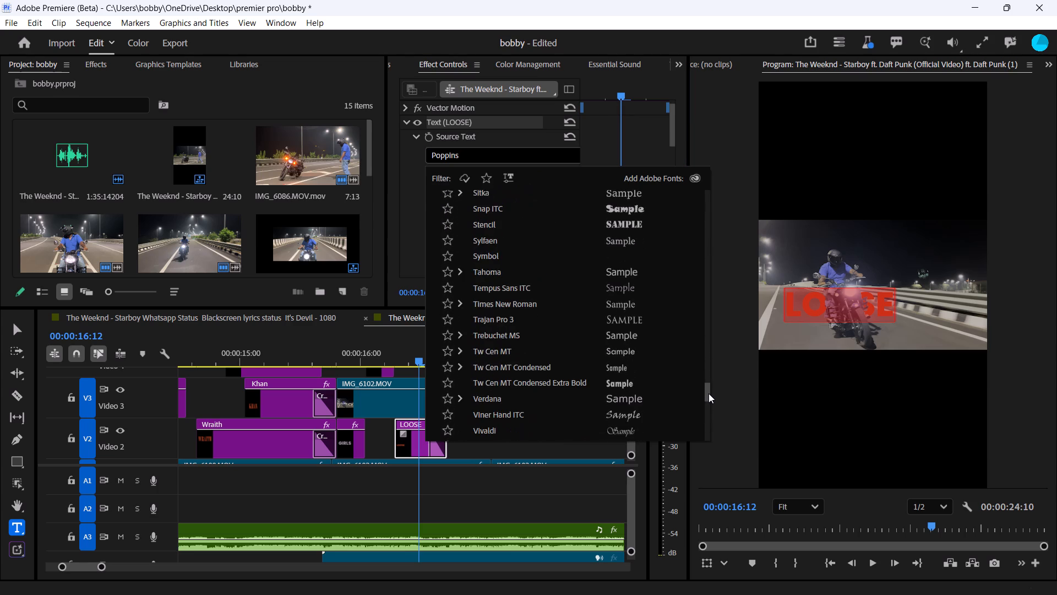
left_click_drag(709, 393, 709, 432)
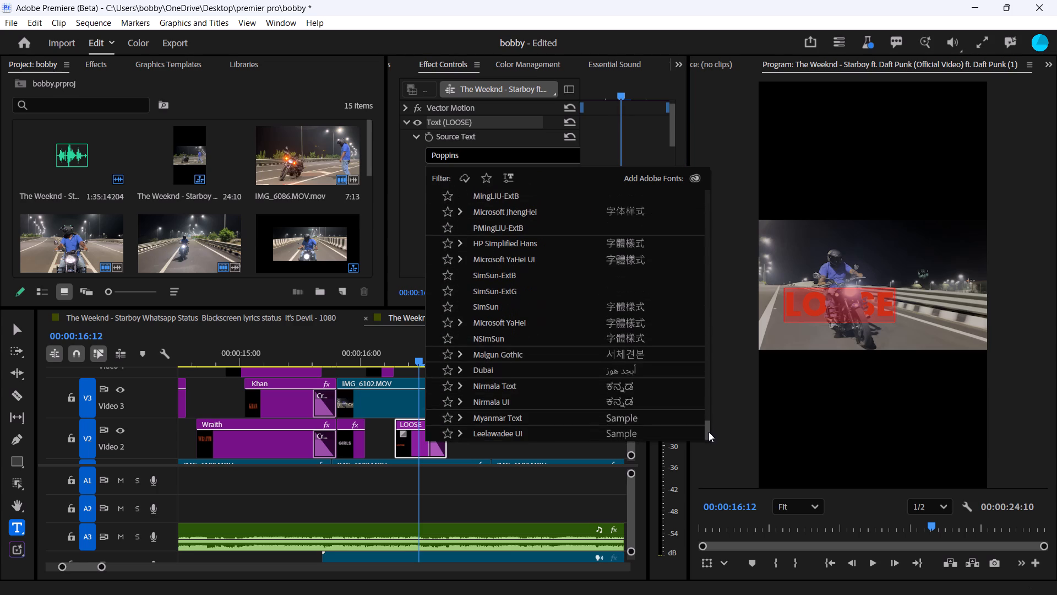
left_click_drag(709, 432, 708, 388)
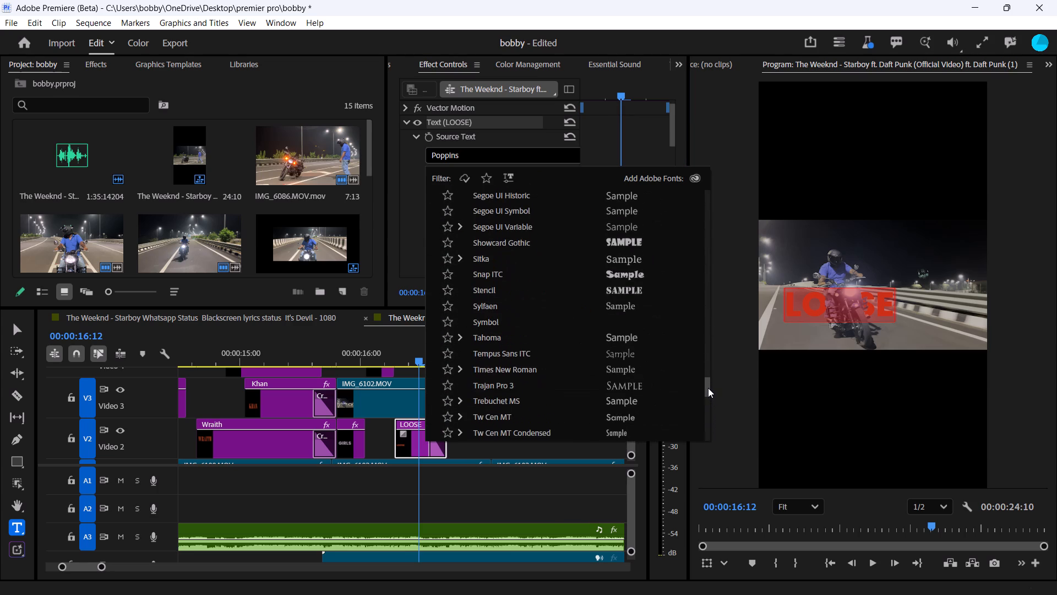
left_click_drag(708, 388, 710, 354)
left_click(612, 292)
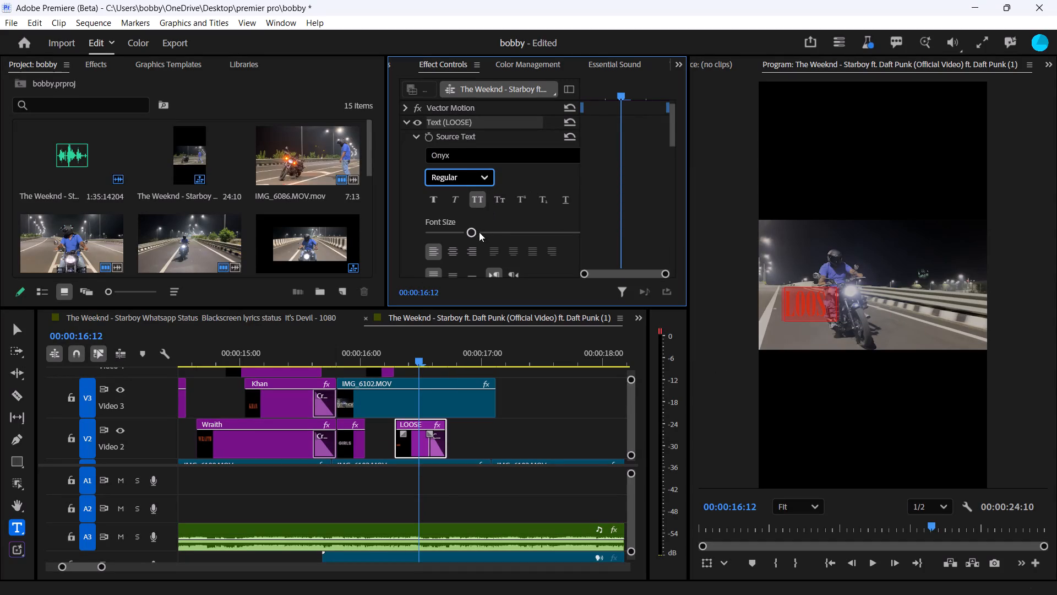
Enlarge the font size of the "LOOSE" title until the word spans most of the frame's width.
left_click(492, 237)
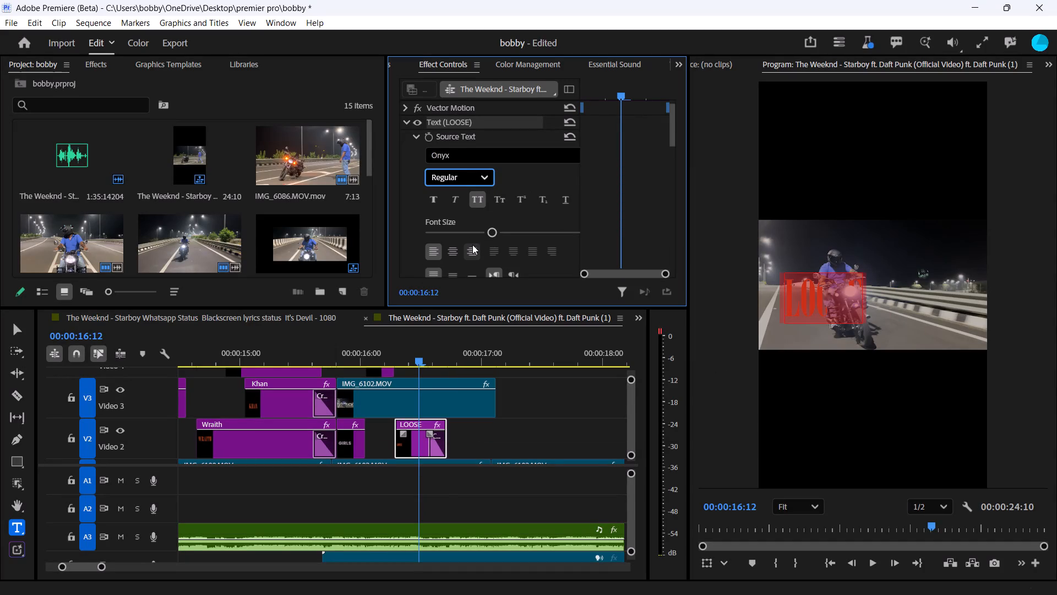
left_click_drag(493, 231, 533, 234)
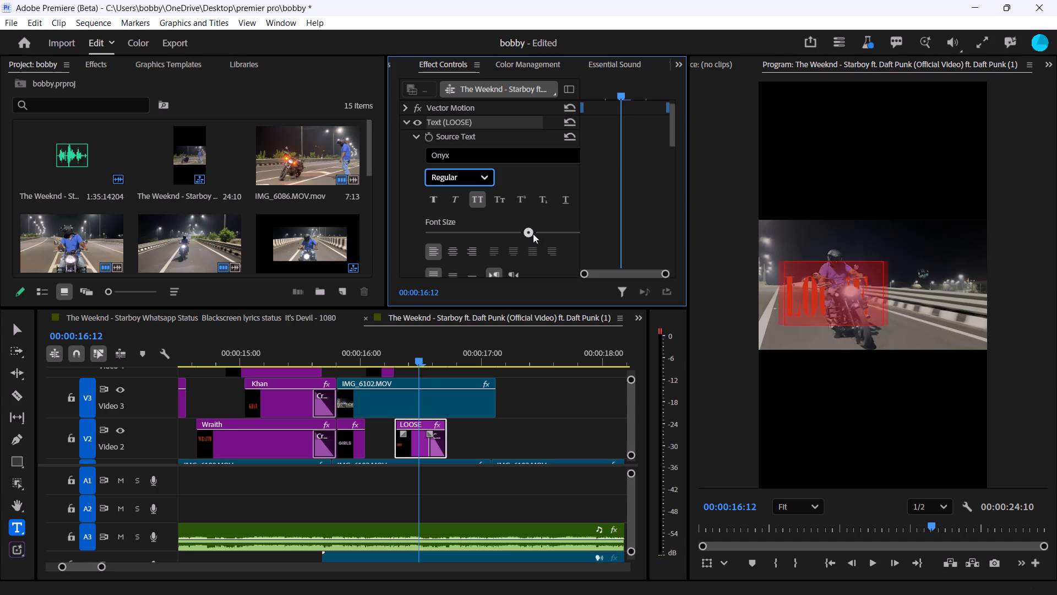
left_click_drag(533, 234, 557, 244)
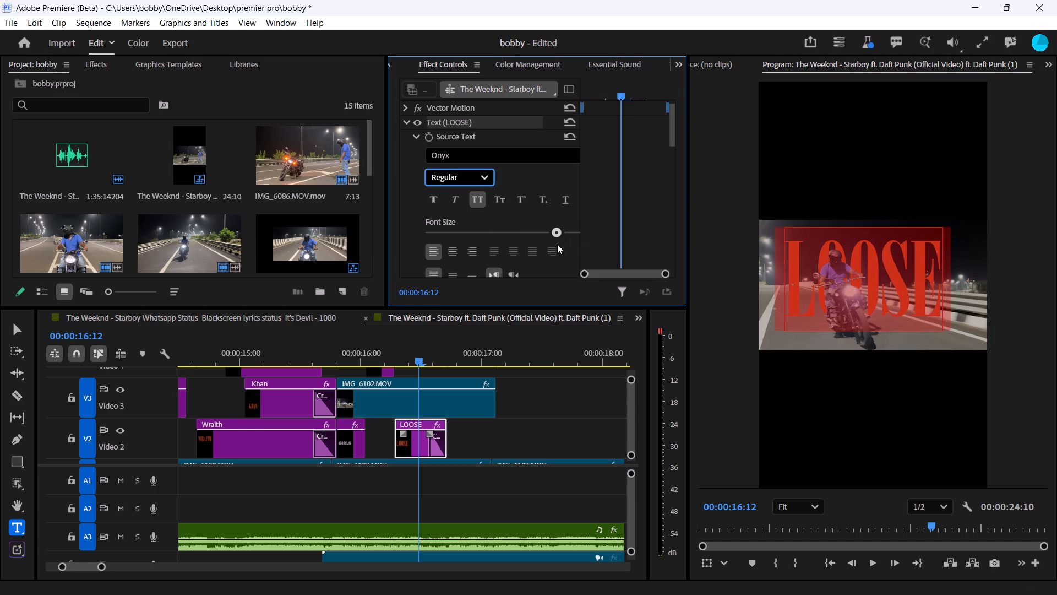
left_click_drag(557, 244, 562, 244)
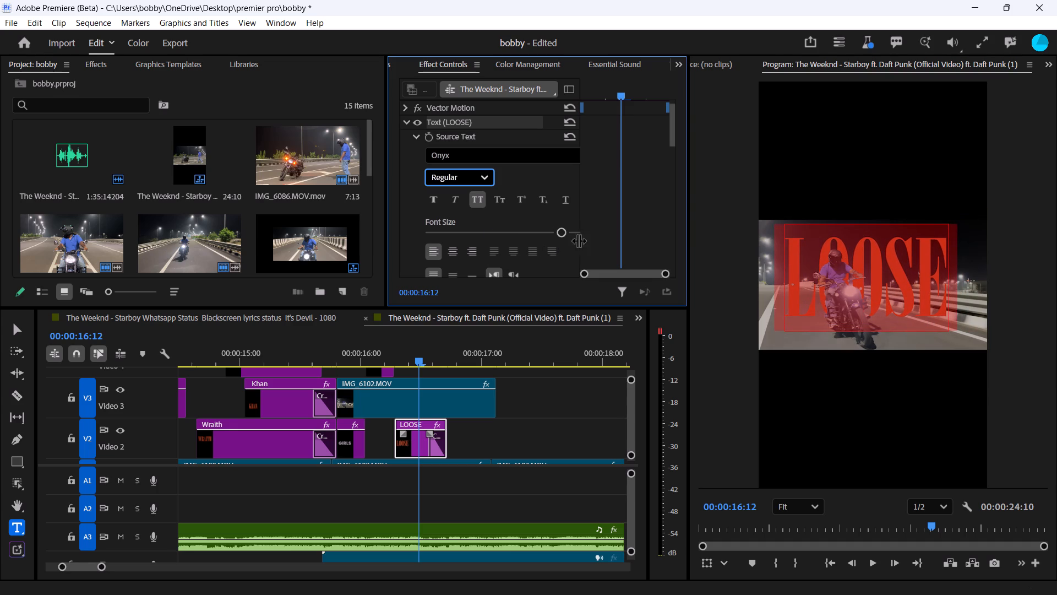
left_click(590, 245)
left_click(601, 402)
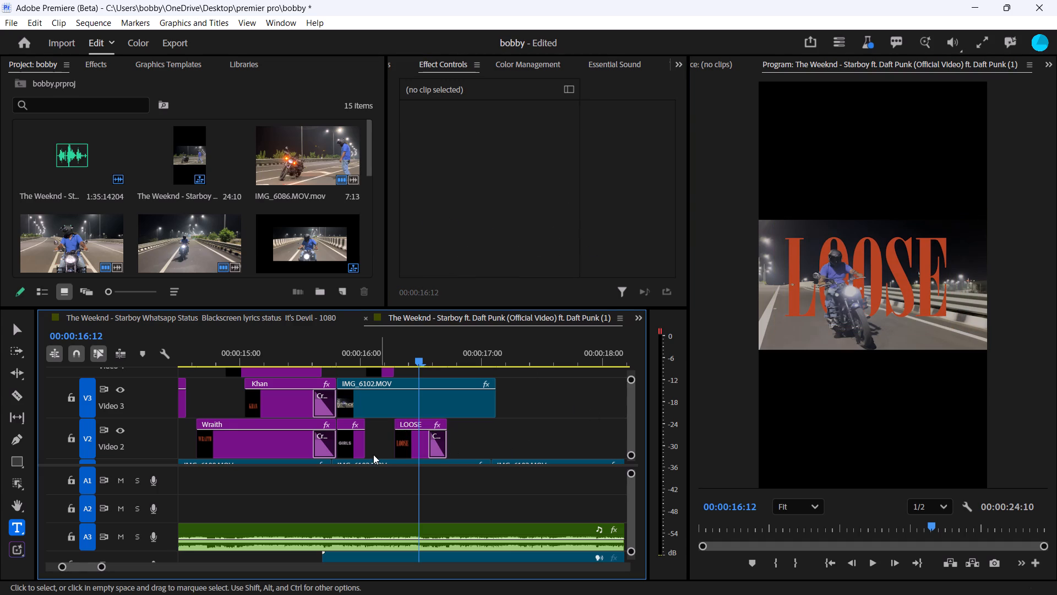
Preview the restyled "LOOSE" title in playback, continuing to about 00:00:17:23.
left_click_drag(420, 357, 336, 377)
key("space")
key("space")
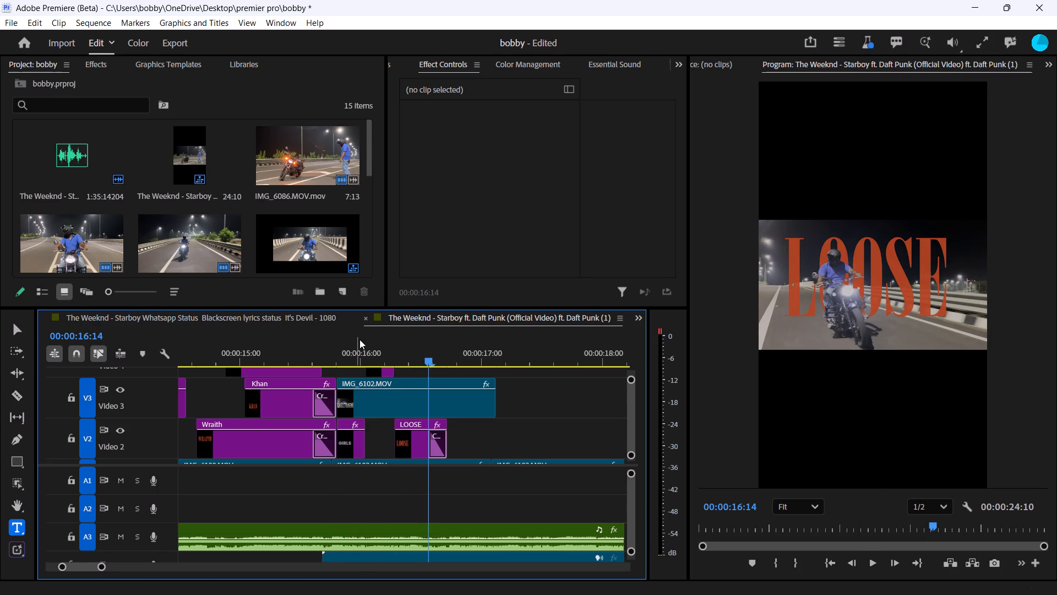
key("space")
key("space")
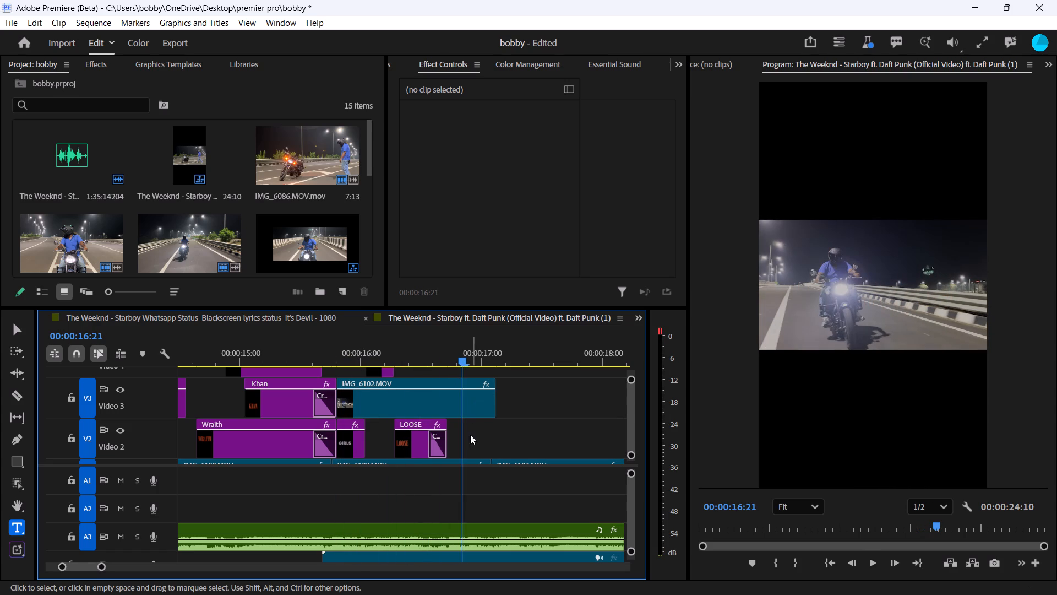
key("space")
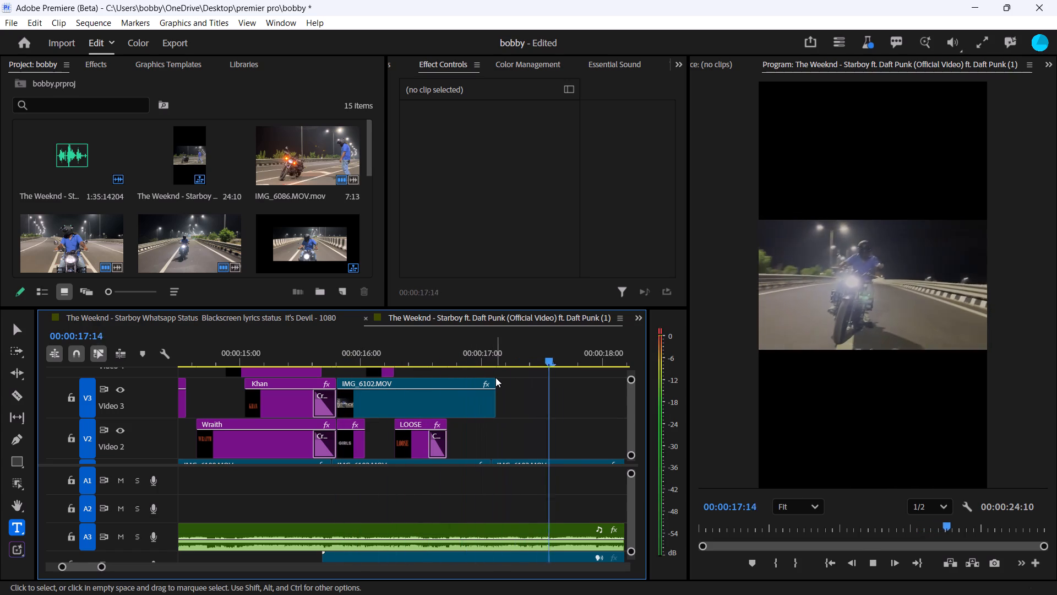
key("space")
Scan the sequence from the "LOOSE" title through the Phosphor transition near 00:00:20 for where the following lyrics fall.
left_click_drag(632, 381, 632, 385)
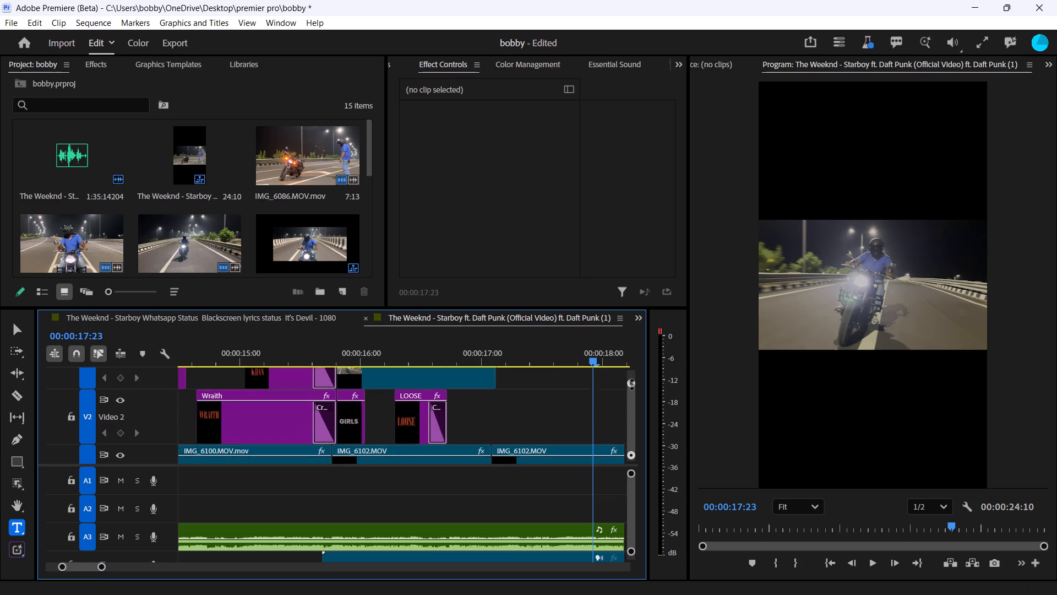
left_click_drag(632, 385, 632, 390)
left_click_drag(588, 364, 428, 382)
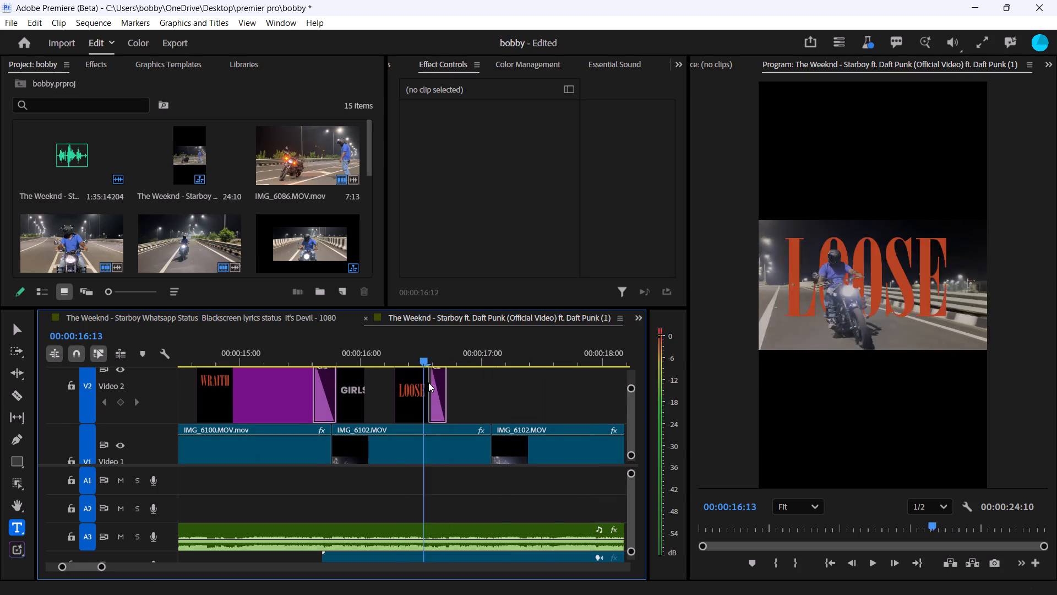
left_click_drag(428, 382, 416, 405)
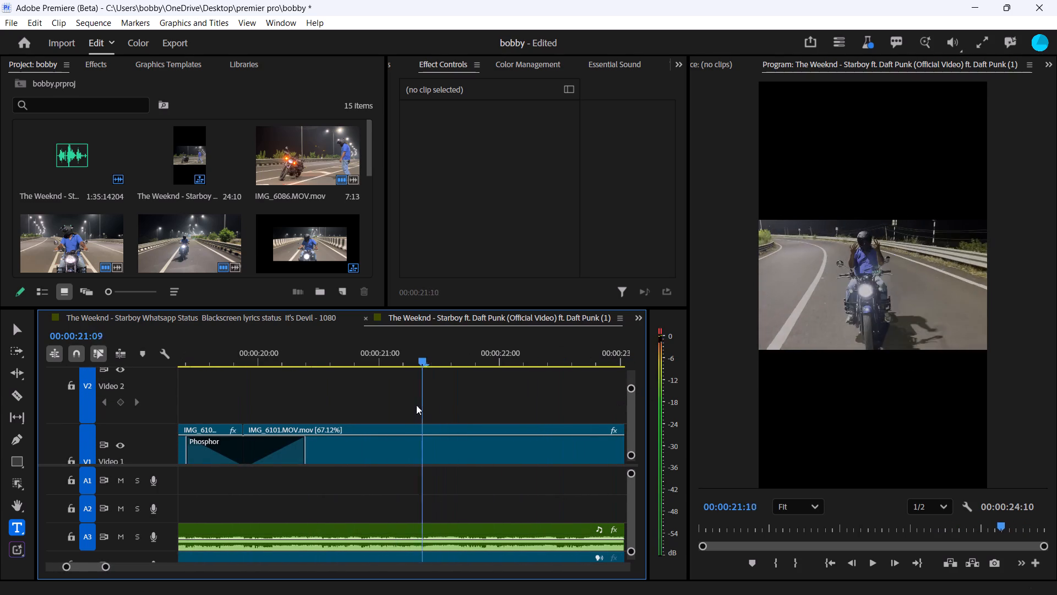
left_click_drag(416, 405, 397, 424)
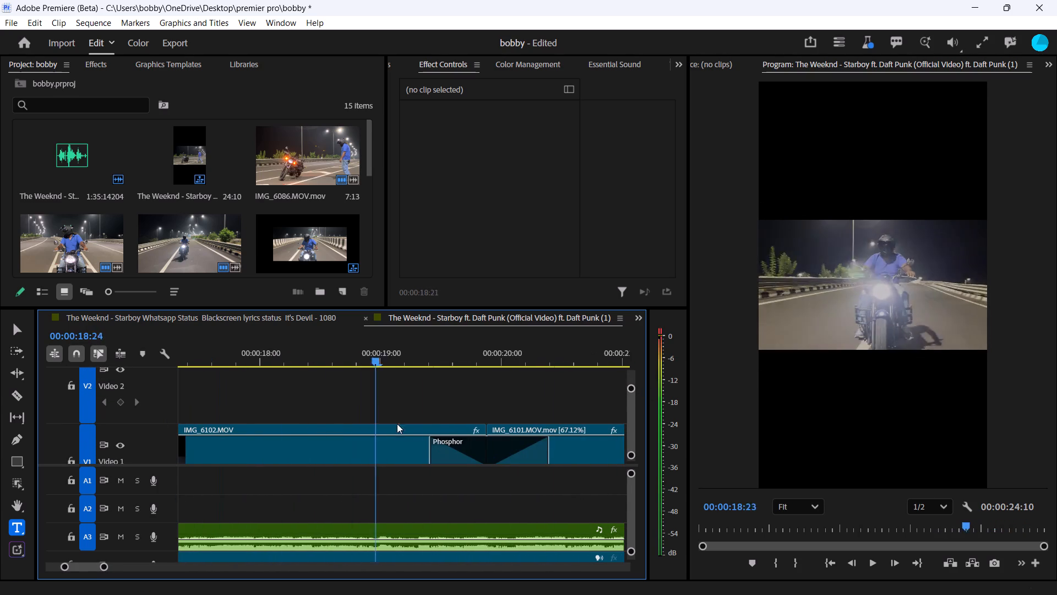
left_click_drag(397, 424, 432, 424)
key("space")
key("space")
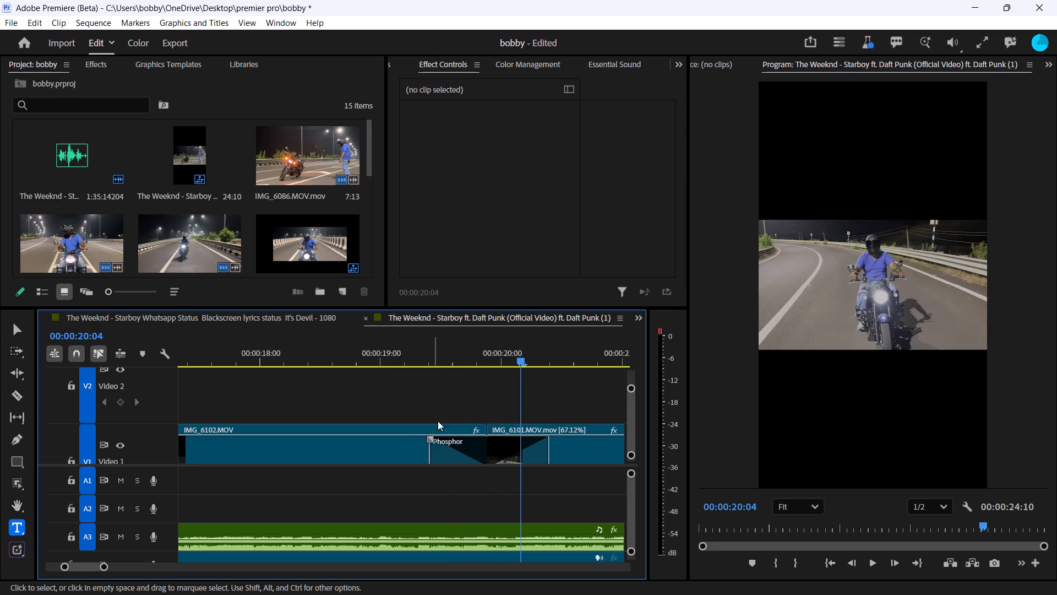
Replay the lyric titles from before "WRAITH" through "LOOSE" and on to about 00:00:18, checking their timing against the music.
left_click_drag(525, 356, 318, 381)
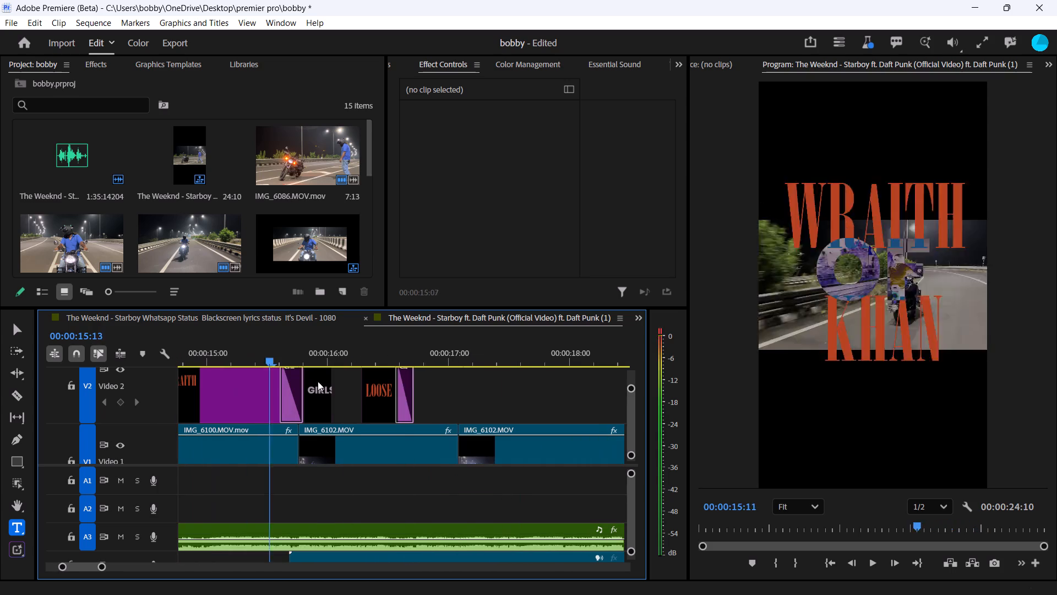
left_click_drag(318, 381, 406, 397)
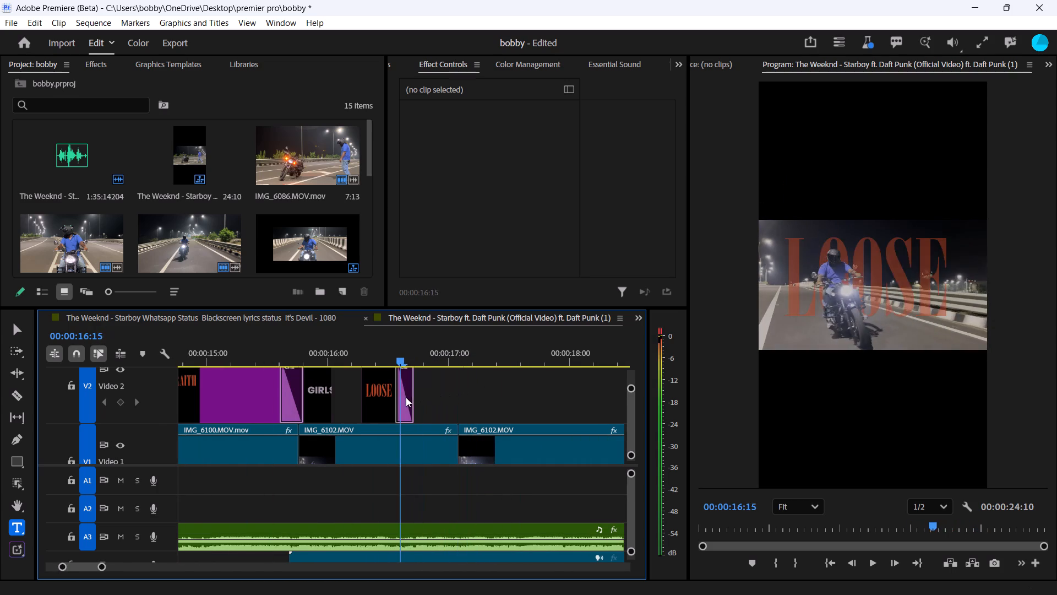
left_click_drag(406, 397, 373, 405)
key("space")
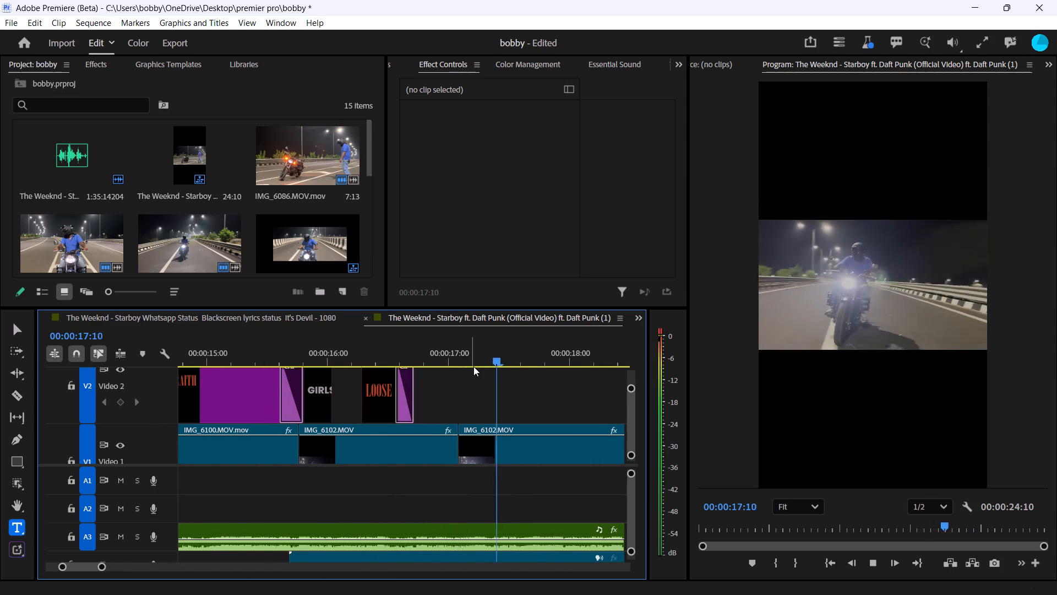
key("space")
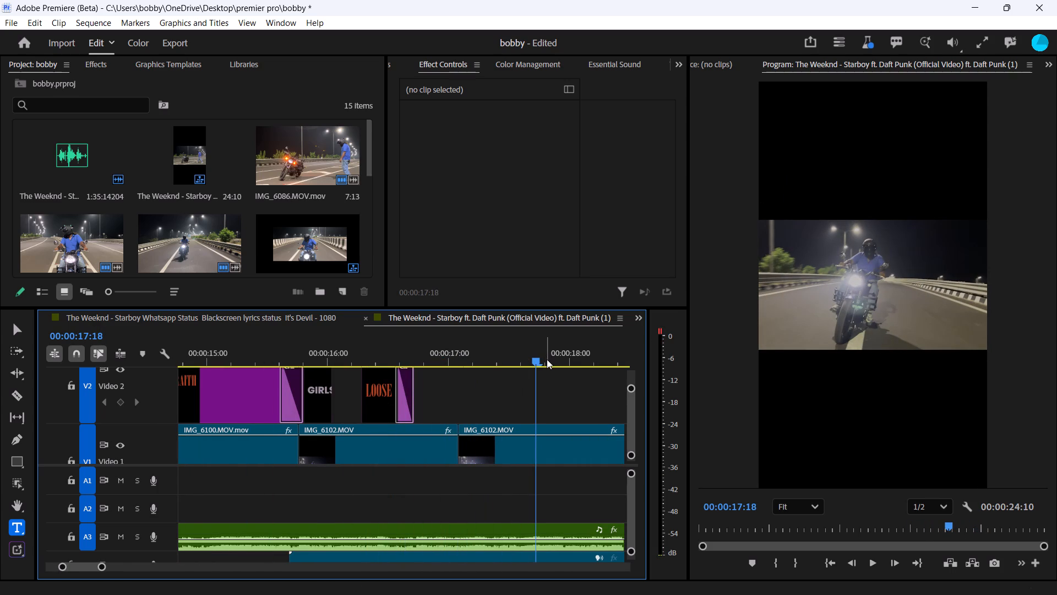
key("space")
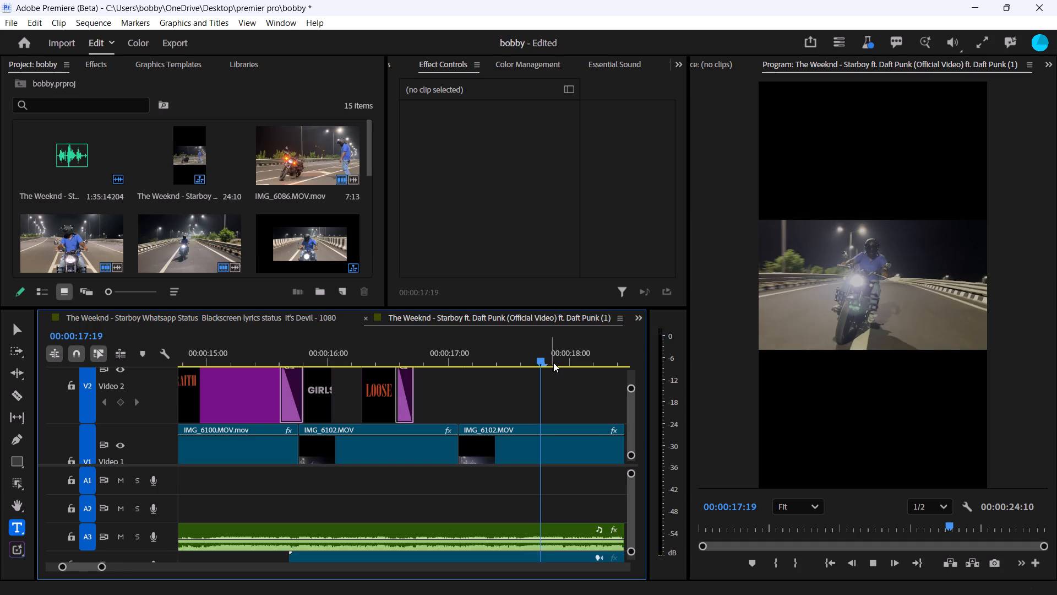
key("space")
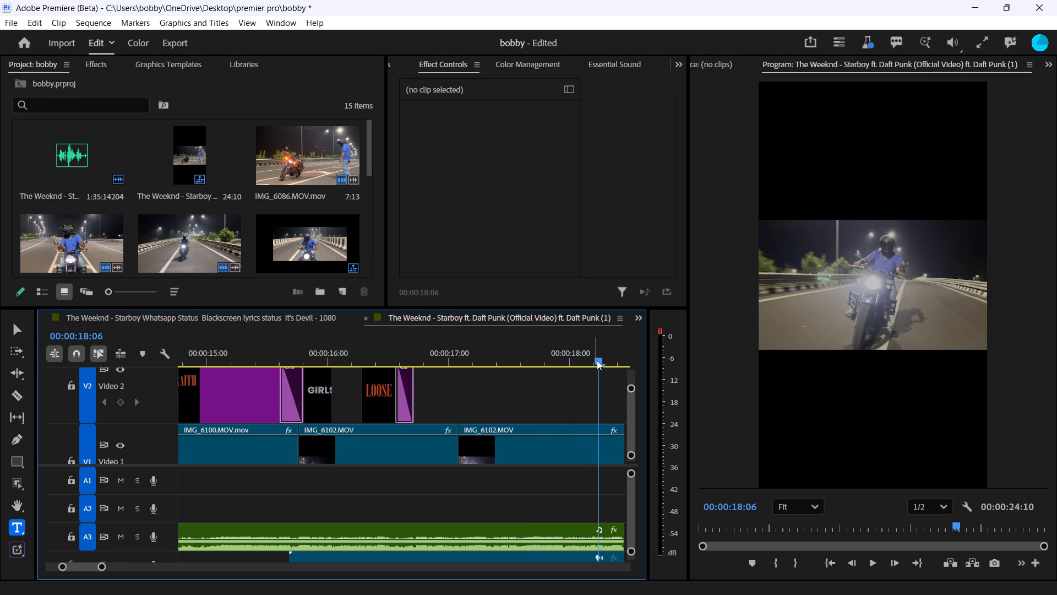
left_click_drag(593, 360, 428, 404)
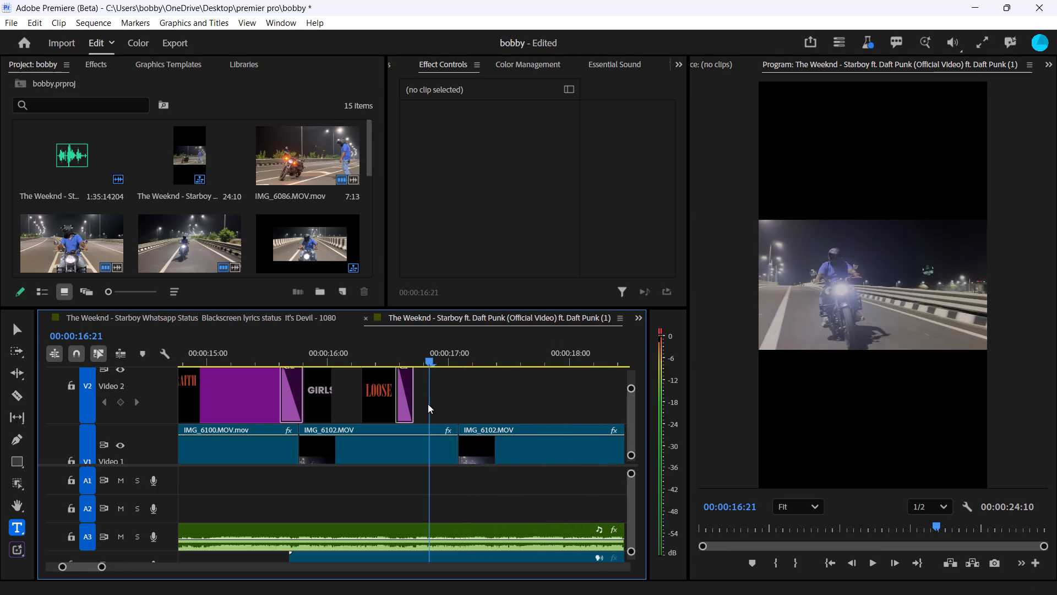
left_click_drag(428, 404, 293, 440)
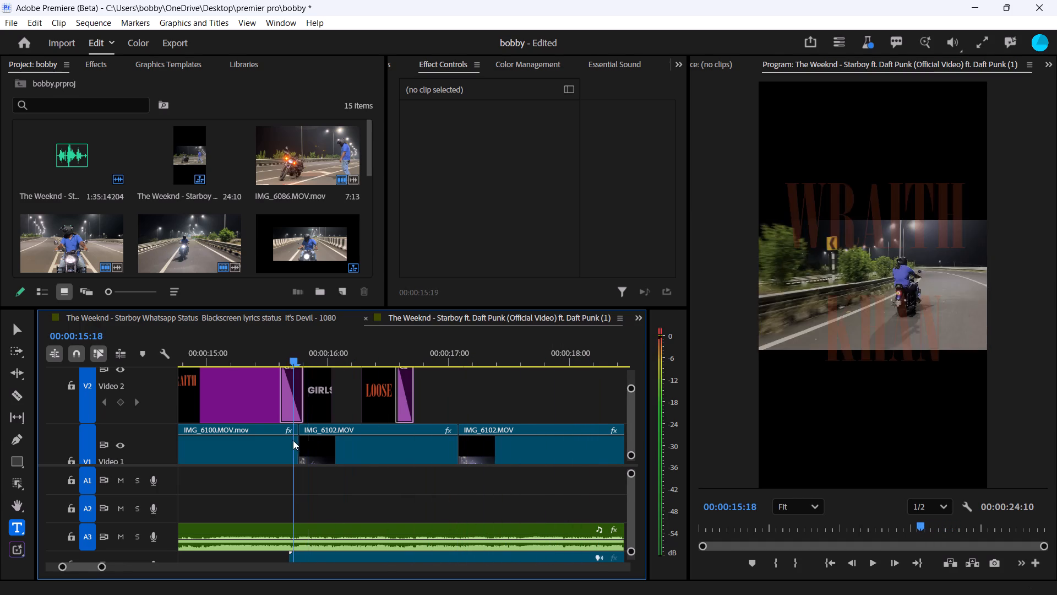
left_click_drag(293, 440, 25, 479)
key("space")
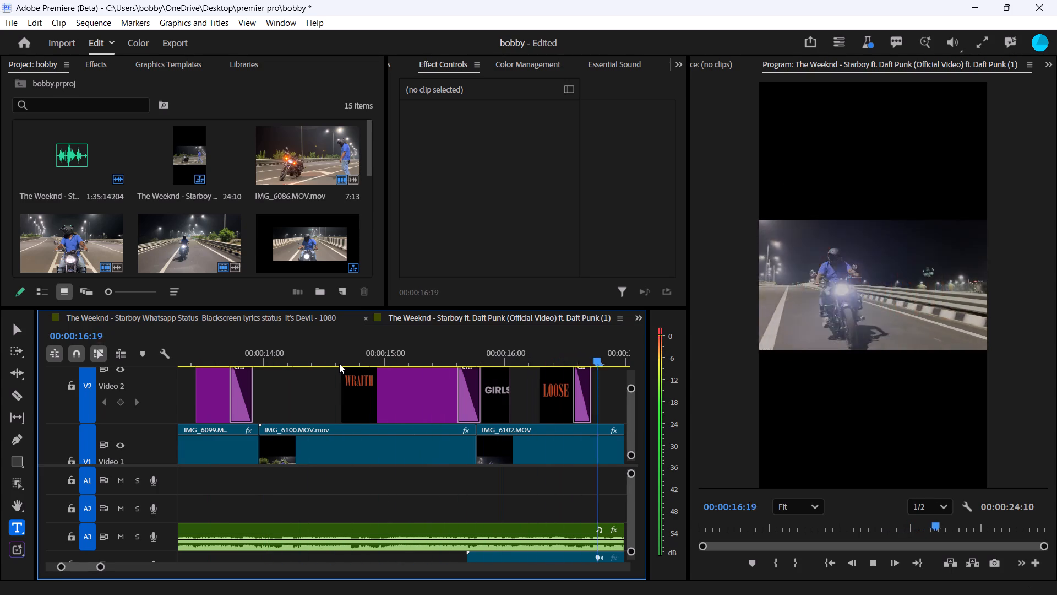
key("space")
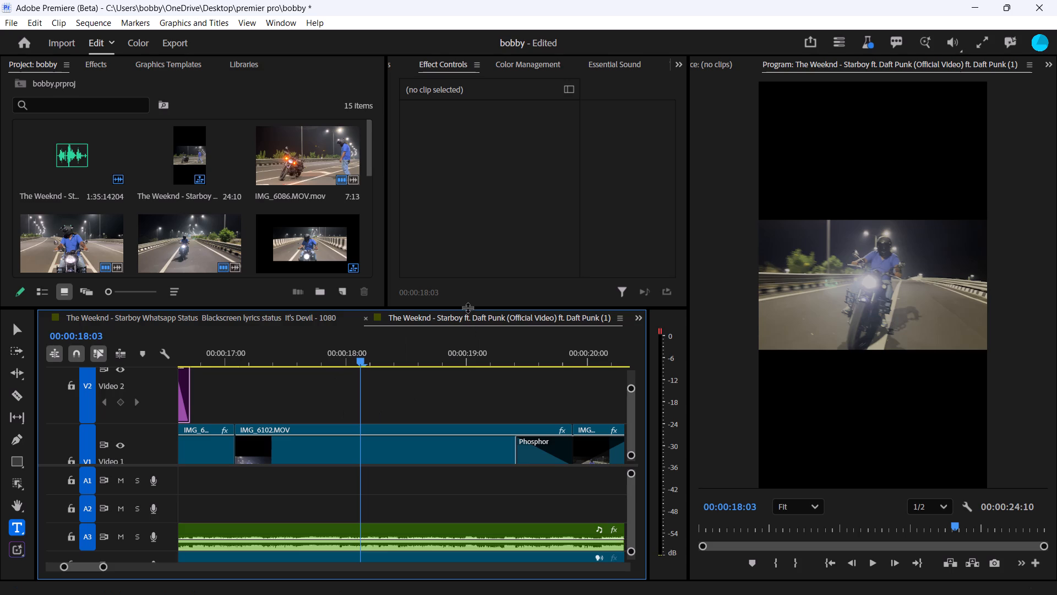
Enlarge the timeline area and reduce the video track heights so all five video tracks fit, framing roughly 00:00:12 to 00:00:18.
left_click_drag(467, 307, 510, 128)
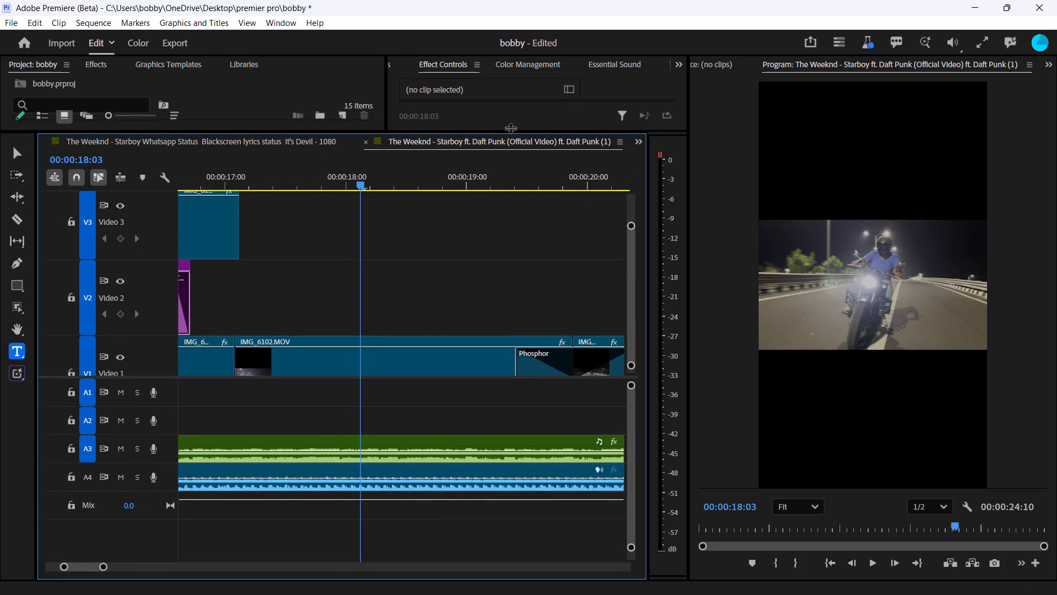
left_click_drag(510, 128, 510, 128)
left_click(86, 567)
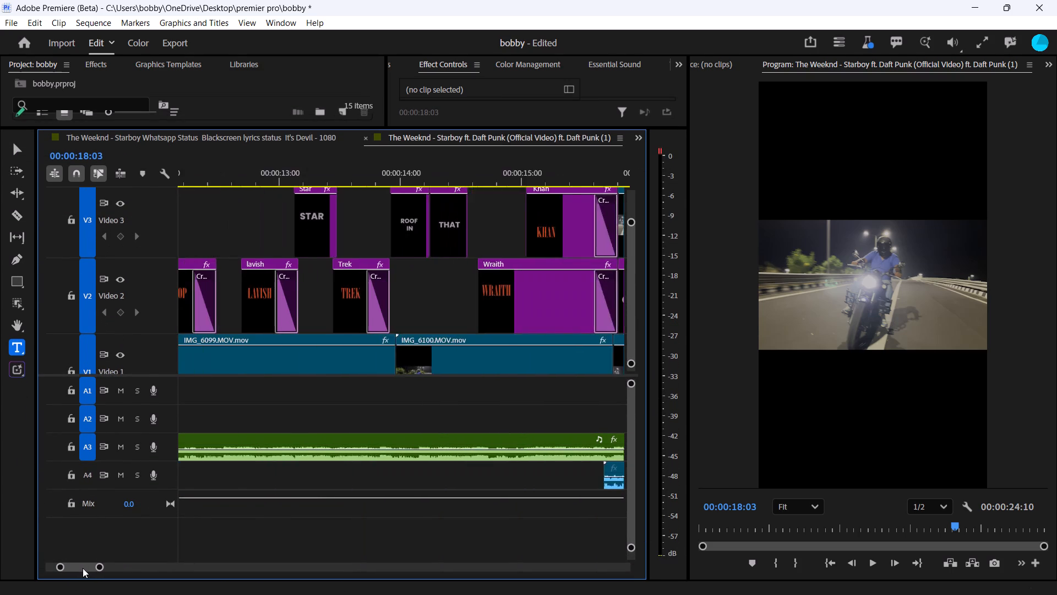
left_click_drag(99, 569, 122, 569)
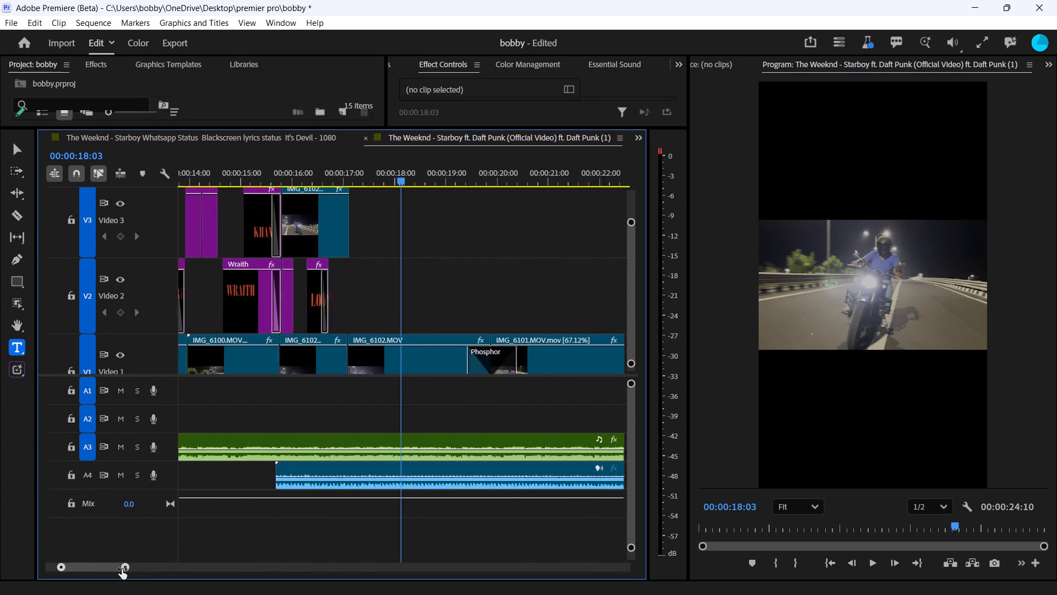
left_click_drag(122, 569, 176, 564)
left_click_drag(634, 222, 632, 214)
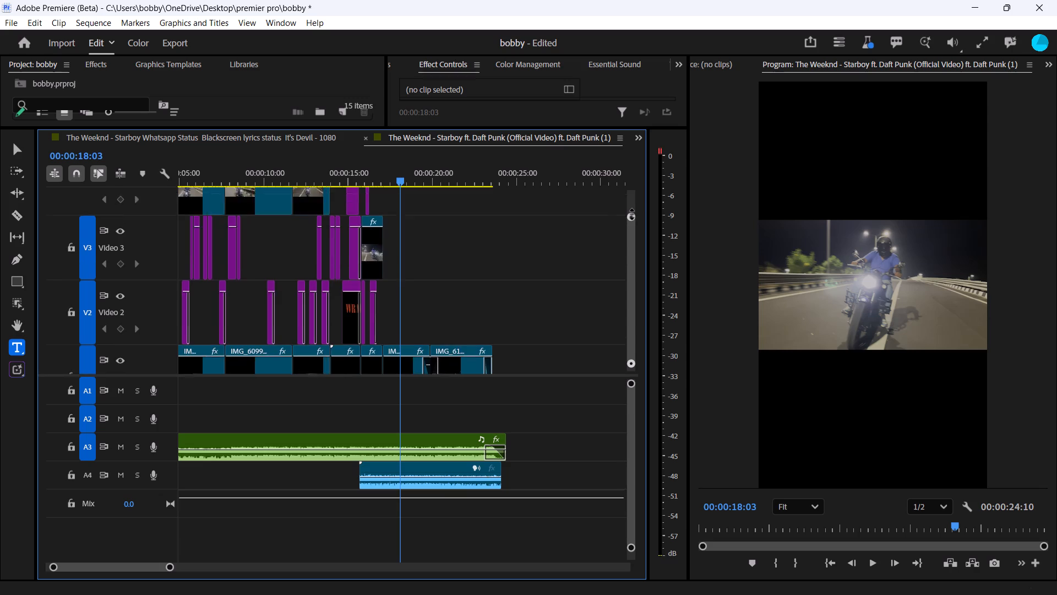
left_click_drag(632, 214, 631, 195)
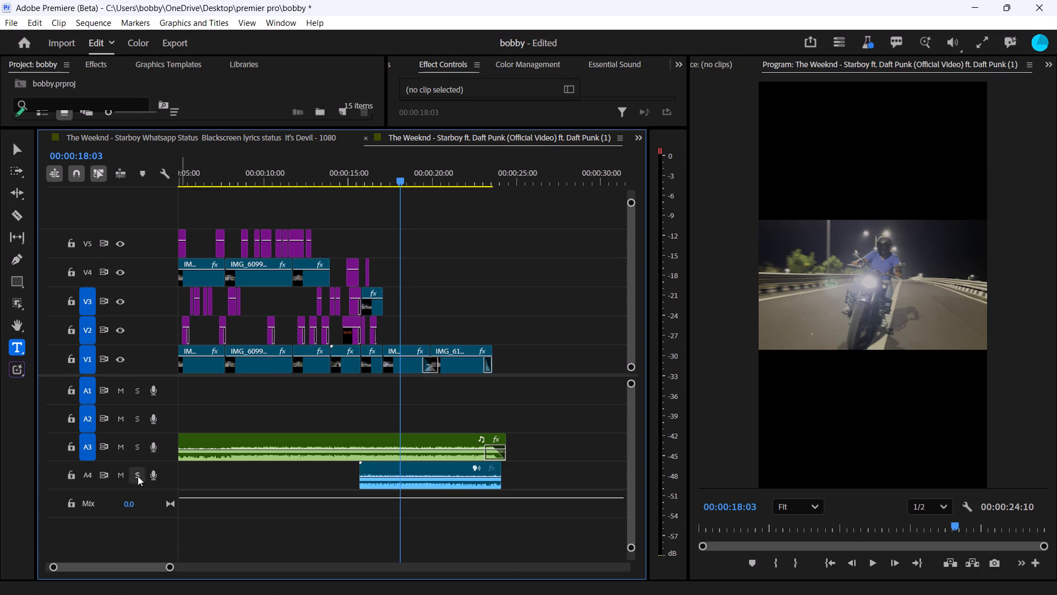
left_click_drag(170, 570, 107, 583)
left_click(108, 565)
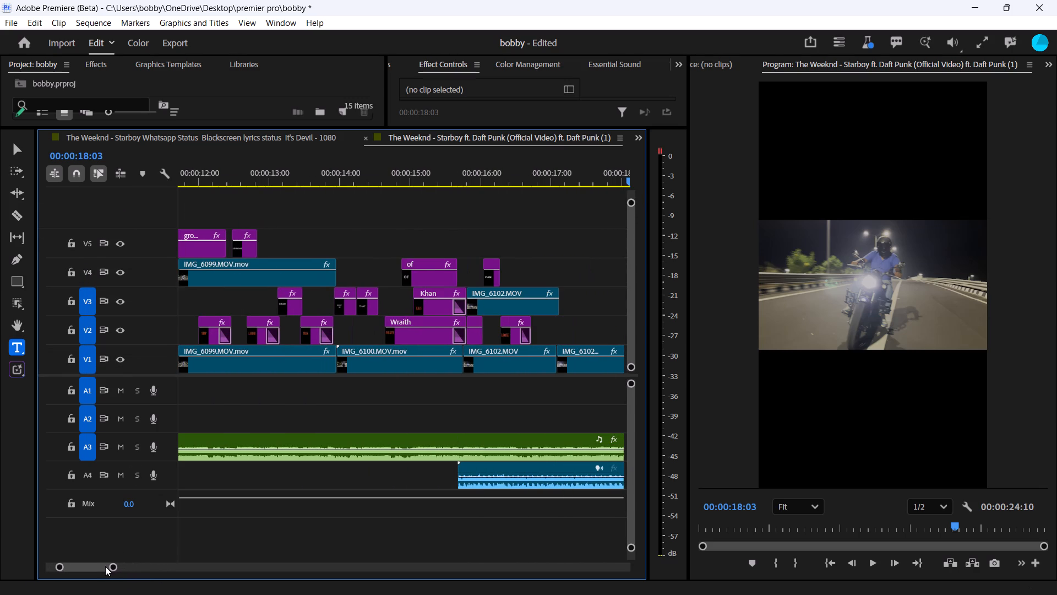
Examine the title timing between about 00:00:14 and 00:00:17, from "ROOF IN" to the end of "LOOSE".
left_click_drag(389, 176, 400, 184)
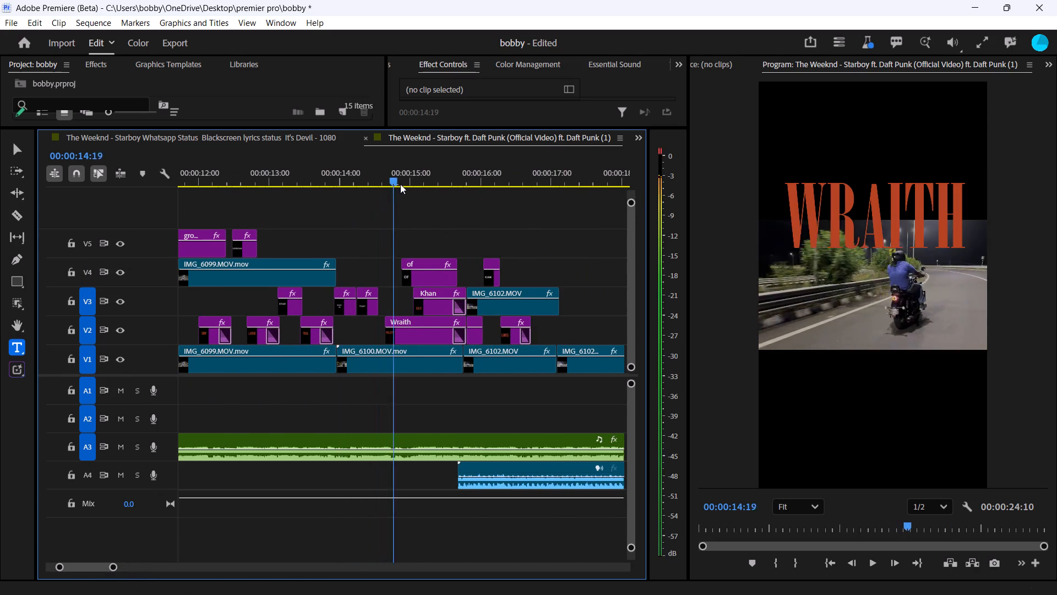
left_click_drag(400, 184, 444, 185)
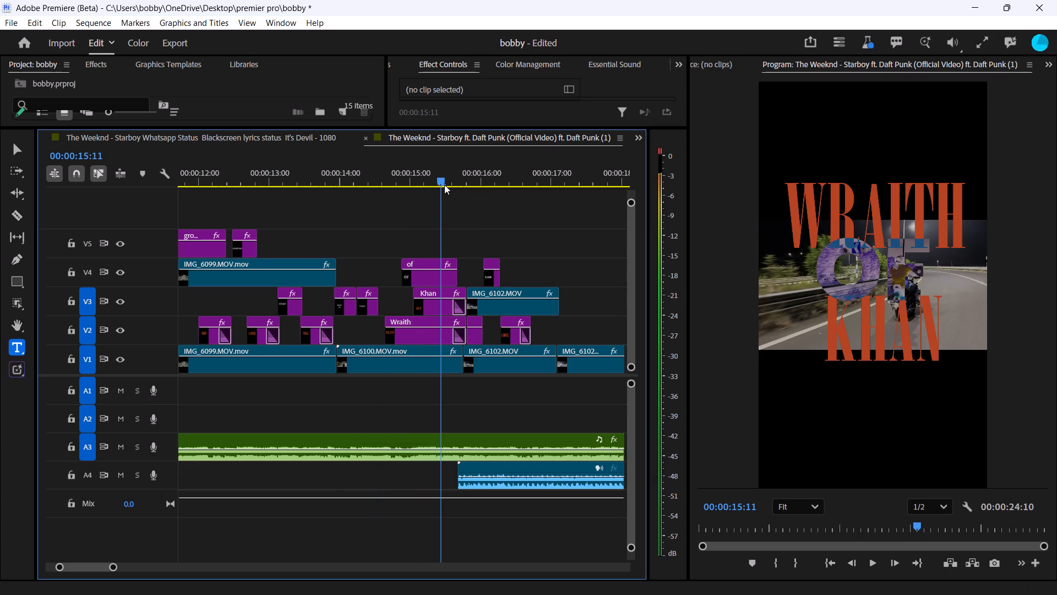
left_click_drag(444, 185, 544, 190)
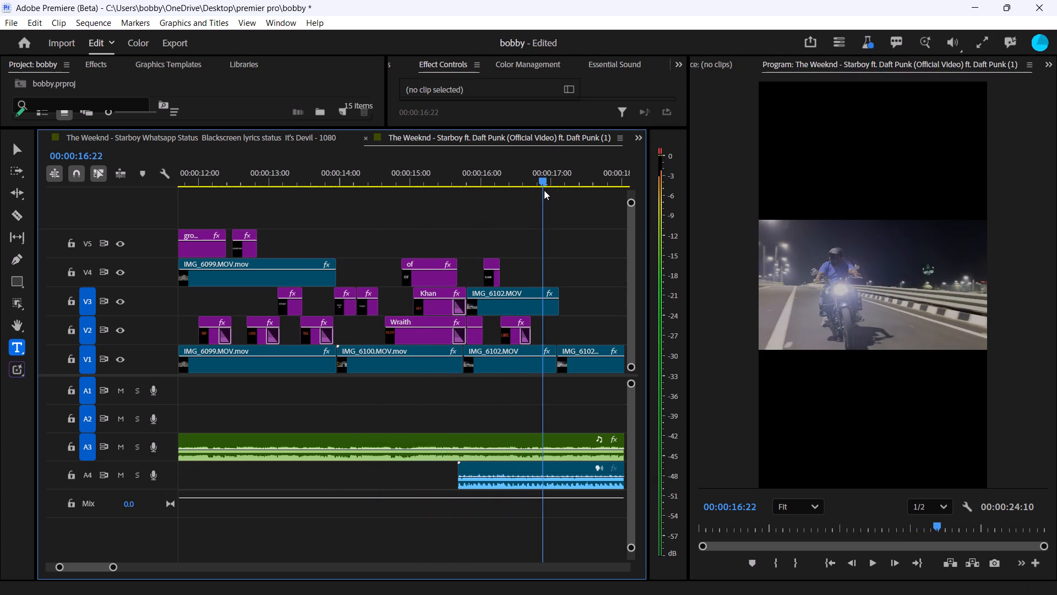
left_click_drag(544, 190, 537, 193)
left_click_drag(364, 174, 340, 180)
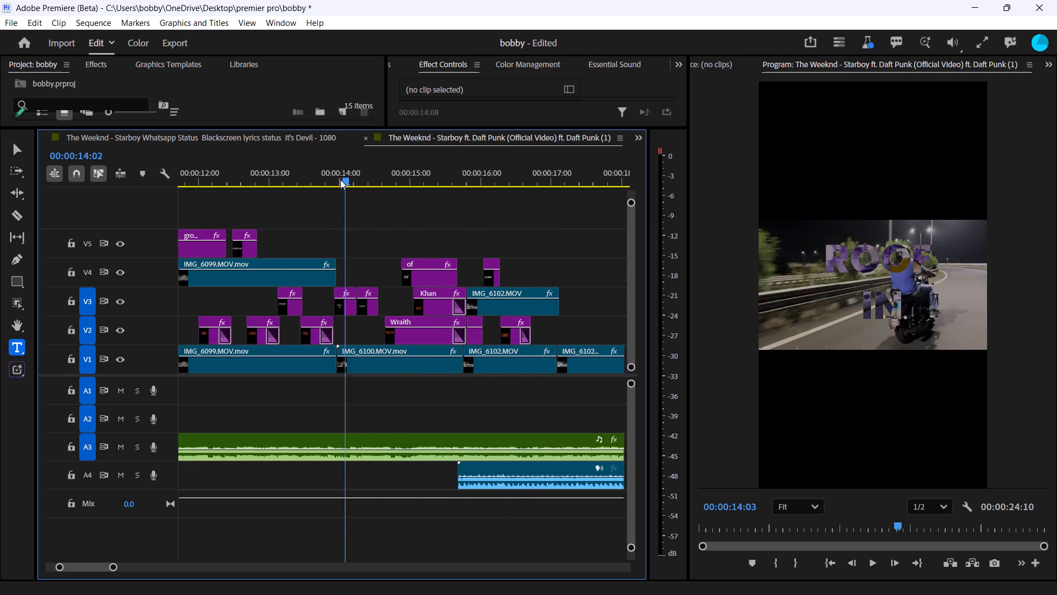
left_click_drag(340, 180, 430, 203)
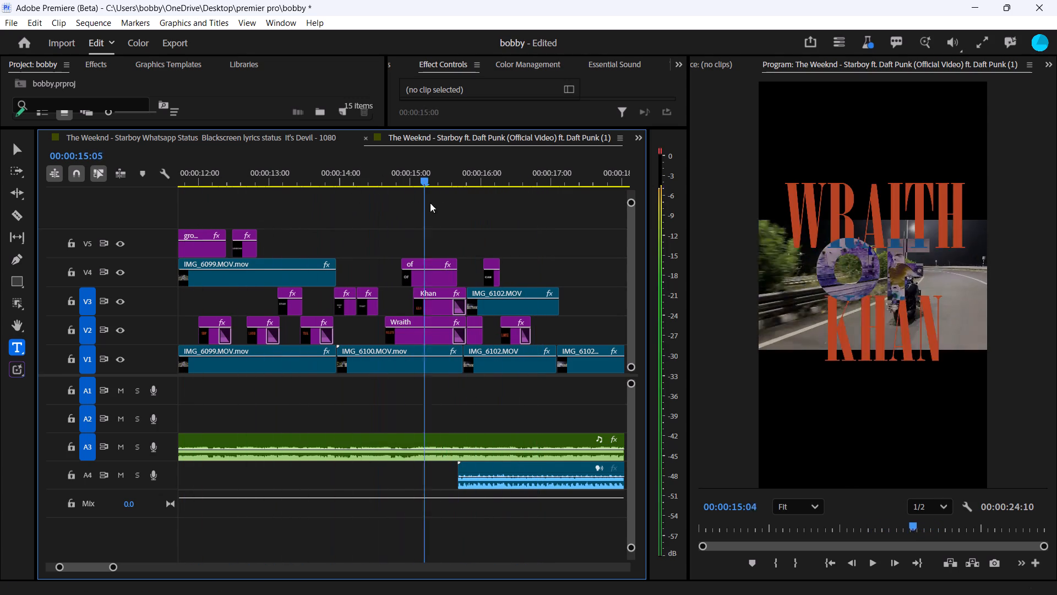
left_click_drag(430, 203, 543, 205)
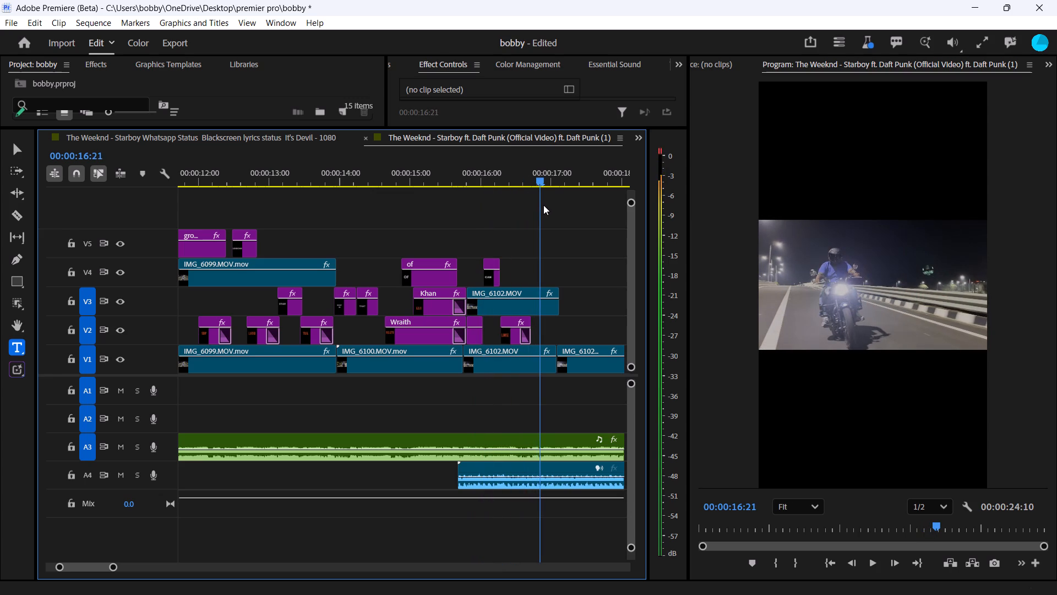
left_click_drag(543, 205, 506, 215)
Duplicate the "CAN" title from Video 4 and place the copy on Video 2 shortly after the "LOOSE" title.
left_click(511, 338)
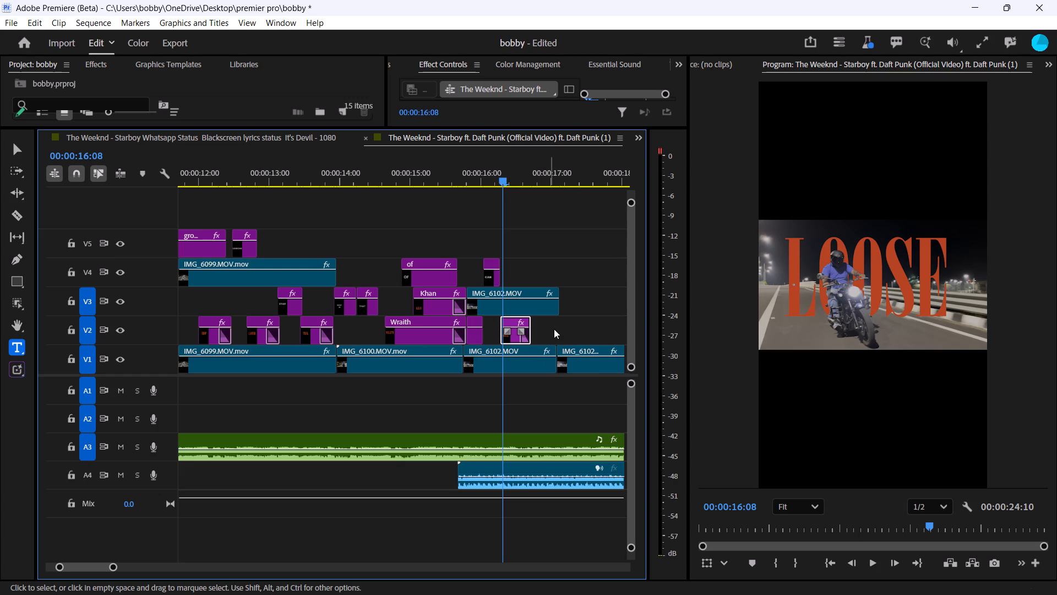
left_click(493, 282)
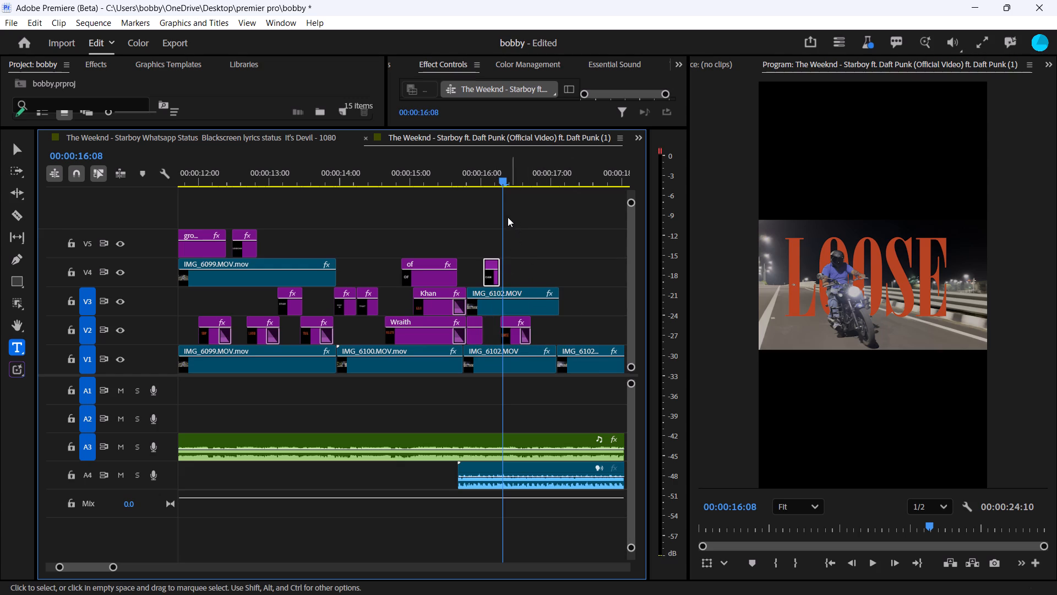
key("ctrl+c")
left_click(550, 339)
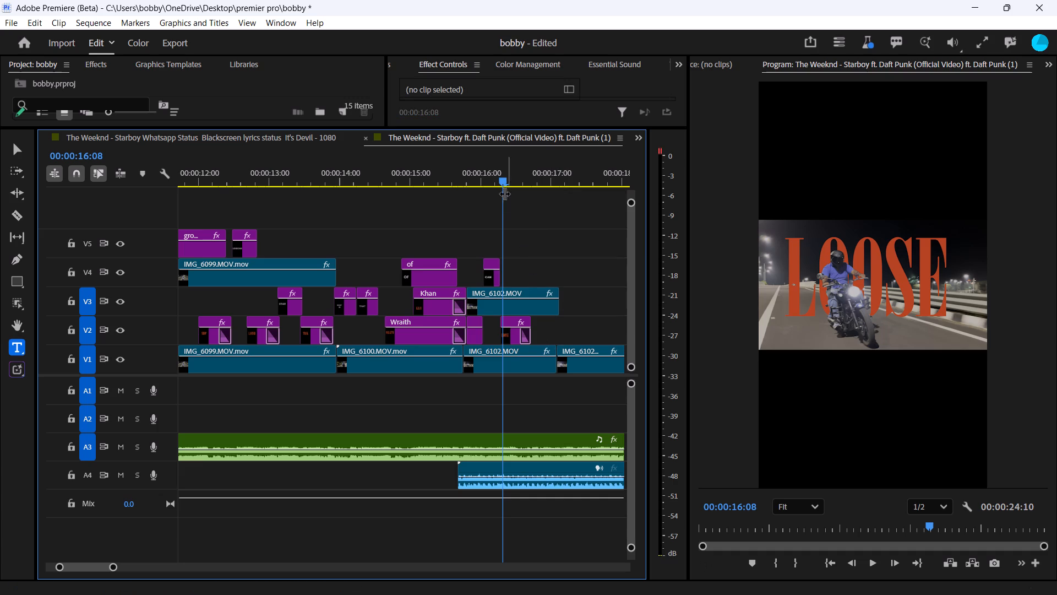
left_click_drag(505, 184, 539, 193)
key("ctrl+v")
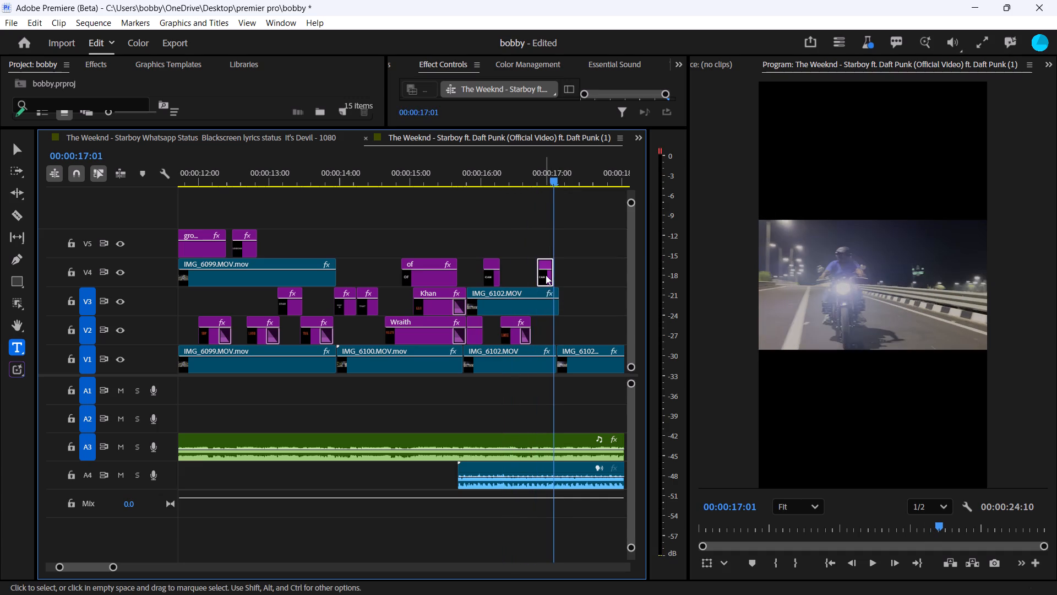
left_click_drag(544, 275, 545, 341)
Move the copied "CAN" title on Video 2 slightly earlier, starting at about 00:00:16:18 directly after "LOOSE", and check it there.
left_click_drag(553, 173, 555, 185)
left_click_drag(558, 188, 543, 193)
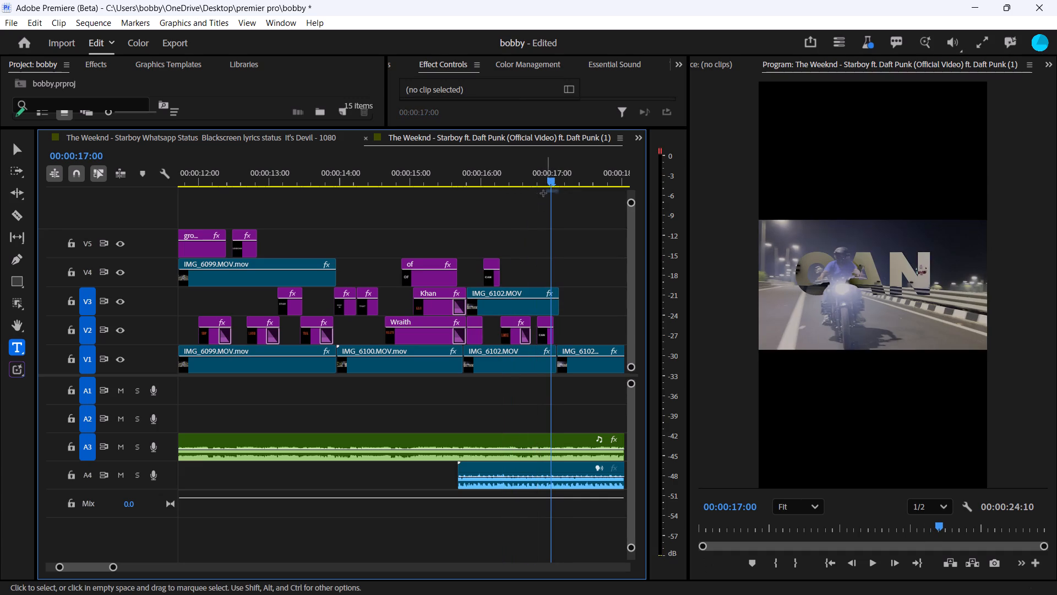
left_click_drag(543, 193, 538, 194)
left_click_drag(547, 334, 541, 335)
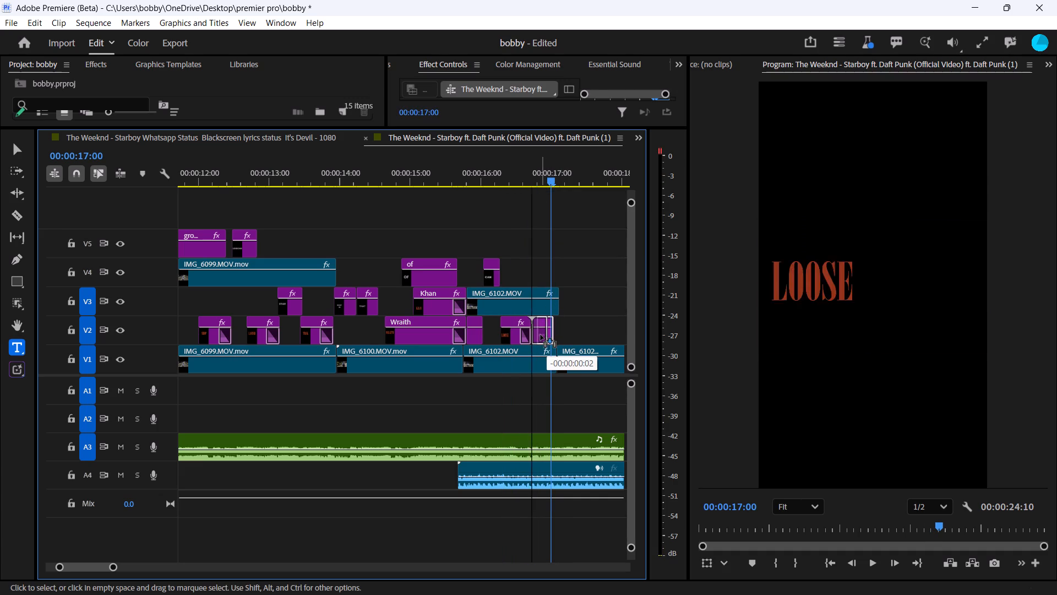
left_click_drag(541, 335, 542, 335)
left_click_drag(549, 177, 531, 186)
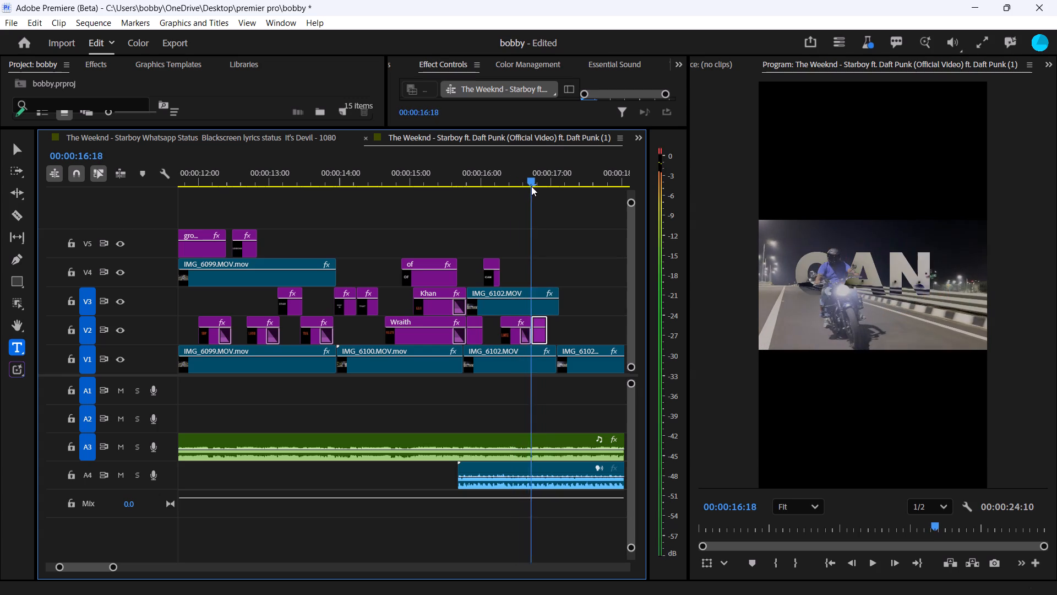
left_click_drag(531, 186, 538, 186)
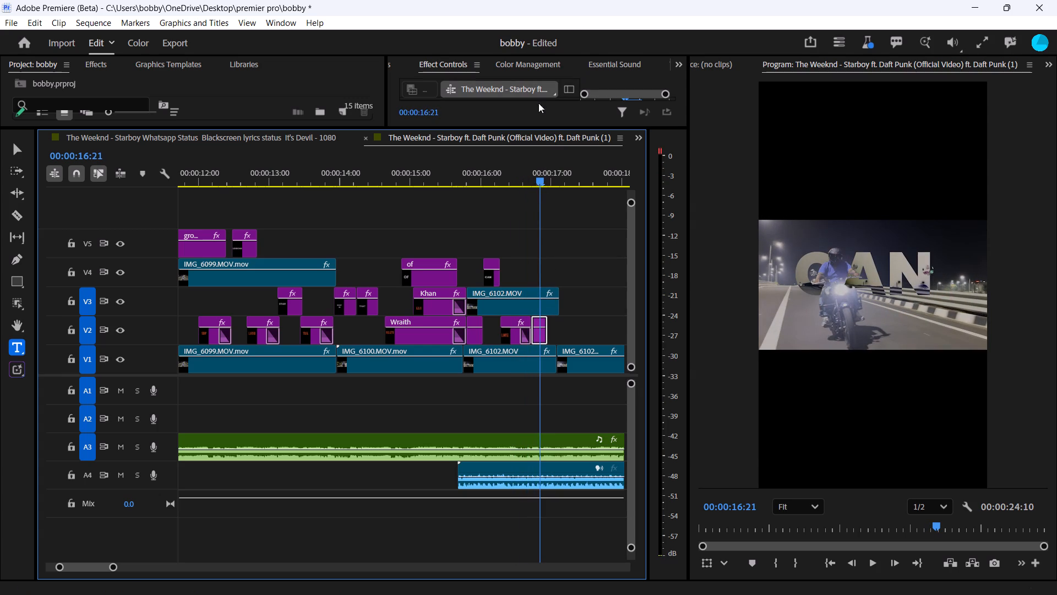
Replace the copied "CAN" title's text on Video 2 with "WHEN".
double_click(874, 275)
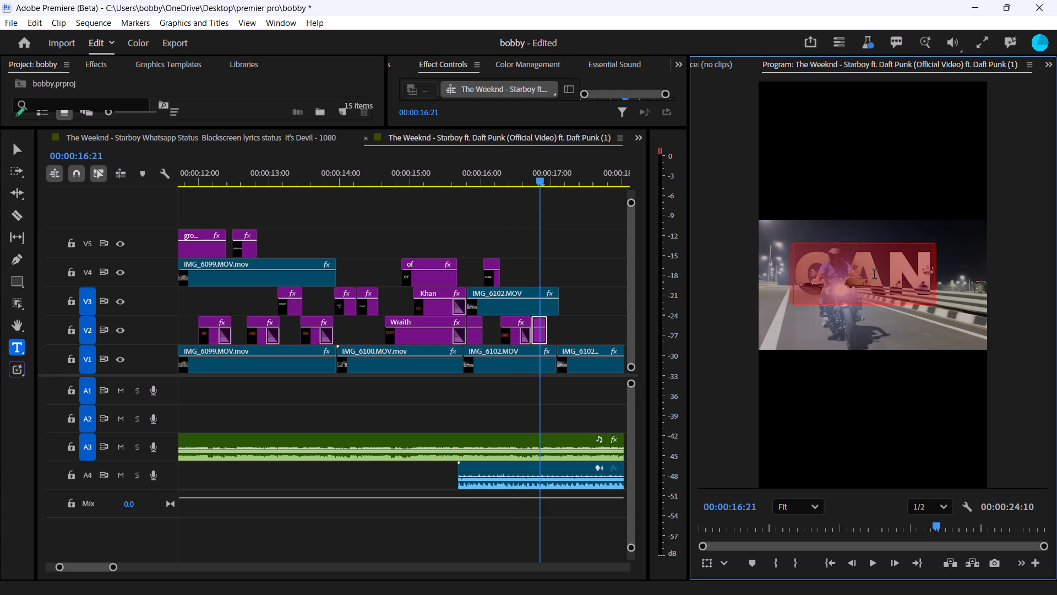
type("WHE")
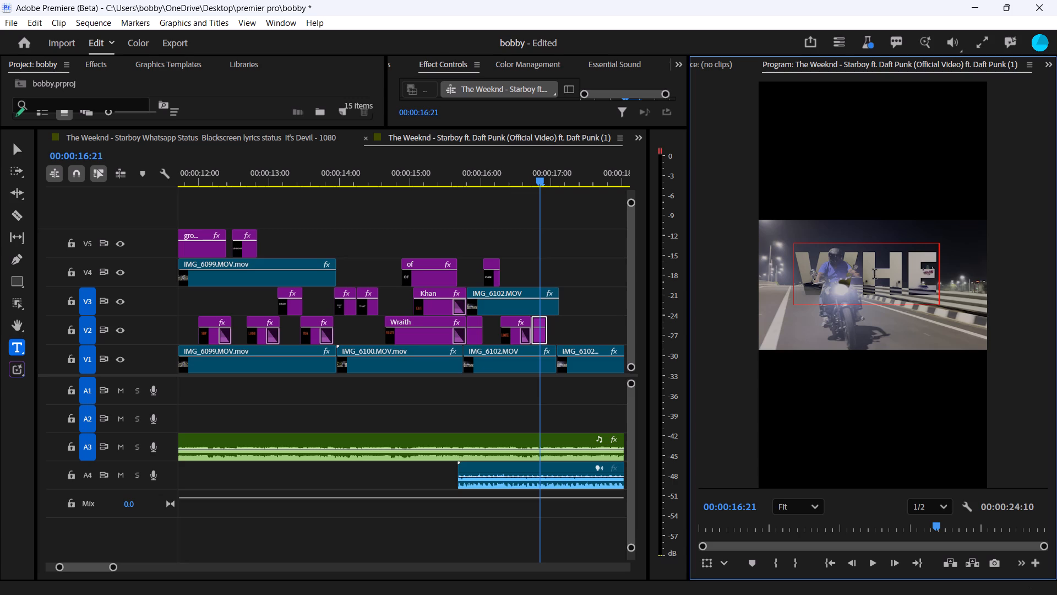
key("shift+n")
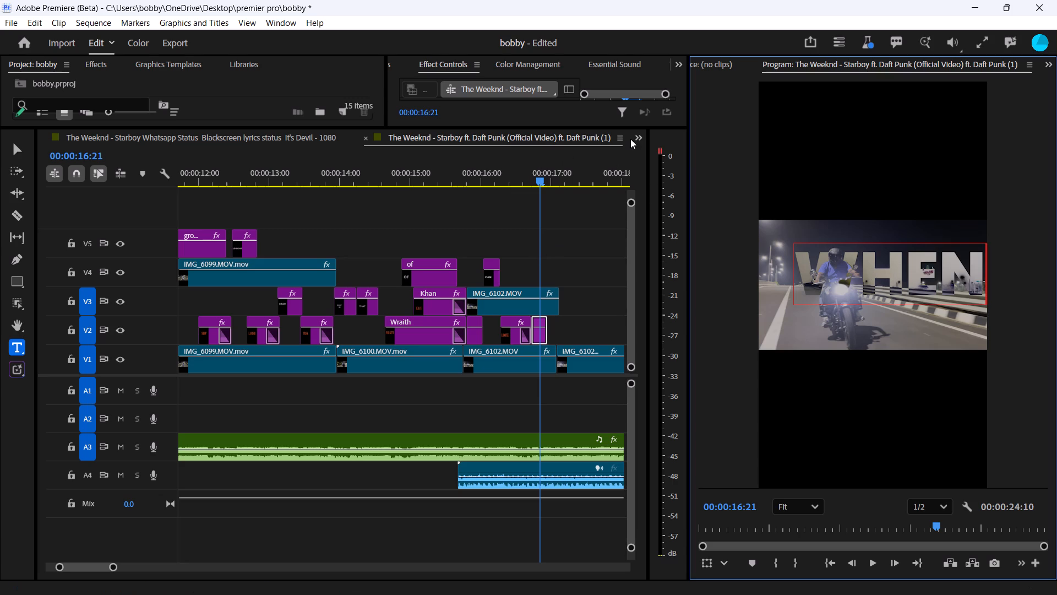
Enlarge the area above the timeline and examine the "WHEN" title's font, appearance, transform and blend settings.
left_click(542, 128)
left_click_drag(542, 128, 549, 236)
left_click_drag(549, 127, 563, 307)
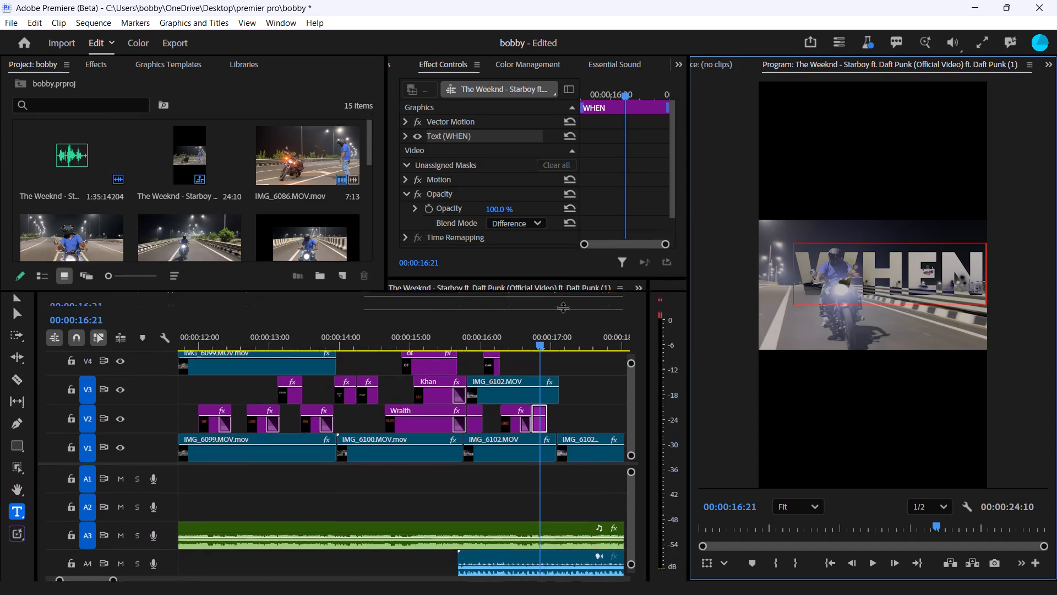
left_click_drag(563, 307, 562, 322)
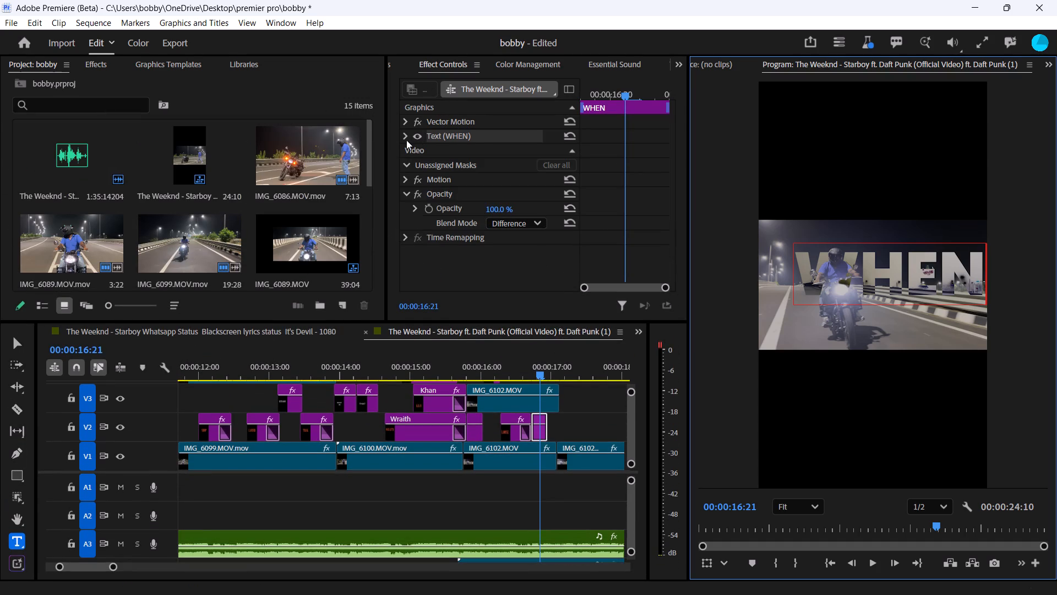
left_click(405, 139)
scroll(547, 214, "down", 9)
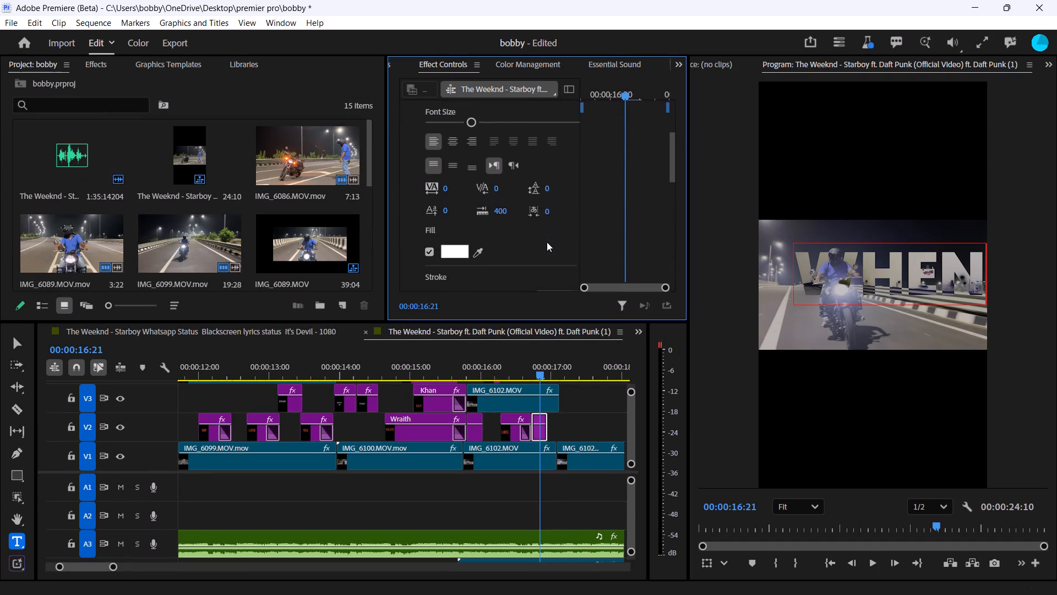
scroll(547, 242, "down", 12)
scroll(546, 243, "up", 2)
scroll(546, 243, "down", 3)
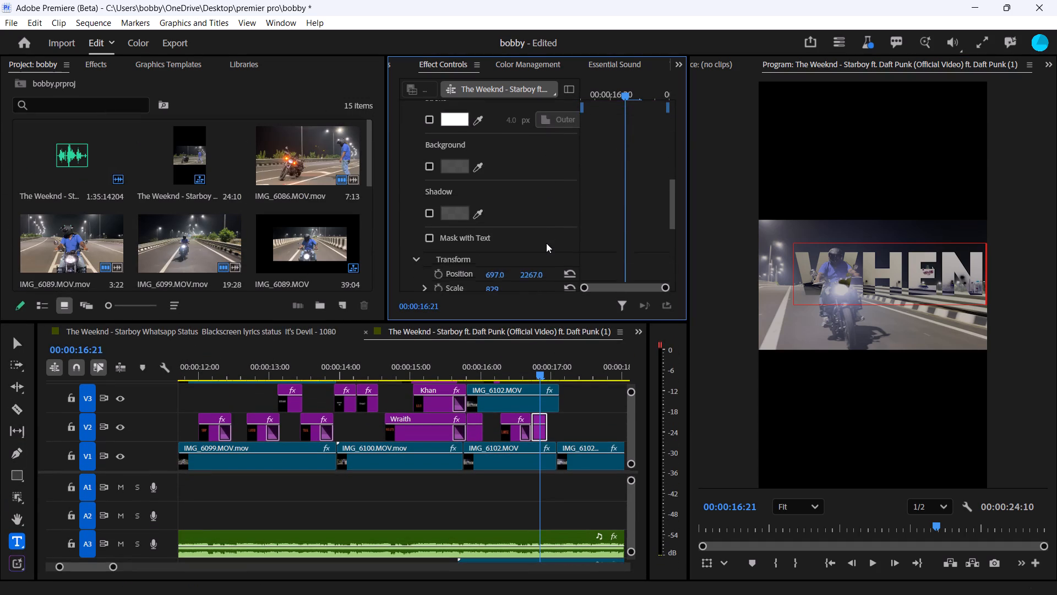
scroll(546, 243, "down", 15)
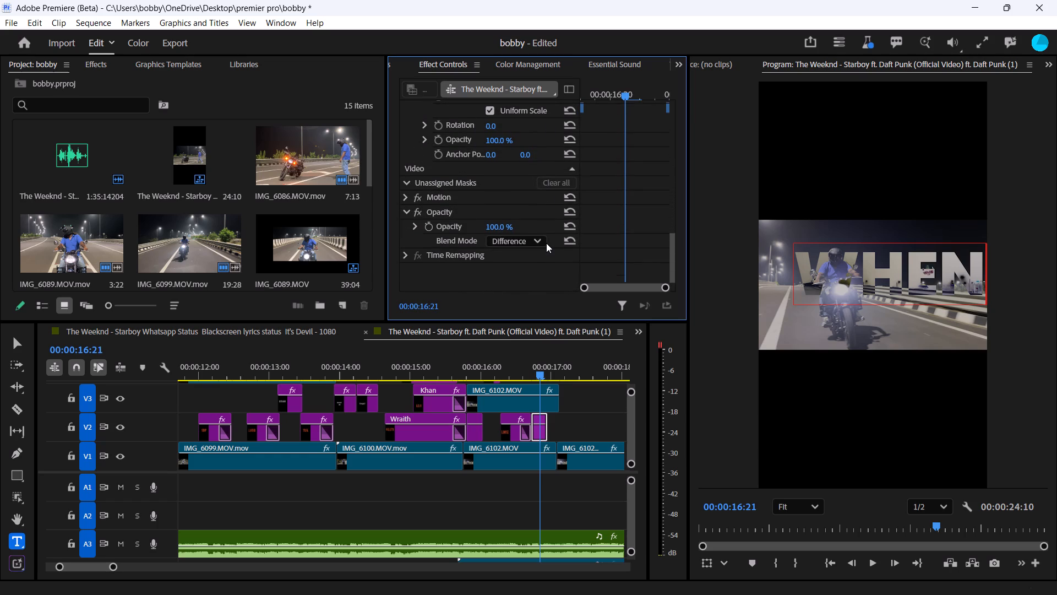
scroll(546, 243, "up", 1)
scroll(546, 243, "down", 1)
scroll(546, 243, "up", 11)
scroll(546, 243, "down", 1)
scroll(546, 243, "up", 13)
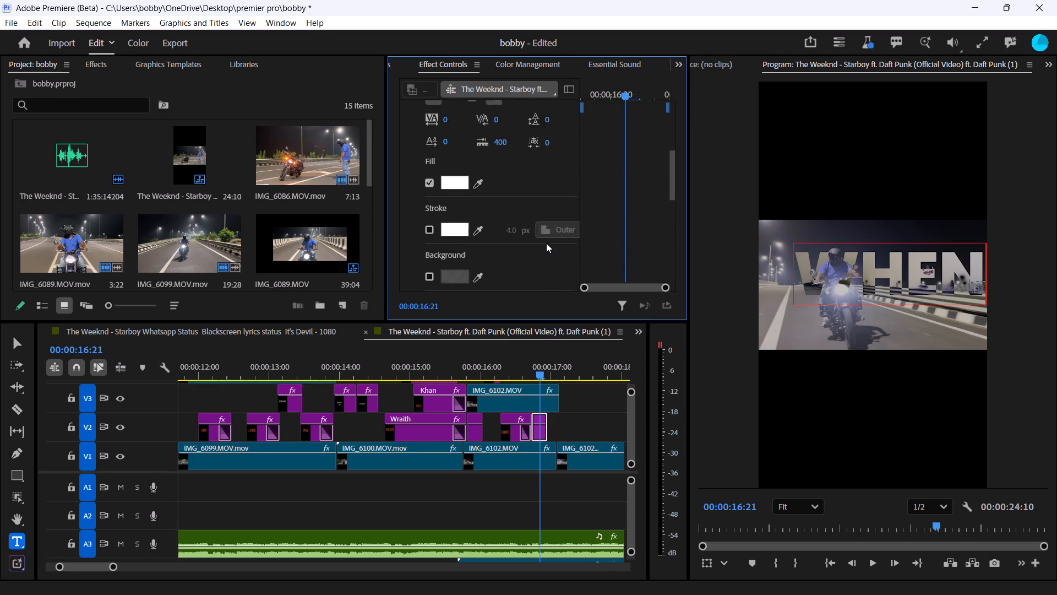
scroll(546, 243, "up", 3)
scroll(546, 243, "down", 1)
scroll(546, 243, "up", 13)
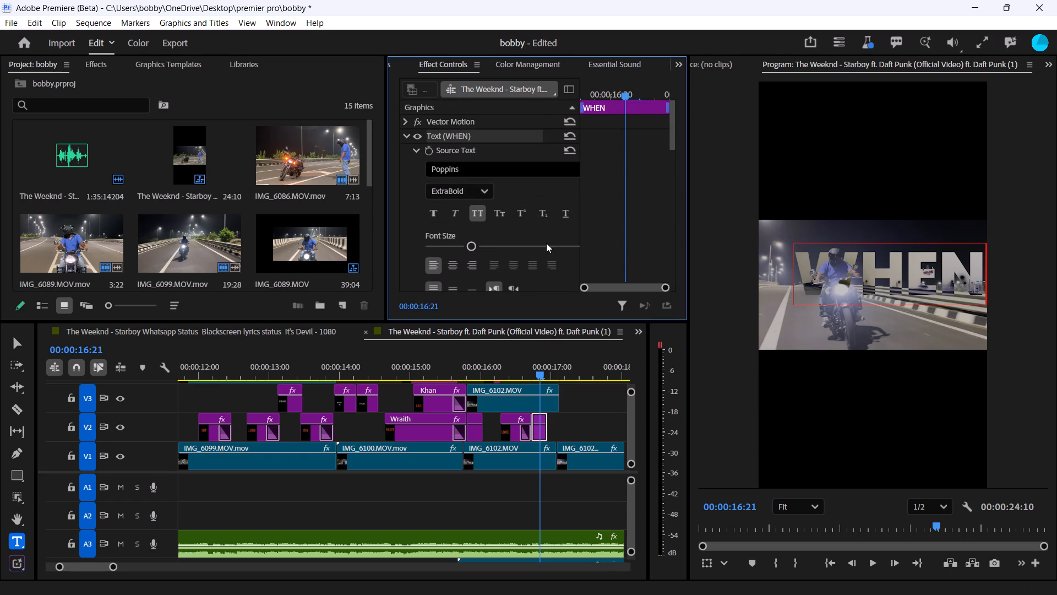
scroll(546, 243, "up", 7)
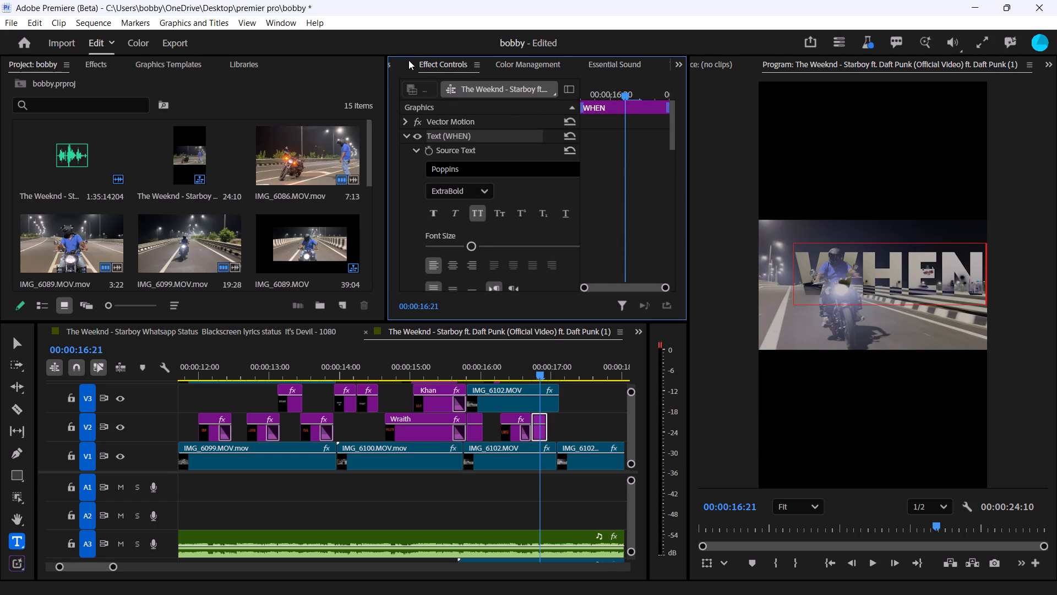
Enable a background behind the "WHEN" title's text, leaving its stroke off.
left_click(408, 60)
scroll(549, 173, "down", 8)
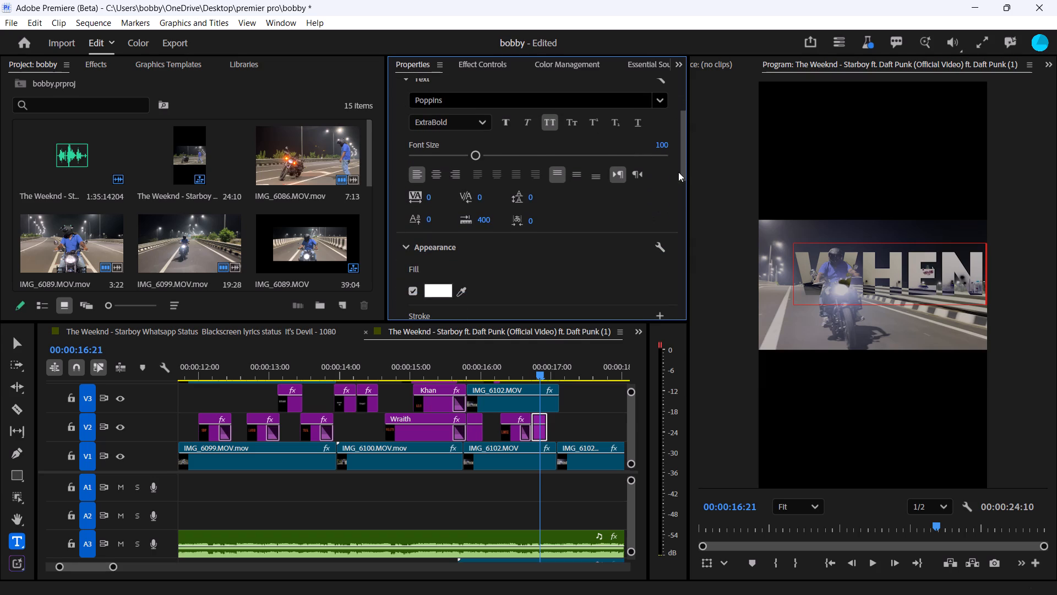
left_click_drag(683, 172, 688, 257)
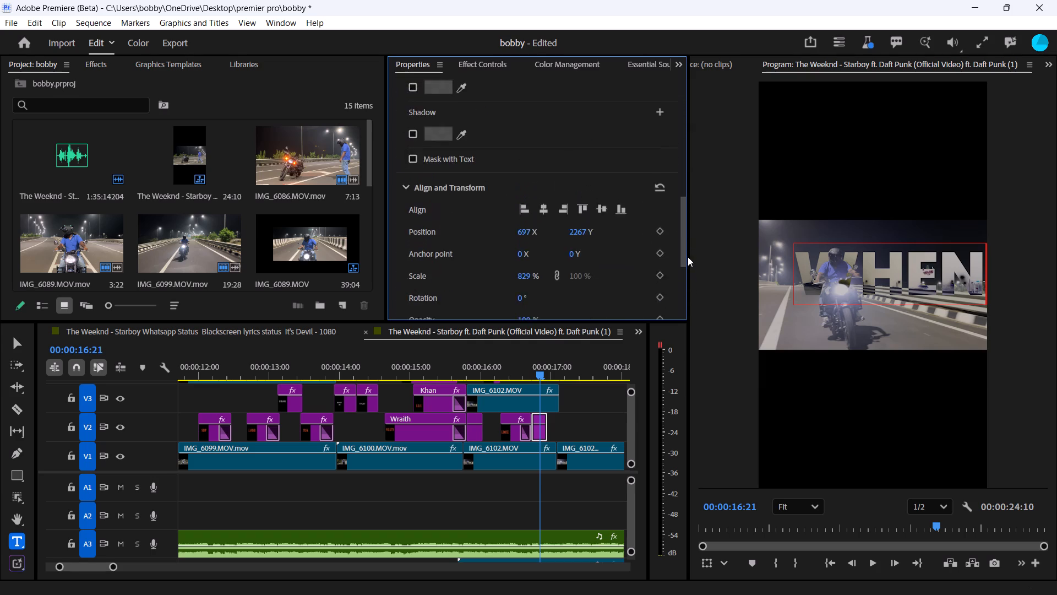
left_click_drag(688, 257, 688, 234)
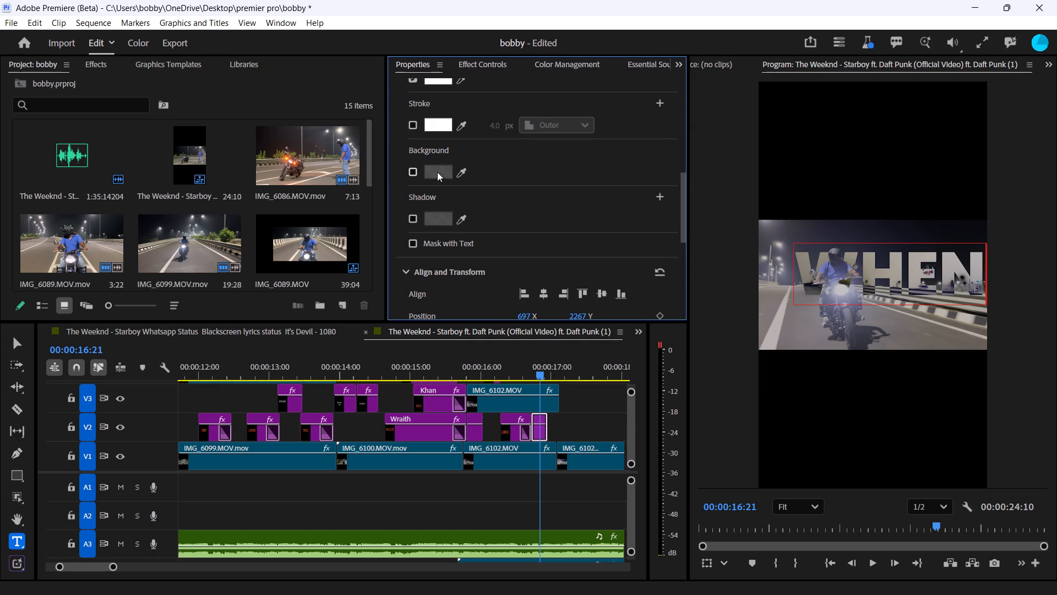
left_click(437, 172)
left_click(457, 174)
left_click(433, 171)
left_click(415, 128)
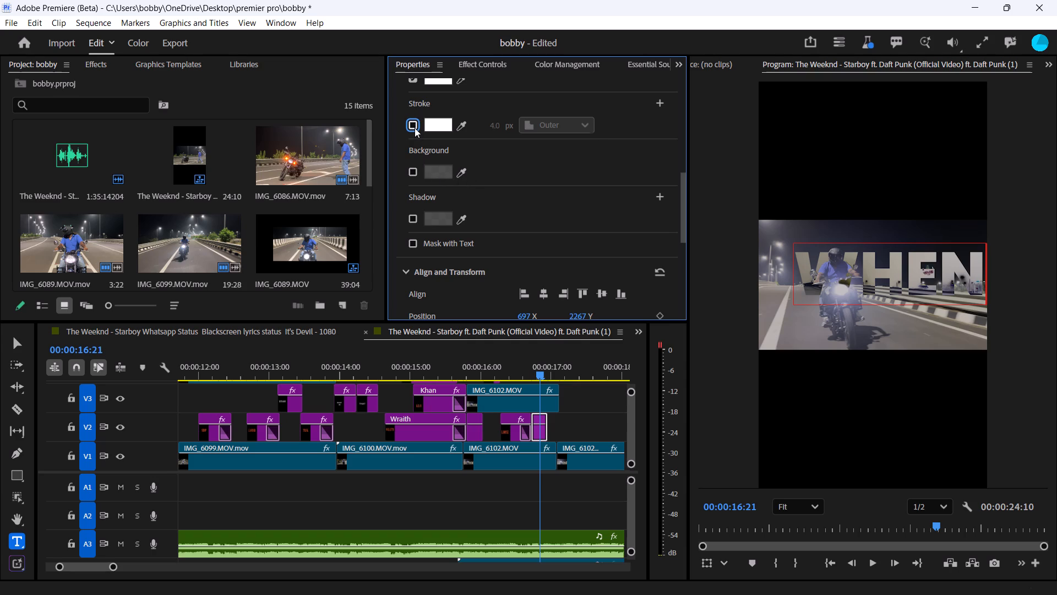
left_click(415, 128)
left_click(415, 171)
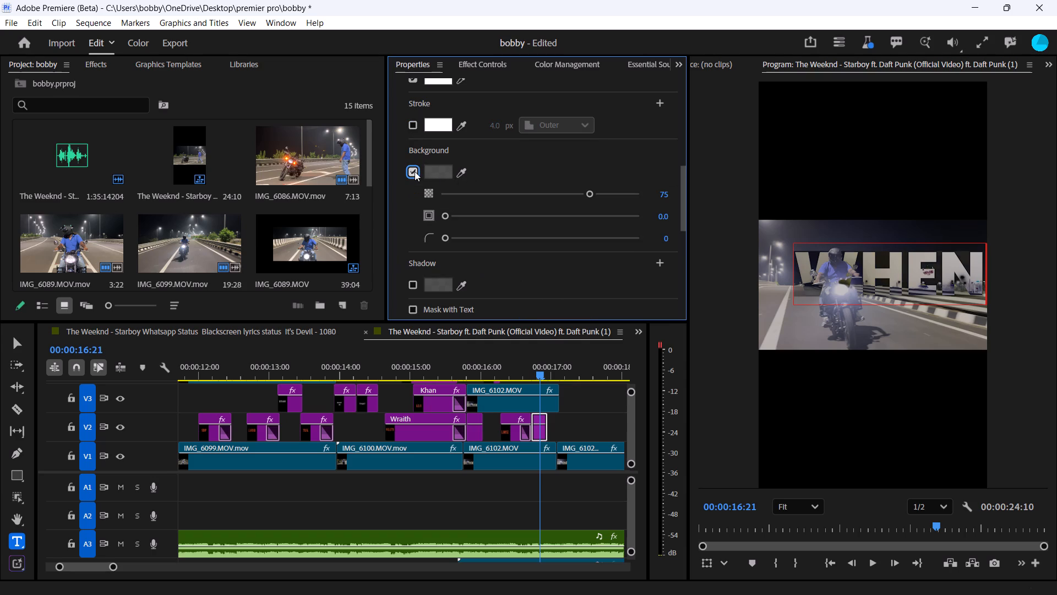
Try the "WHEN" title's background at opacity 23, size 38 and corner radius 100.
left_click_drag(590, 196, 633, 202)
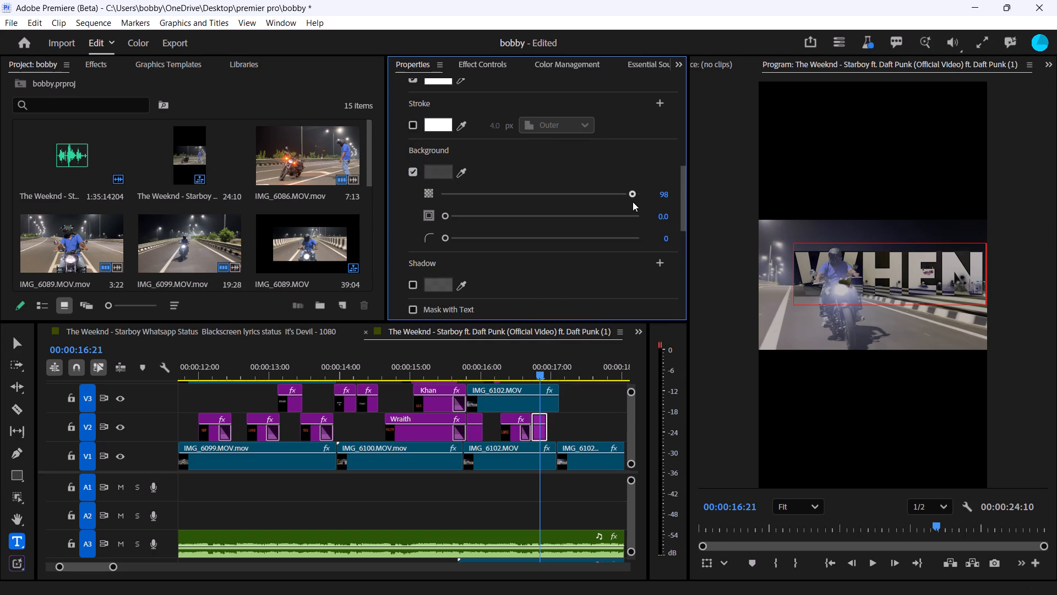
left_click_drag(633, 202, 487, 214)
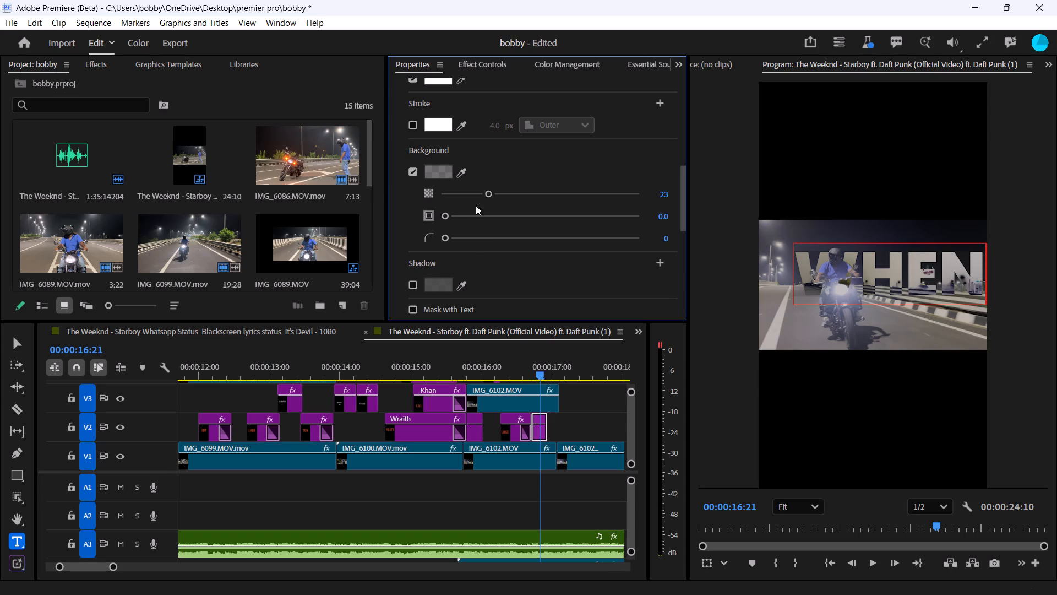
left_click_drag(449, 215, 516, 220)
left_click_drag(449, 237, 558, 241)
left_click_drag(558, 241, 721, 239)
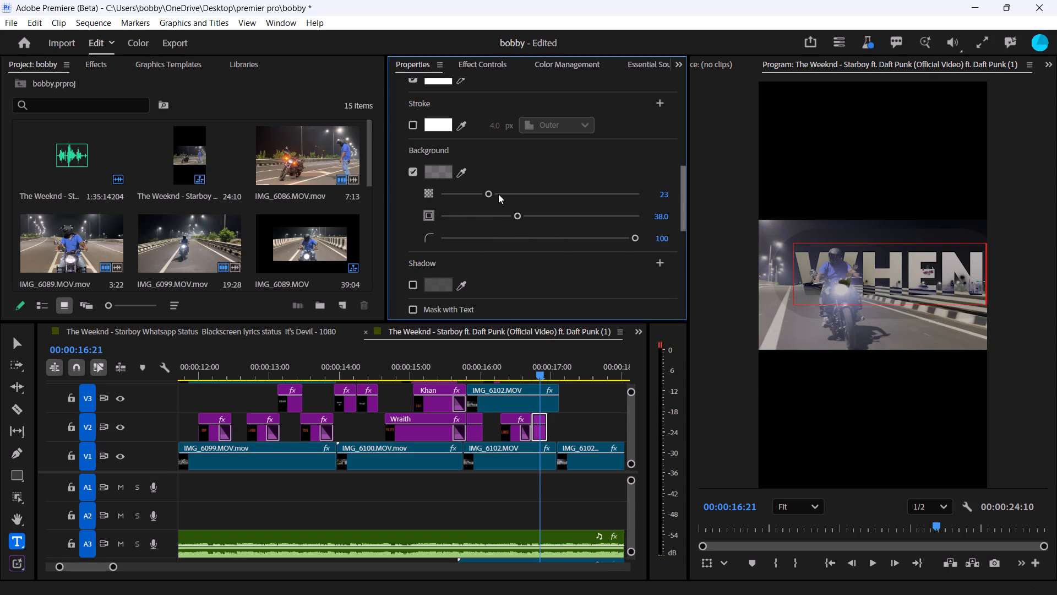
Set the "WHEN" title's background opacity to 100, size to 0 and corner radius to 0.
left_click_drag(491, 194, 709, 223)
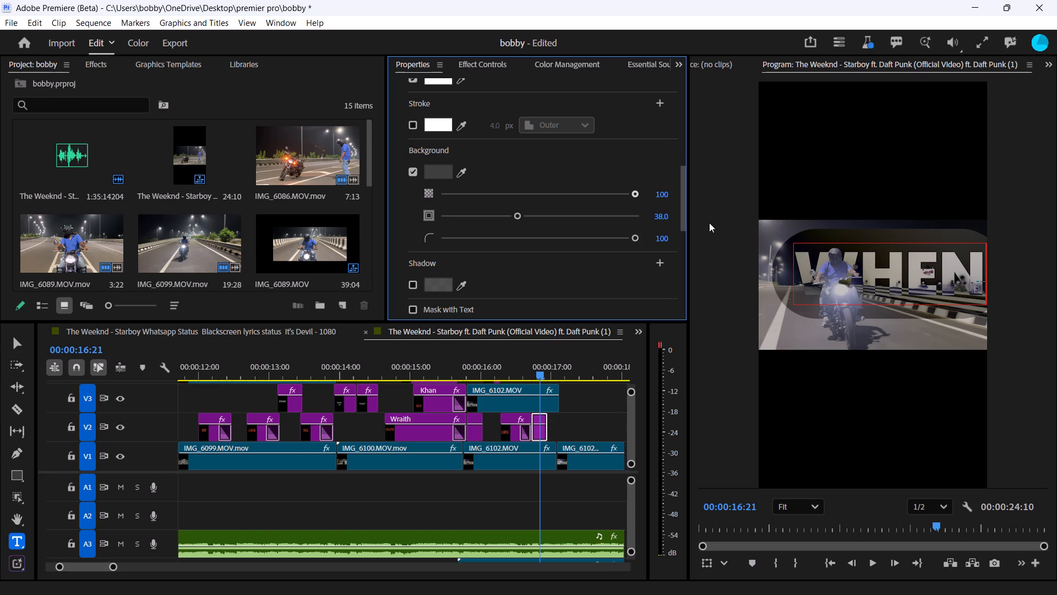
left_click_drag(709, 223, 709, 223)
left_click_drag(520, 217, 389, 242)
left_click_drag(633, 239, 571, 246)
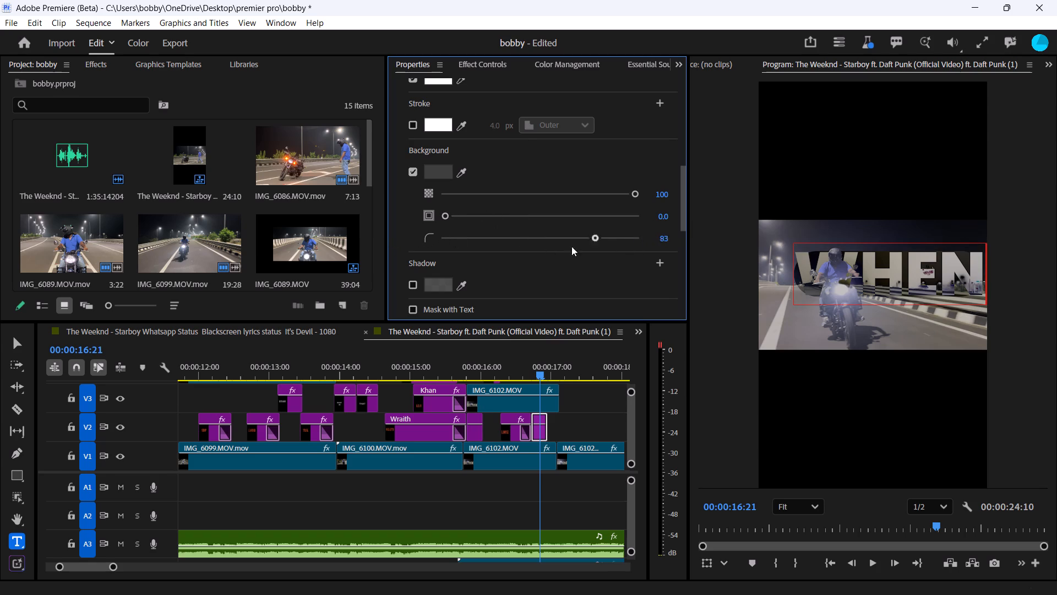
left_click_drag(571, 246, 236, 257)
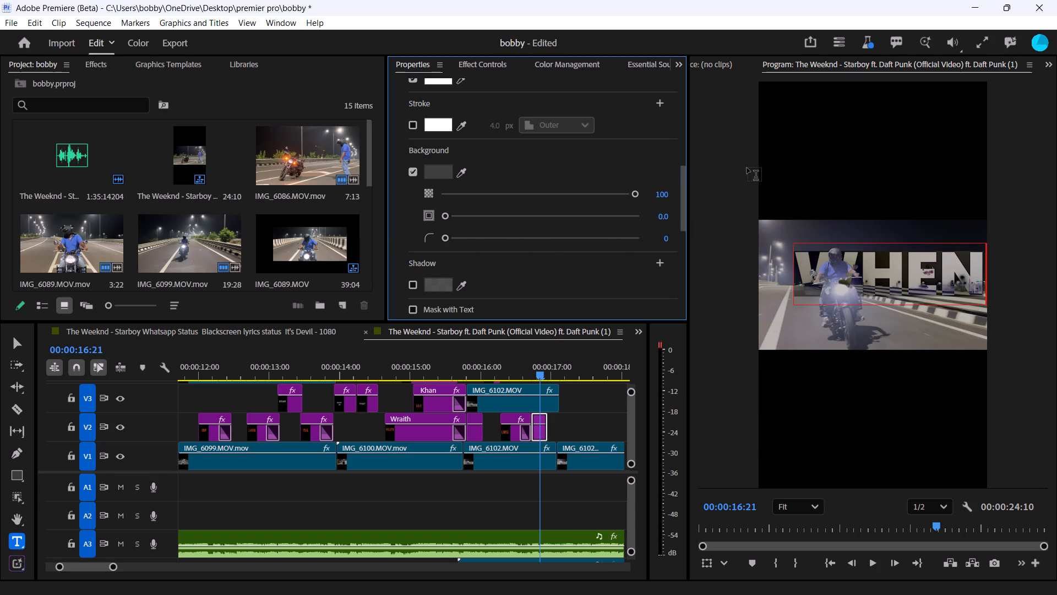
Set the "WHEN" title's horizontal position to 473 to centre the word better in the frame.
scroll(517, 171, "up", 7)
scroll(519, 171, "down", 1)
scroll(519, 171, "up", 3)
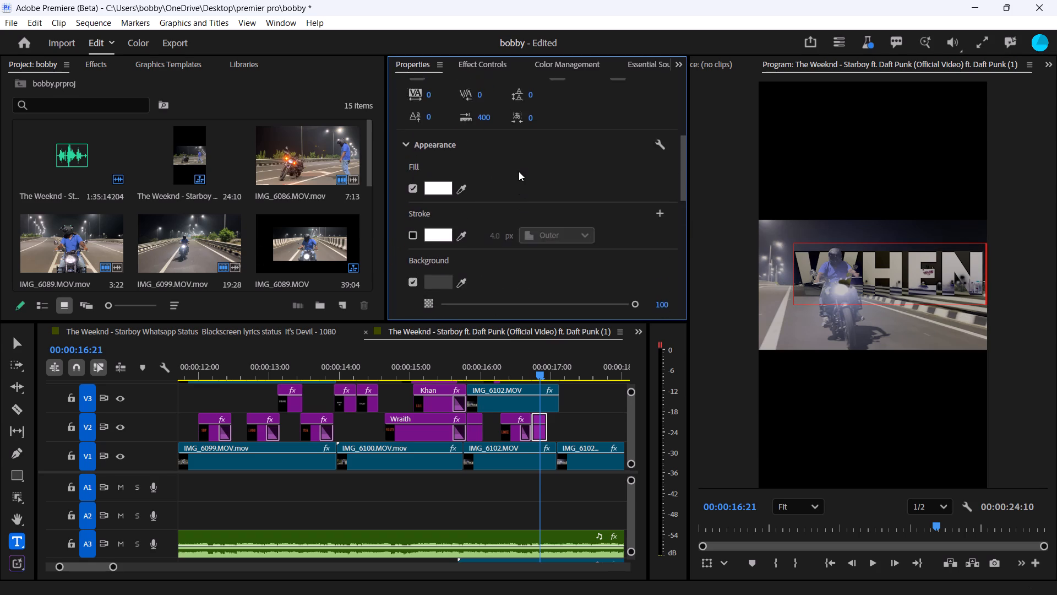
scroll(519, 171, "up", 15)
scroll(519, 172, "up", 8)
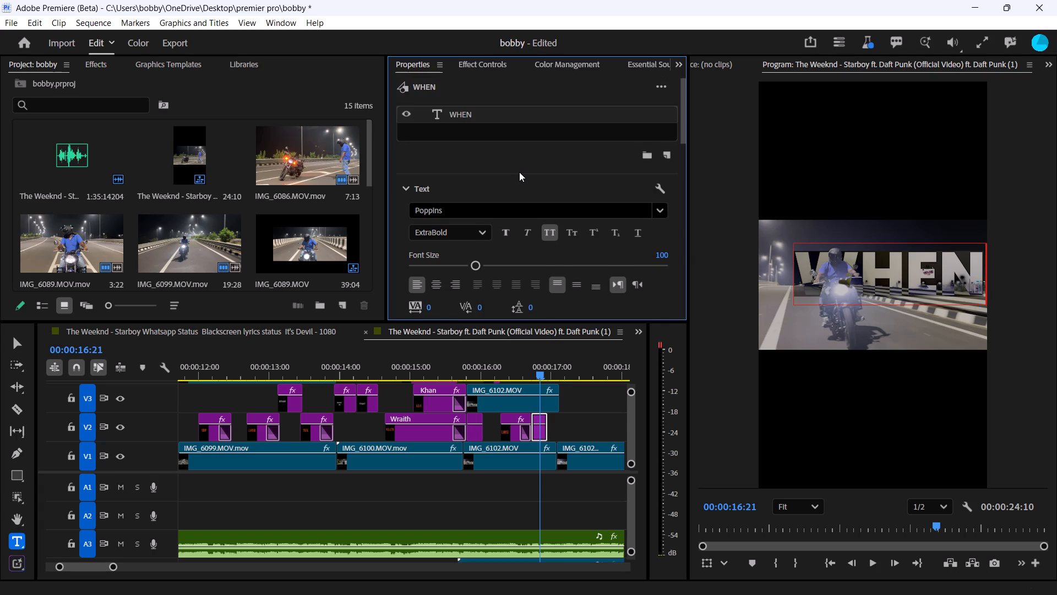
scroll(519, 172, "down", 2)
left_click(493, 91)
scroll(553, 193, "down", 2)
scroll(553, 202, "up", 1)
scroll(554, 203, "down", 1)
scroll(554, 203, "up", 1)
scroll(554, 203, "down", 2)
scroll(554, 204, "up", 1)
scroll(554, 204, "down", 2)
scroll(657, 198, "down", 2)
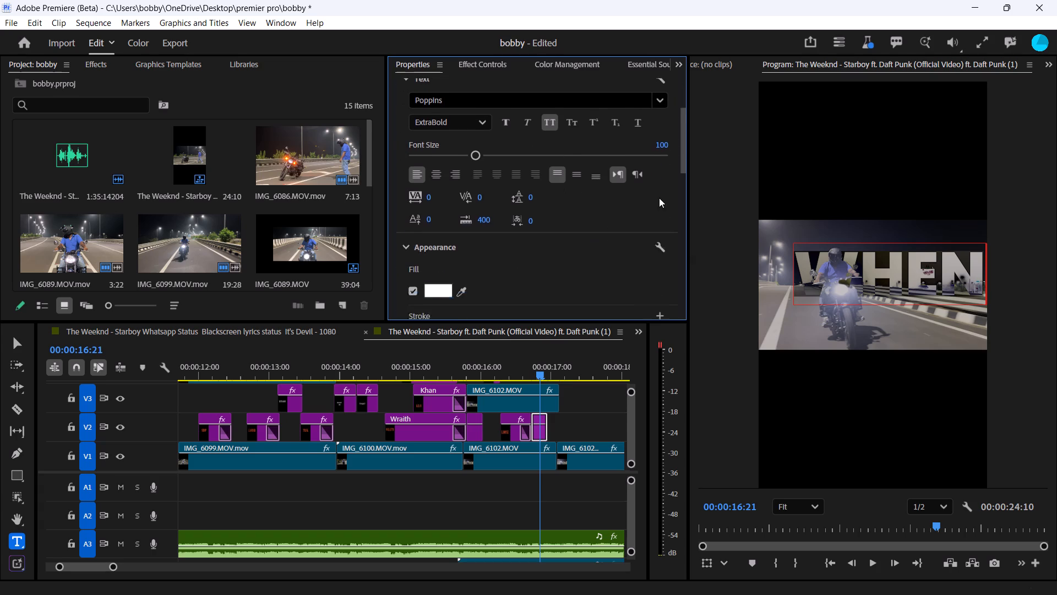
scroll(659, 198, "down", 2)
left_click_drag(683, 155, 694, 268)
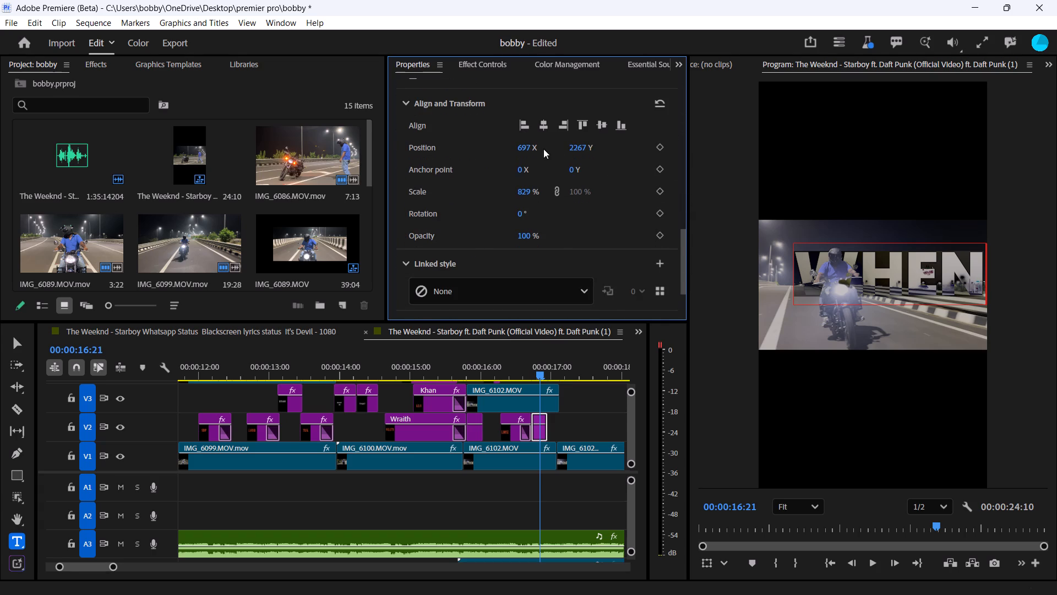
left_click_drag(524, 149, 397, 176)
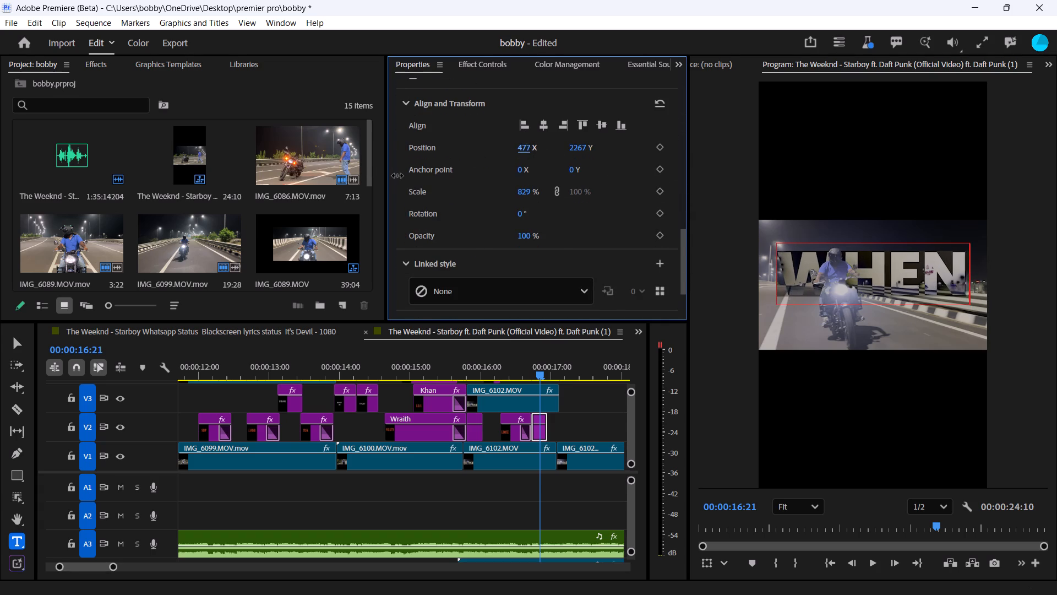
left_click_drag(397, 176, 394, 176)
Play back the "LOOSE" and "WHEN" titles up to about 00:00:17:02 to check the new title.
left_click(562, 431)
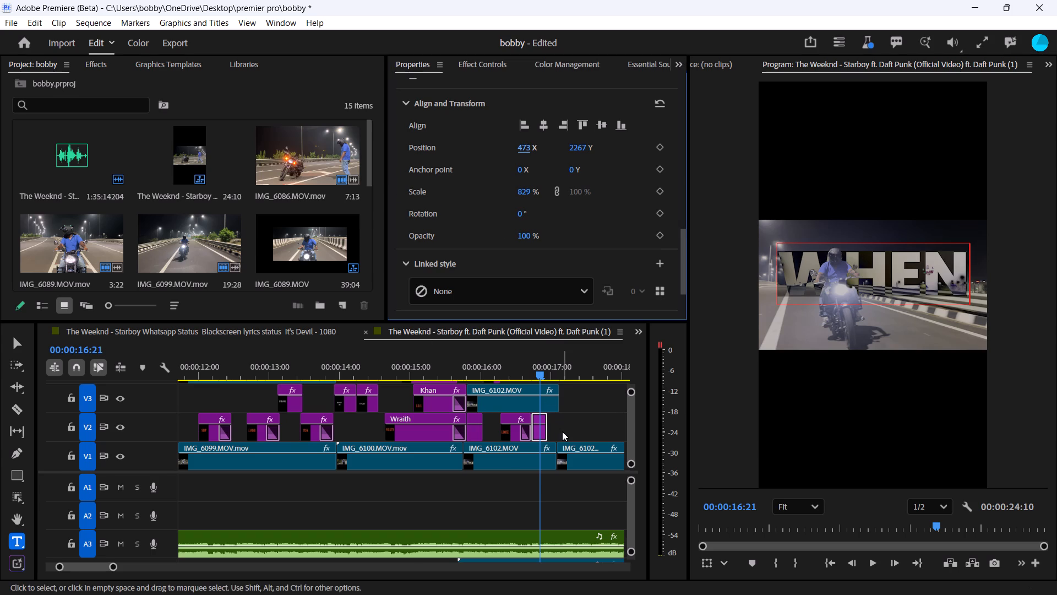
left_click_drag(536, 375, 525, 380)
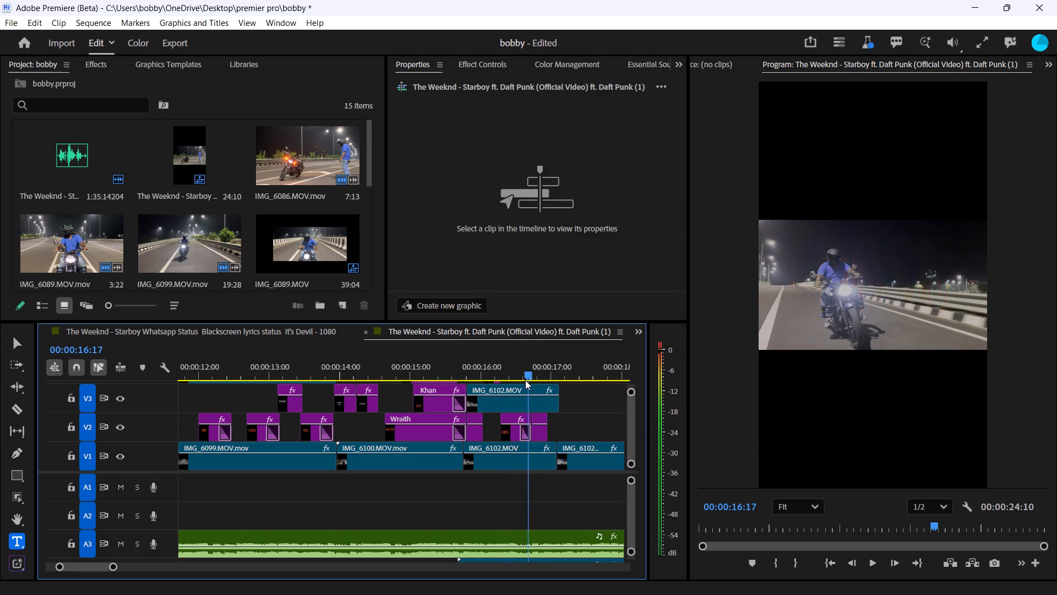
left_click_drag(525, 380, 503, 386)
key("space")
key("space")
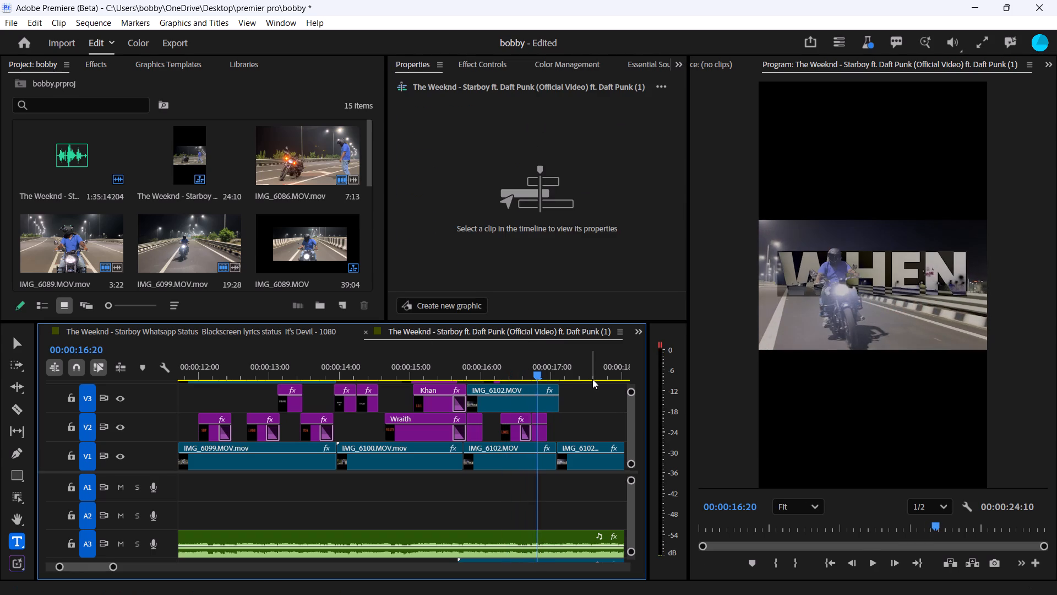
key("space")
key("space")
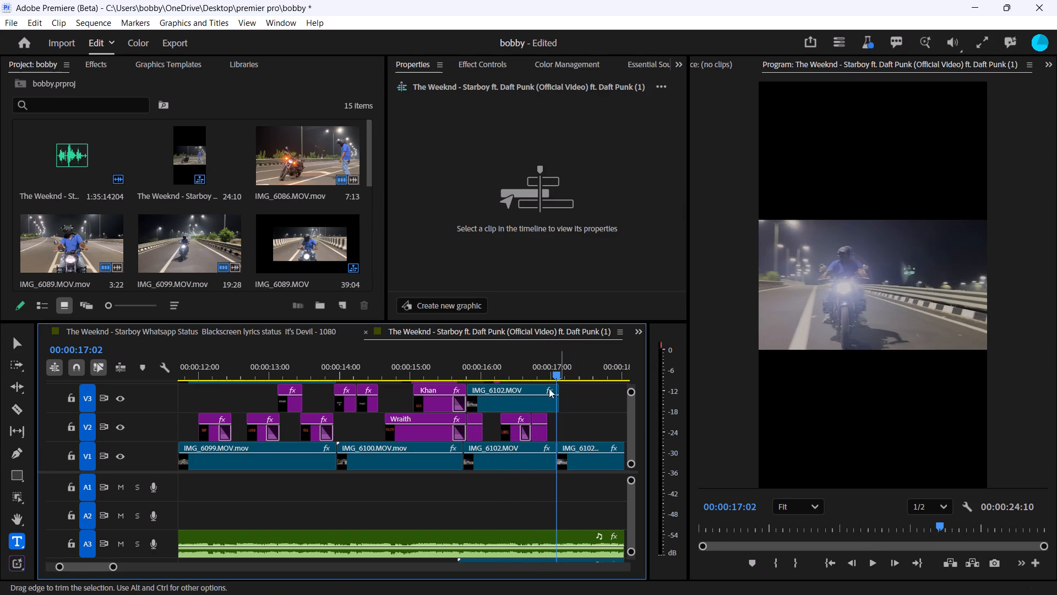
Duplicate the "WHEN" title clip on V2 and place the copy directly after the original, starting at 00:00:16:24.
left_click(538, 429)
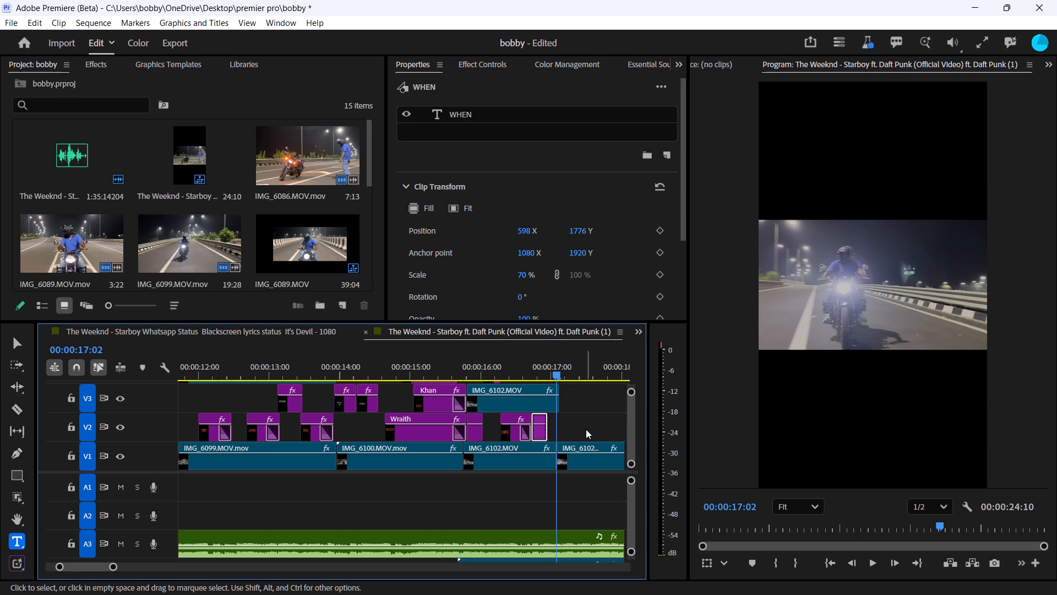
key("ctrl+c")
key("ctrl+v")
left_click_drag(566, 432, 557, 434)
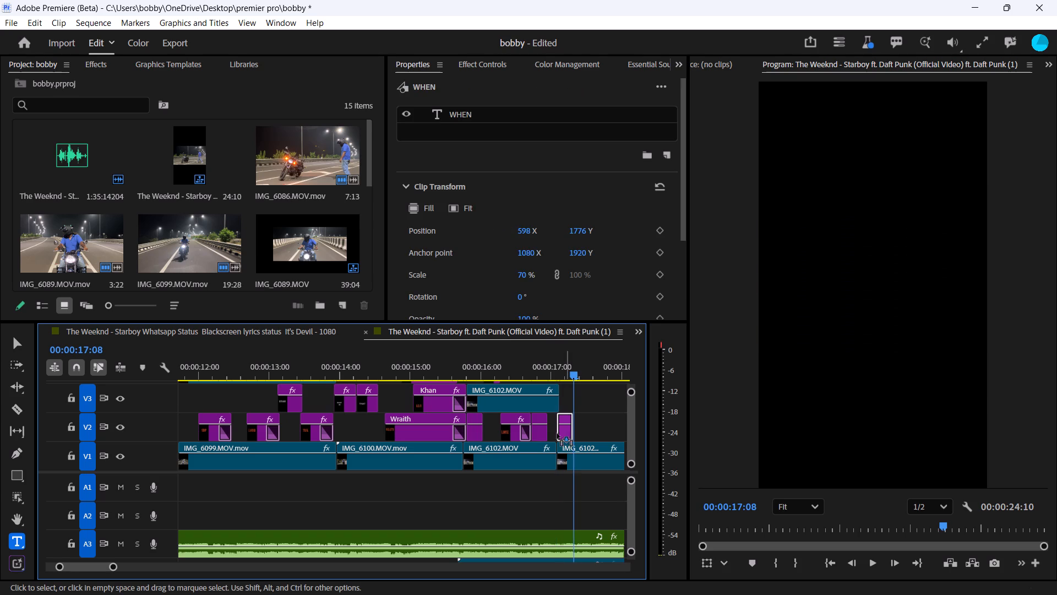
left_click_drag(557, 434, 559, 434)
left_click(562, 436)
left_click(556, 421)
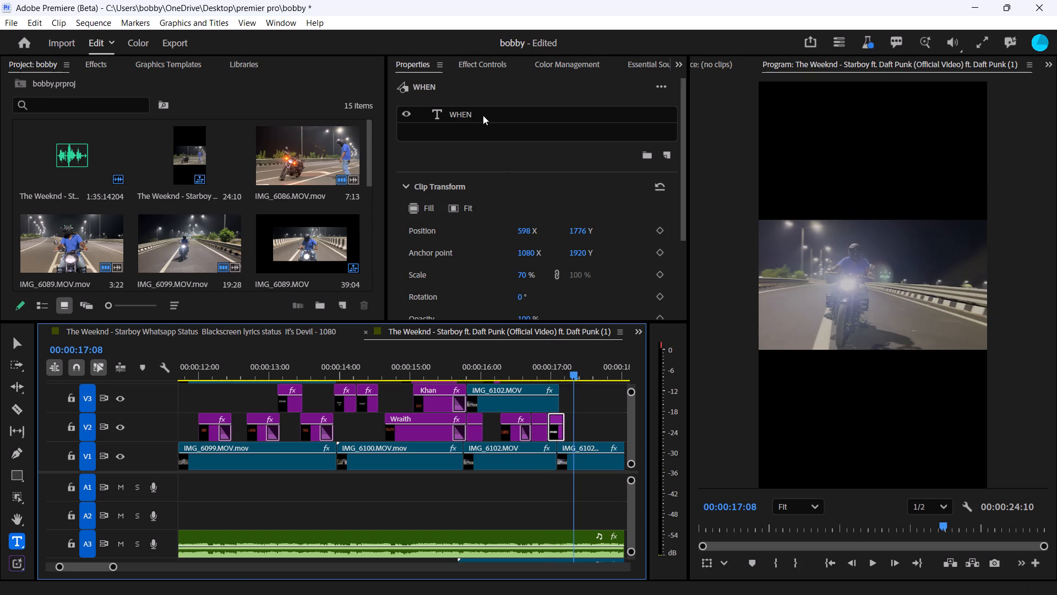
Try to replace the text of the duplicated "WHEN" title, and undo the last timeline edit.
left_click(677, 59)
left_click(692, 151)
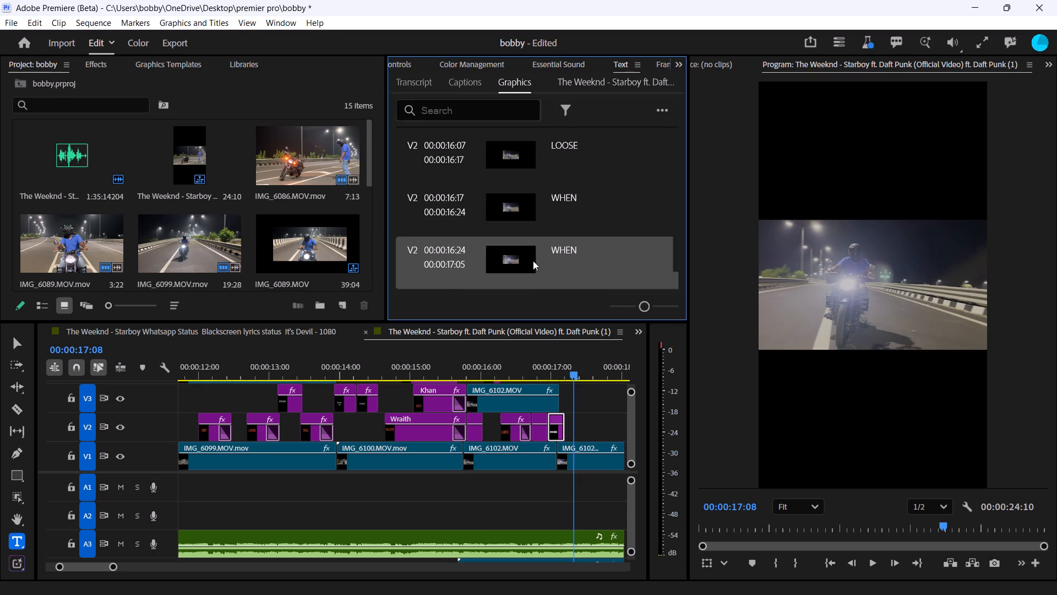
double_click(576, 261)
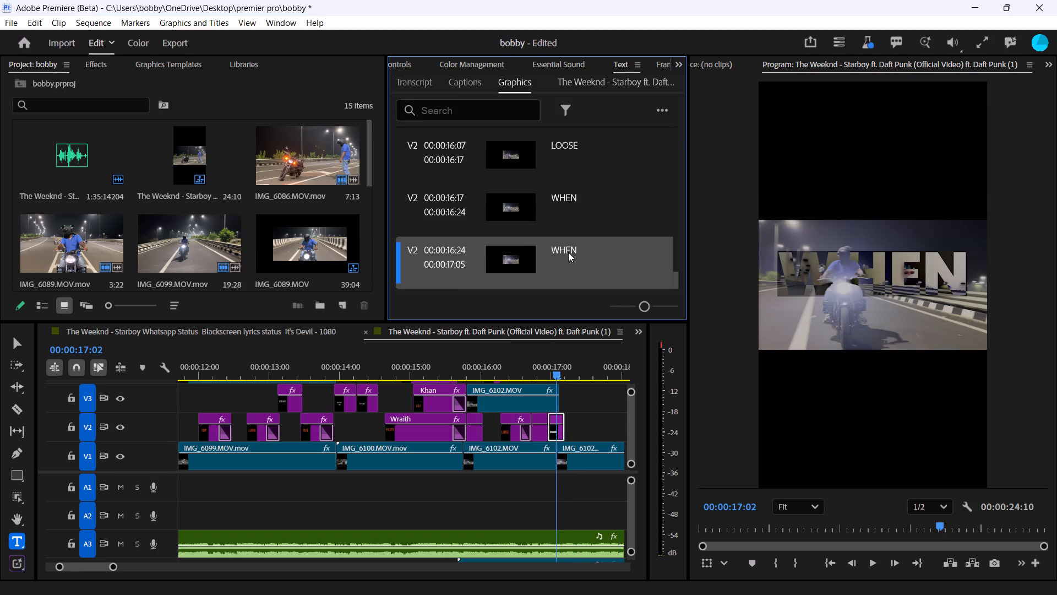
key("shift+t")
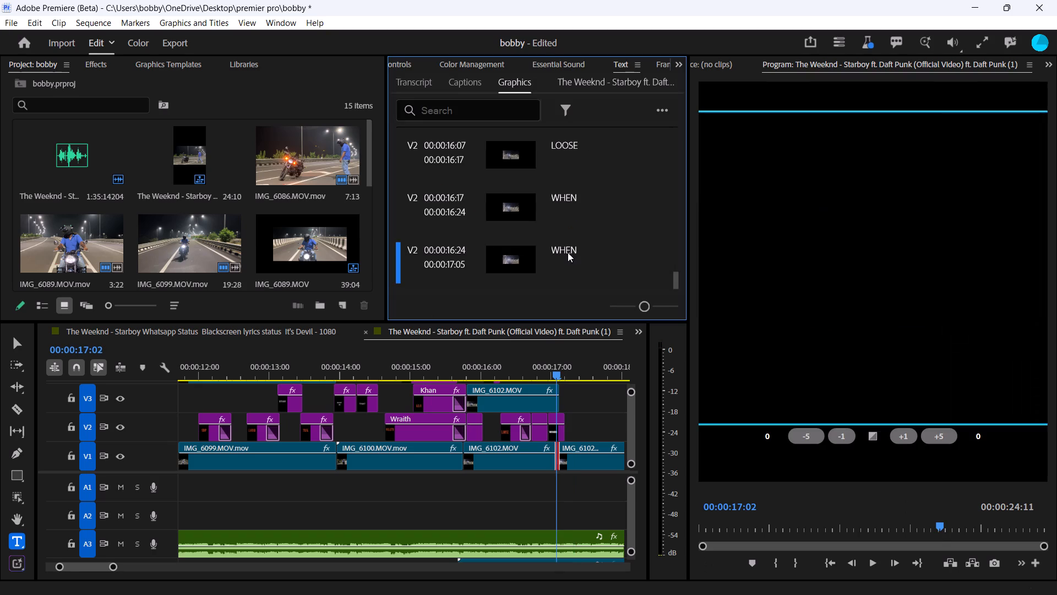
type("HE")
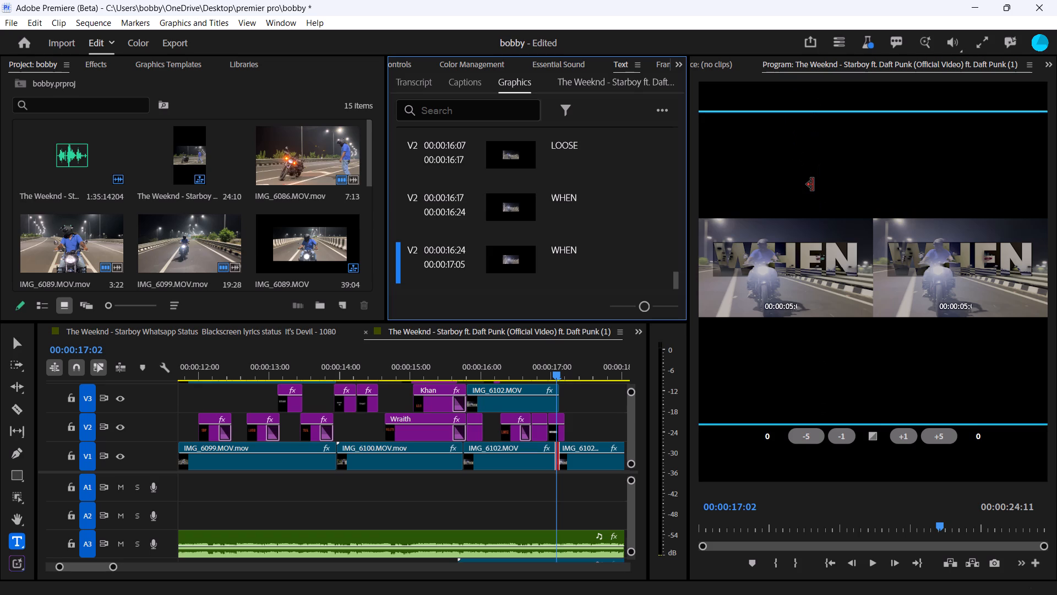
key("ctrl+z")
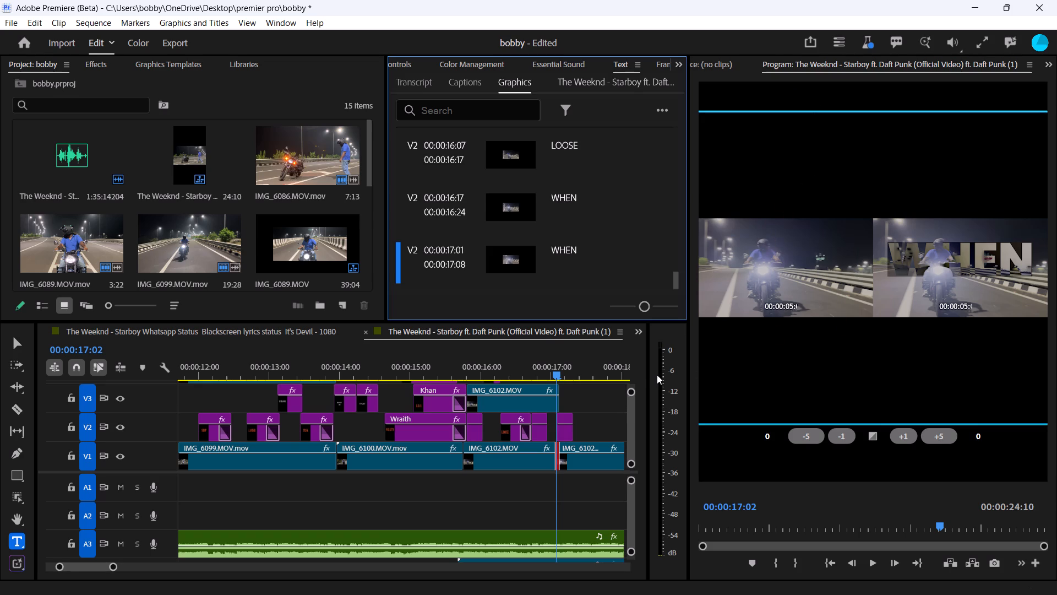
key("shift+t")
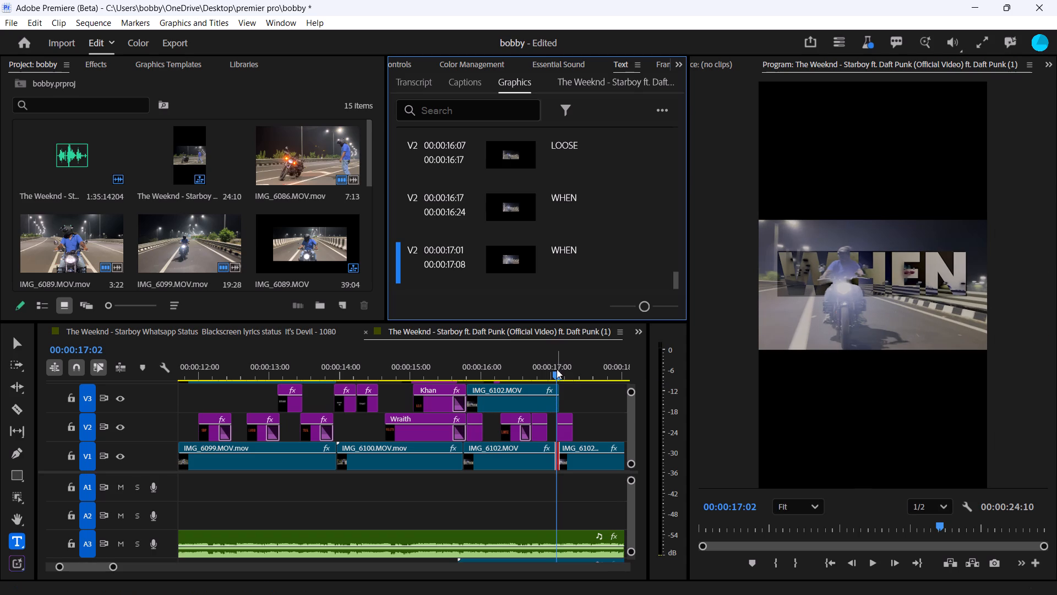
Move the duplicated "WHEN" title on V2 back against the end of the original, starting at 00:00:16:24.
left_click_drag(555, 369, 557, 375)
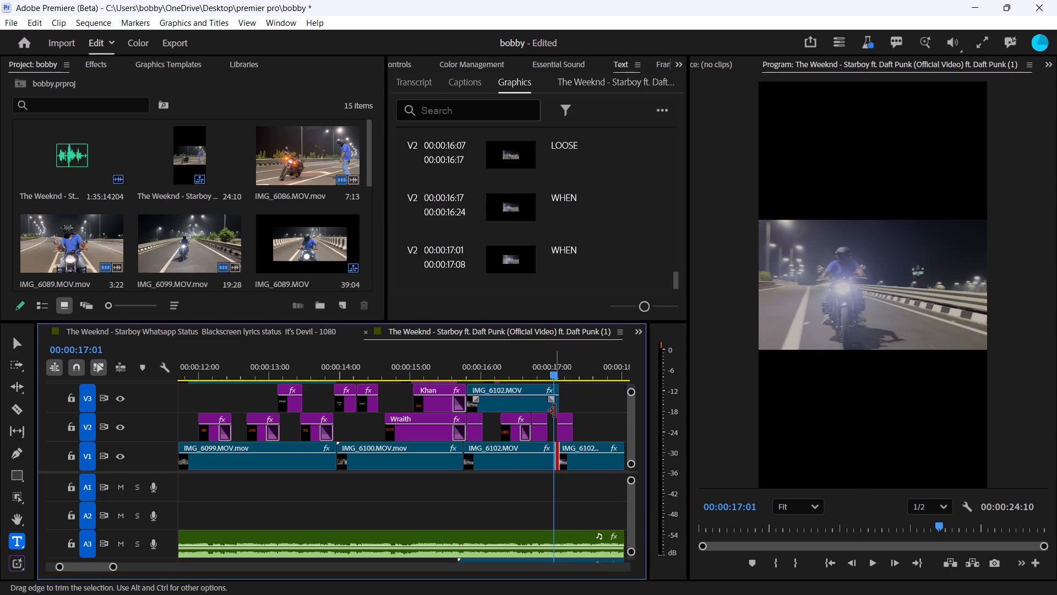
left_click_drag(564, 432, 555, 435)
left_click(557, 432)
Change the duplicated title's text to "they".
double_click(570, 247)
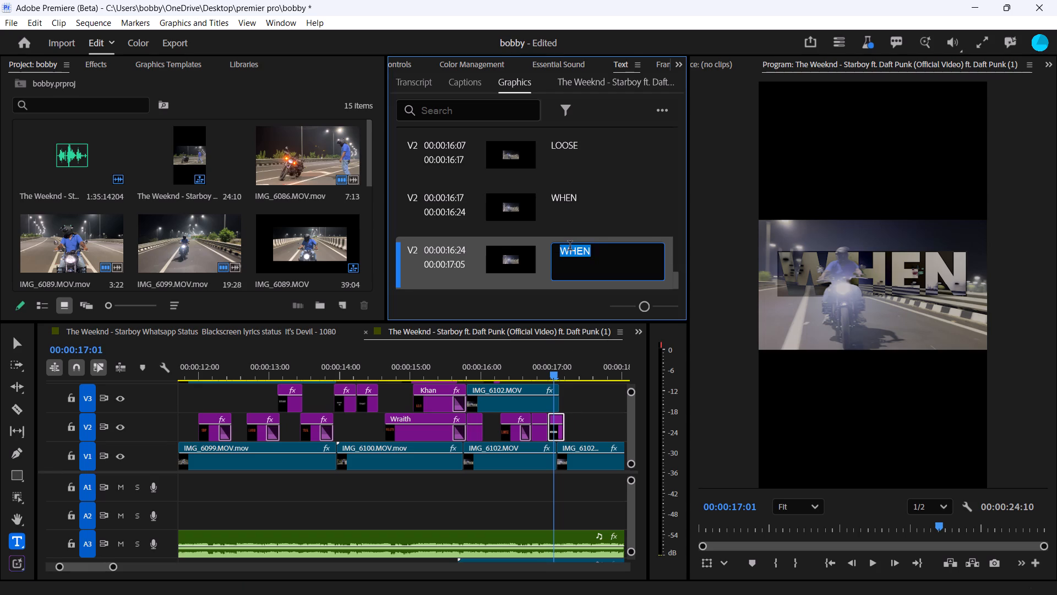
key("t")
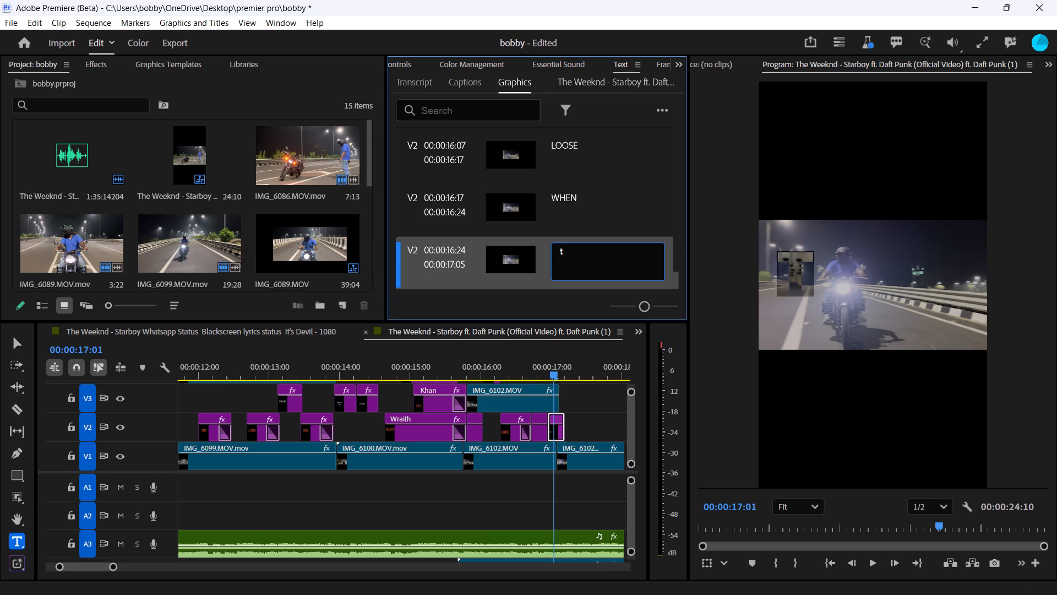
type("hey")
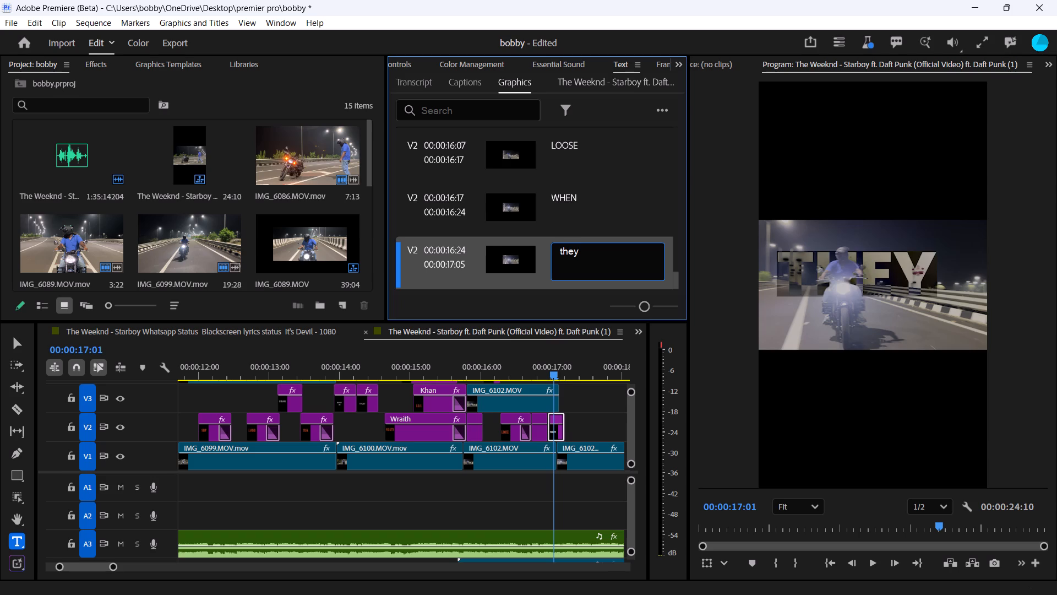
left_click(552, 309)
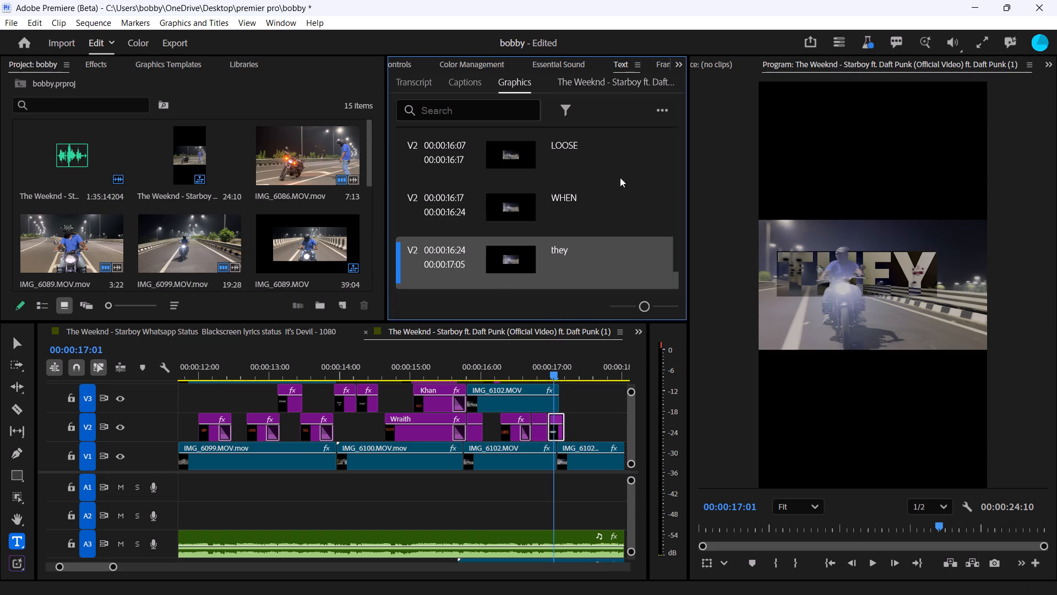
Turn off the background of the "they" title's text.
left_click(408, 68)
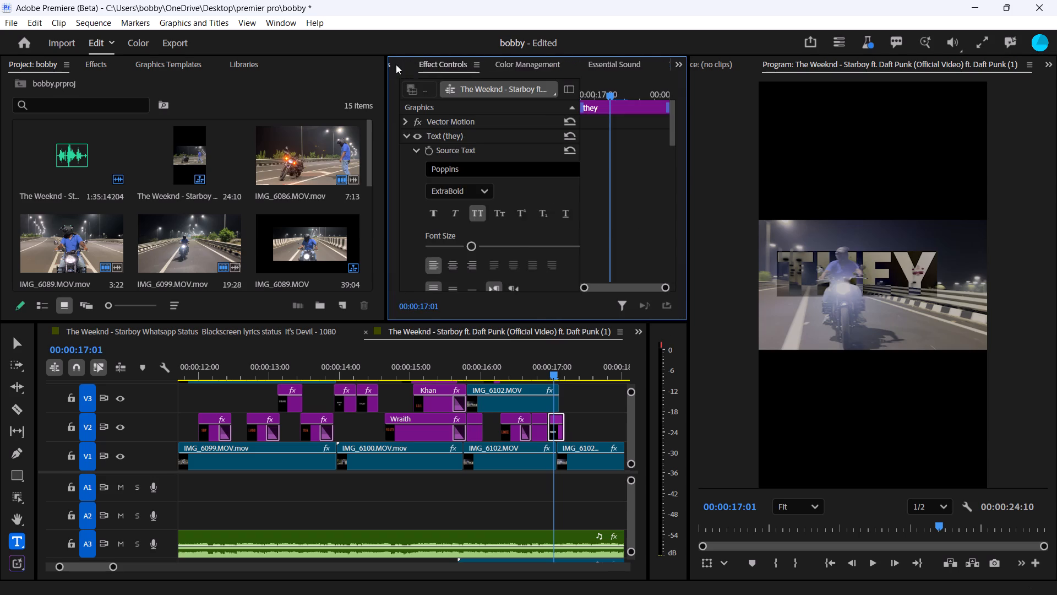
left_click(391, 64)
scroll(489, 229, "down", 5)
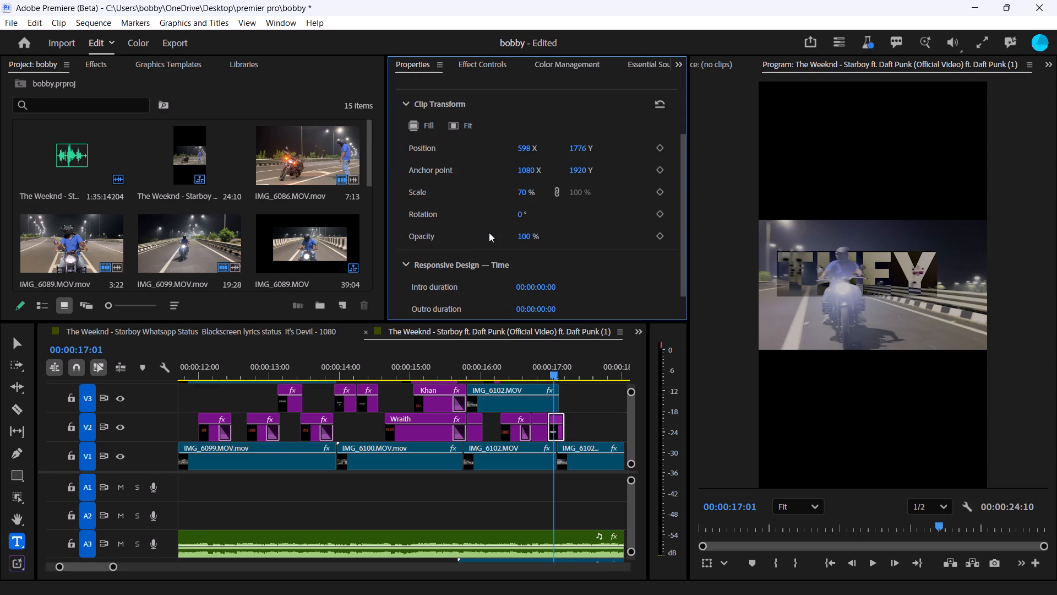
scroll(489, 232, "down", 3)
scroll(489, 232, "up", 1)
scroll(489, 232, "down", 7)
scroll(460, 255, "up", 7)
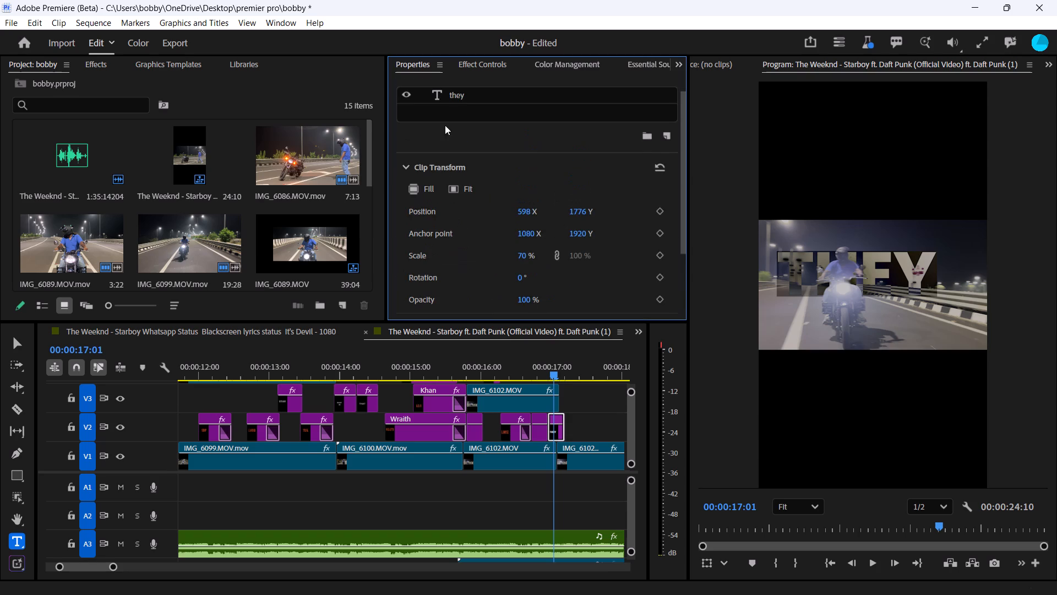
left_click(464, 95)
scroll(443, 202, "down", 14)
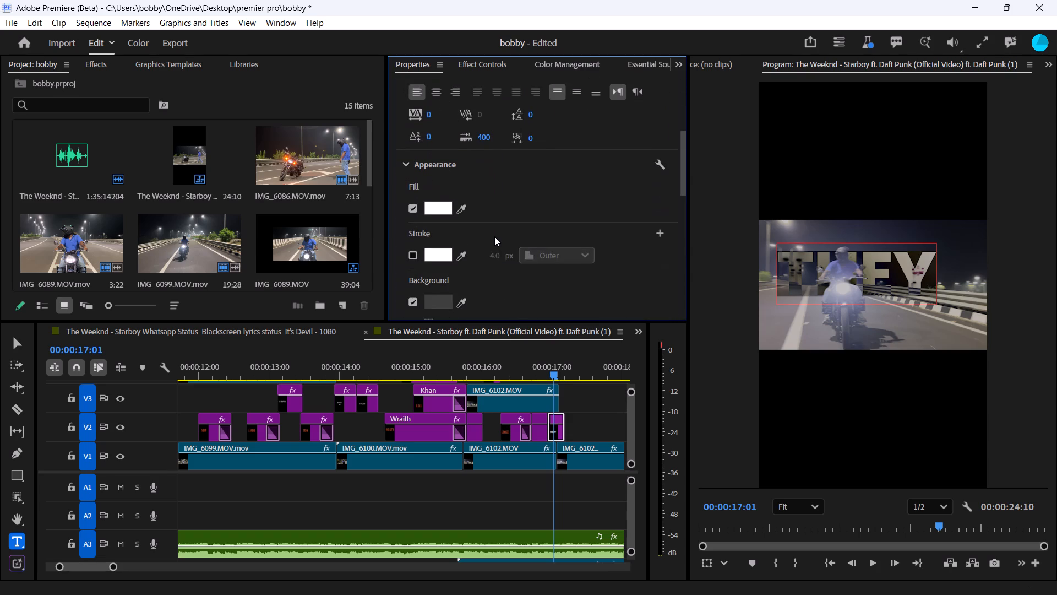
scroll(481, 257, "down", 2)
left_click(410, 274)
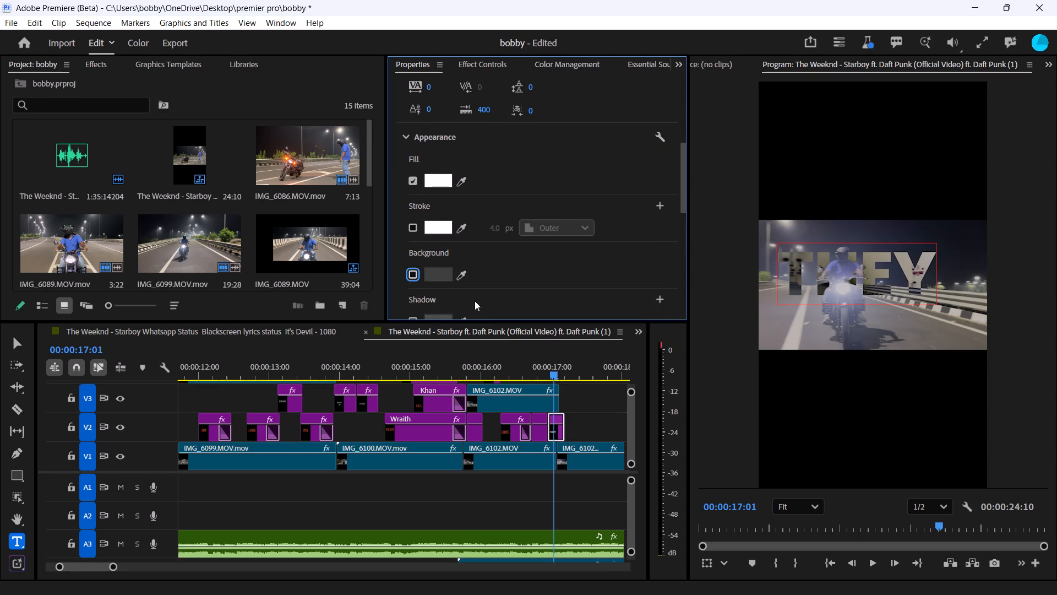
Centre the "they" text horizontally in the frame.
scroll(531, 168, "up", 10)
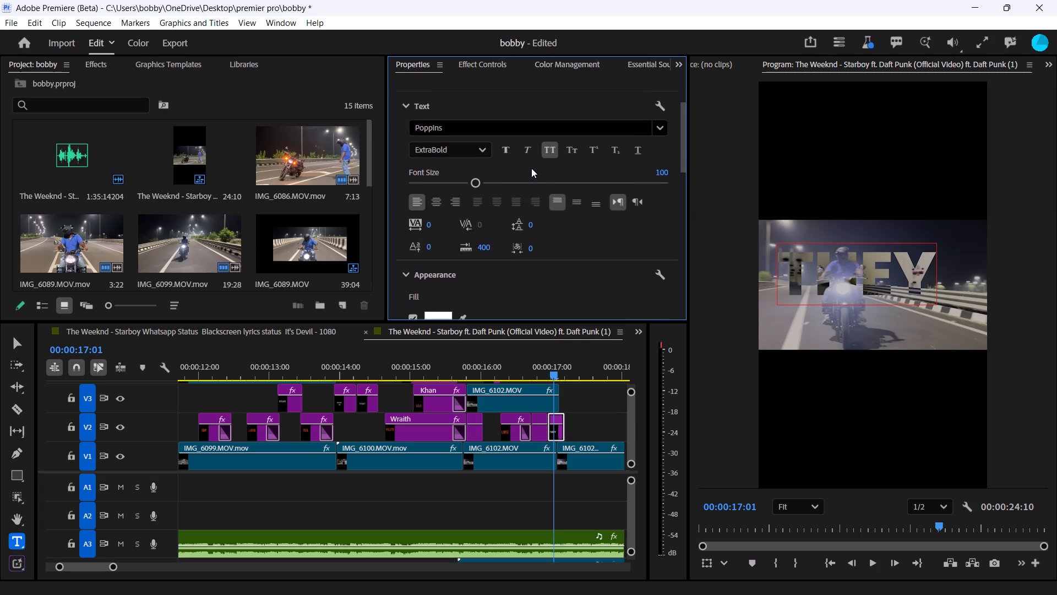
scroll(531, 168, "up", 4)
scroll(531, 168, "down", 2)
scroll(574, 264, "down", 3)
scroll(575, 264, "up", 1)
scroll(575, 264, "down", 5)
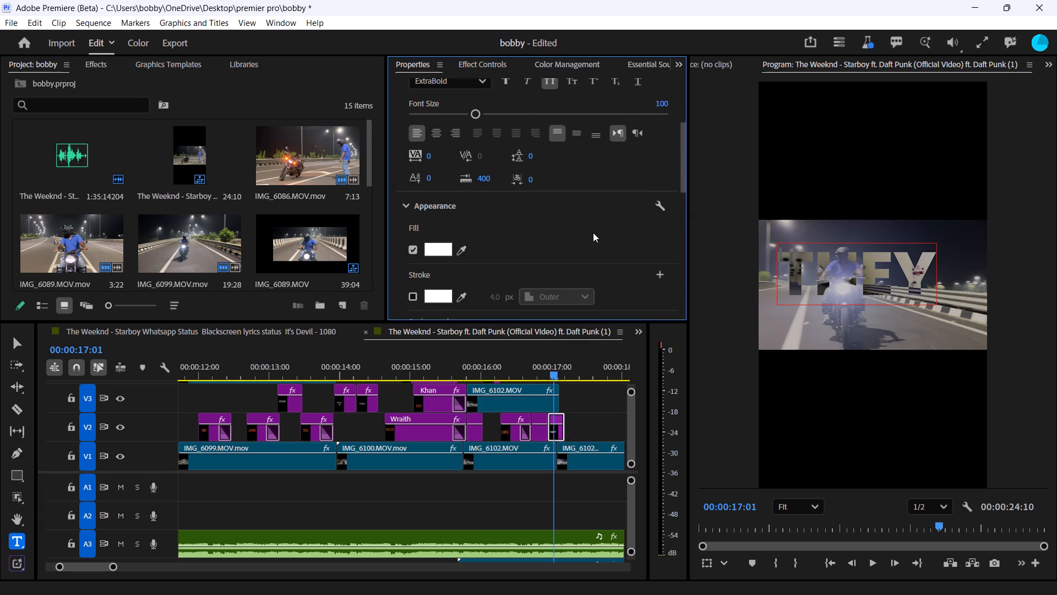
scroll(593, 232, "down", 5)
scroll(593, 232, "up", 2)
scroll(593, 232, "down", 6)
scroll(593, 232, "up", 1)
scroll(593, 232, "down", 10)
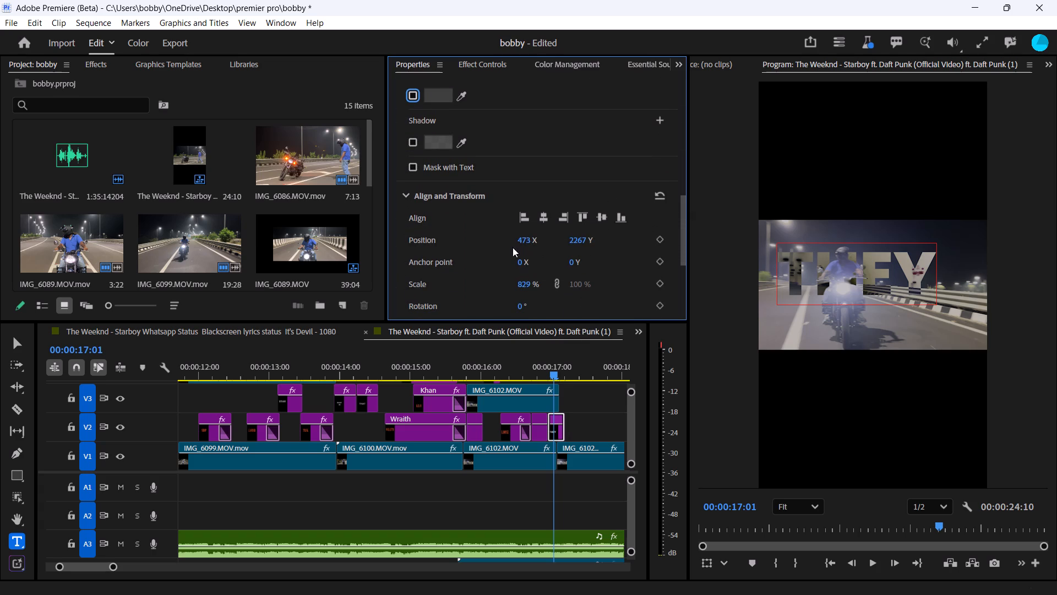
left_click_drag(520, 239, 689, 252)
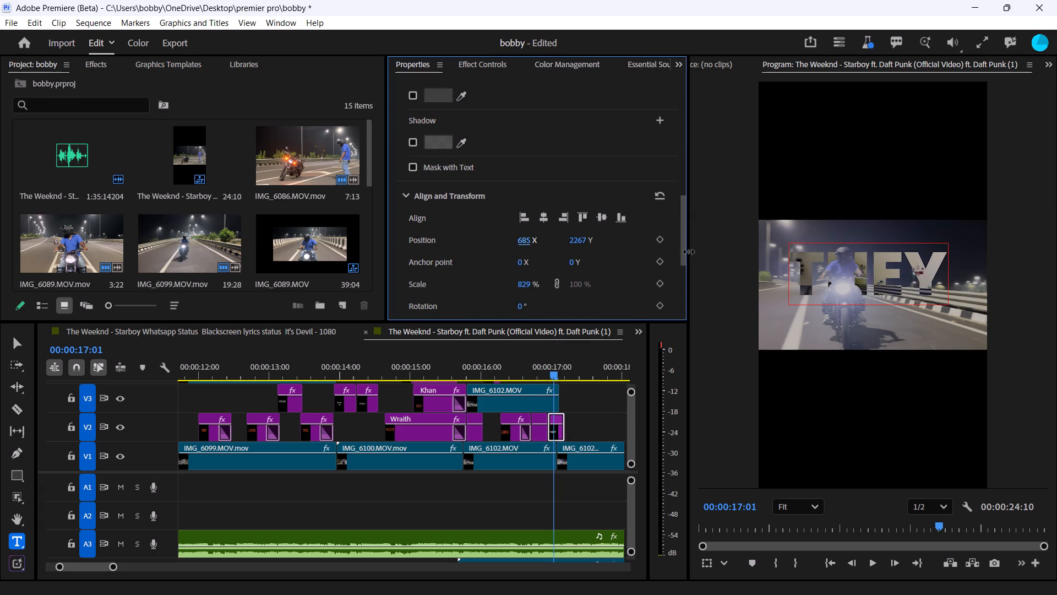
left_click_drag(689, 252, 680, 256)
scroll(614, 254, "down", 6)
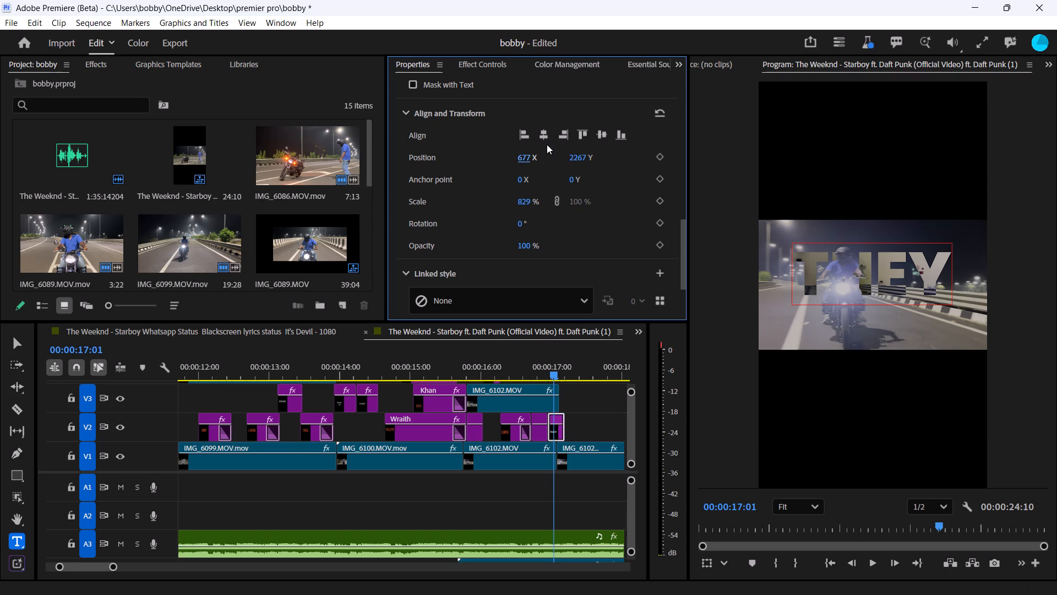
left_click(546, 139)
Add a red stroke in colour A71B1B to the "they" text and set the stroke type to Inner.
scroll(550, 287, "down", 7)
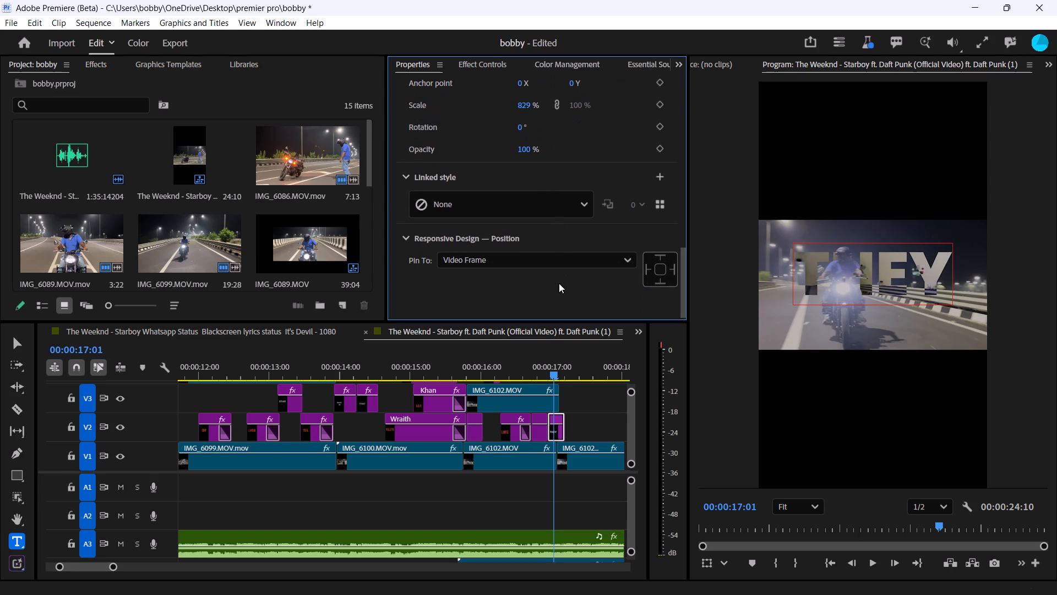
scroll(559, 283, "down", 6)
scroll(559, 283, "up", 16)
scroll(559, 283, "down", 1)
scroll(559, 283, "up", 1)
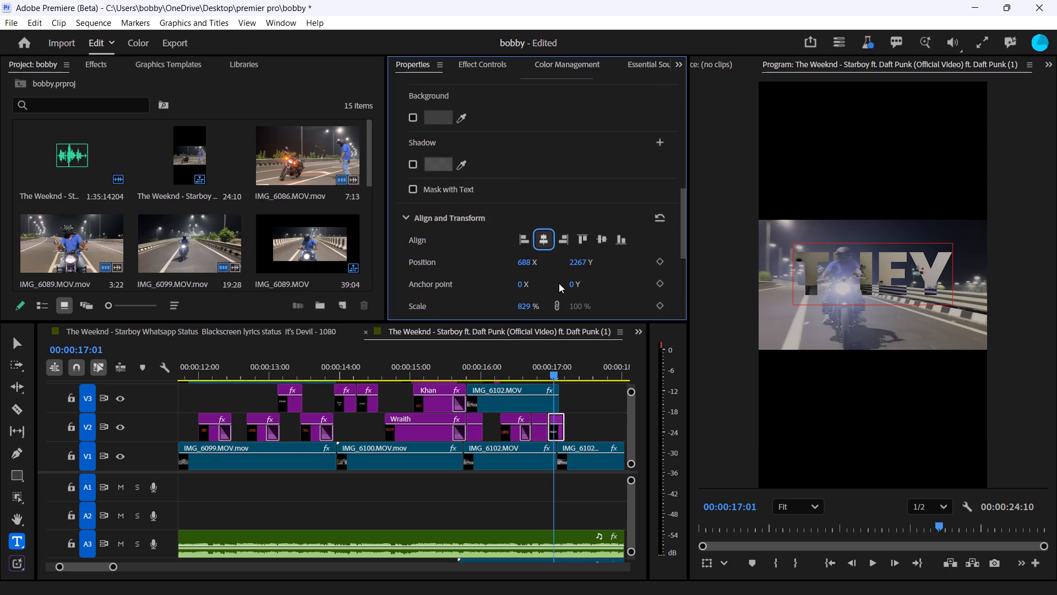
scroll(559, 283, "up", 4)
scroll(440, 171, "up", 5)
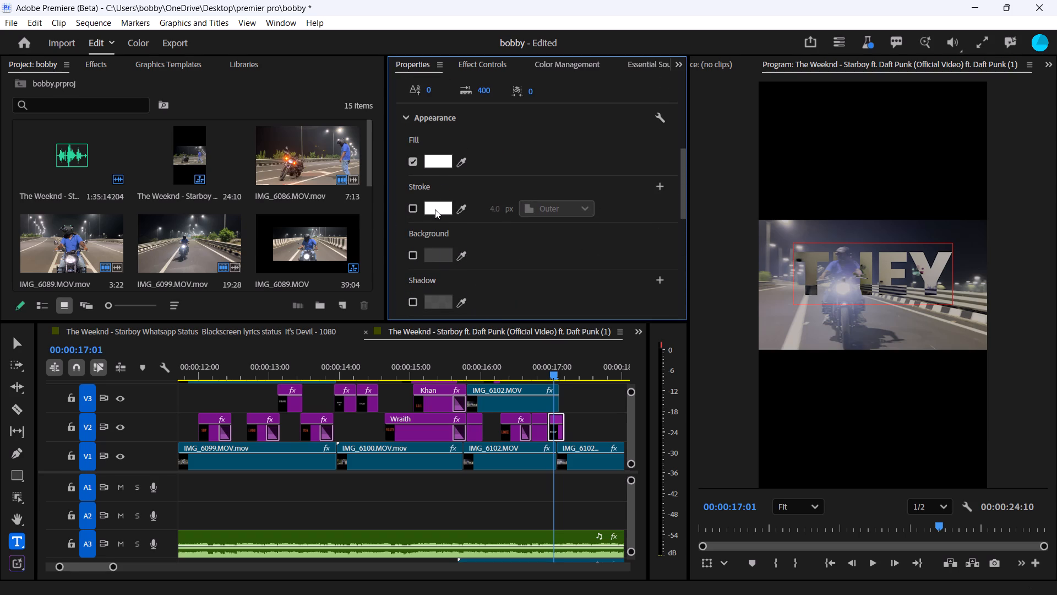
left_click(435, 209)
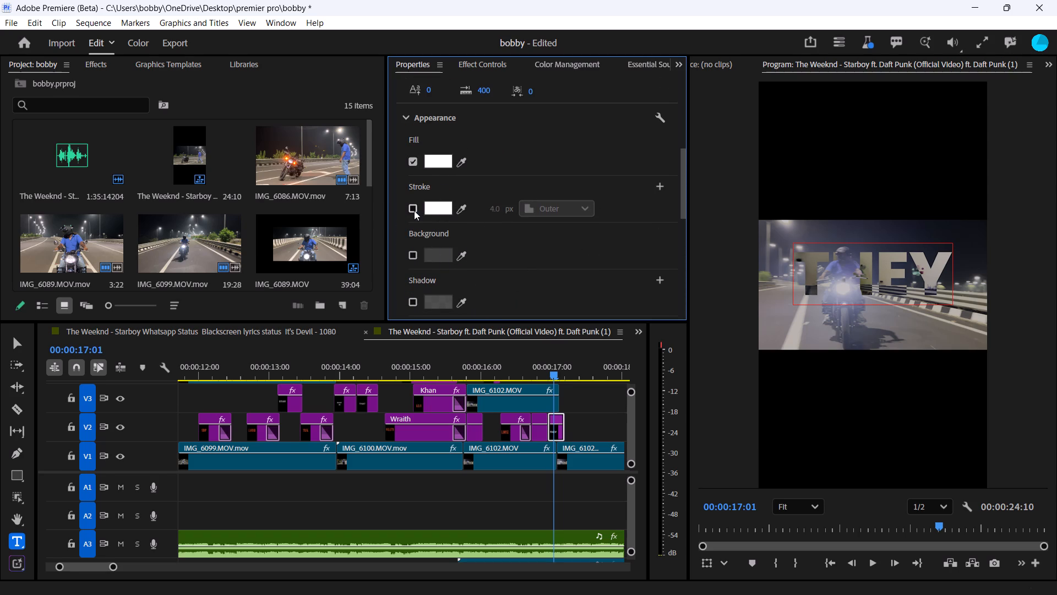
left_click(414, 210)
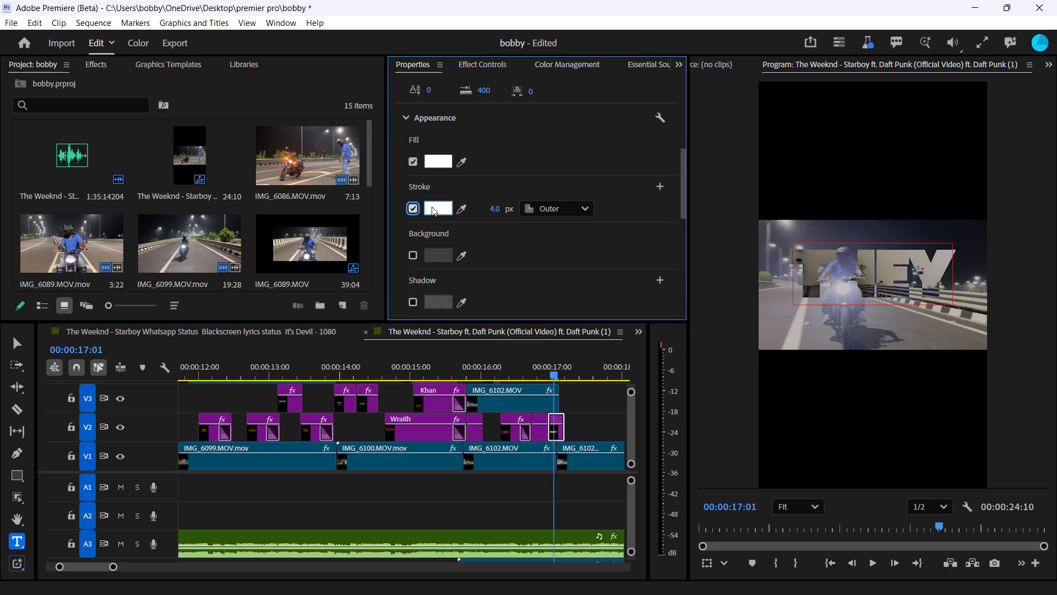
left_click(432, 207)
left_click_drag(492, 277, 509, 321)
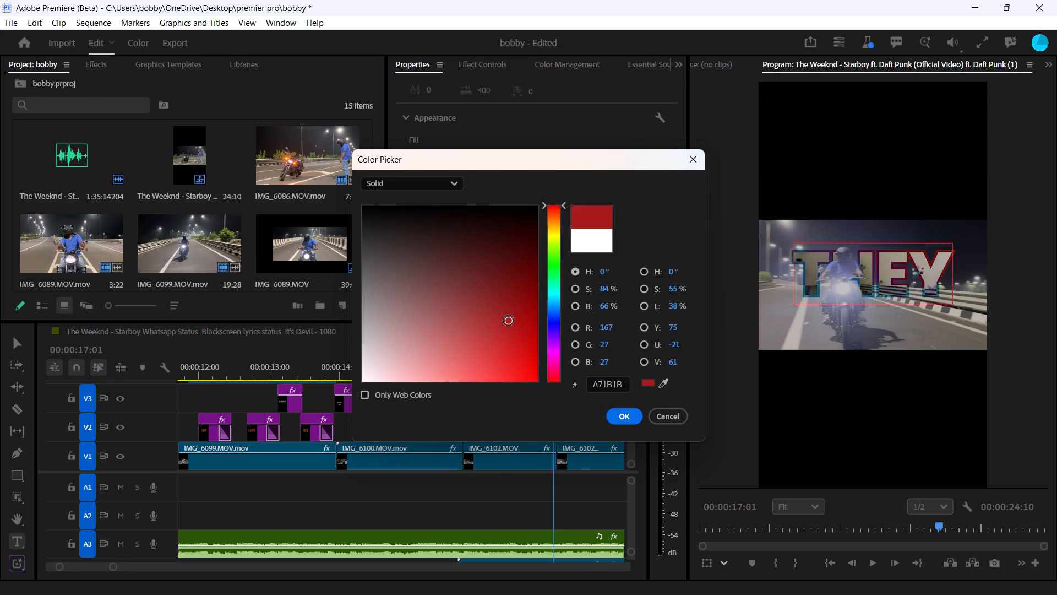
left_click(624, 416)
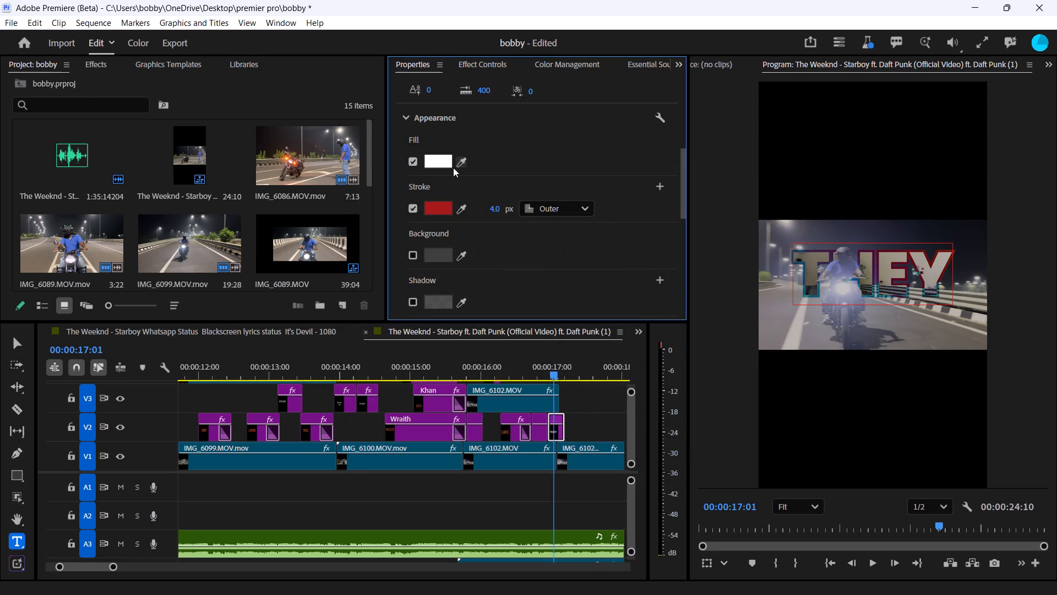
left_click(580, 209)
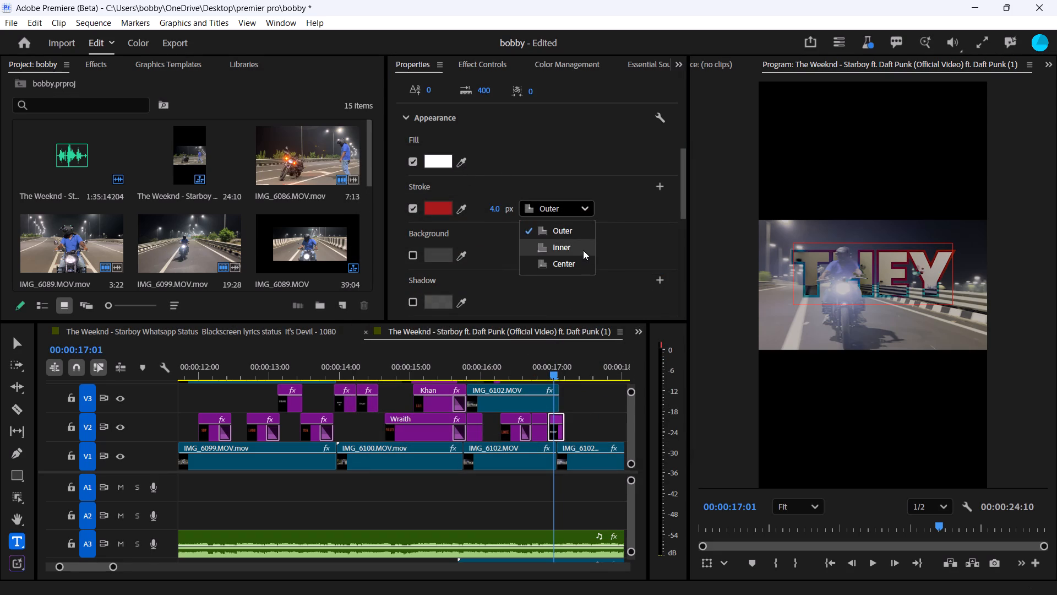
left_click(583, 250)
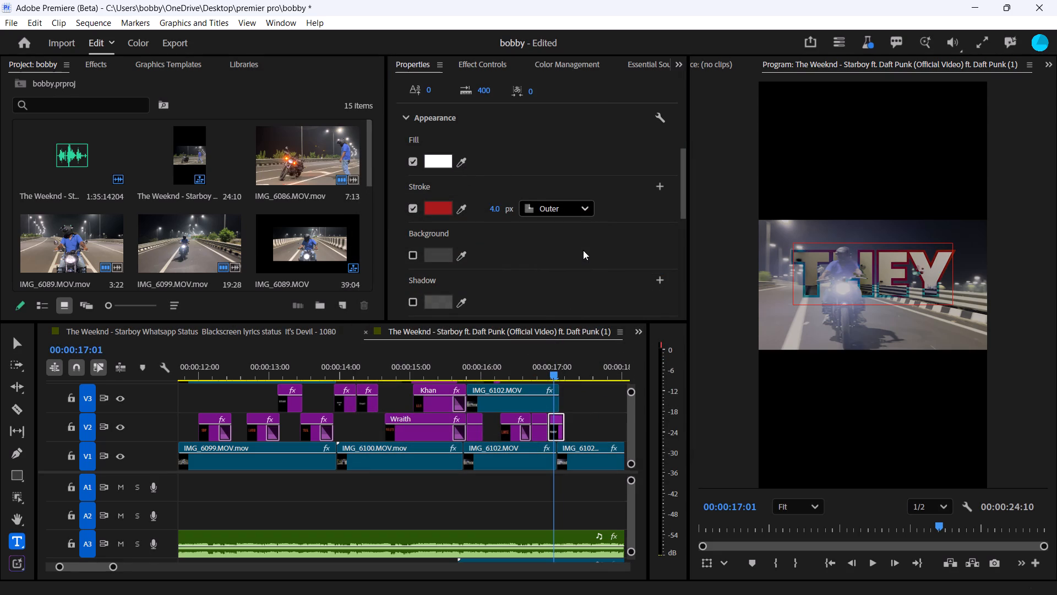
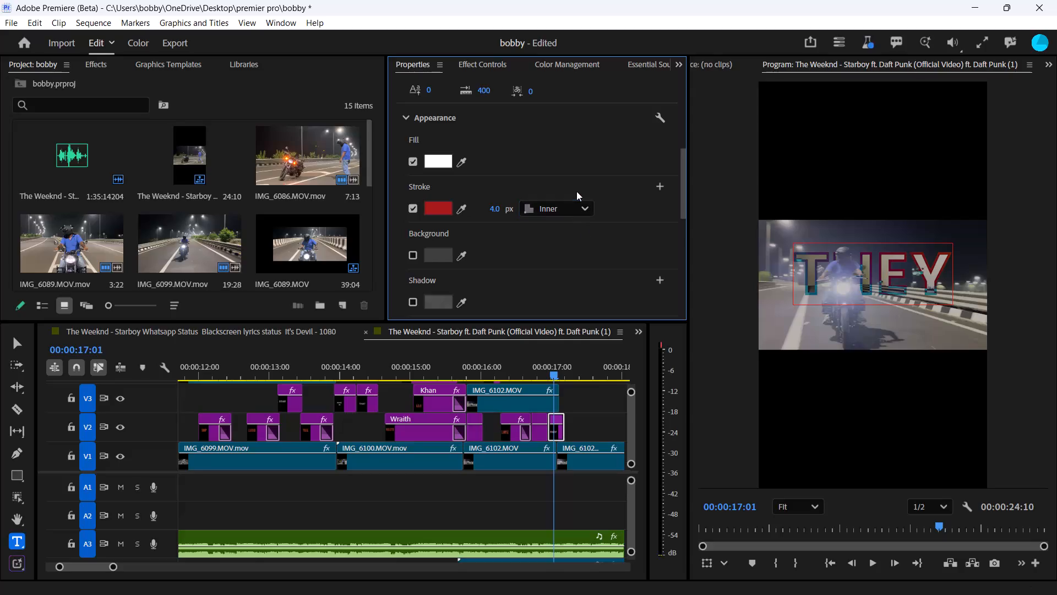
Set the stroke type of the "they" text to Center.
left_click(570, 208)
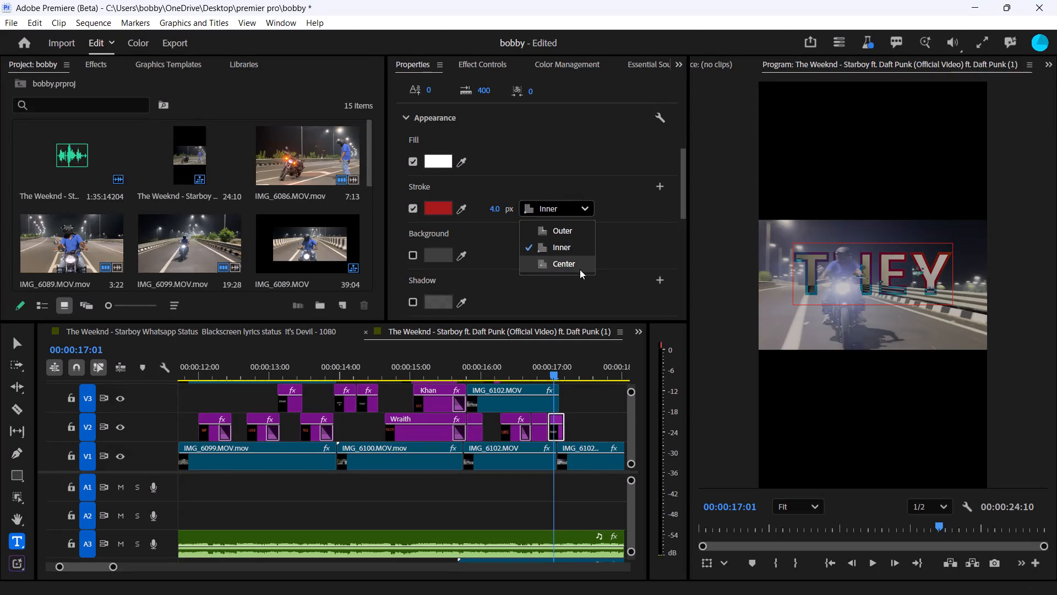
left_click(577, 265)
left_click(630, 256)
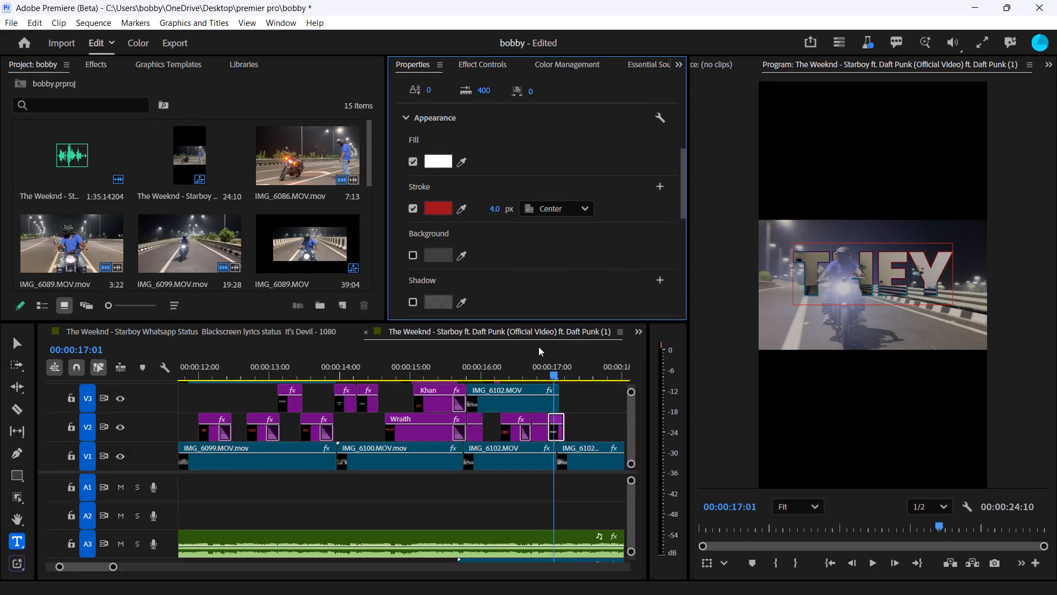
Play back the section around the "they" title to check the restyled text.
left_click_drag(553, 377, 556, 380)
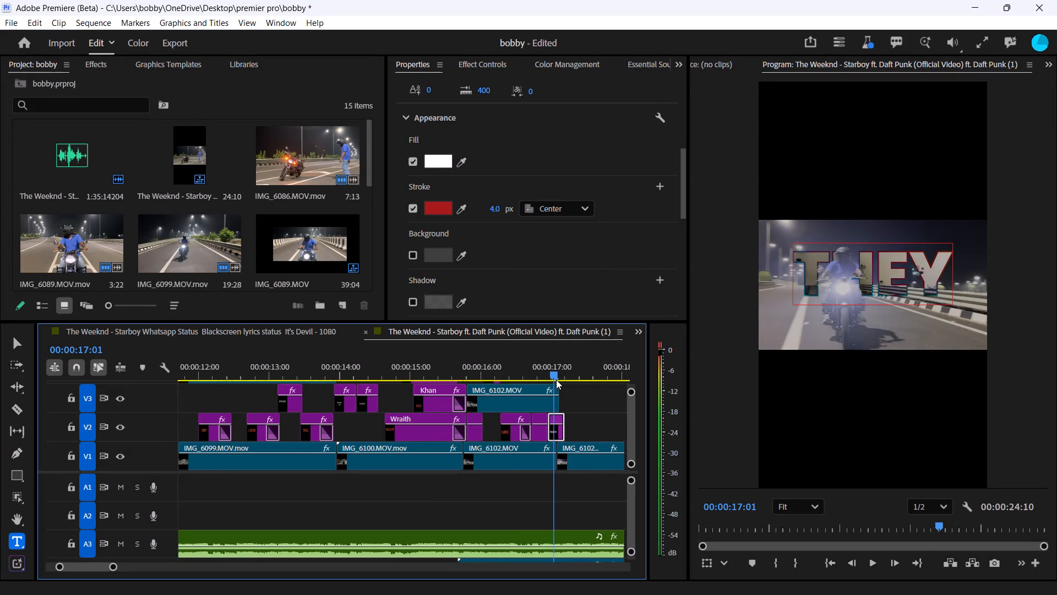
left_click_drag(556, 380, 558, 380)
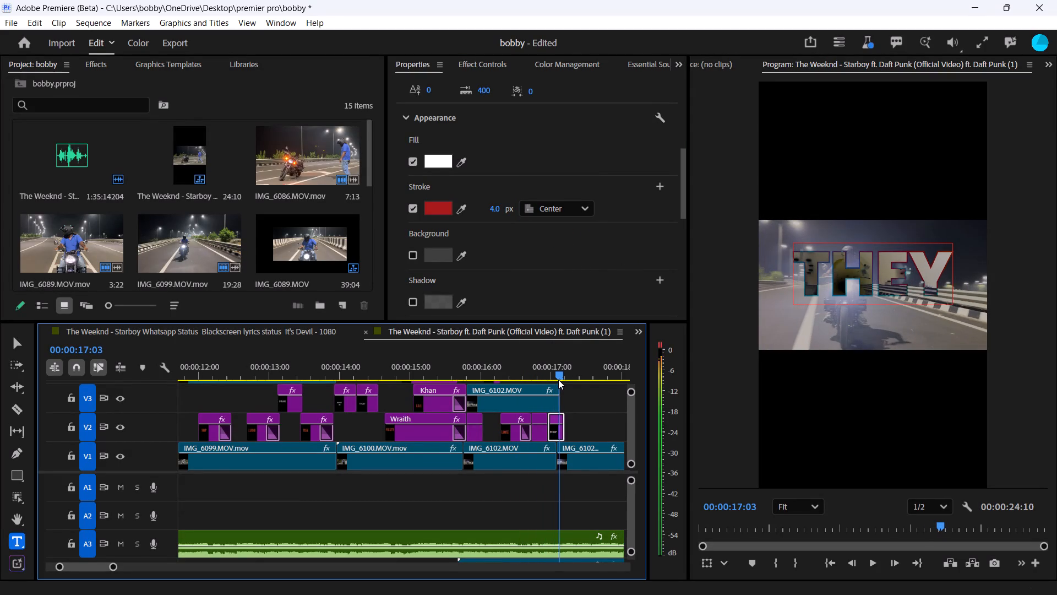
key("space")
key("space")
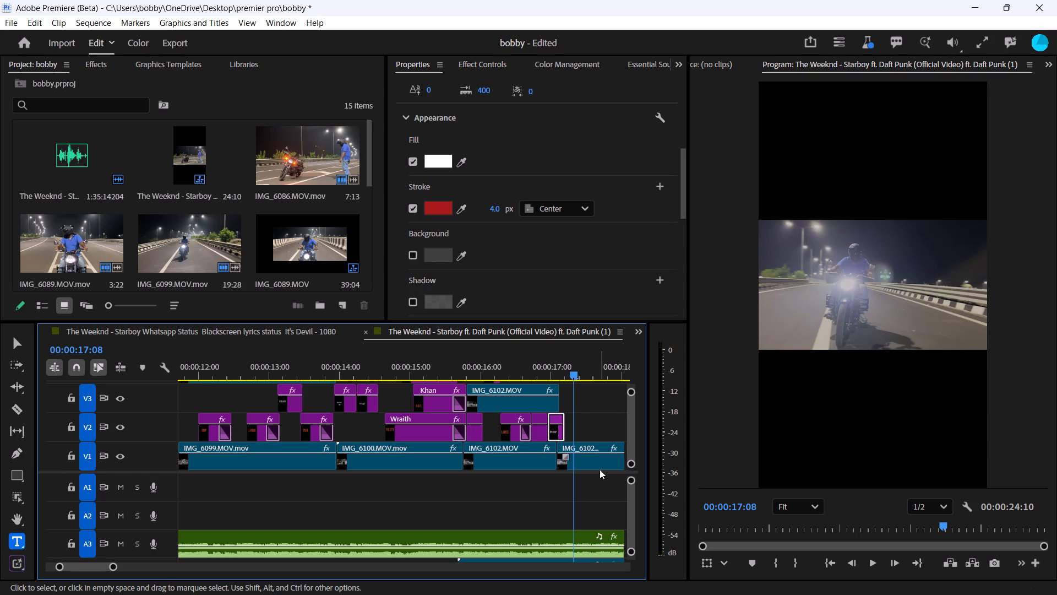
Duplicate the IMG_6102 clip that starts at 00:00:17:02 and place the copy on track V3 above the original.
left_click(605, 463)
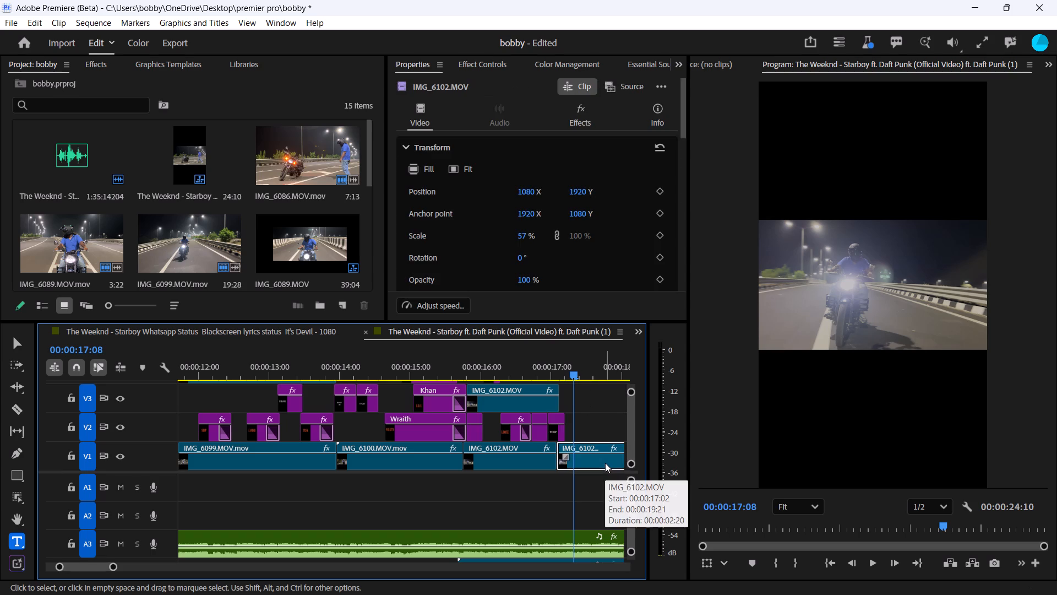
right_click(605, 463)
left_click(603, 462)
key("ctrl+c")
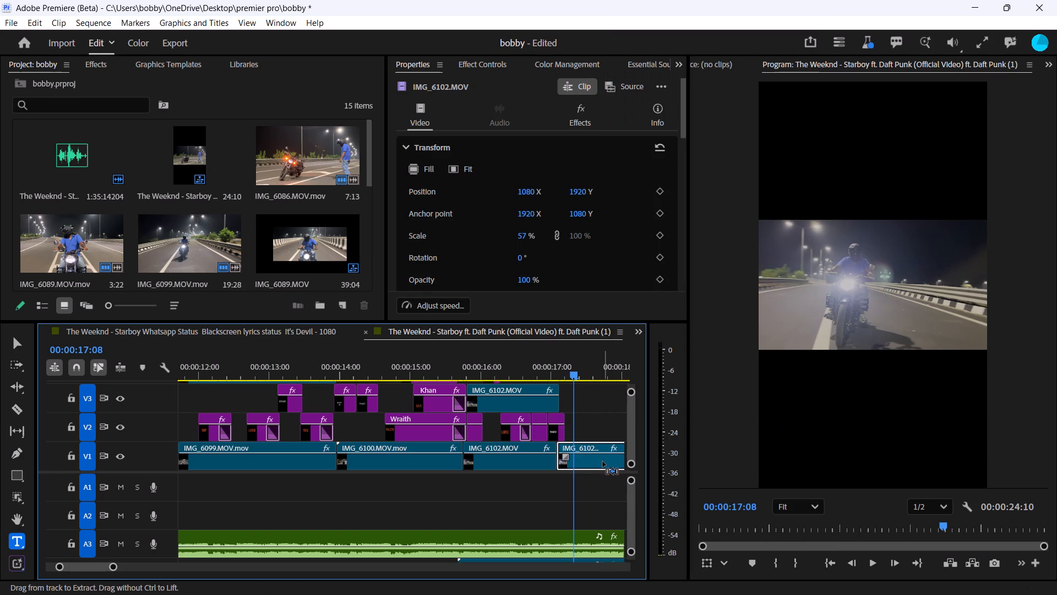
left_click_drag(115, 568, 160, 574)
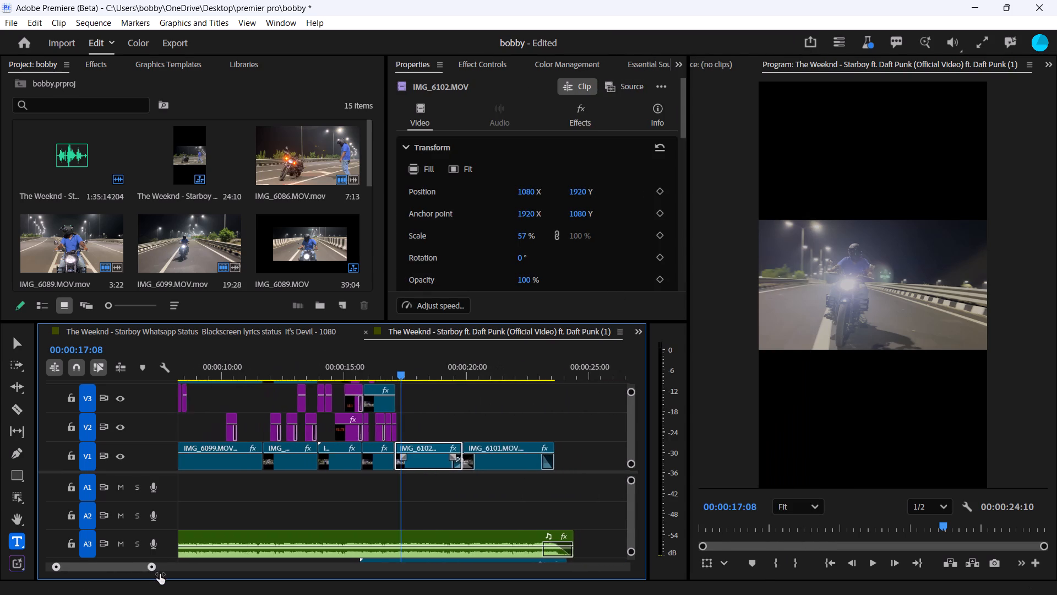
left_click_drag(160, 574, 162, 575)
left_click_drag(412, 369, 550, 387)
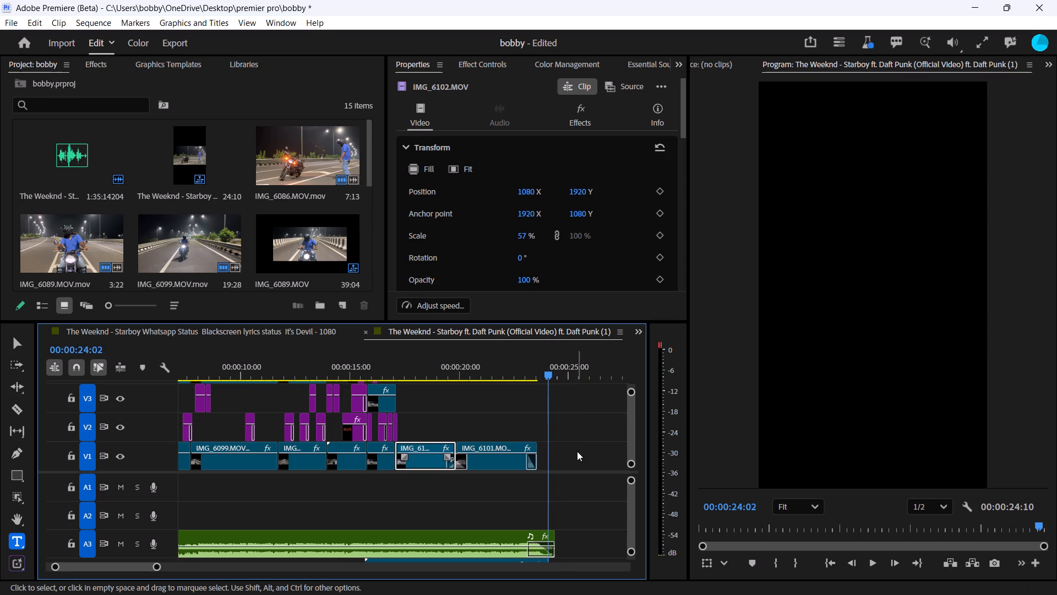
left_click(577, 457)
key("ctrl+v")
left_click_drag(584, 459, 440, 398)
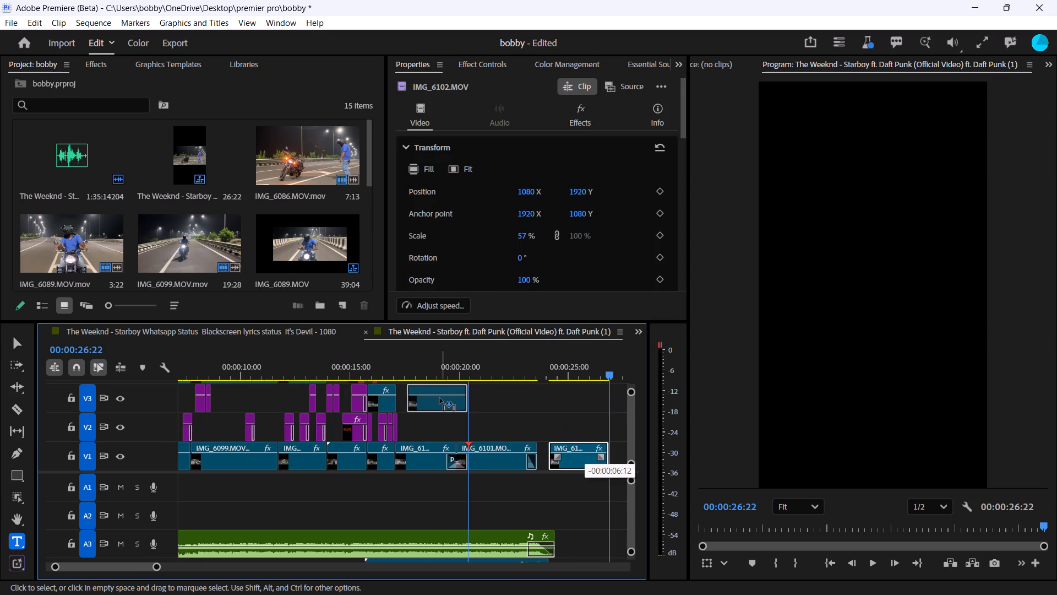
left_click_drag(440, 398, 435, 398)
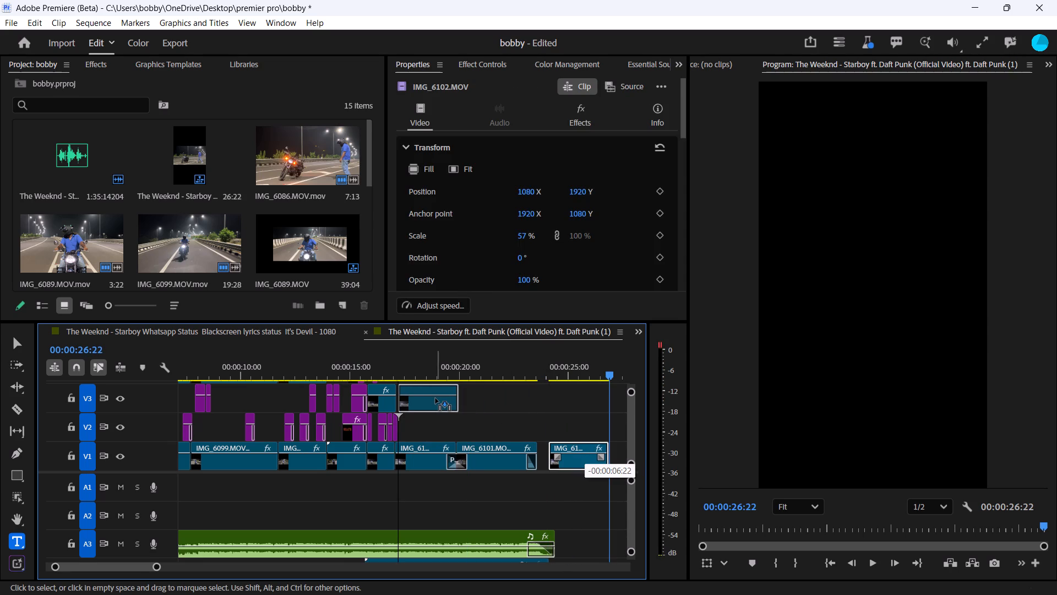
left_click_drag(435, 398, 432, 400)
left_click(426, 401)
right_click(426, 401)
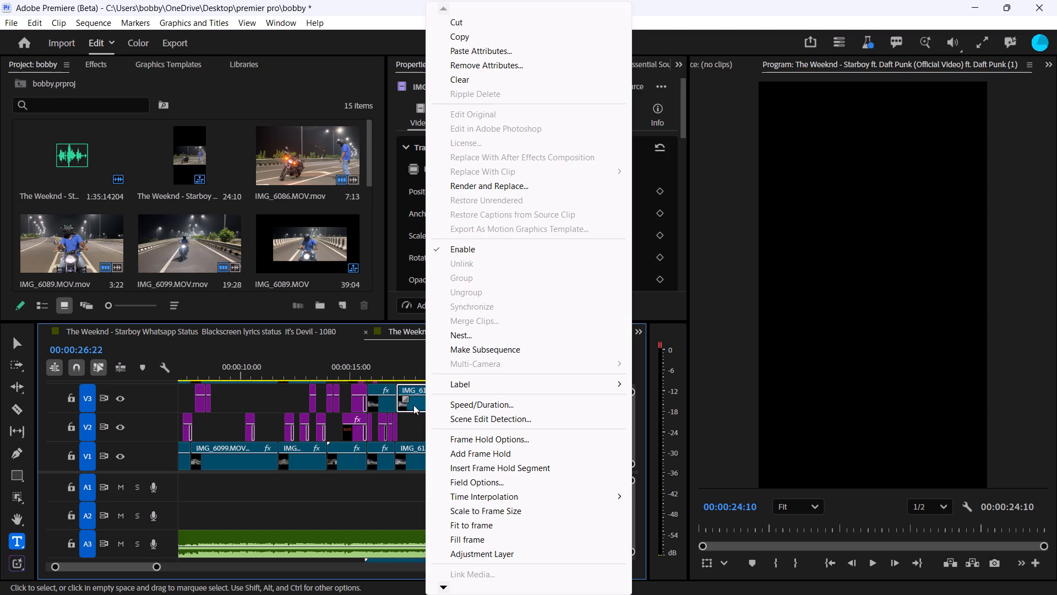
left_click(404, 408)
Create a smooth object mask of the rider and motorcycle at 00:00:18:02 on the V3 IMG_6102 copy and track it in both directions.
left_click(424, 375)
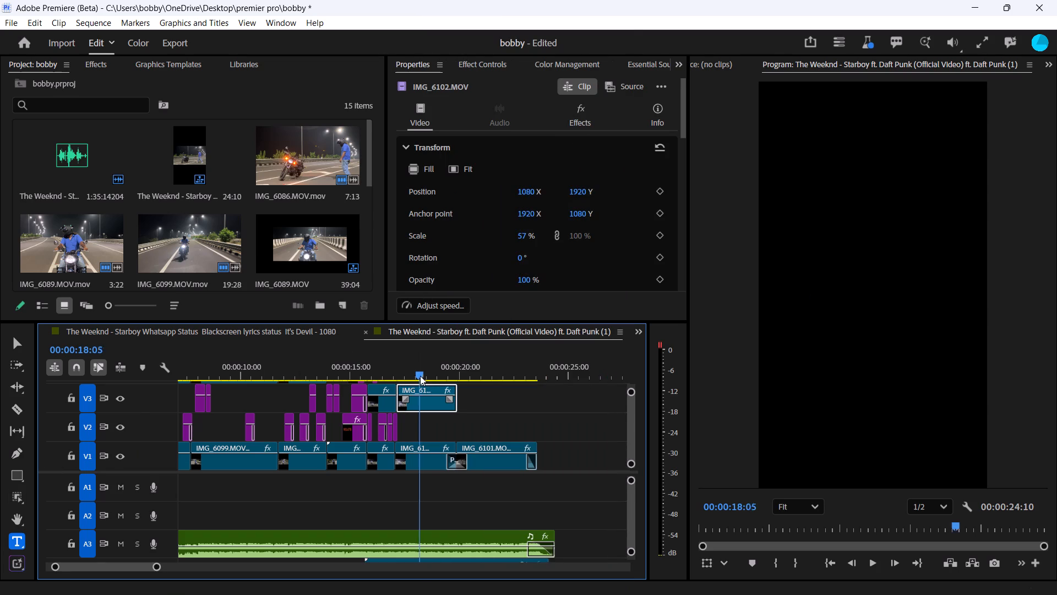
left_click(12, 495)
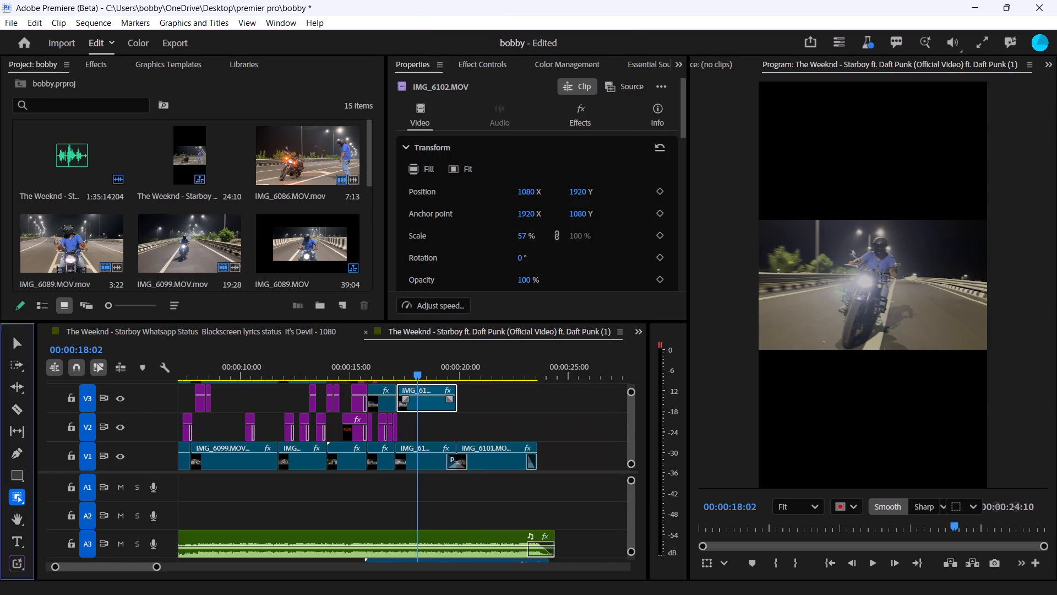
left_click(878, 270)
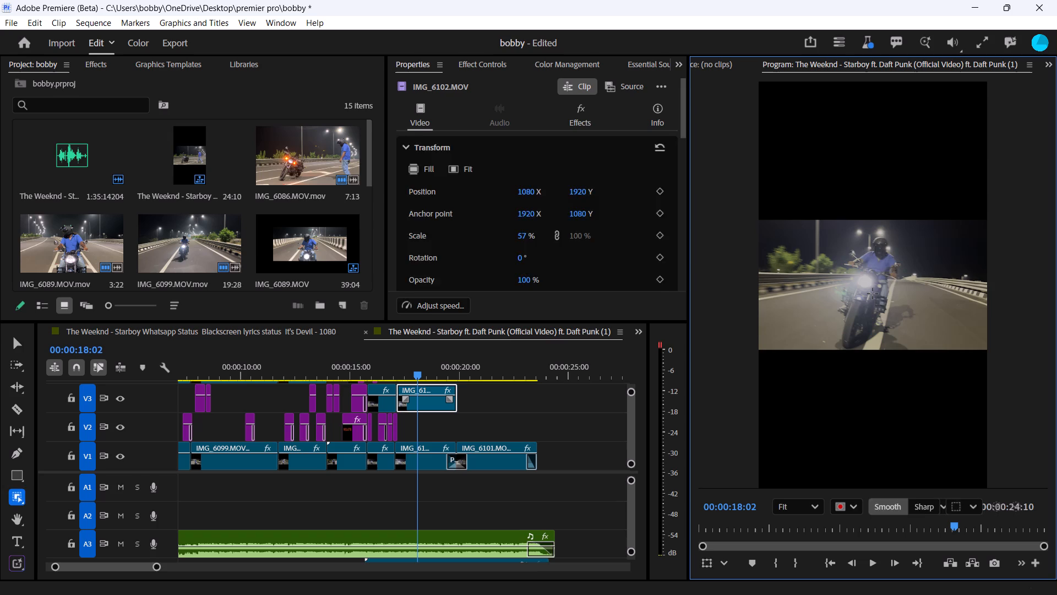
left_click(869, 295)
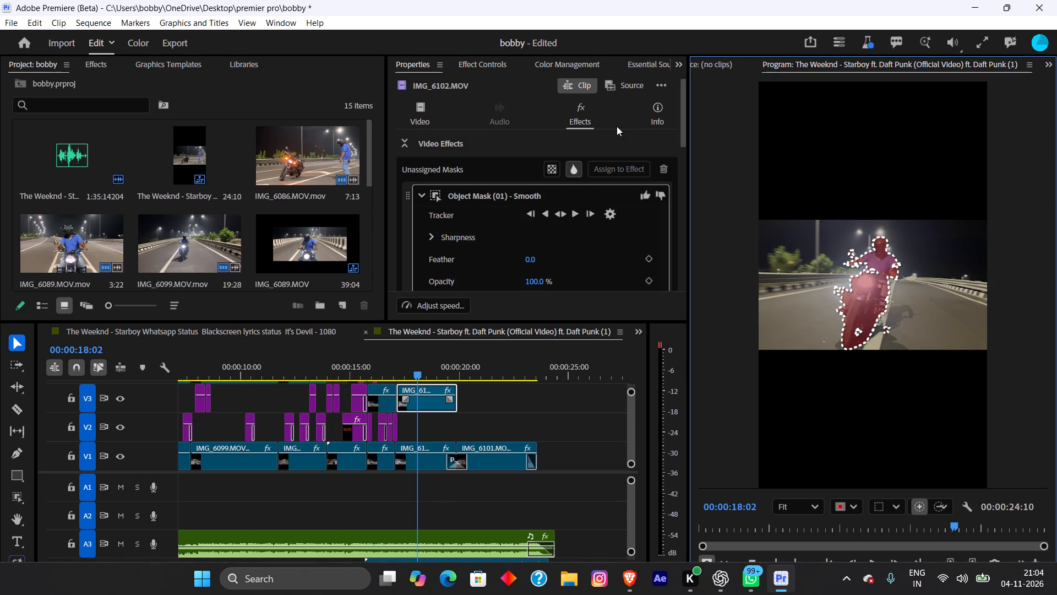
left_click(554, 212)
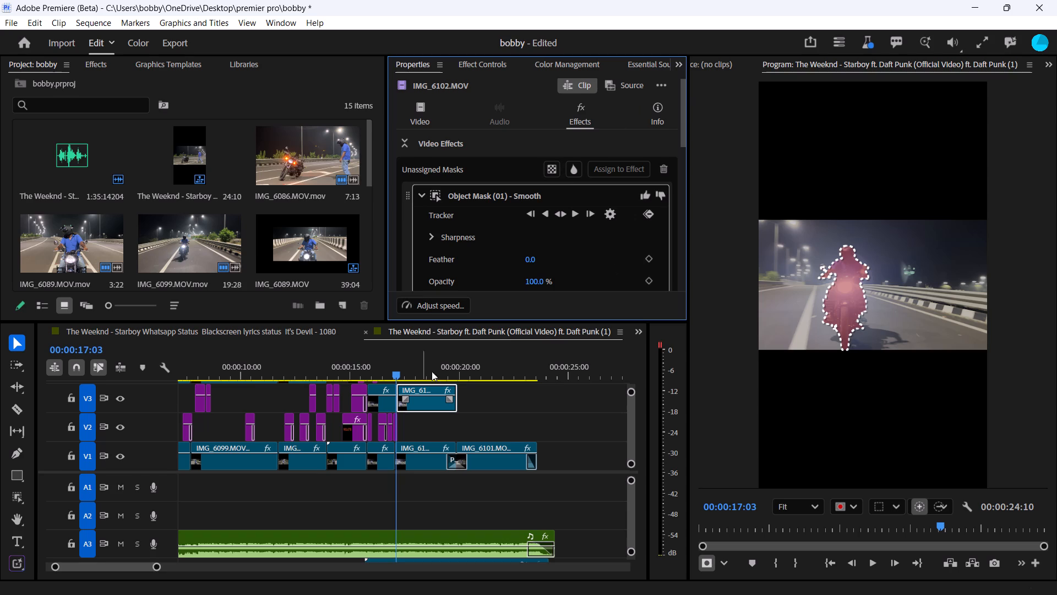
Review the IMG_6101 clip by playing the sequence from the end of IMG_6102 to the end of the video.
left_click(497, 459)
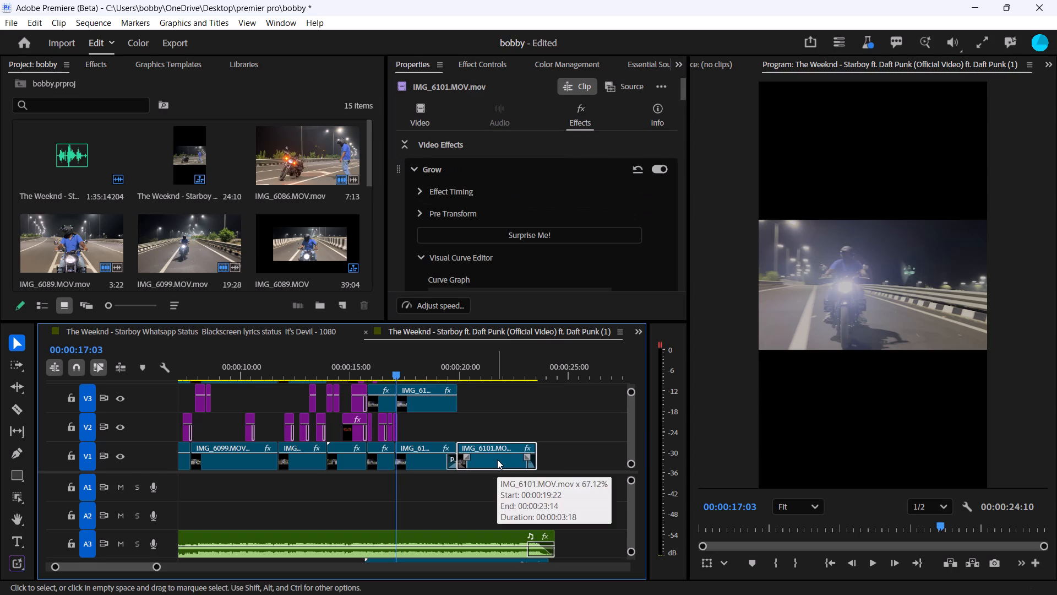
right_click(497, 459)
left_click(477, 466)
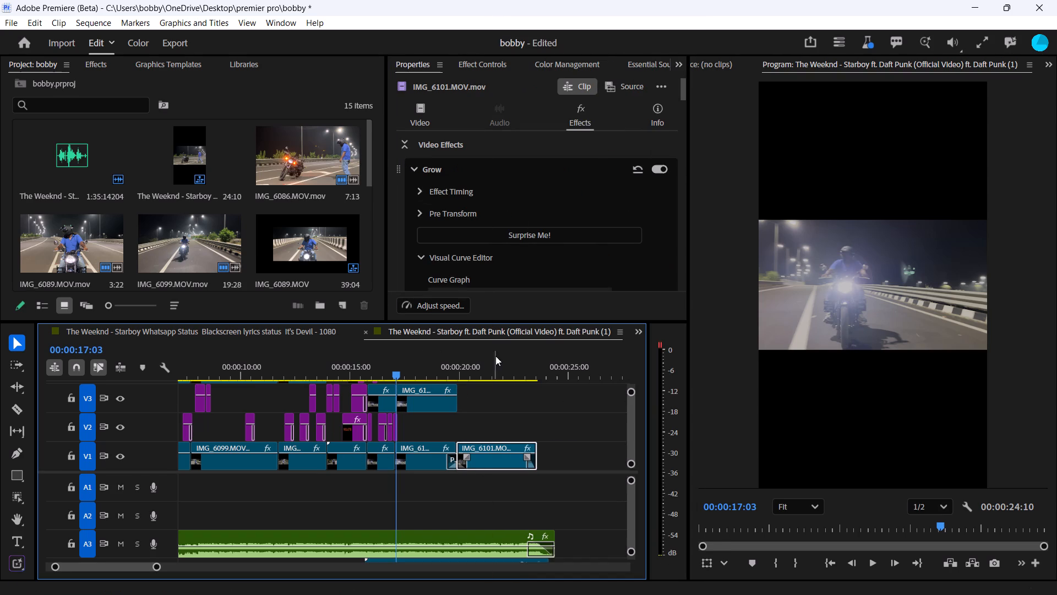
left_click_drag(475, 373, 439, 389)
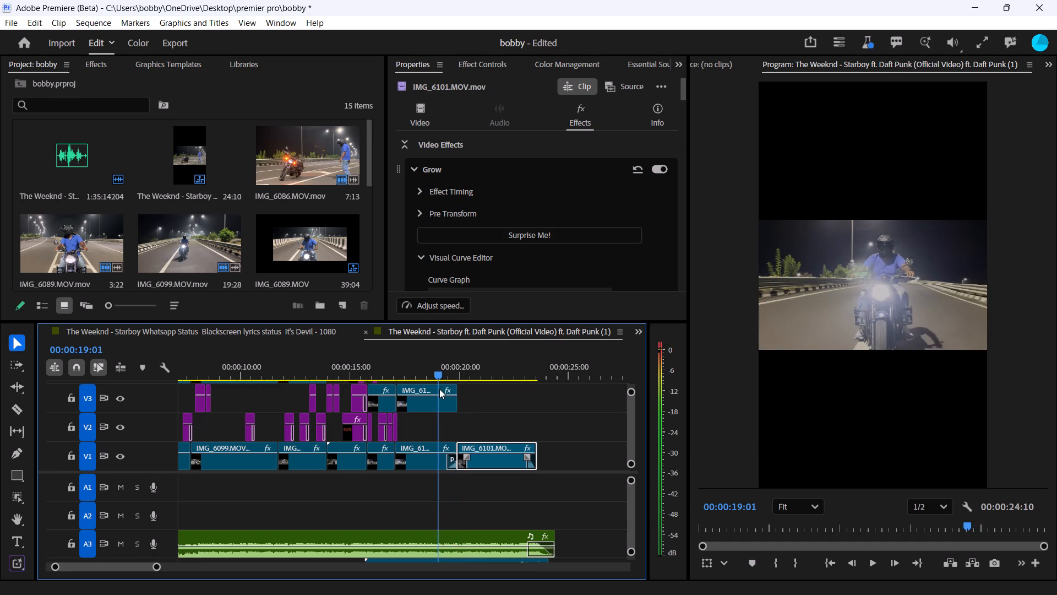
left_click_drag(439, 389, 458, 385)
key("space")
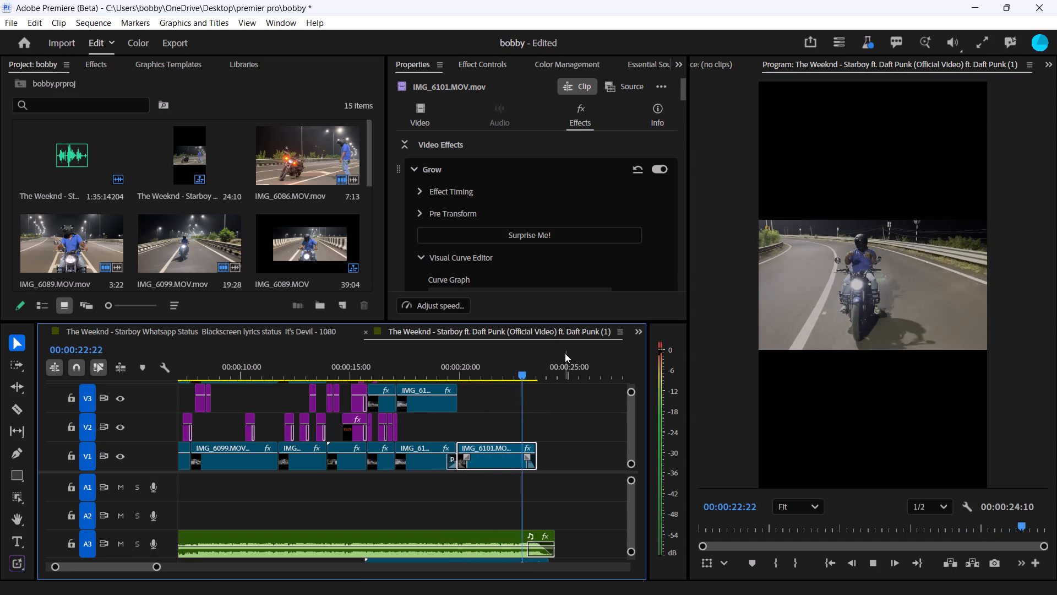
key("space")
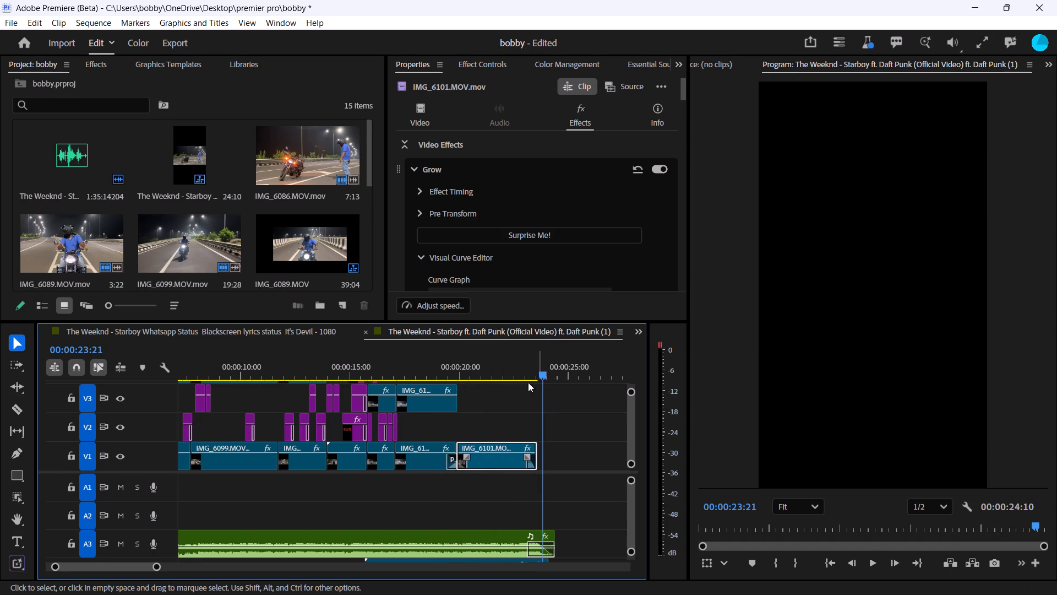
Scrub back through the timeline and replay the section with the "WHEN" and "they" titles.
left_click_drag(542, 375, 481, 376)
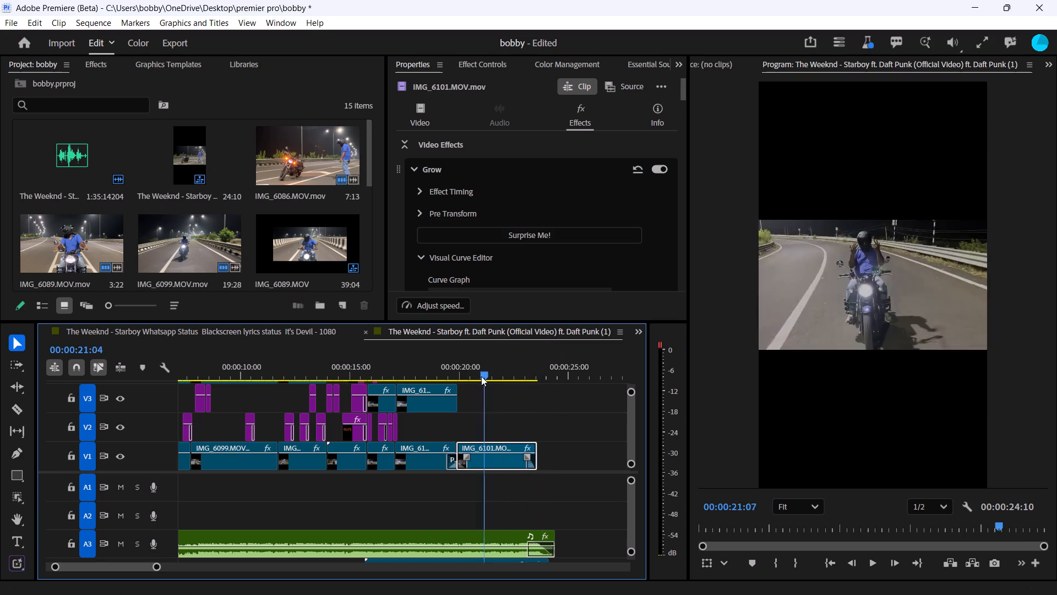
left_click_drag(481, 376, 406, 392)
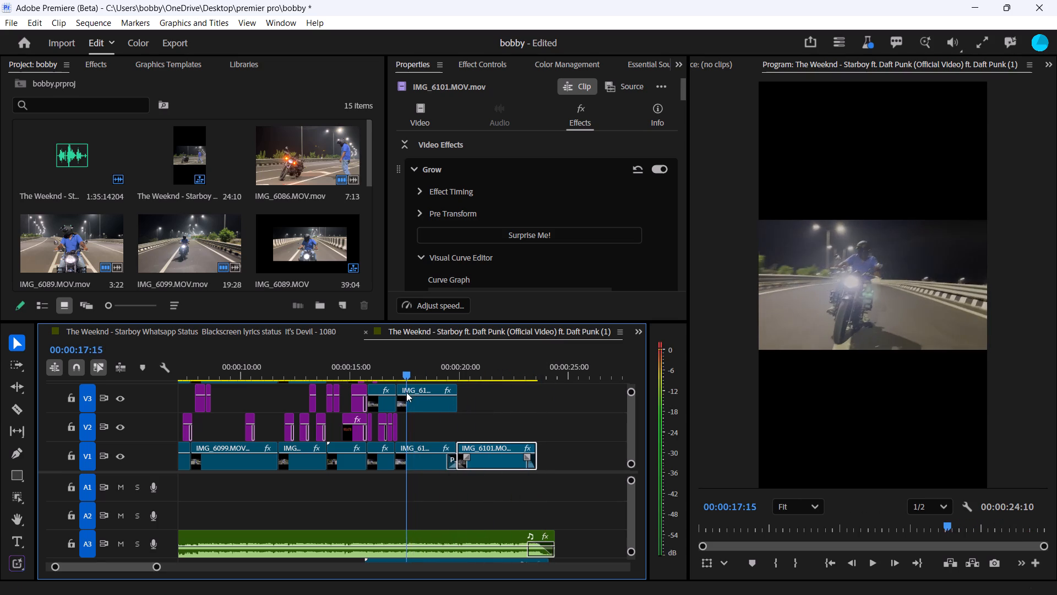
left_click_drag(406, 392, 411, 392)
left_click_drag(416, 367, 387, 380)
key("space")
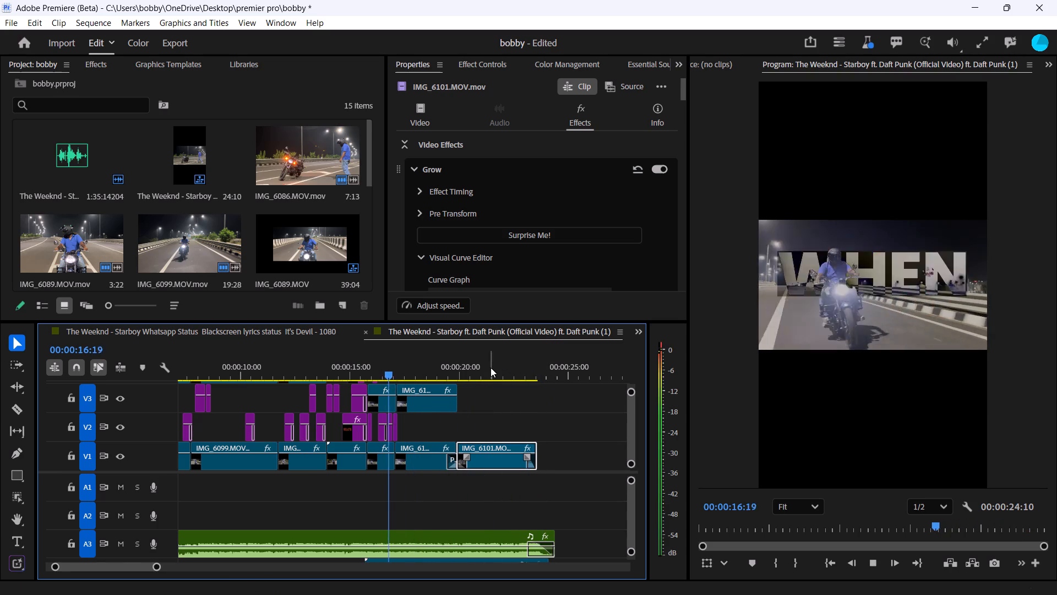
key("space")
key("space")
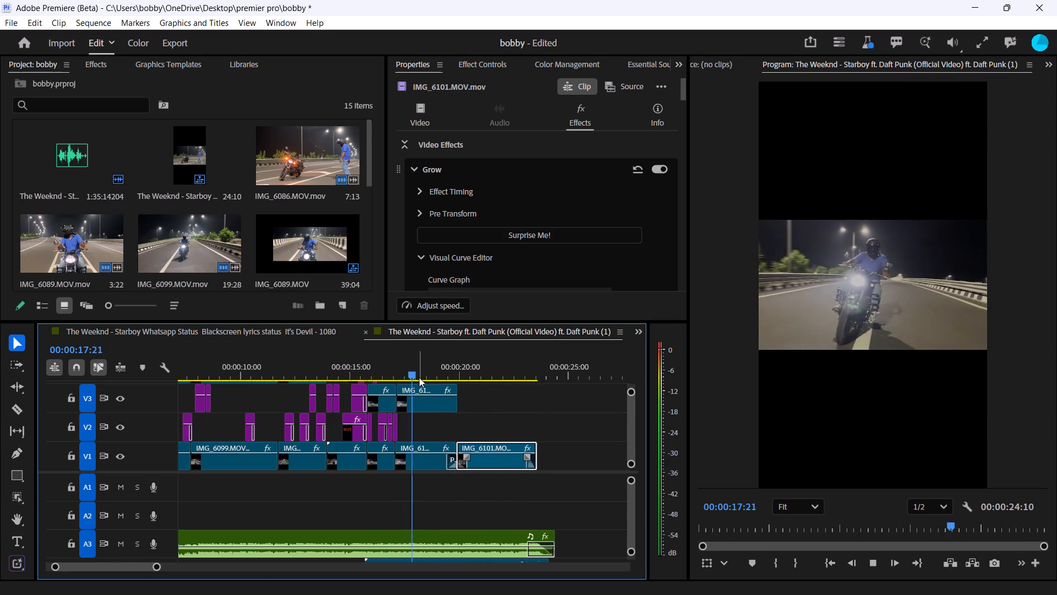
left_click_drag(422, 374, 384, 376)
key("space")
key("space")
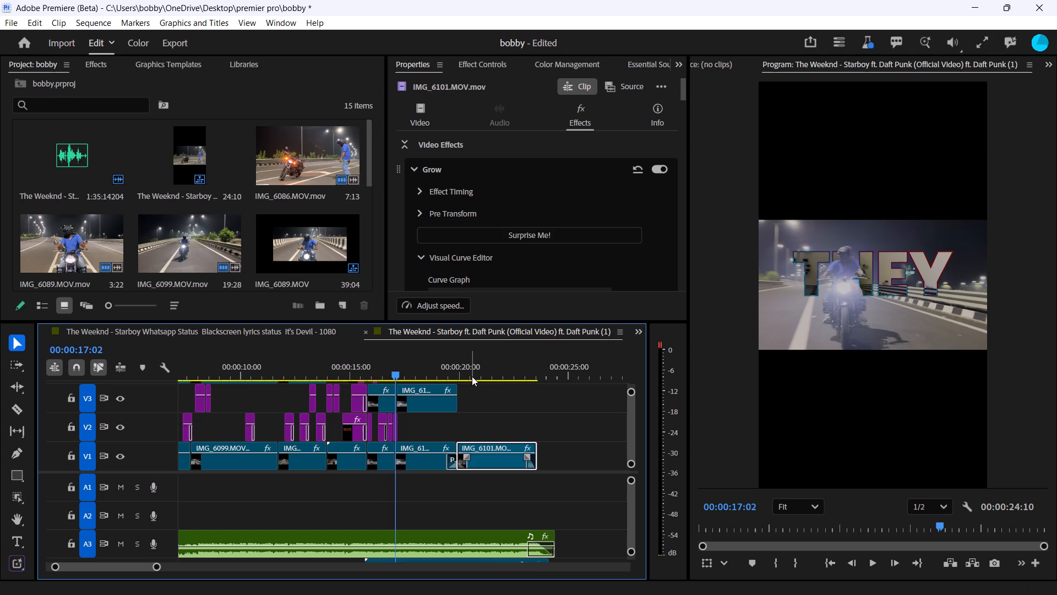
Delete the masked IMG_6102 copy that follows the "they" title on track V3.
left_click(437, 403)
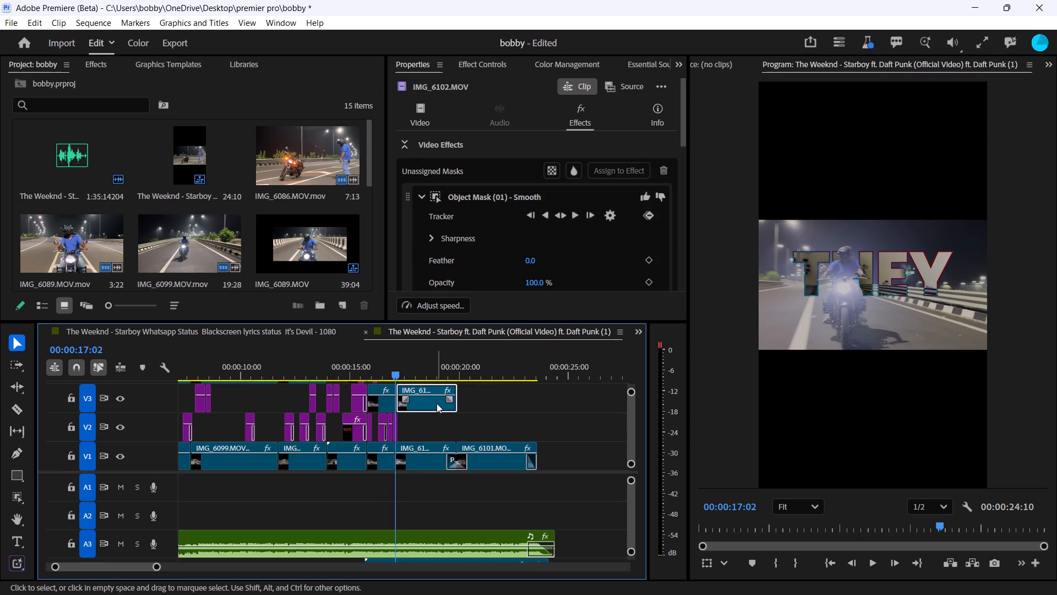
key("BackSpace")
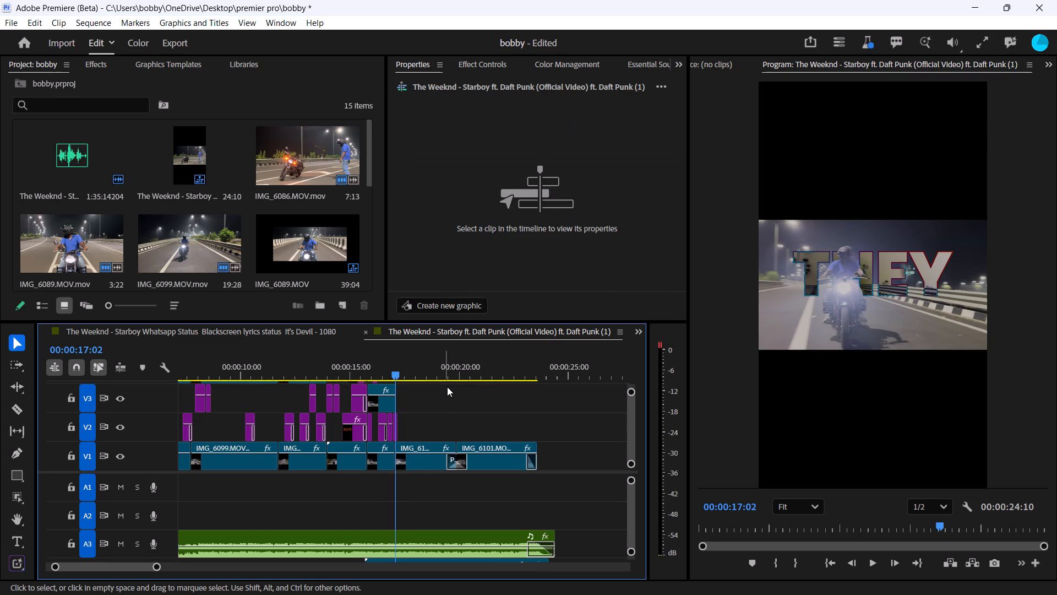
Replay the transition from the "WHEN" title to the "they" title and the footage after it.
key("space")
key("space")
left_click_drag(410, 371, 391, 377)
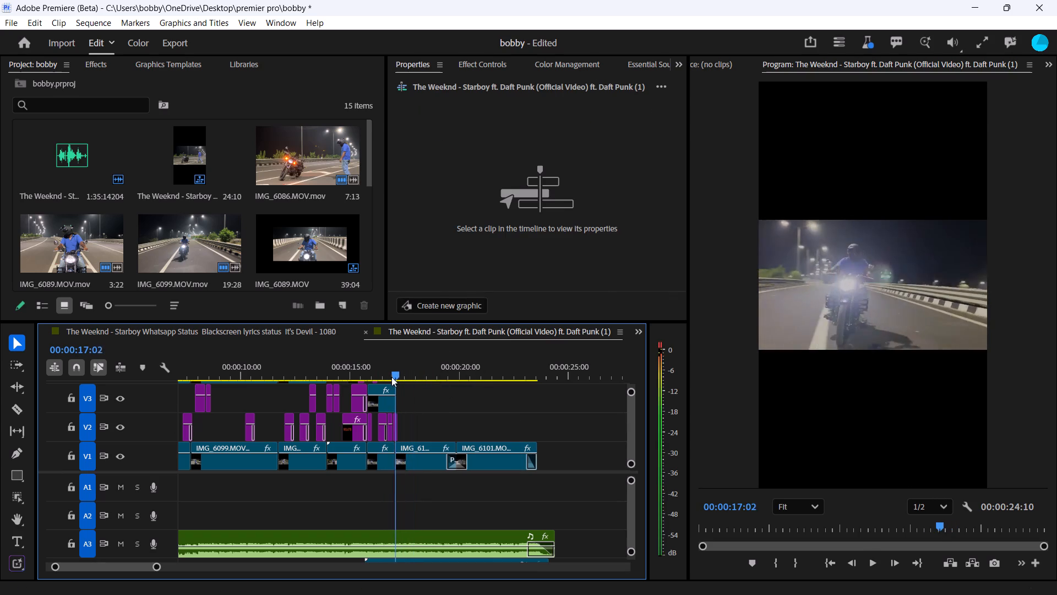
left_click_drag(391, 377, 383, 382)
key("space")
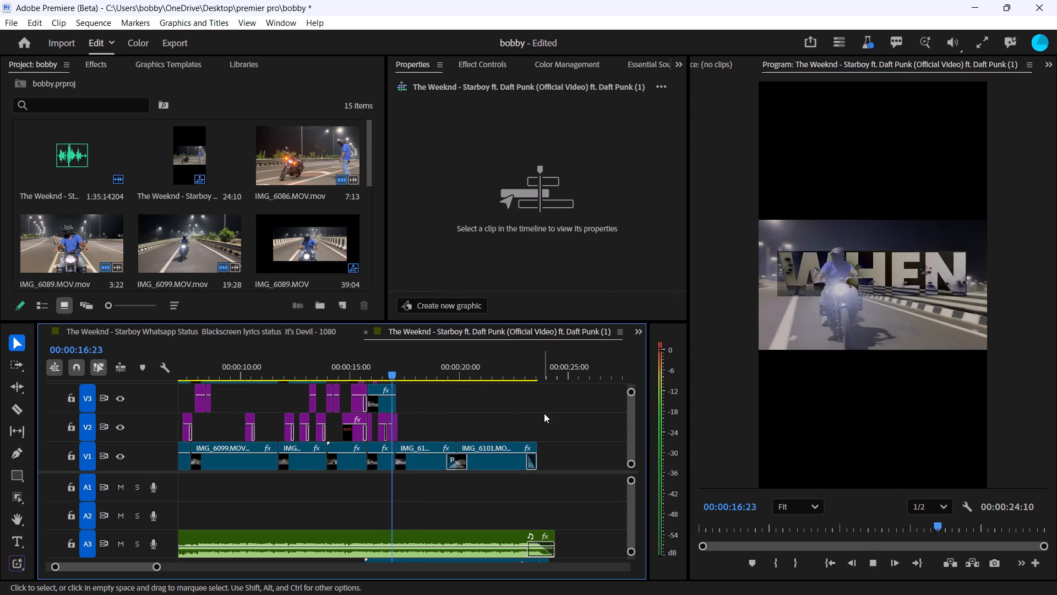
key("space")
Copy the "they" title and paste three consecutive copies on track V2 just after 00:00:17:14.
left_click(393, 434)
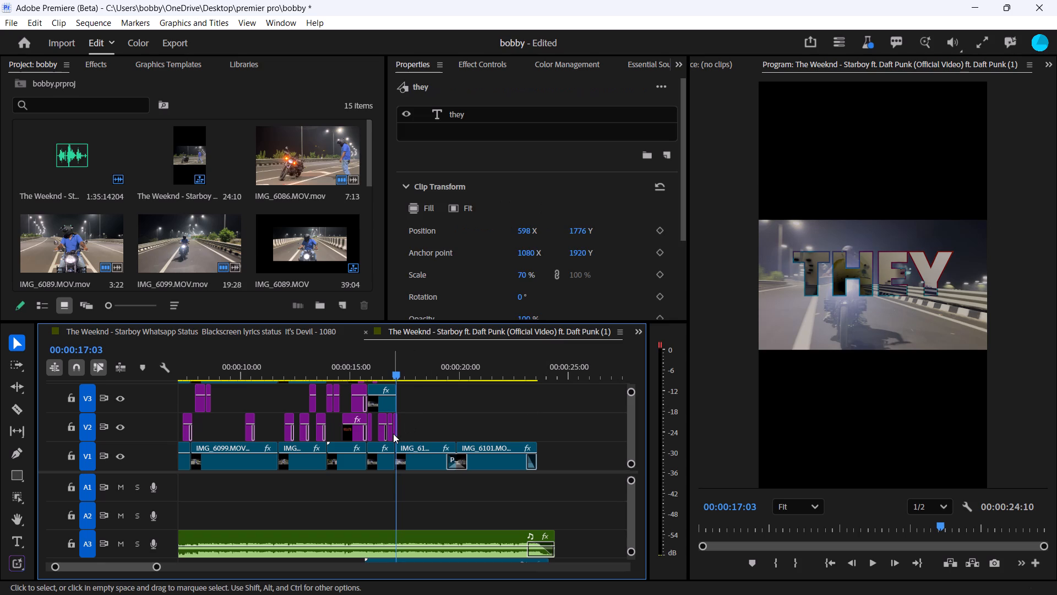
key("ctrl+c")
left_click(407, 374)
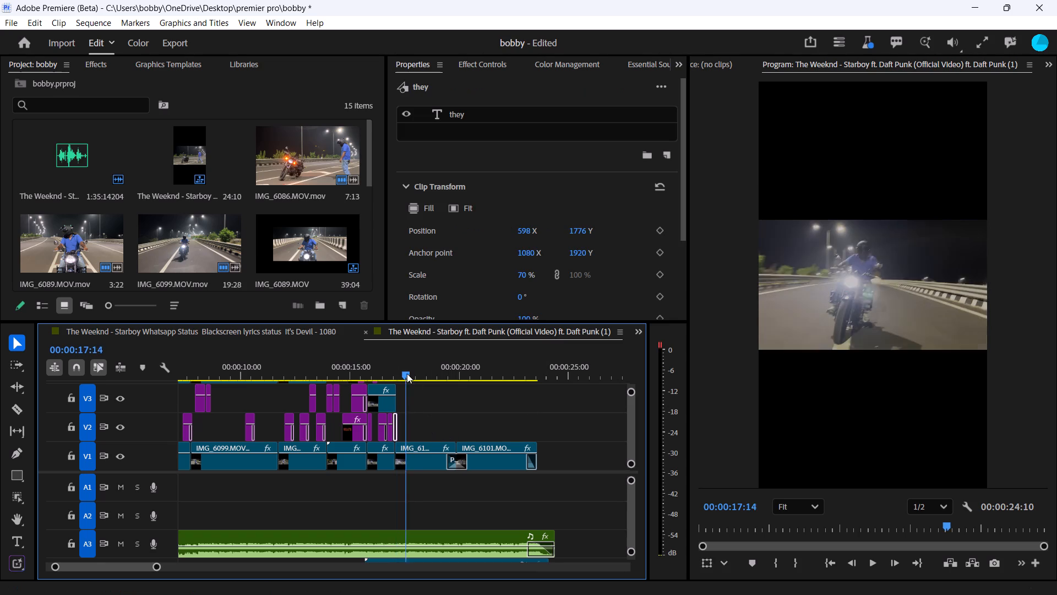
key("ctrl+v")
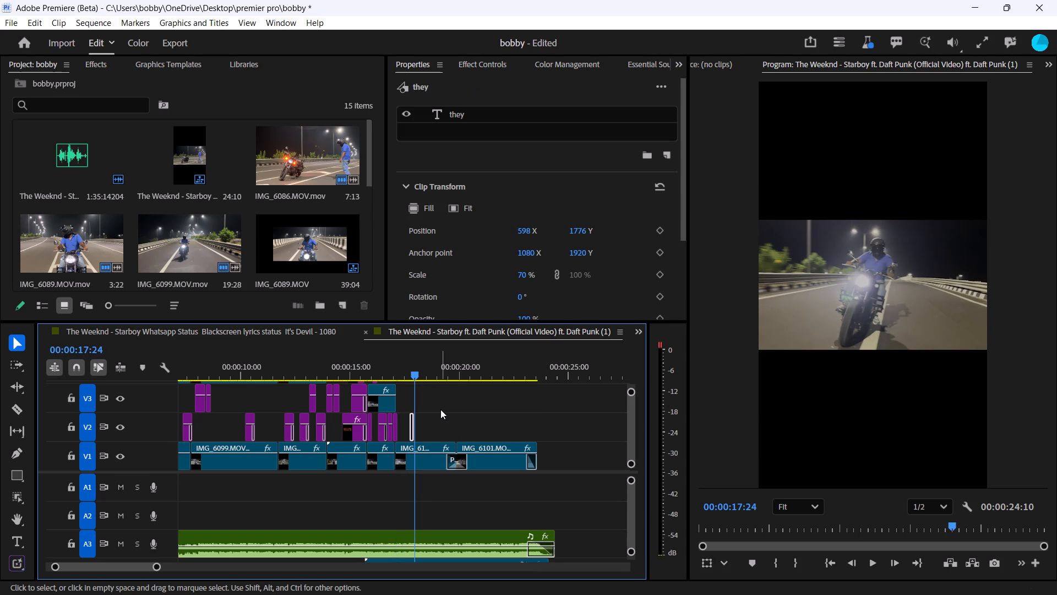
key("ctrl+v")
key("ctrl+v")
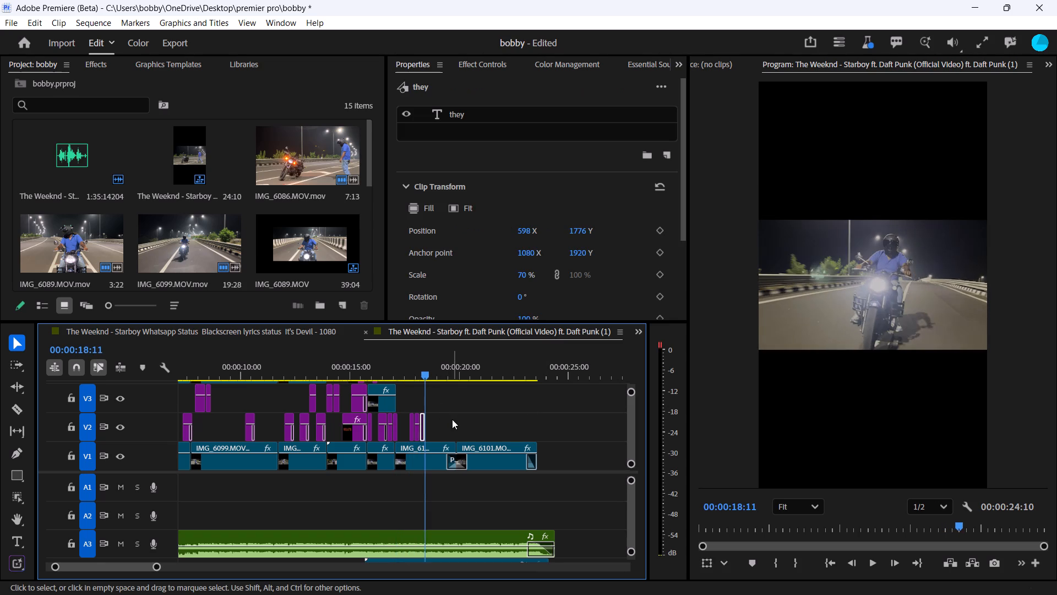
Paste three more consecutive copies of the "they" title on track V2 starting at 00:00:18:11.
key("ctrl+v")
key("ctrl+v")
key("ctrl+v")
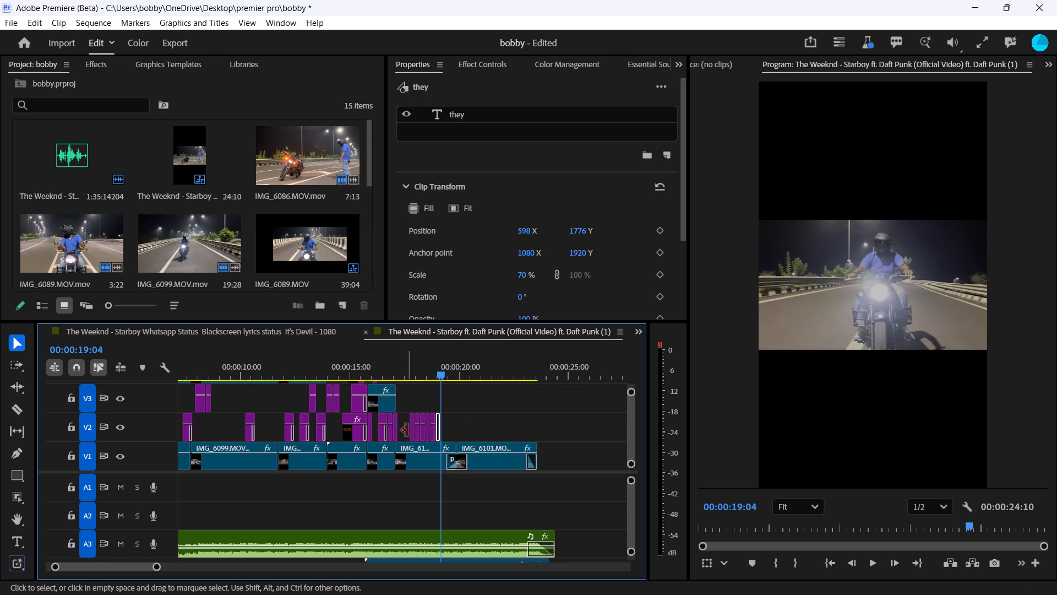
Move the first pasted "they" copy on V2 to 00:00:17:05, directly after the original "they" title.
left_click(411, 433)
left_click_drag(410, 435, 402, 436)
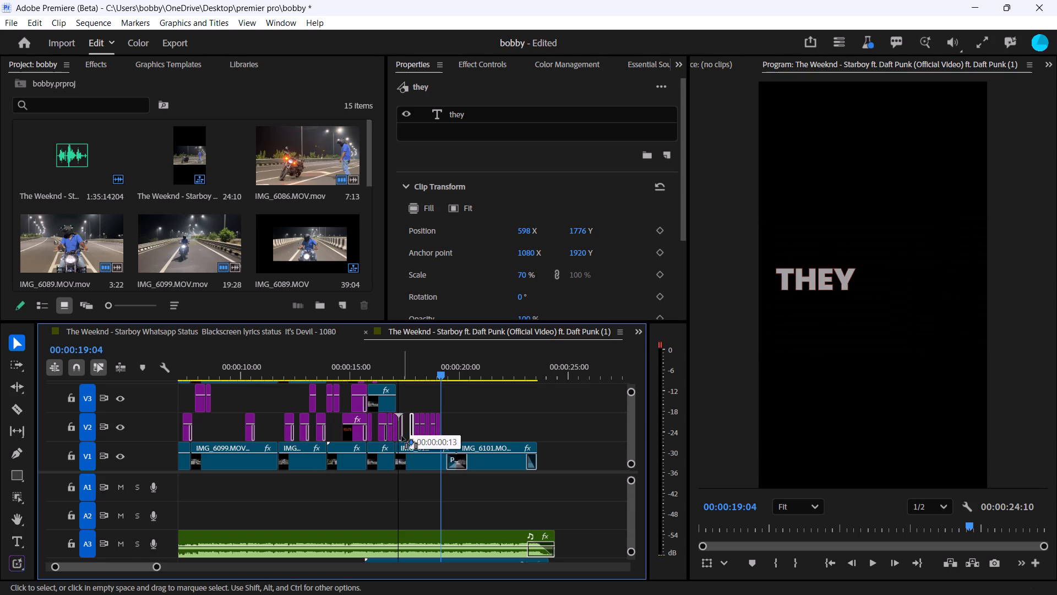
left_click_drag(402, 436, 401, 436)
Change the text of the "they" copy at 00:00:17:05 to "hear".
left_click_drag(410, 377, 401, 380)
left_click(399, 428)
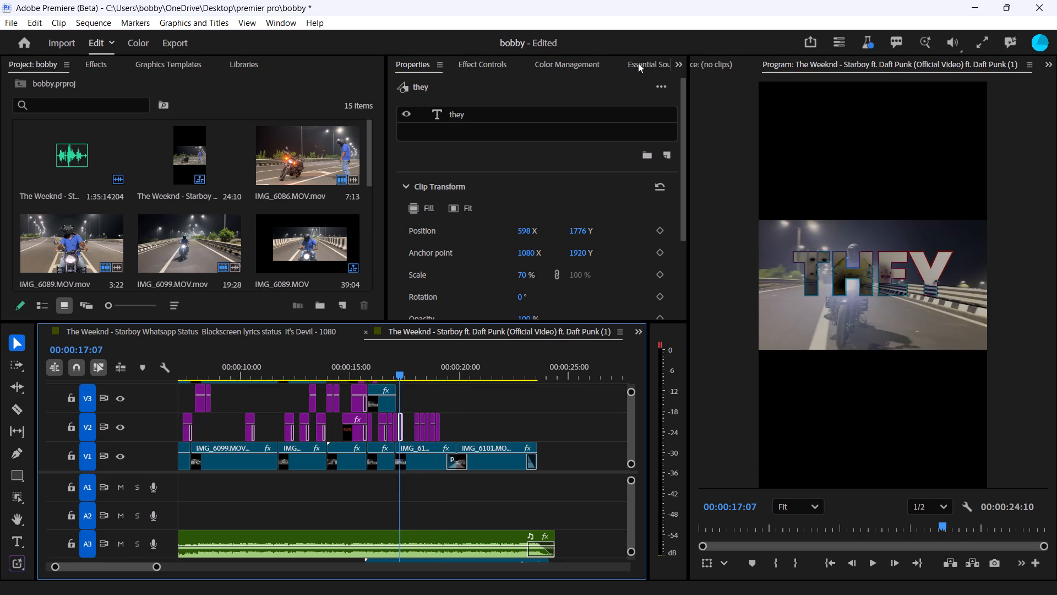
left_click(675, 63)
left_click(696, 148)
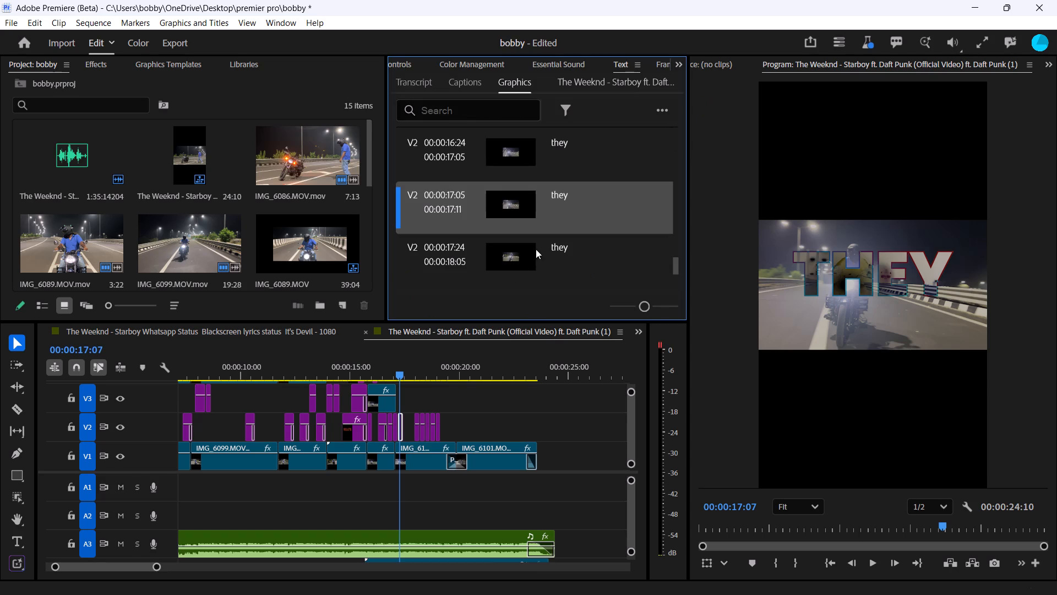
scroll(603, 221, "up", 10)
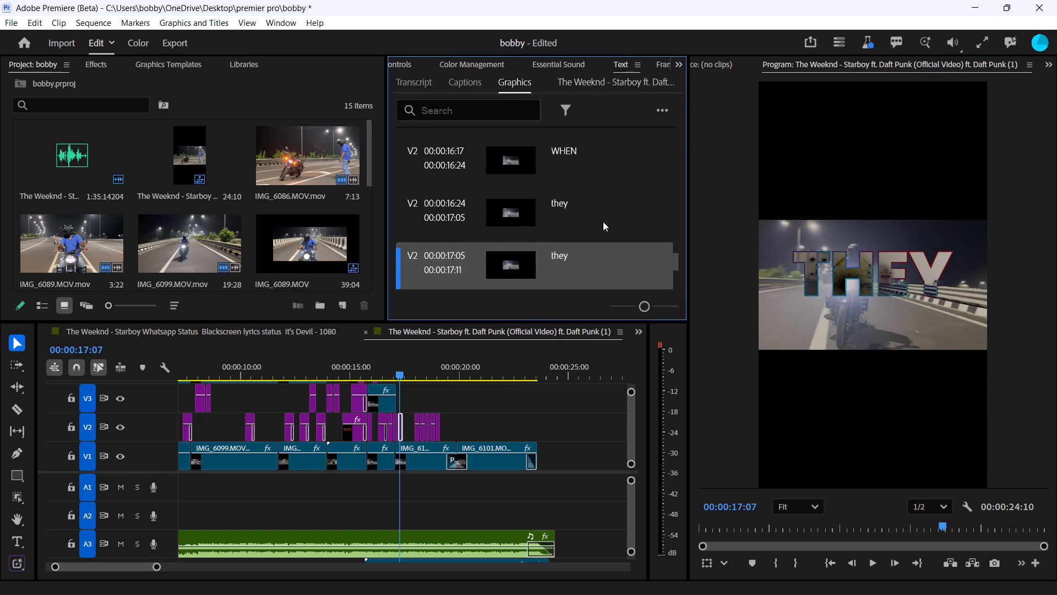
scroll(603, 221, "up", 2)
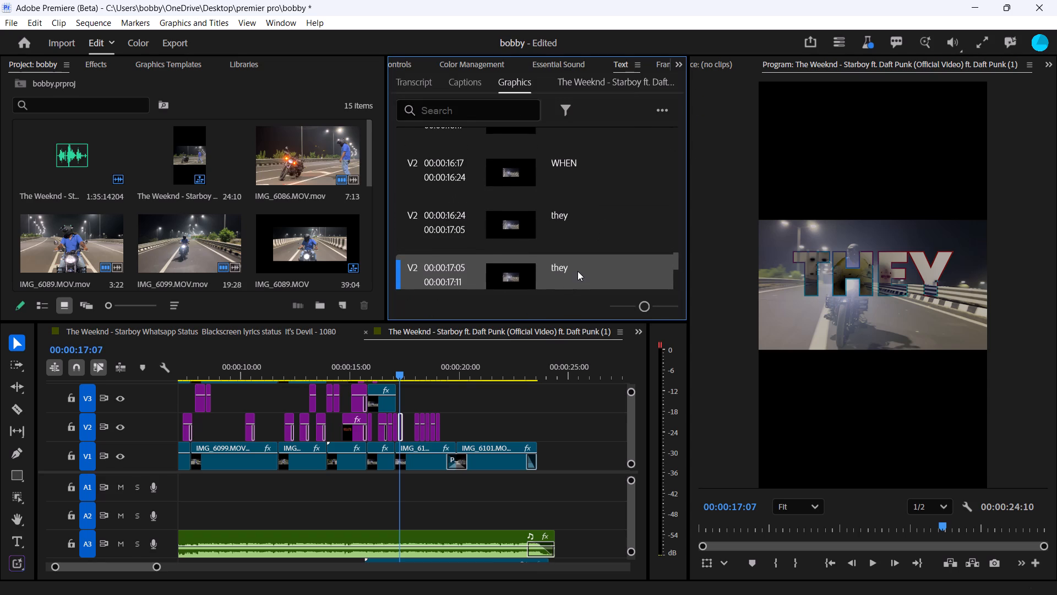
double_click(577, 271)
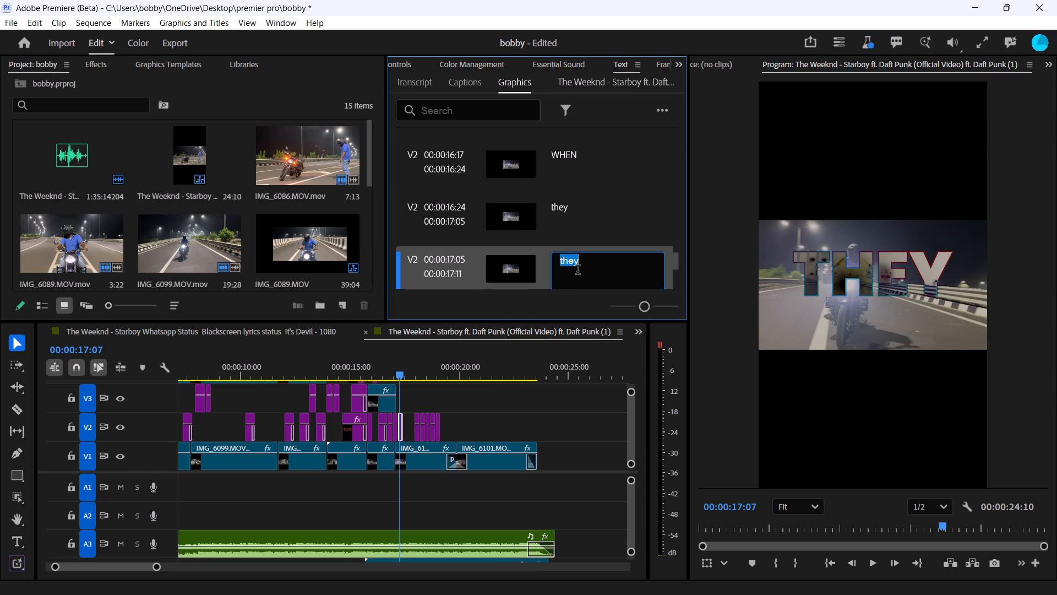
key("h")
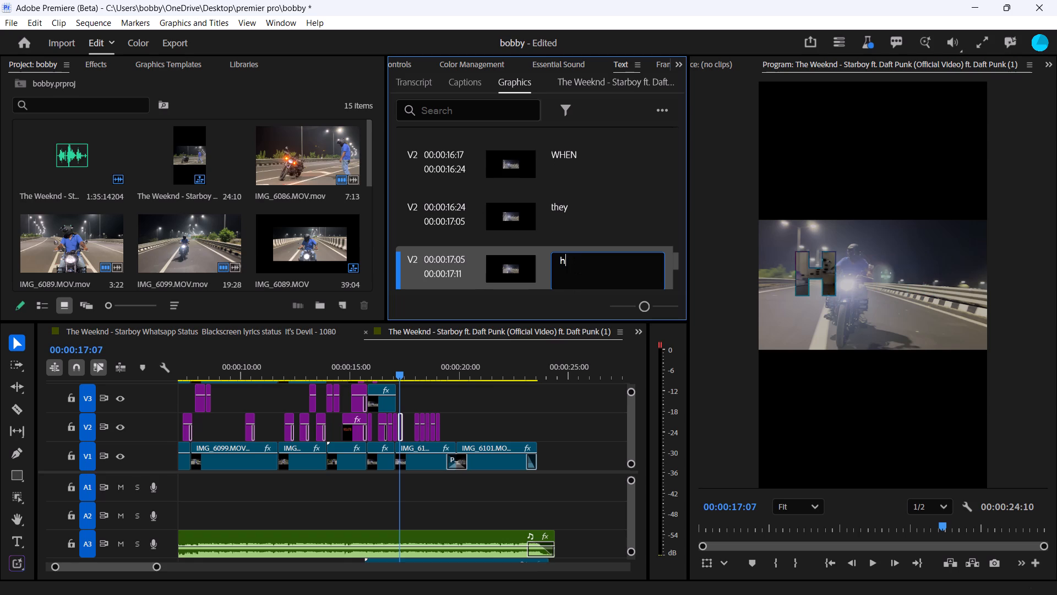
type("ere")
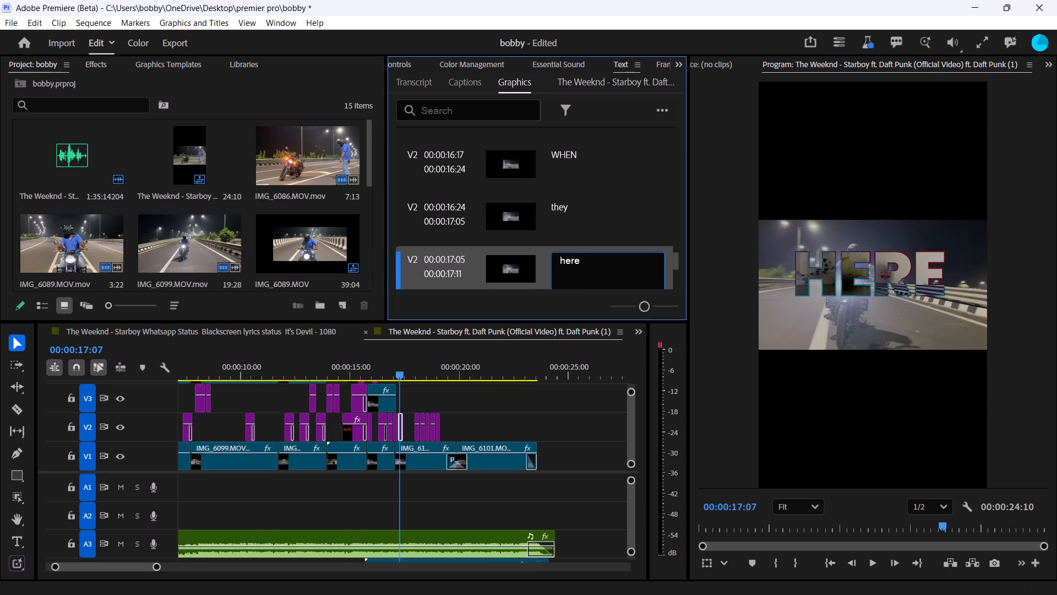
key("BackSpace")
key("BackSpace")
type("ar")
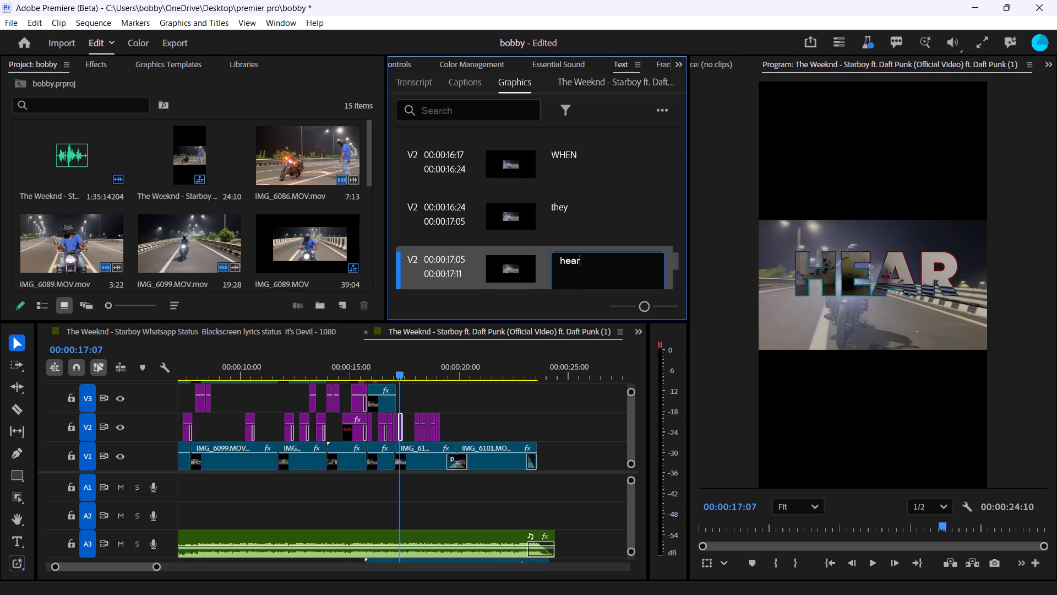
Move the next "they" copy on V2 to 00:00:17:11, directly after the "hear" title.
left_click(417, 434)
left_click_drag(417, 434, 409, 435)
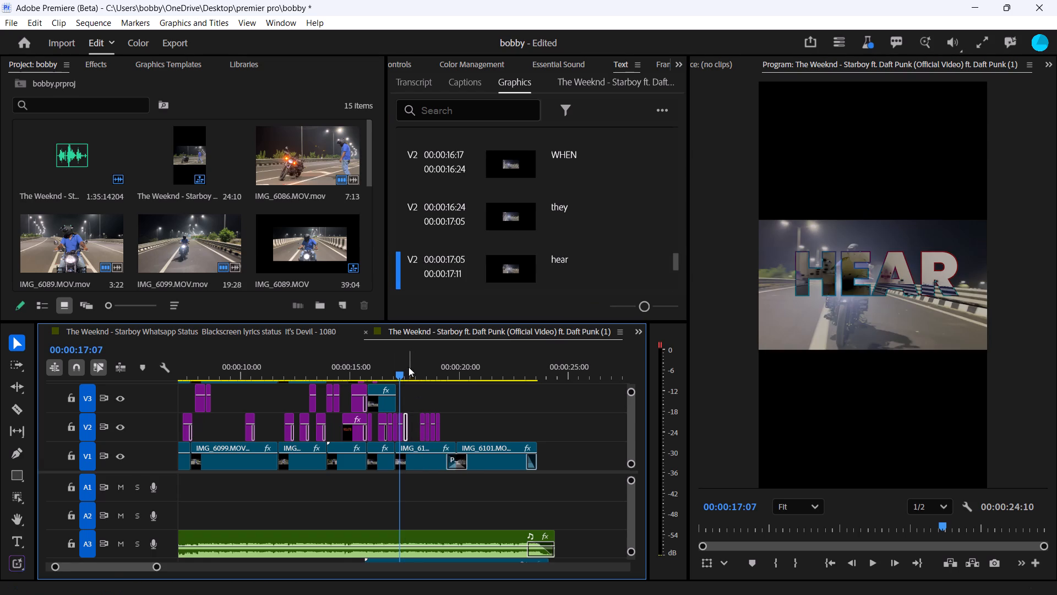
Check the Starboy lyrics in Brave and change the text of the "they" copy at 00:00:17:11 to "this".
left_click_drag(401, 378, 409, 382)
double_click(562, 213)
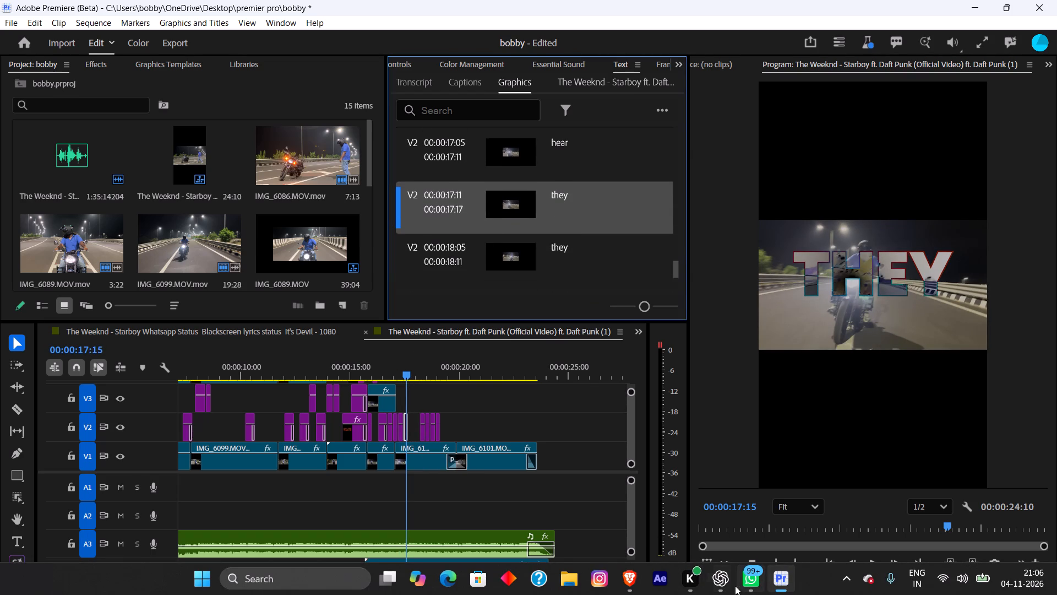
left_click(634, 589)
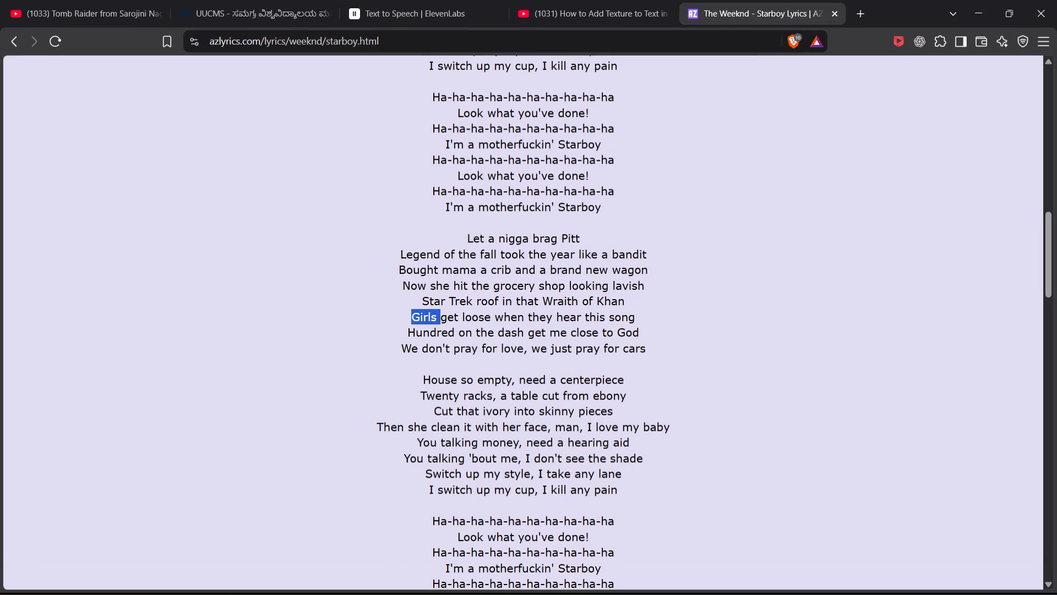
left_click(970, 8)
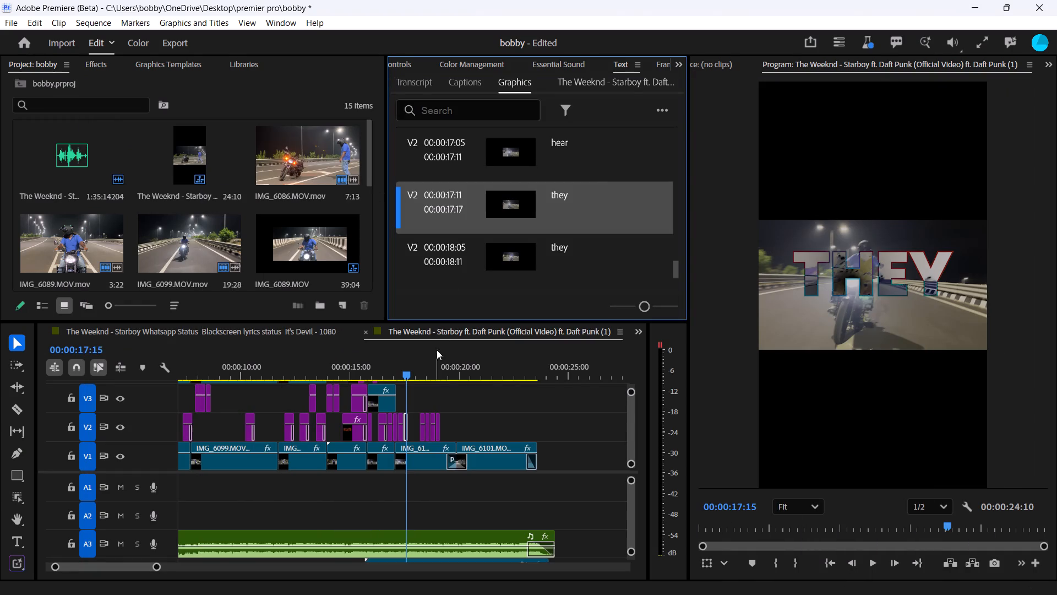
double_click(572, 201)
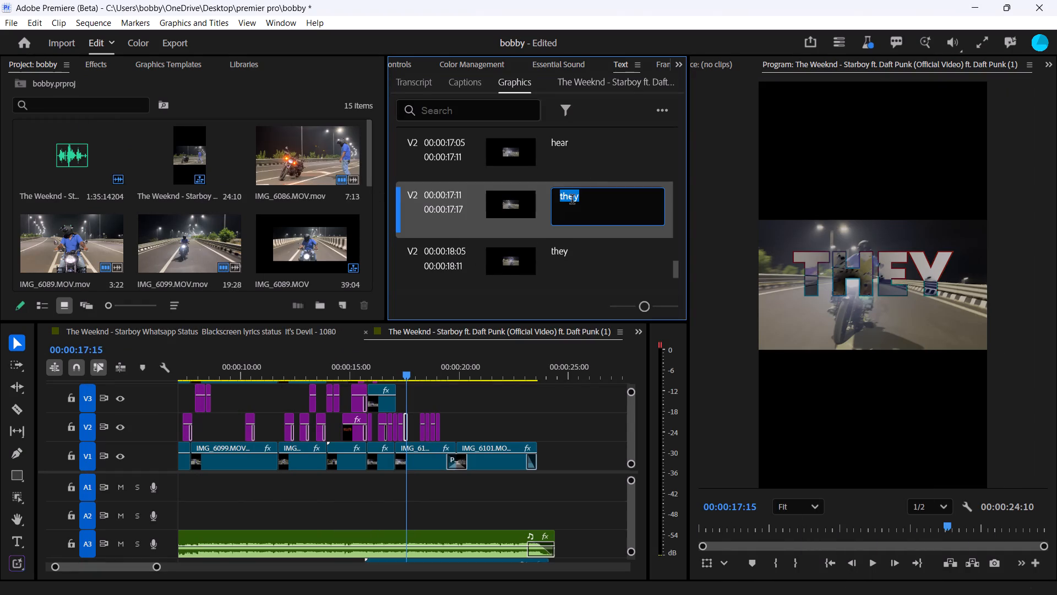
type("this")
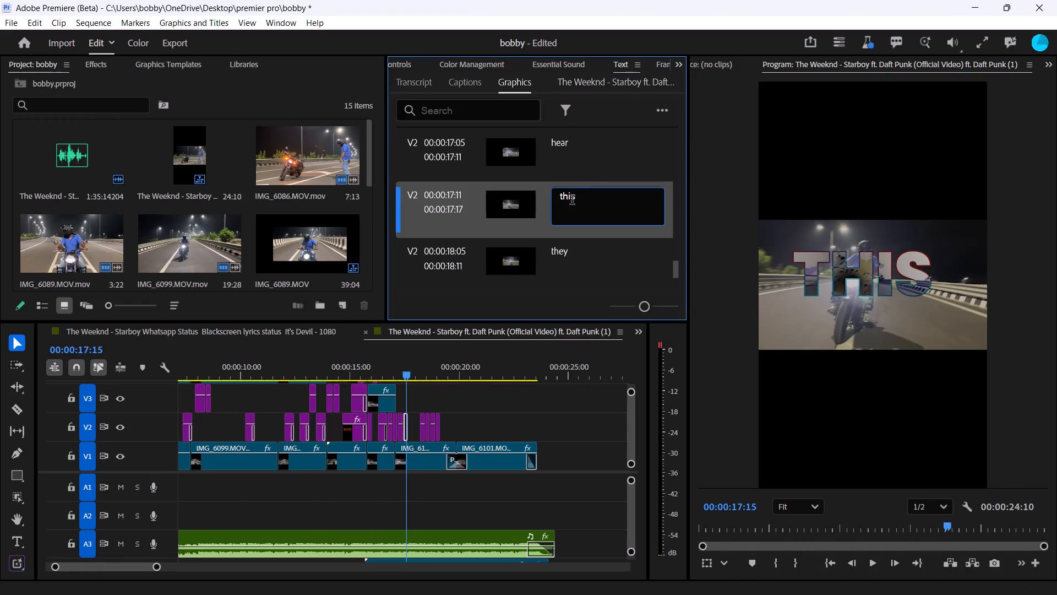
Move the next "they" copy to 00:00:17:17, directly after the "this" title, and change its text to "song".
left_click(419, 434)
left_click(422, 432)
left_click_drag(422, 434, 413, 439)
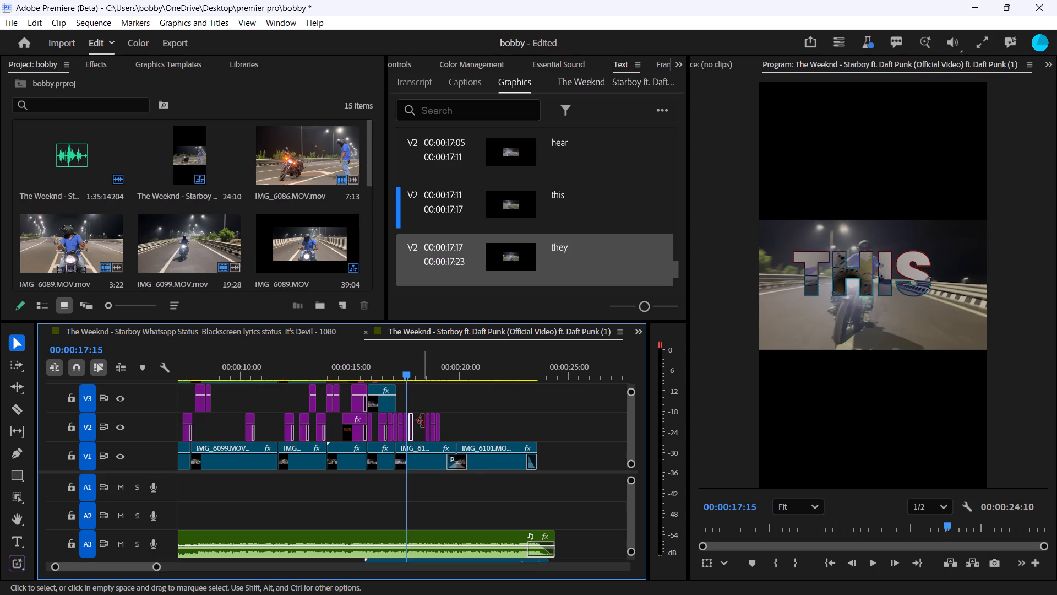
double_click(559, 257)
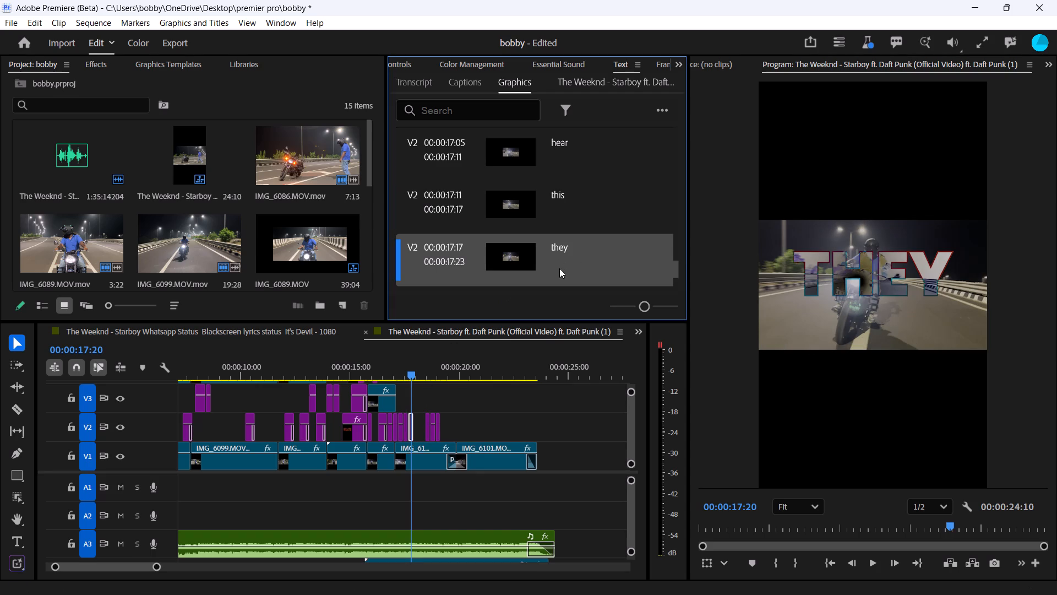
double_click(562, 246)
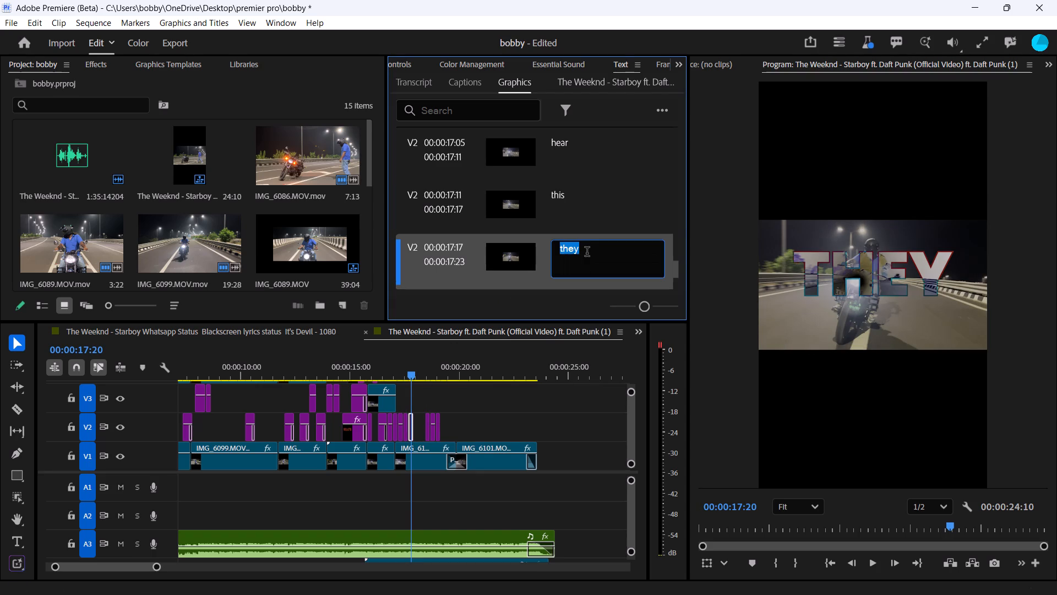
type("song")
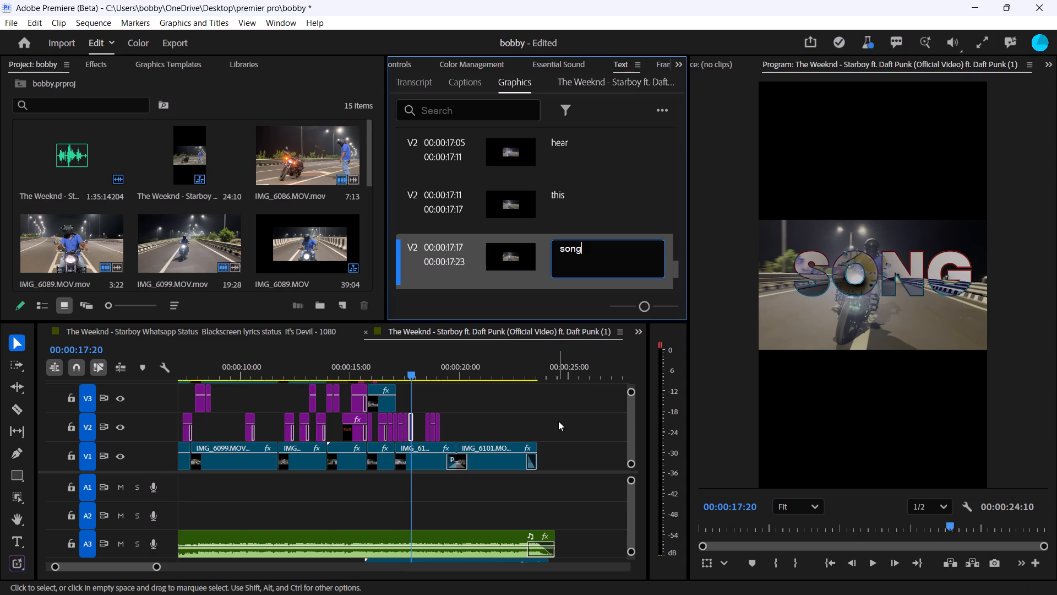
key("space")
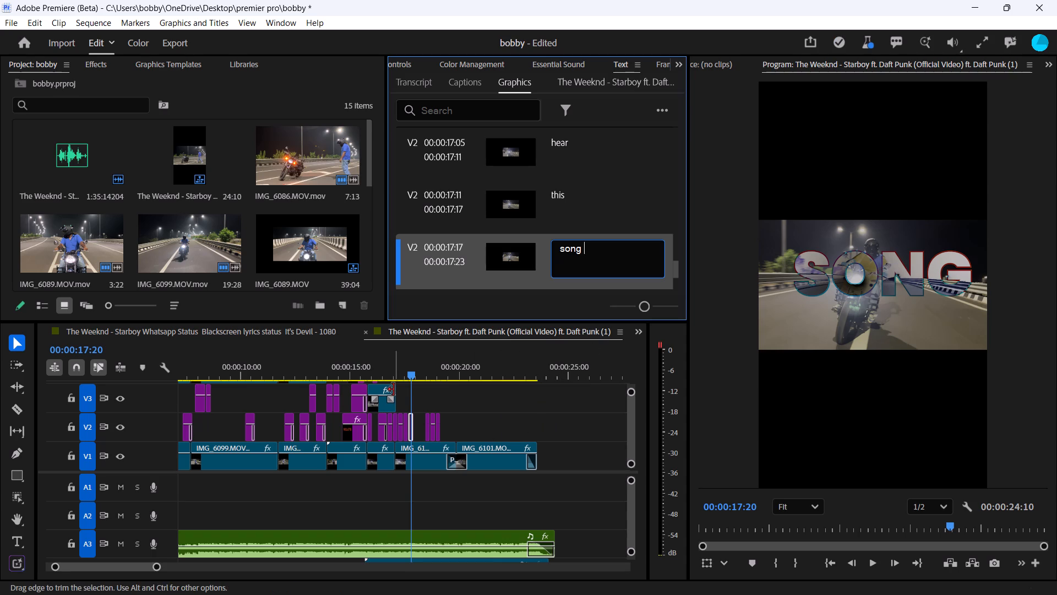
left_click(476, 425)
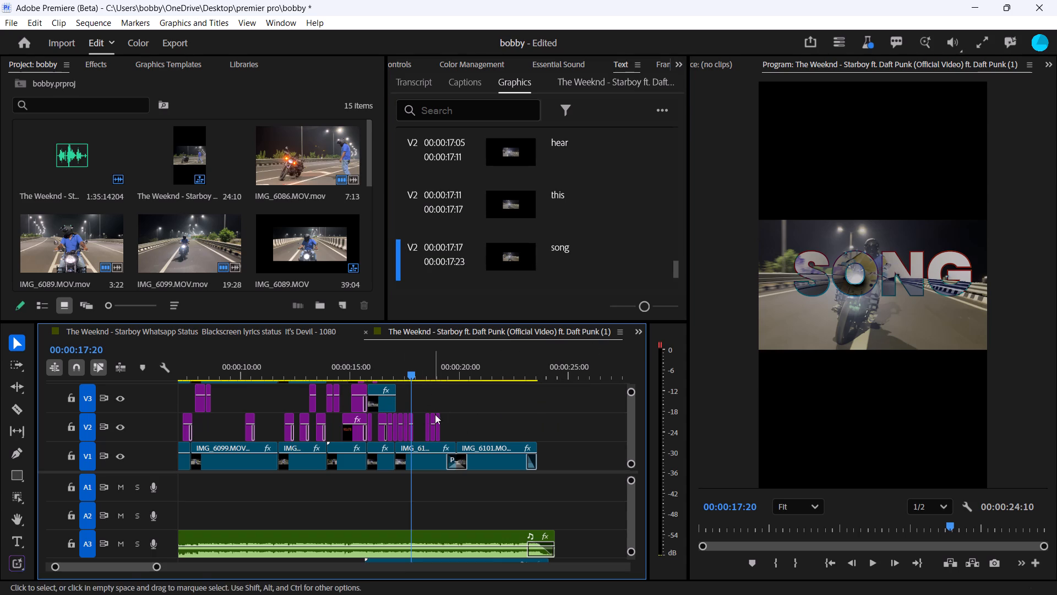
Move the next "they" copy on V2 to 00:00:17:23, directly after the "song" title.
left_click(427, 431)
left_click_drag(427, 431, 416, 432)
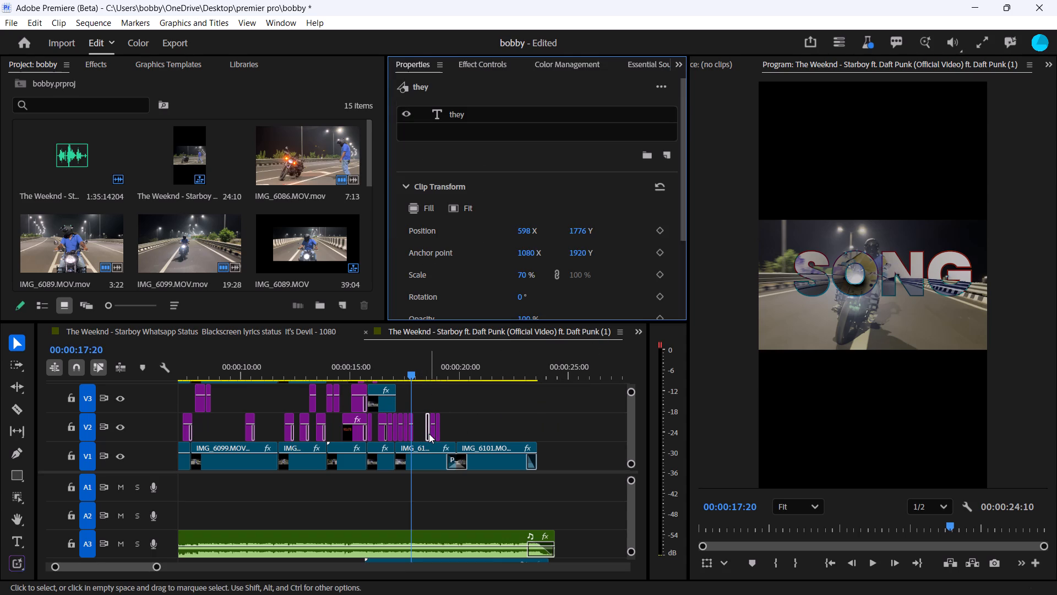
left_click_drag(427, 432, 416, 434)
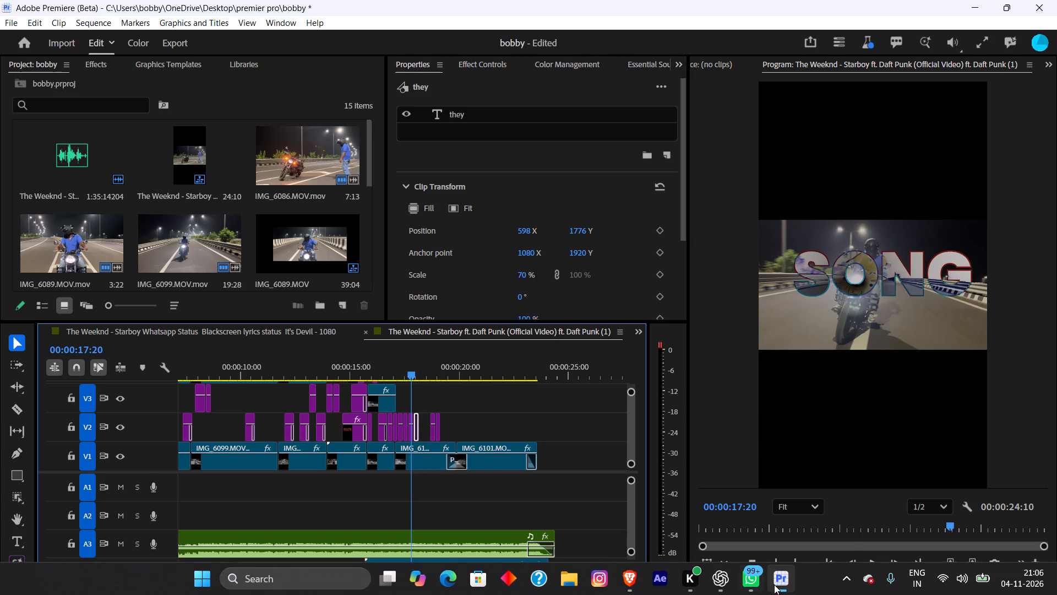
Switch to the Starboy lyrics page in Brave and copy the word "Hundred" from the line after "Girls get loose".
left_click(623, 583)
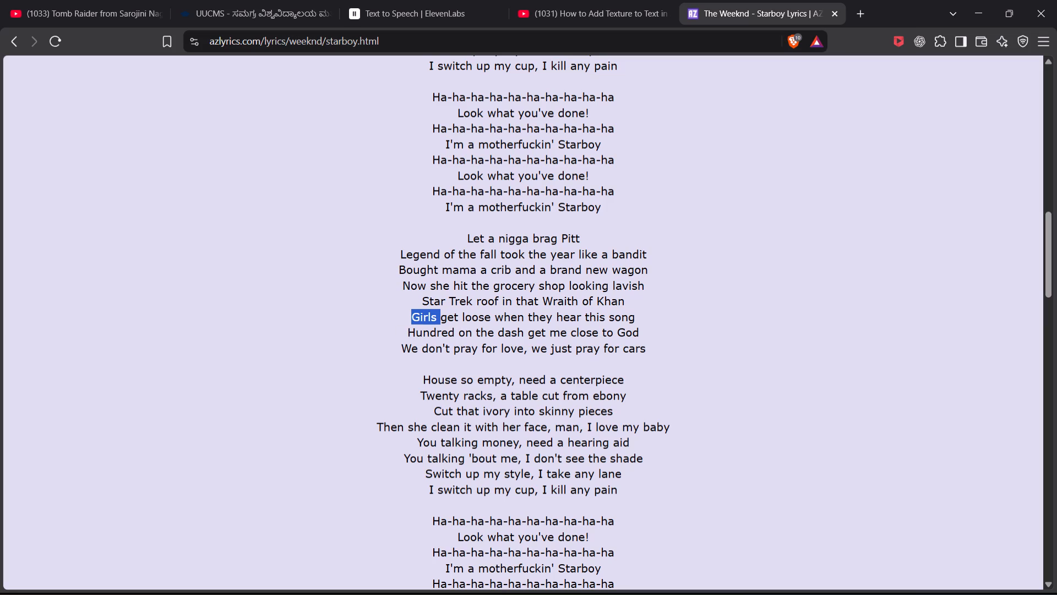
left_click_drag(401, 332, 458, 333)
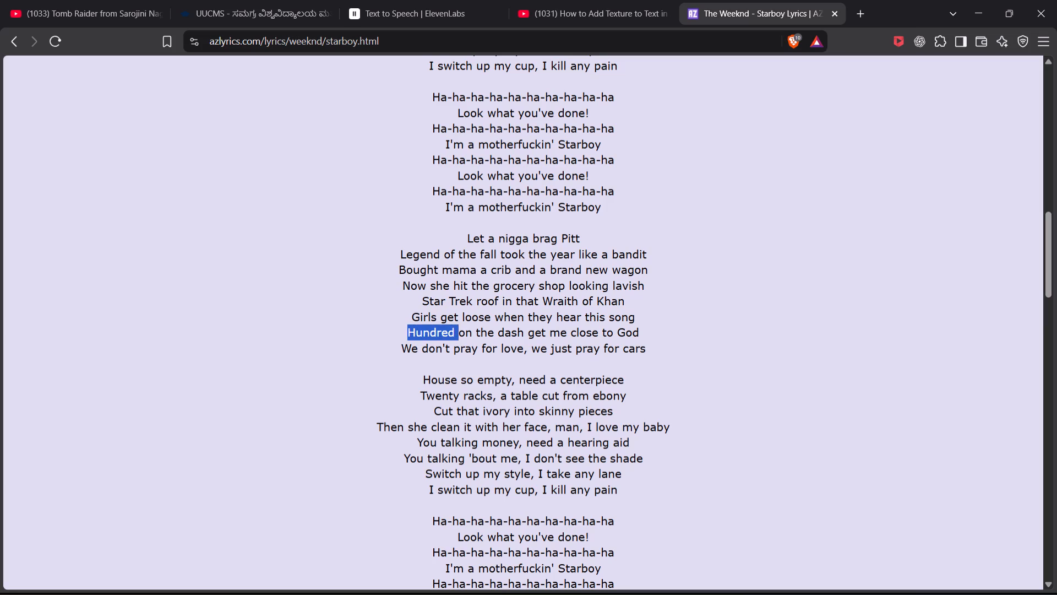
left_click_drag(458, 333, 455, 335)
key("ctrl+c")
left_click(977, 28)
left_click(977, 15)
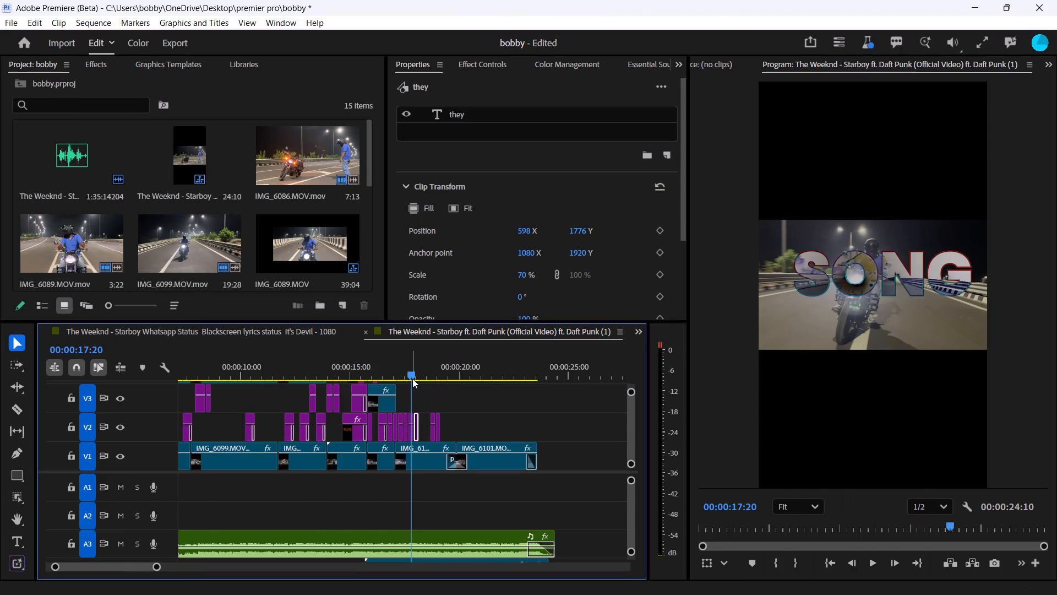
Back in Premiere, replace the text of the "they" copy at 00:00:17:23 with the copied word "Hundred".
left_click_drag(413, 378, 409, 378)
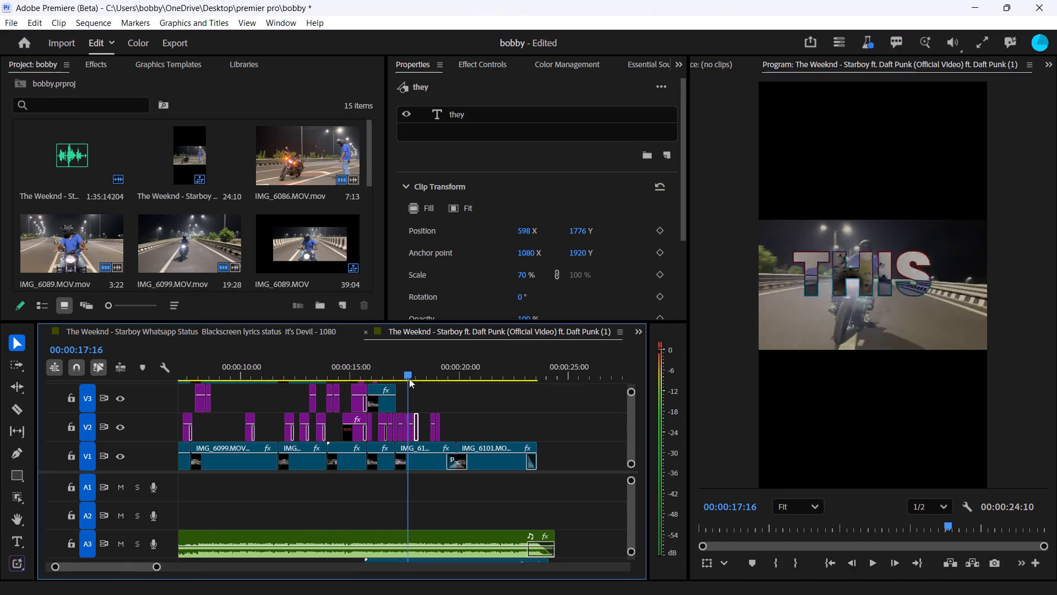
left_click_drag(409, 378, 414, 378)
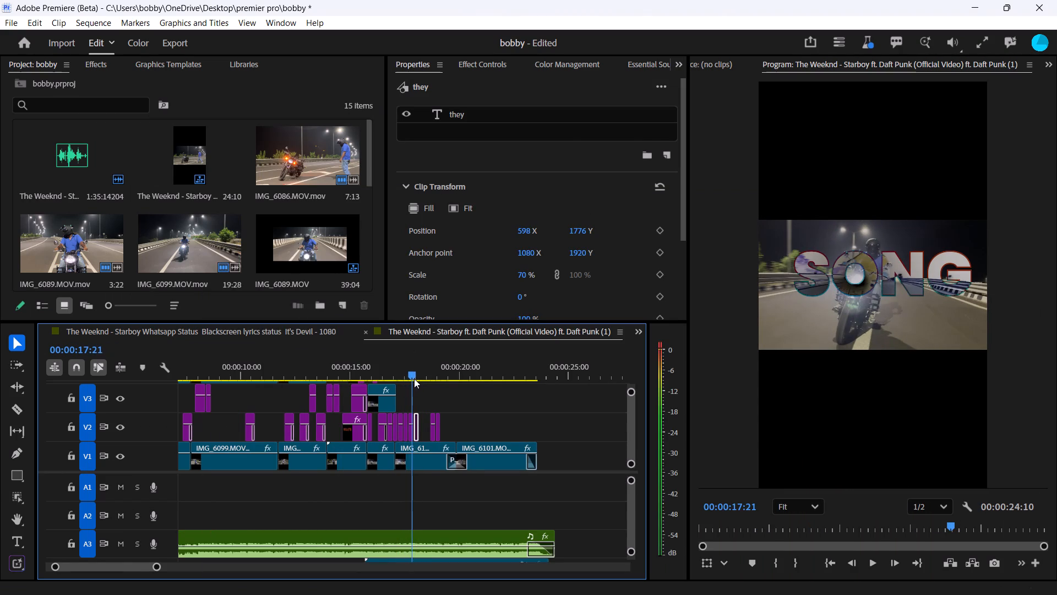
left_click_drag(414, 378, 418, 377)
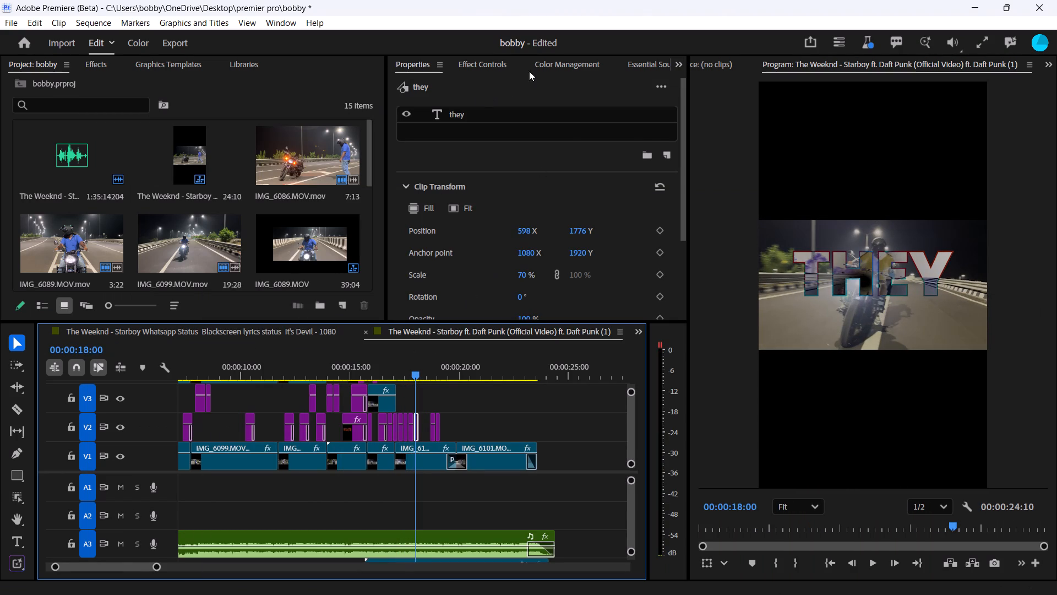
left_click(683, 64)
left_click(693, 153)
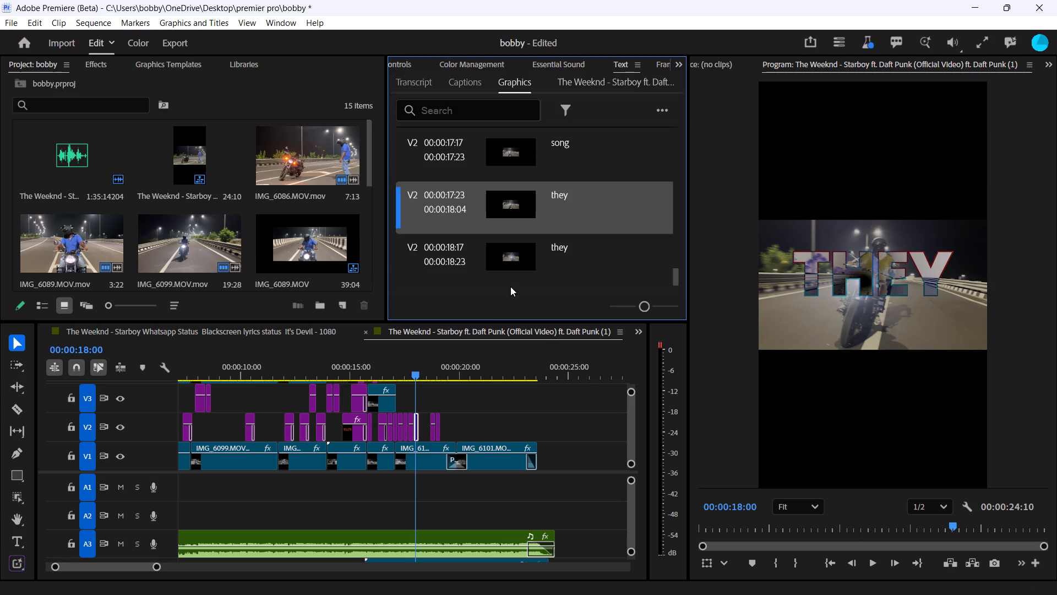
double_click(574, 203)
double_click(550, 190)
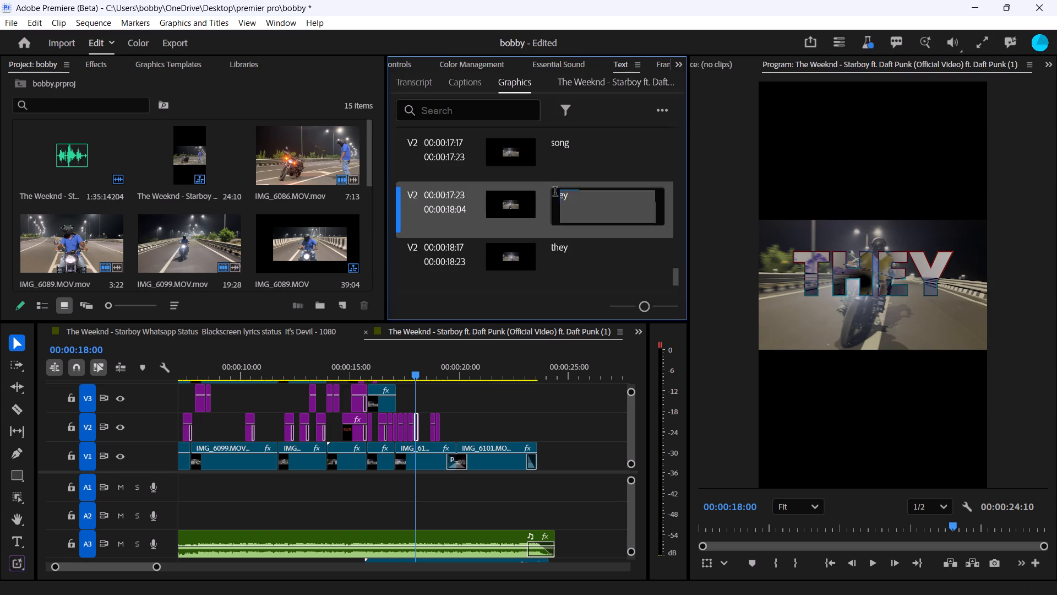
key("ctrl+v")
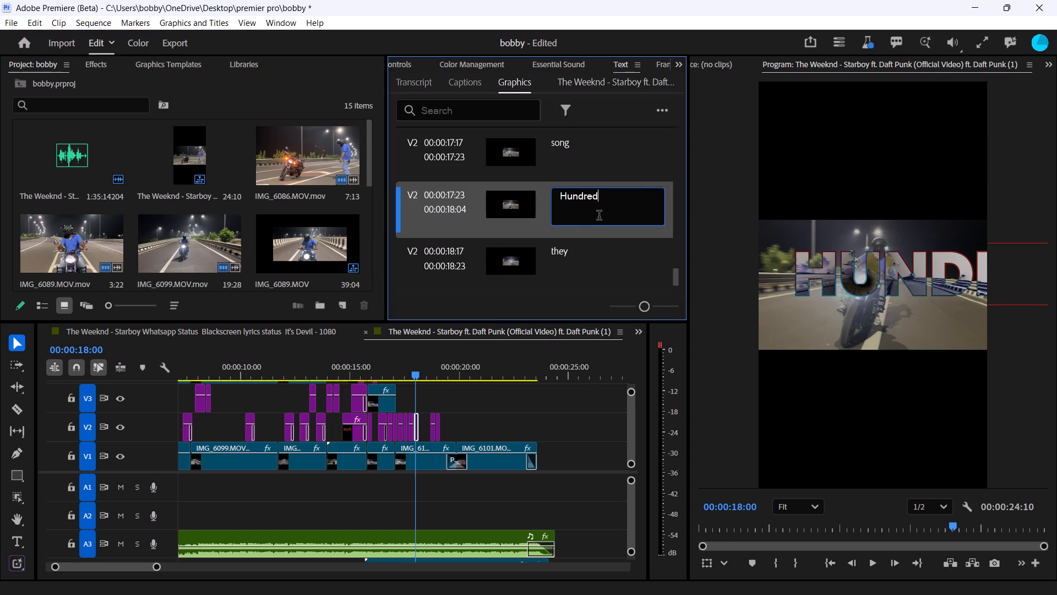
Select the next "they" copy at 00:00:18:17 on V2 and show its entry in the graphics text list.
left_click(404, 67)
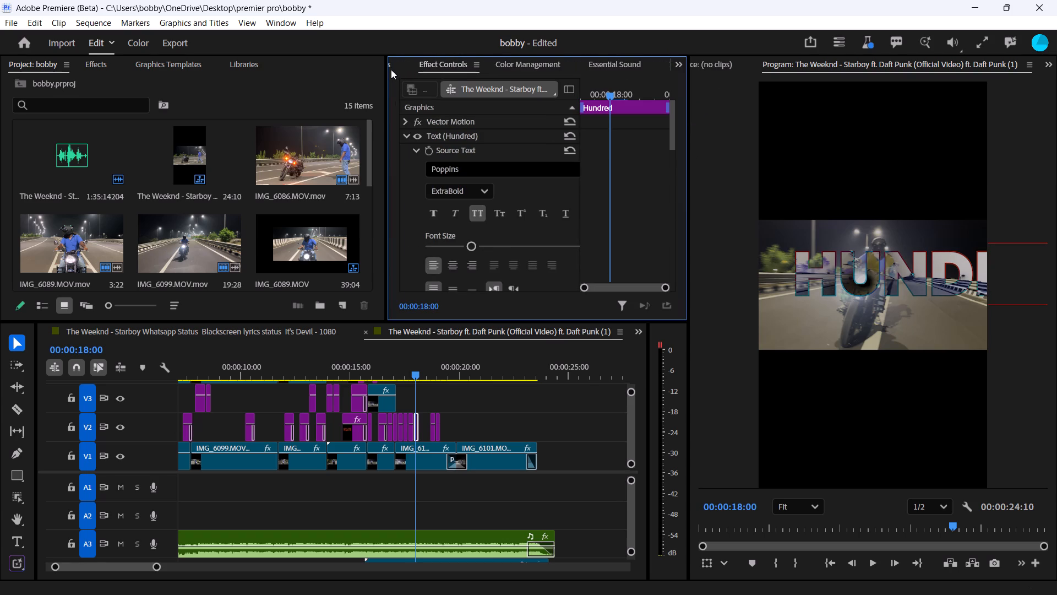
left_click_drag(416, 370, 432, 372)
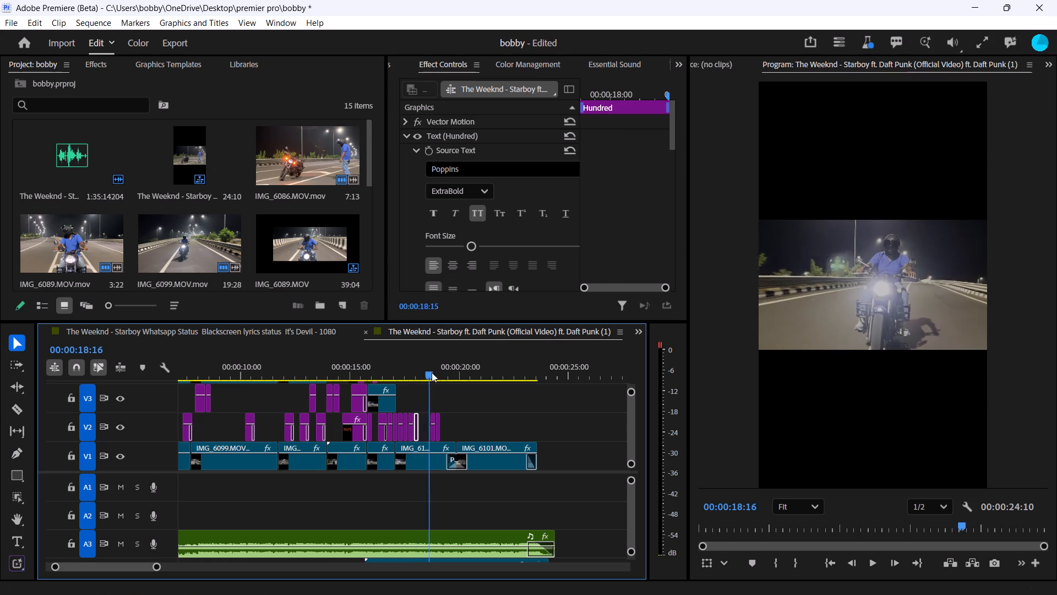
left_click_drag(432, 372, 432, 372)
double_click(434, 433)
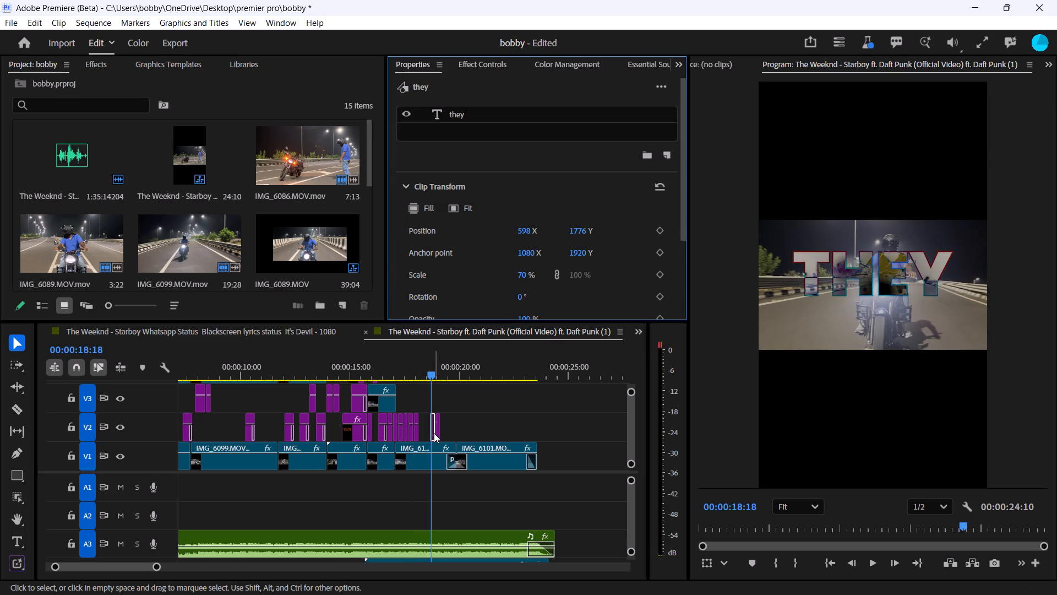
left_click(675, 69)
left_click(698, 155)
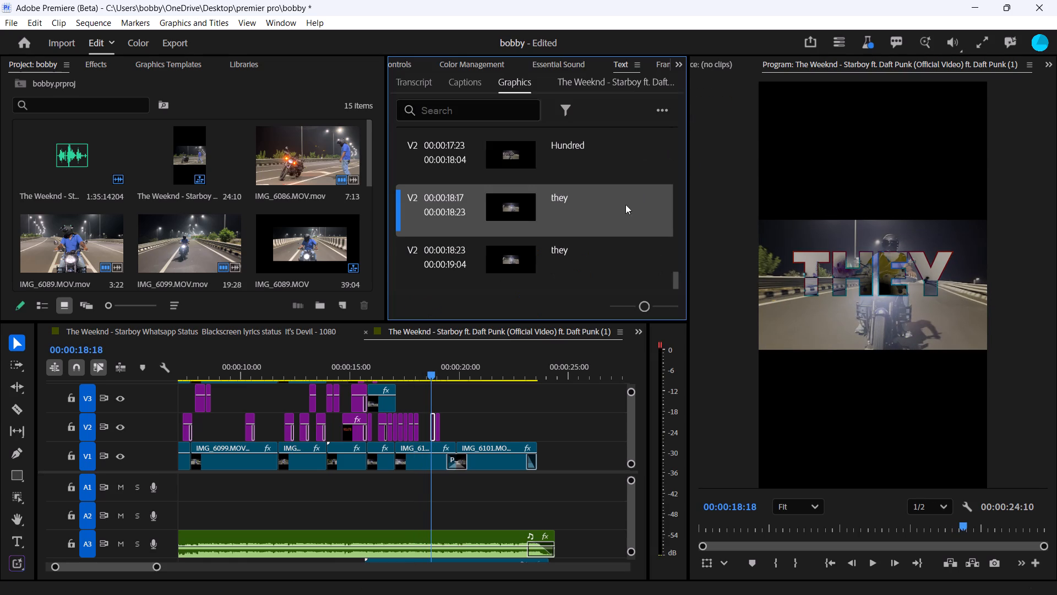
Switch to the Starboy lyrics page in Brave, copy the words "on the" following "Hundred", and return to Premiere.
left_click(636, 585)
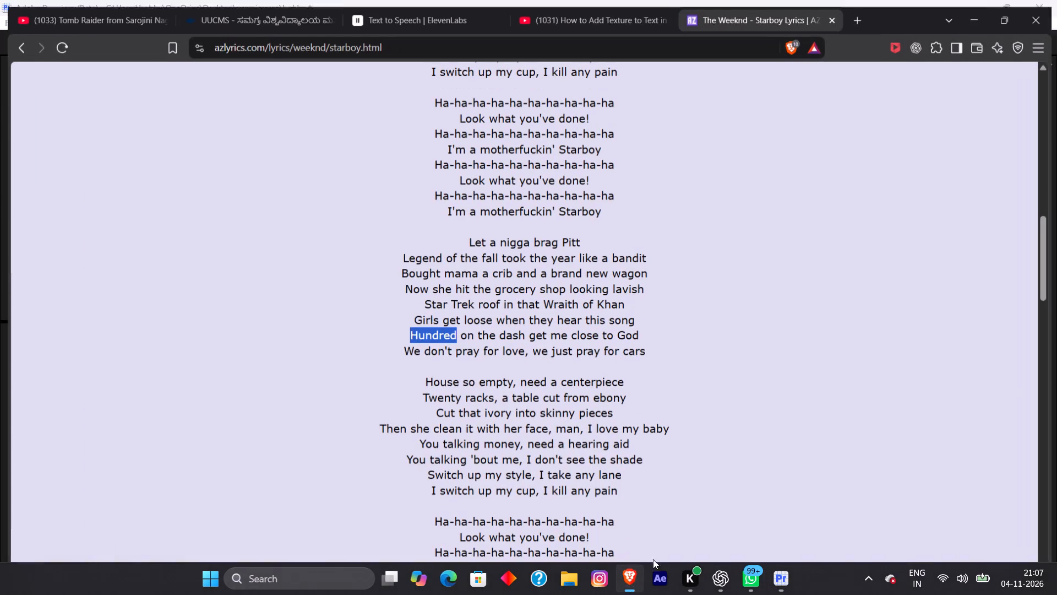
left_click_drag(456, 337, 484, 337)
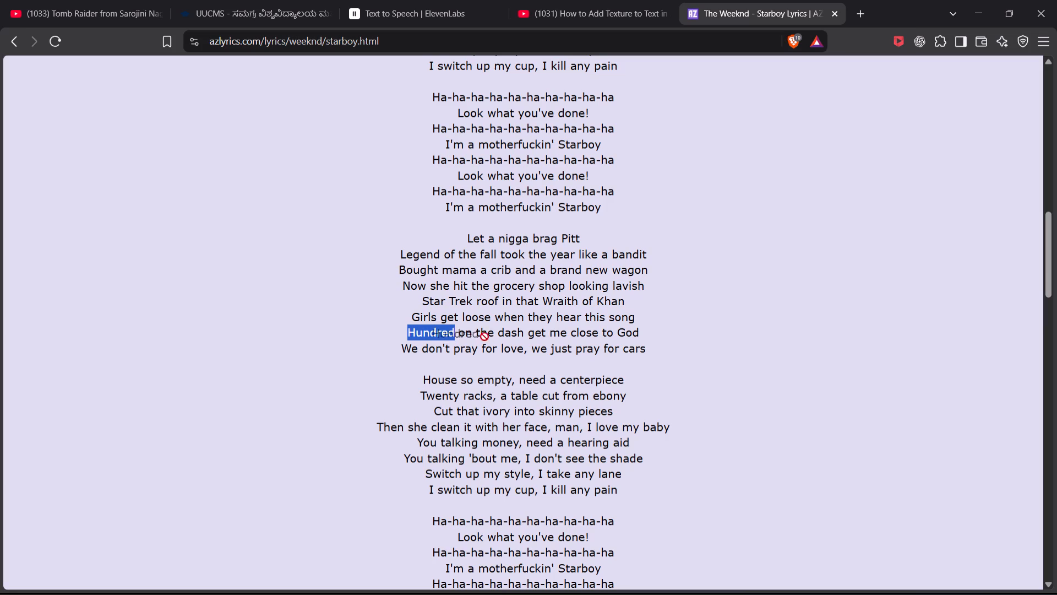
left_click_drag(484, 337, 487, 338)
left_click_drag(495, 332, 459, 334)
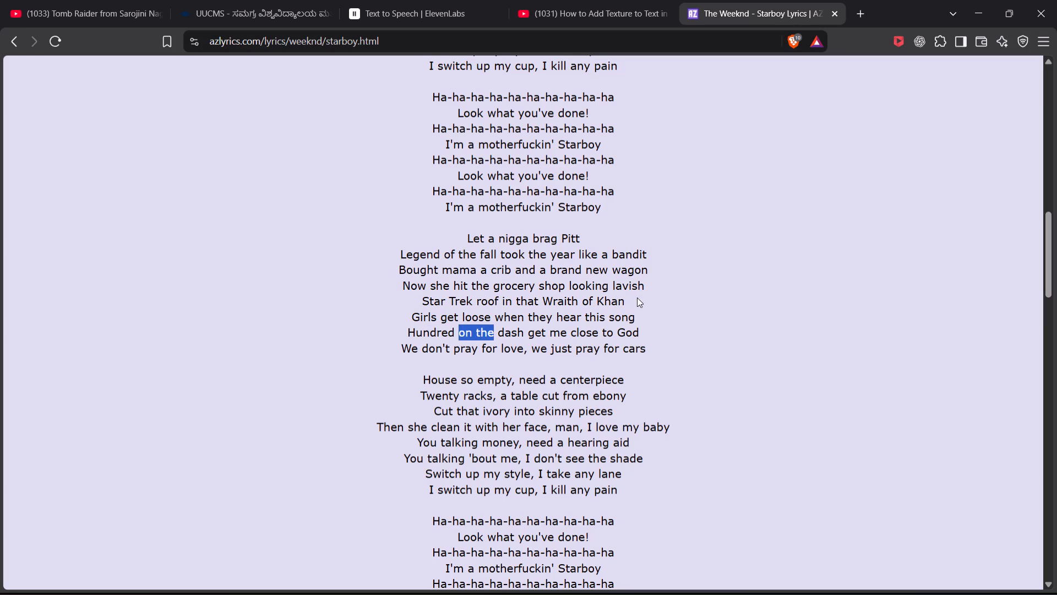
key("ctrl+c")
left_click(983, 0)
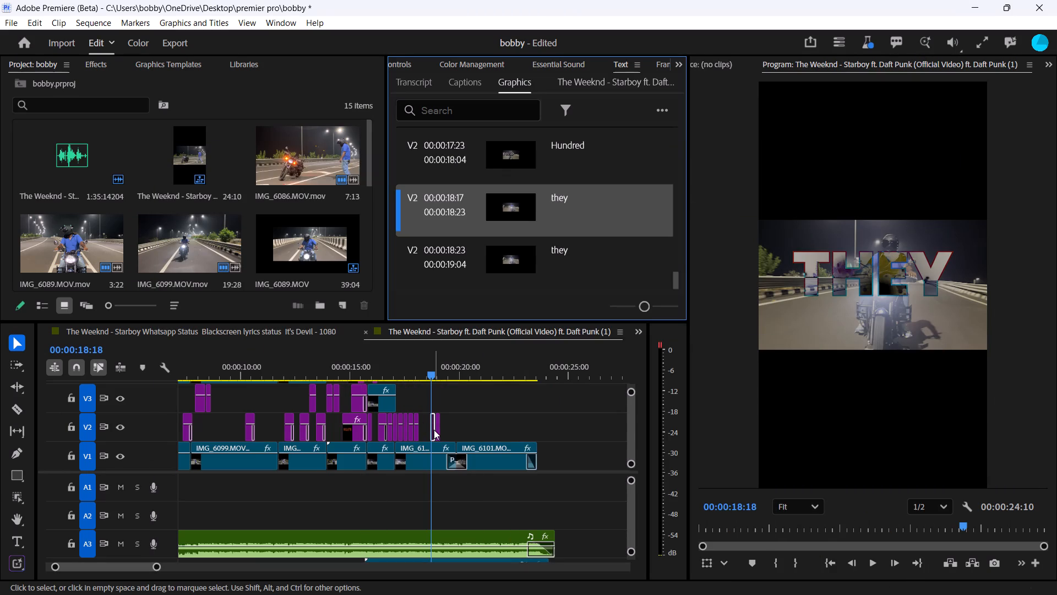
Move the selected "they" copy on V2 to 00:00:18:04, directly after the "Hundred" title.
left_click_drag(433, 430, 423, 432)
Fit the "Hundred" title within the frame by setting its scale to 51% and its position to about 255, 1833.
left_click_drag(429, 372, 414, 376)
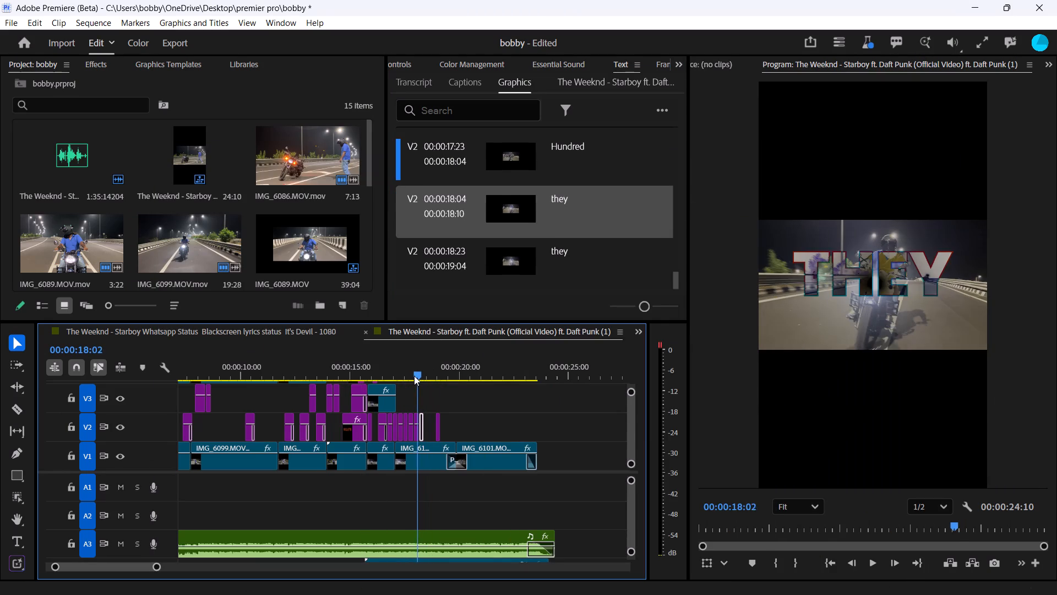
left_click_drag(414, 376, 412, 377)
left_click(417, 430)
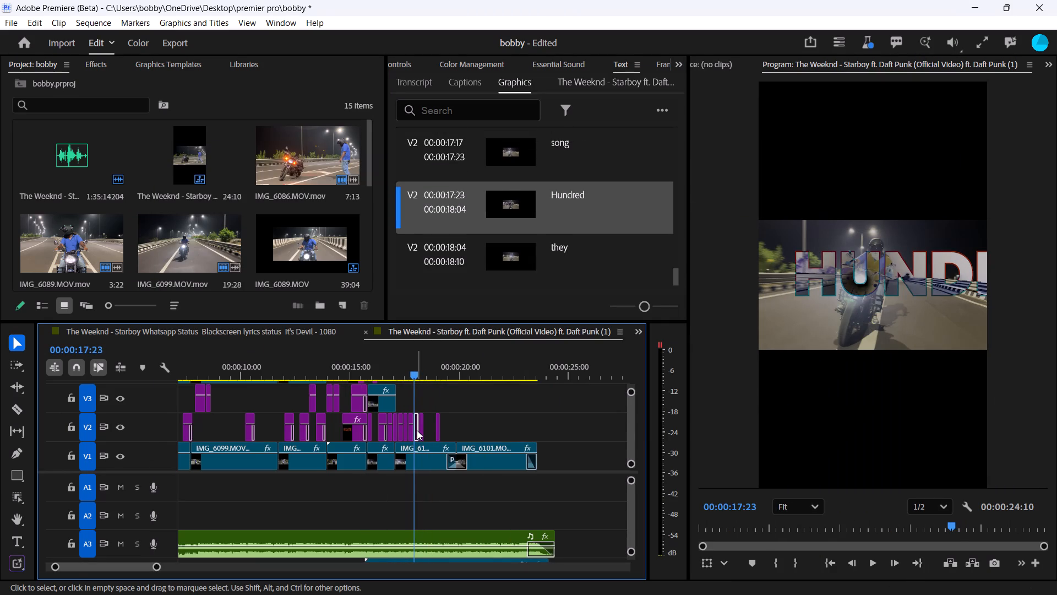
left_click(406, 66)
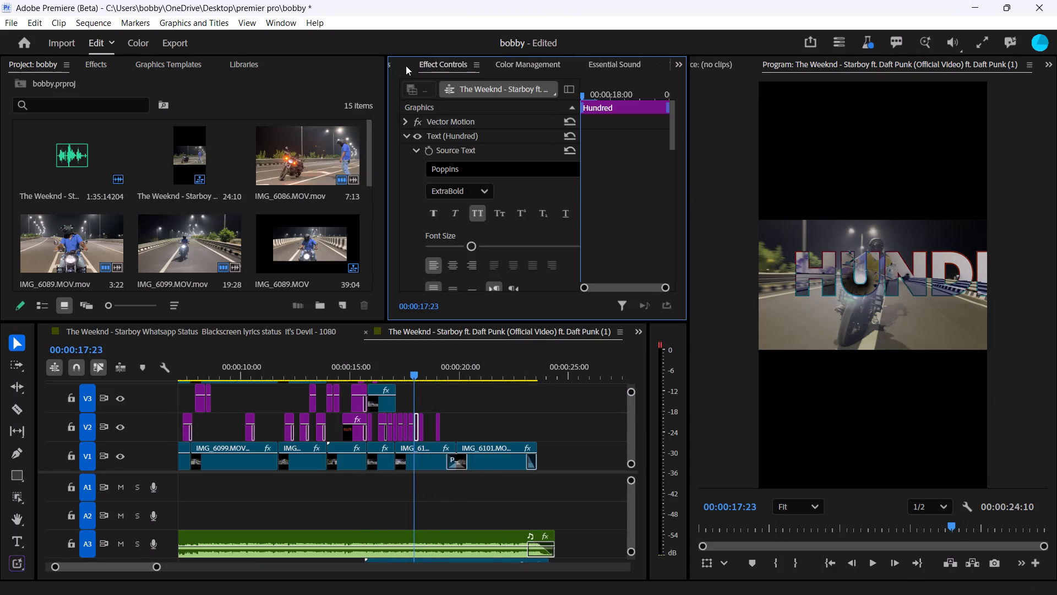
left_click(398, 66)
left_click(411, 66)
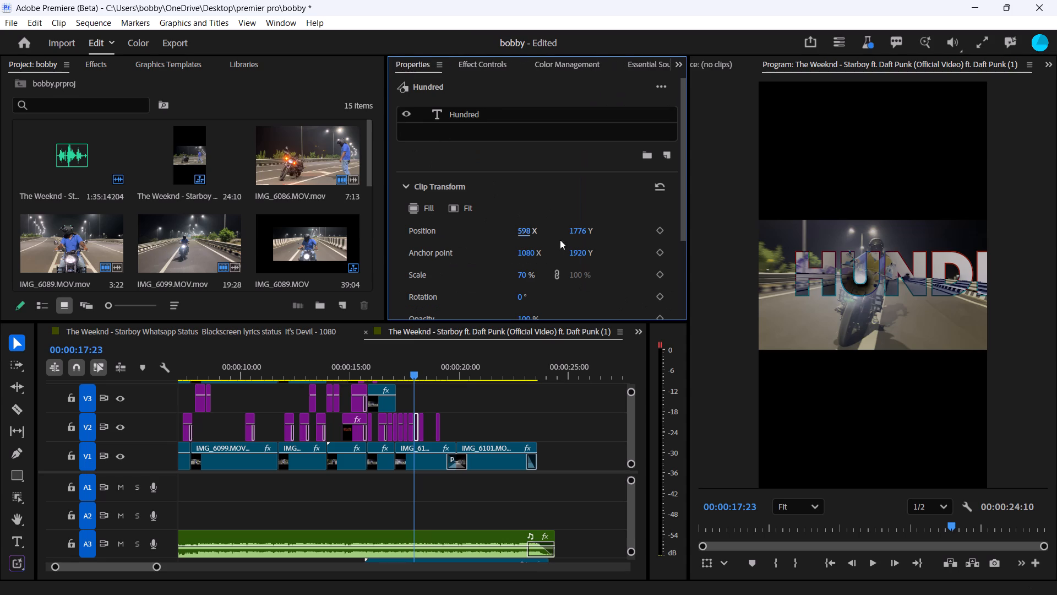
left_click_drag(580, 235, 561, 238)
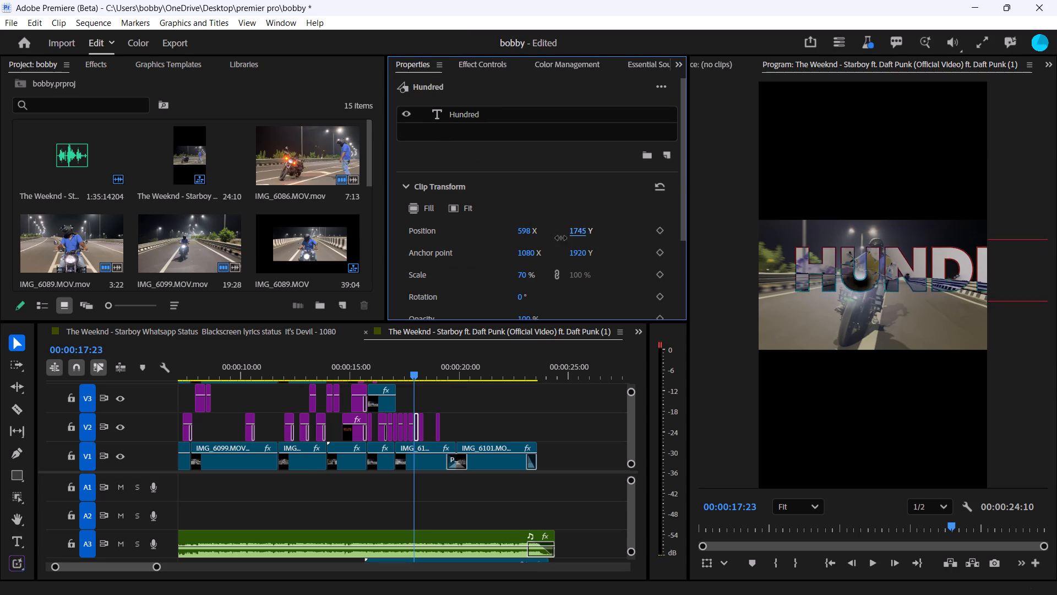
left_click_drag(561, 238, 614, 231)
left_click_drag(529, 233, 134, 275)
left_click_drag(518, 275, 505, 278)
scroll(597, 232, "down", 1)
left_click_drag(523, 218, 748, 226)
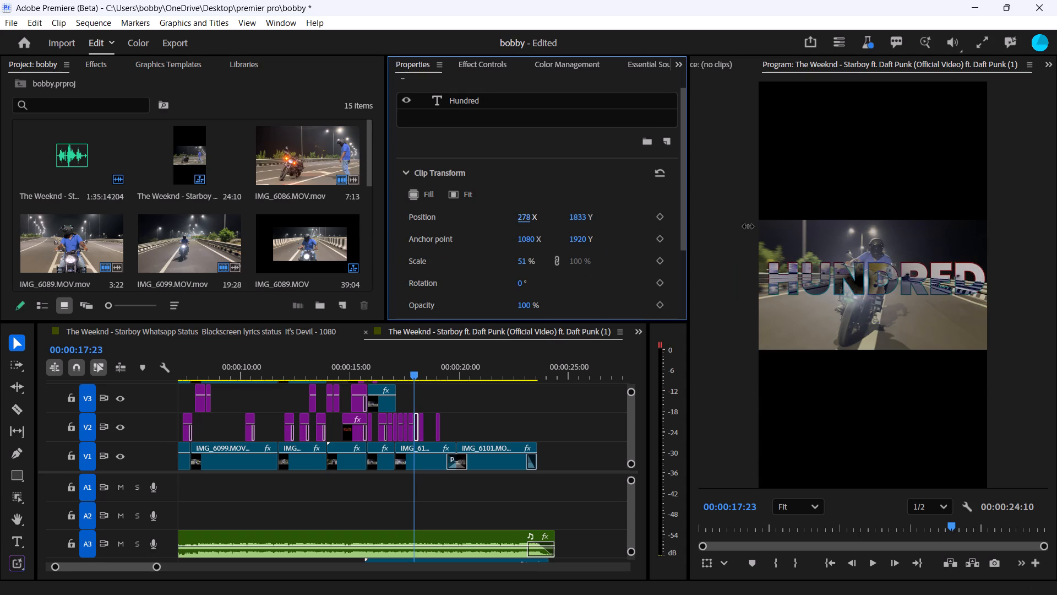
left_click_drag(748, 226, 735, 229)
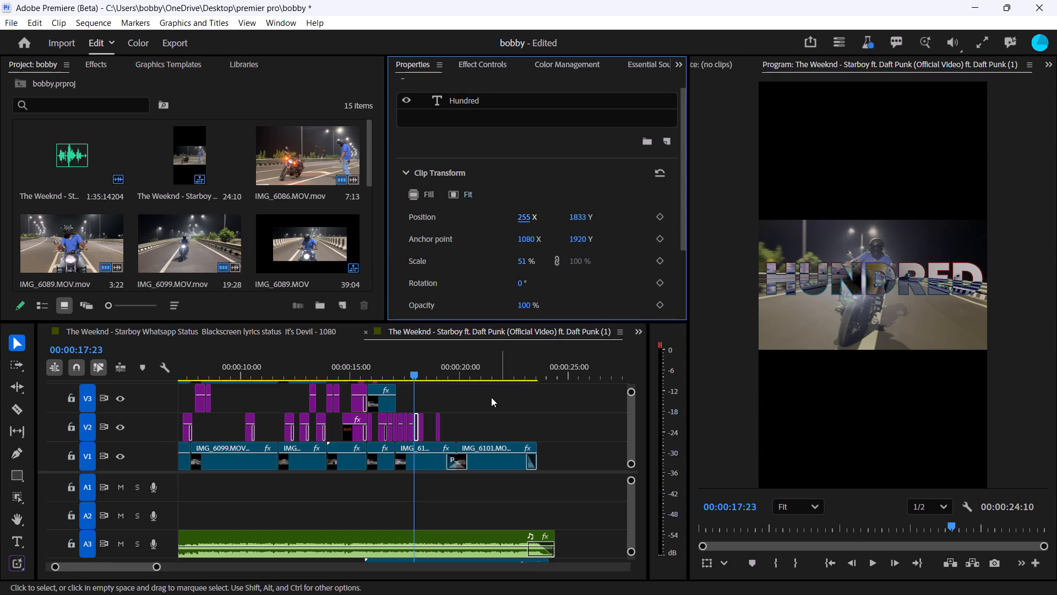
Replace the text of the "they" copy at 00:00:18:04 with the copied words "on the".
key("space")
key("space")
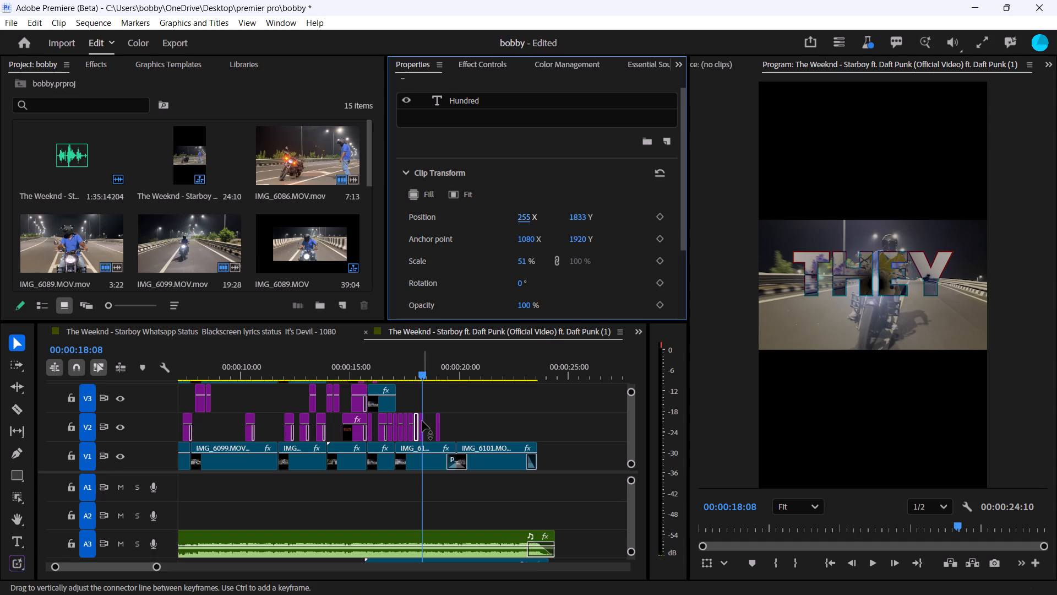
left_click(422, 421)
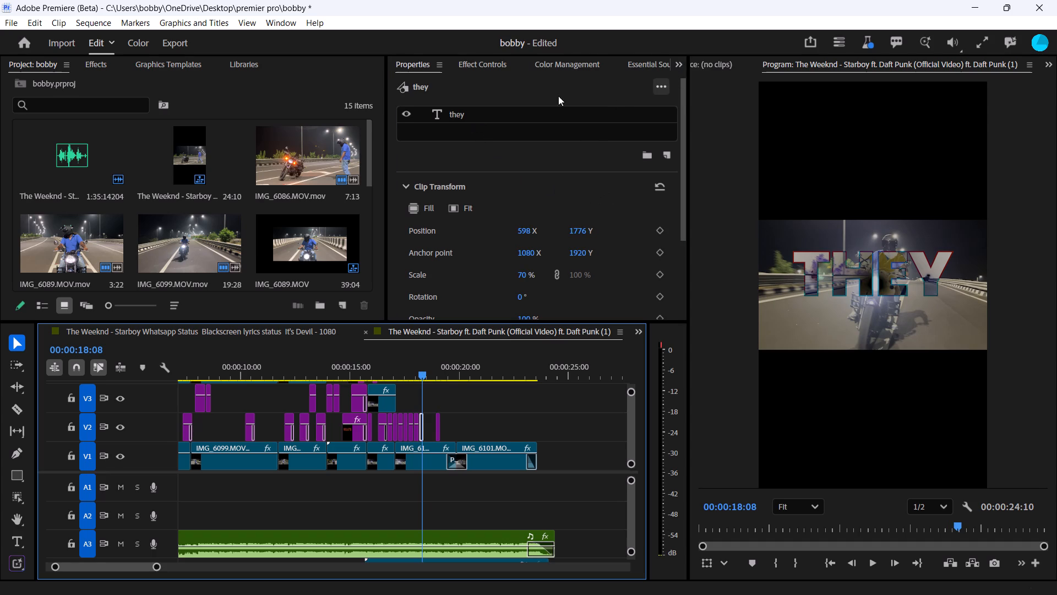
left_click(686, 64)
left_click(674, 67)
left_click(691, 149)
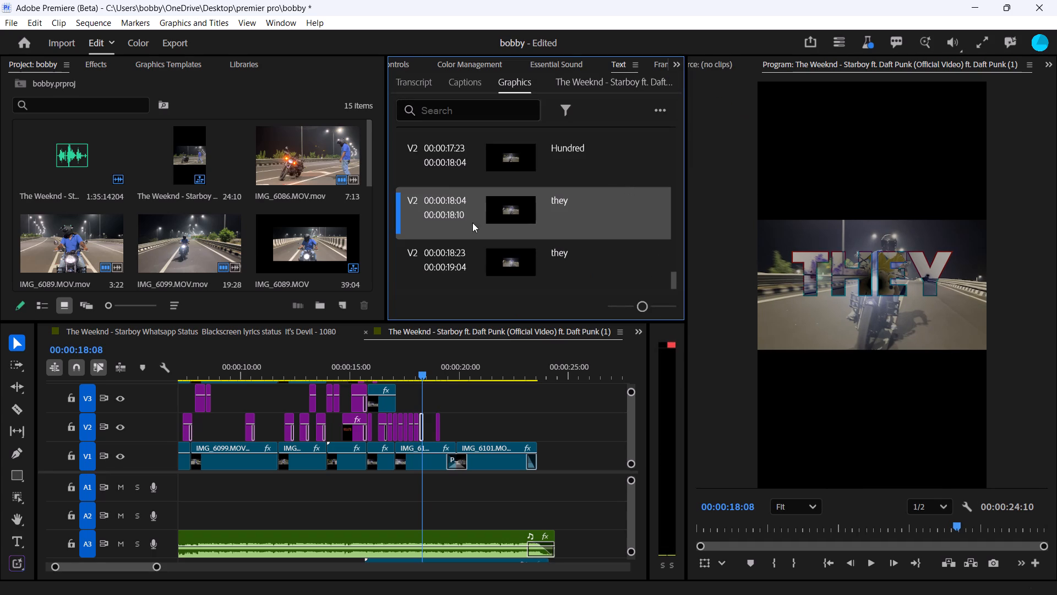
double_click(576, 209)
double_click(565, 207)
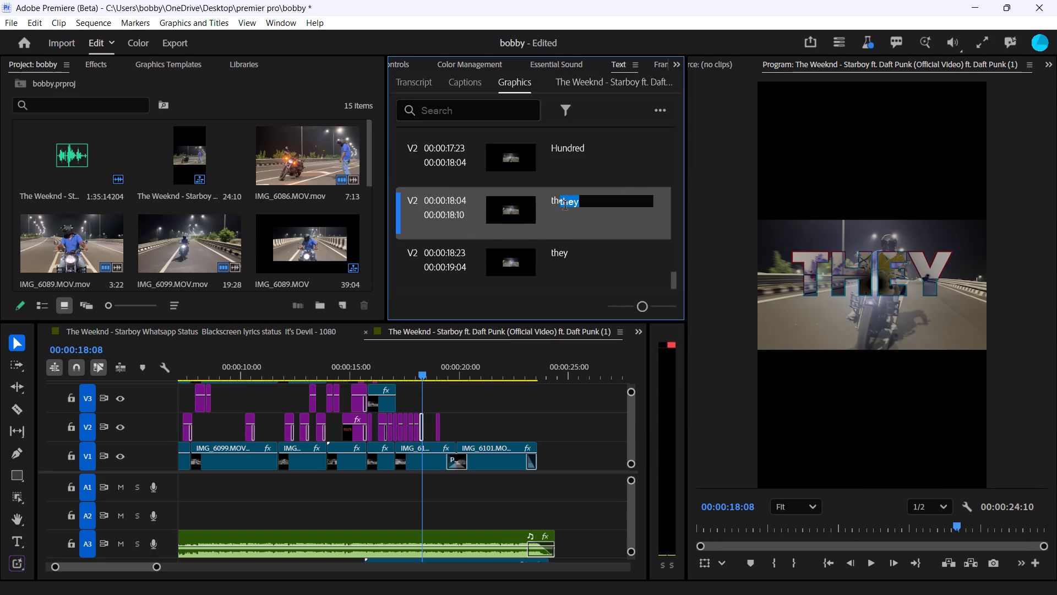
key("ctrl+v")
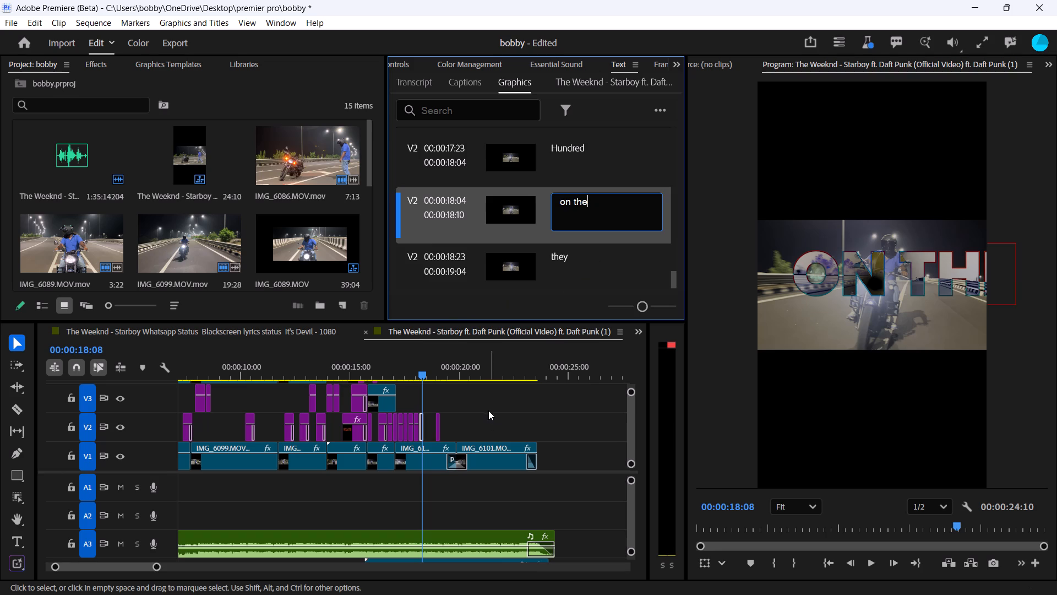
left_click(487, 409)
Reposition the "on the" title to about 292, 1876 so it fits within the frame.
left_click(428, 369)
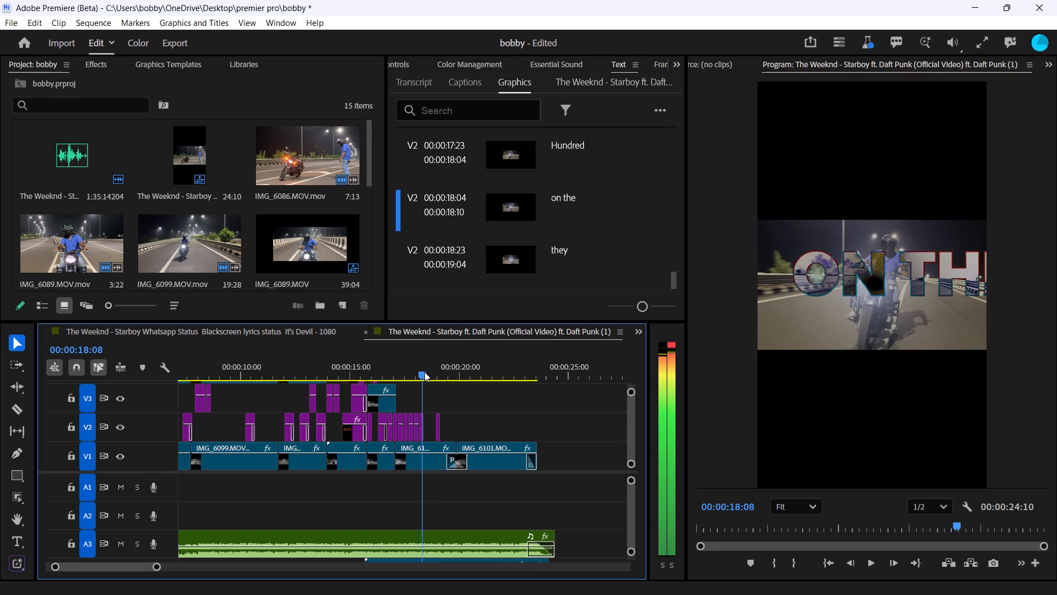
left_click(411, 68)
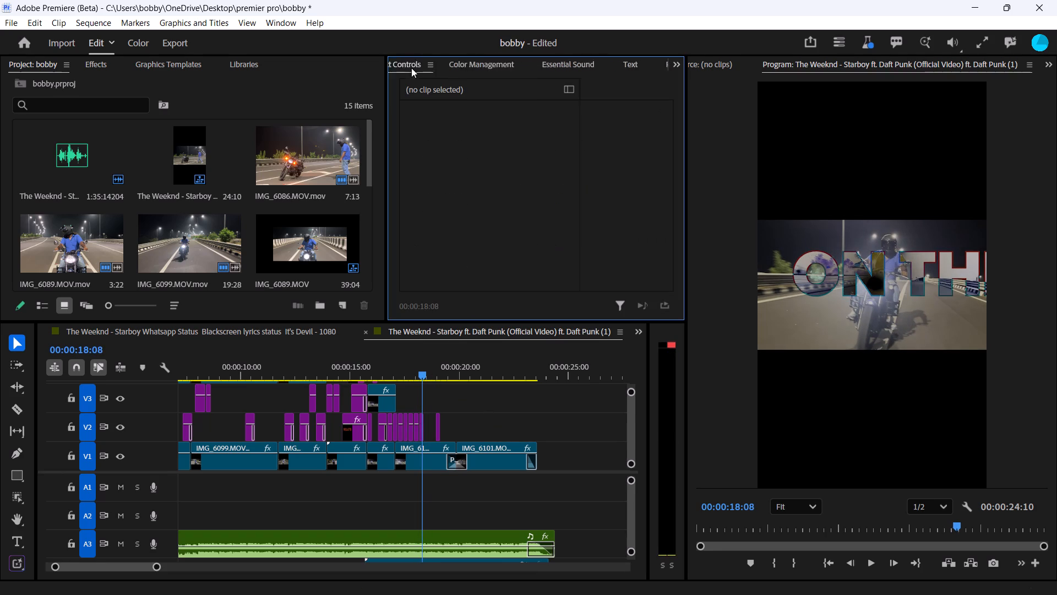
left_click(393, 66)
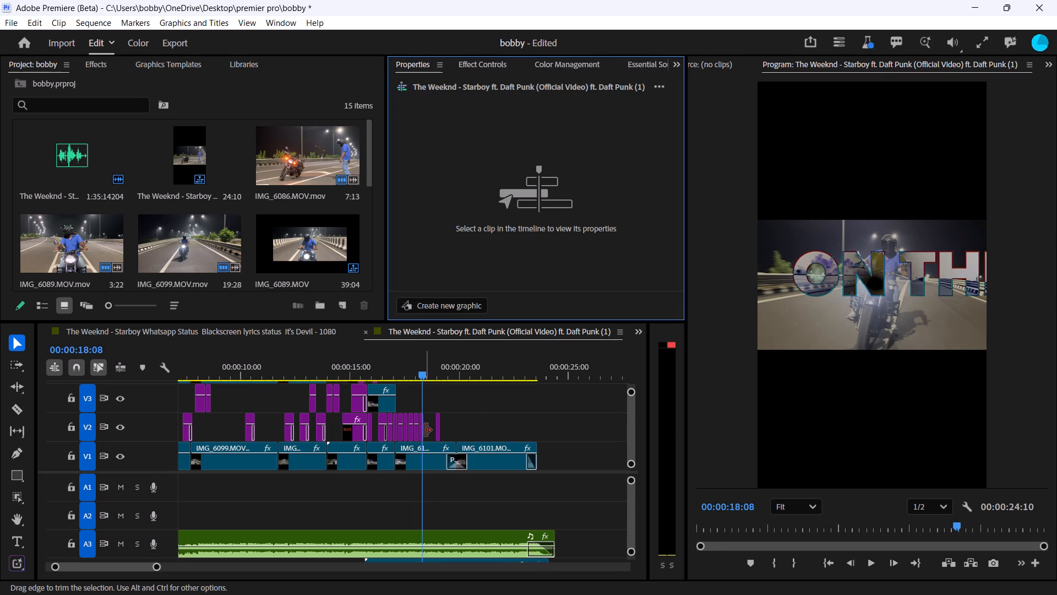
left_click(425, 430)
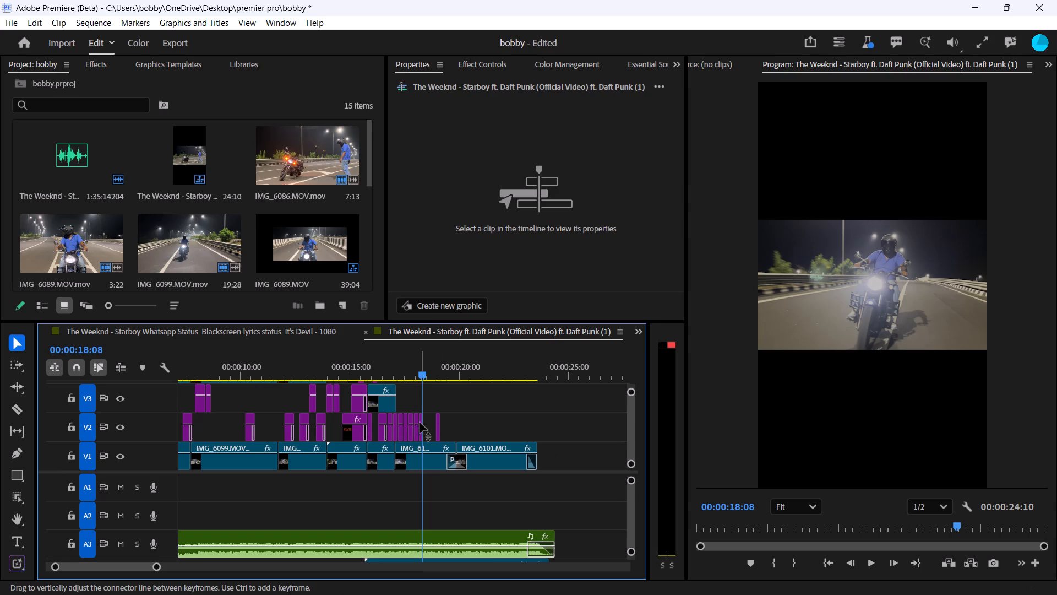
left_click(421, 421)
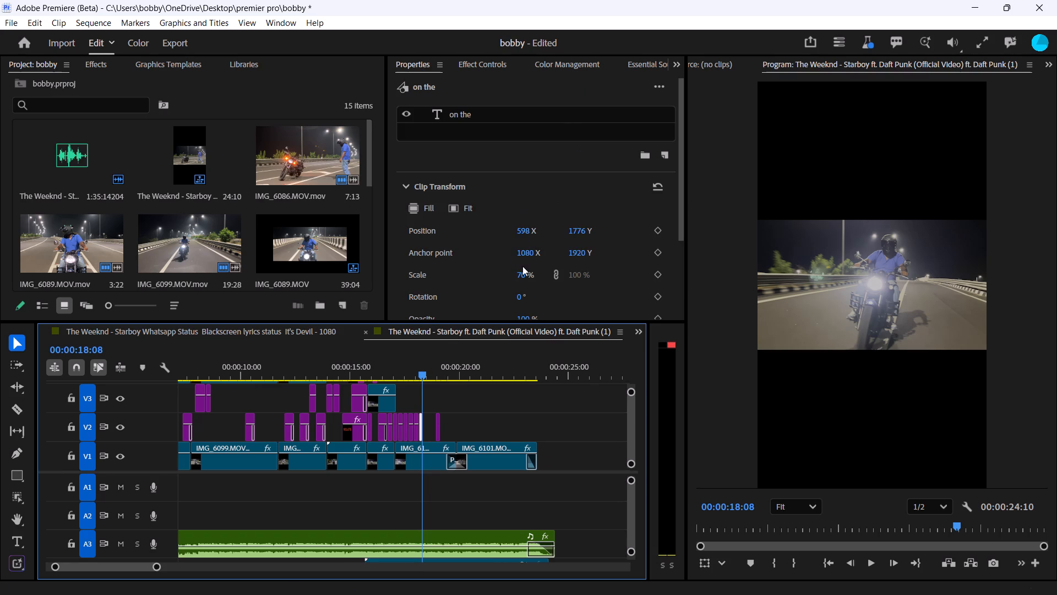
left_click(425, 370)
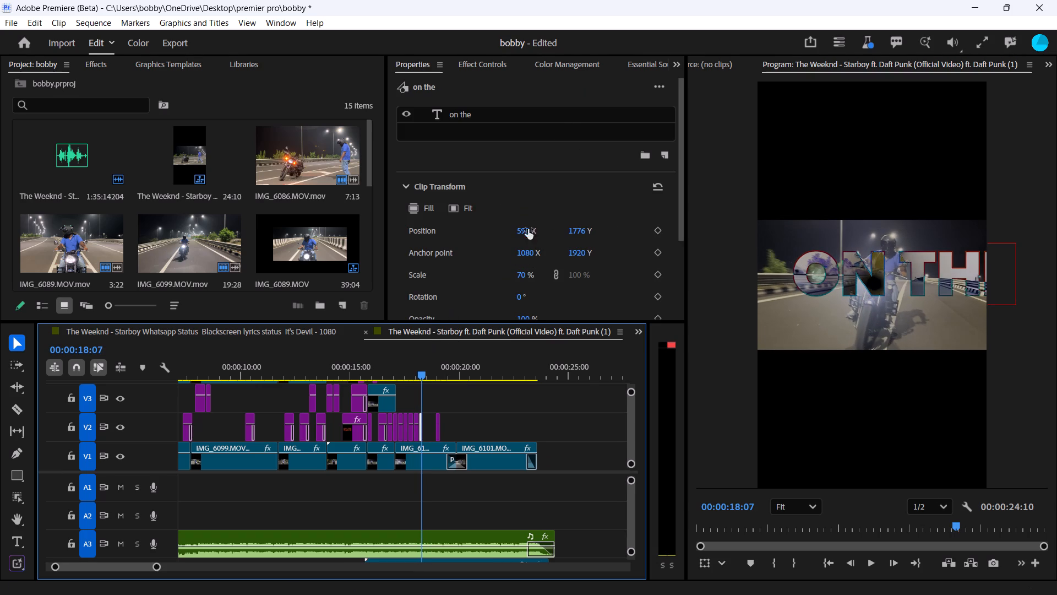
left_click_drag(526, 231, 308, 242)
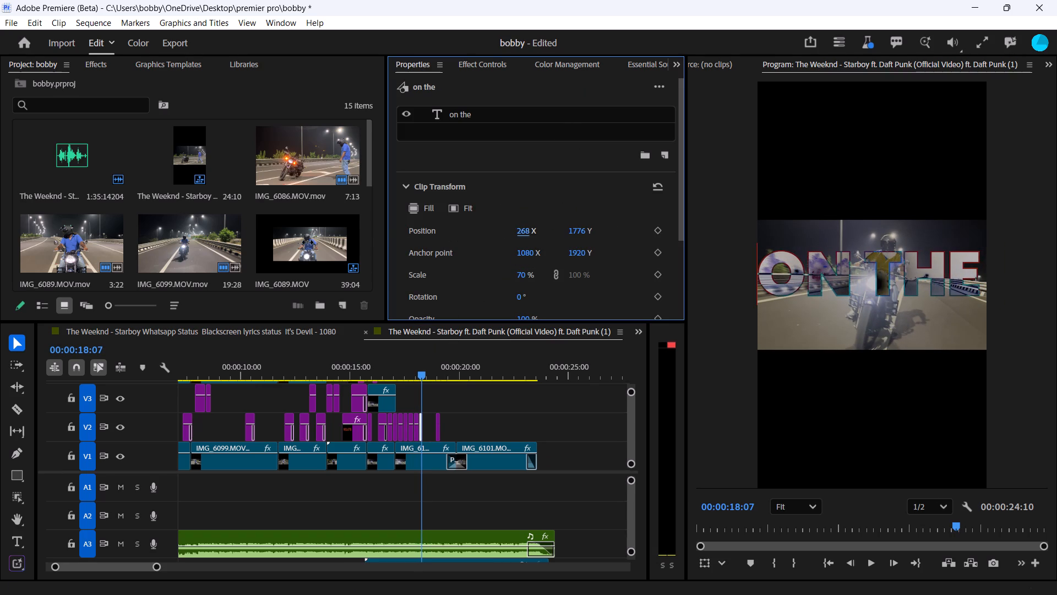
left_click_drag(308, 242, 327, 243)
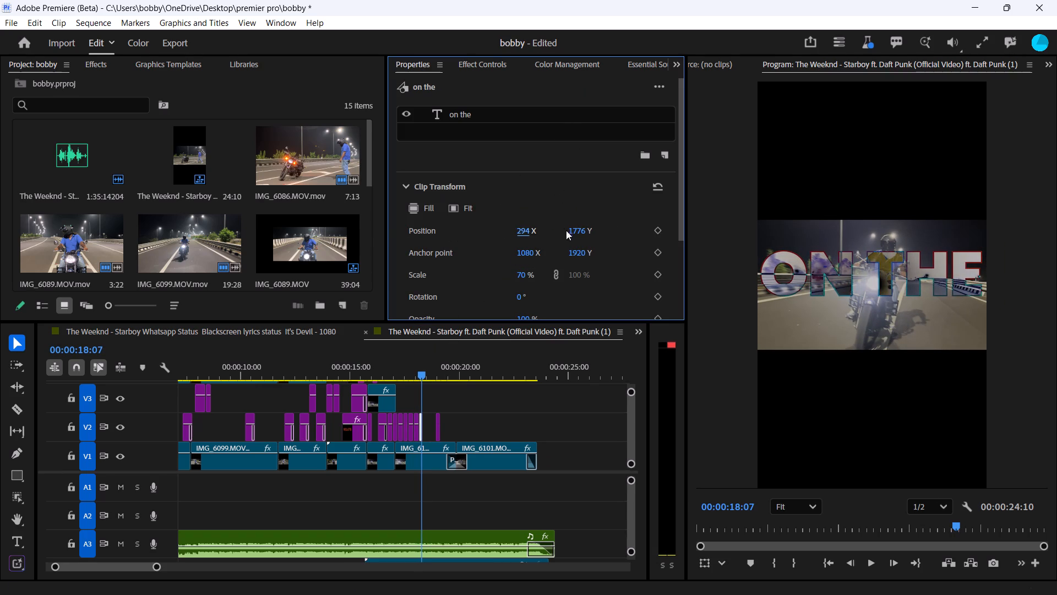
left_click_drag(580, 229, 663, 227)
left_click_drag(576, 229, 554, 233)
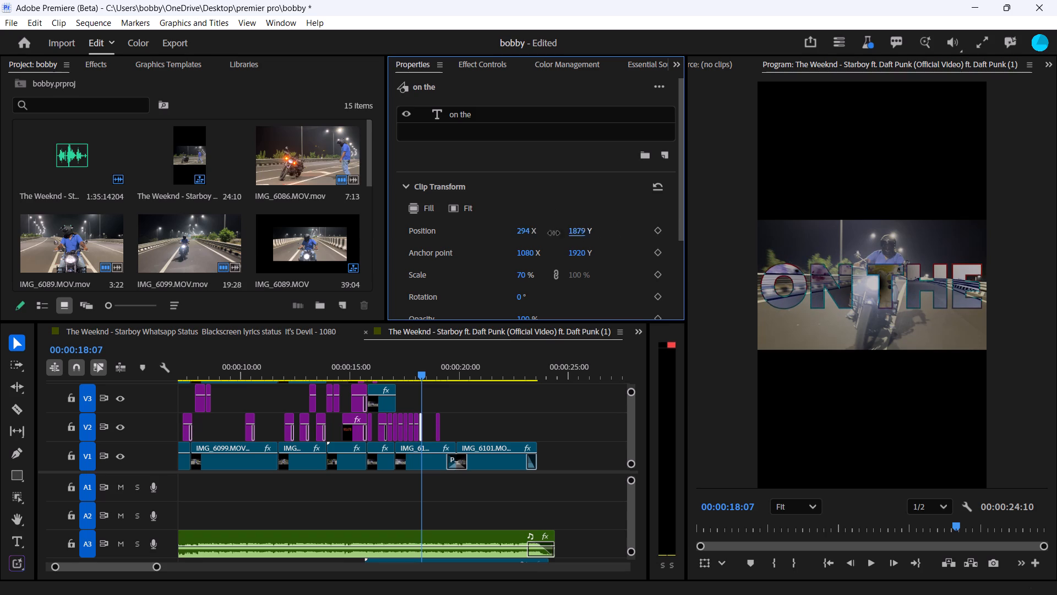
left_click_drag(554, 233, 565, 234)
left_click_drag(526, 231, 465, 245)
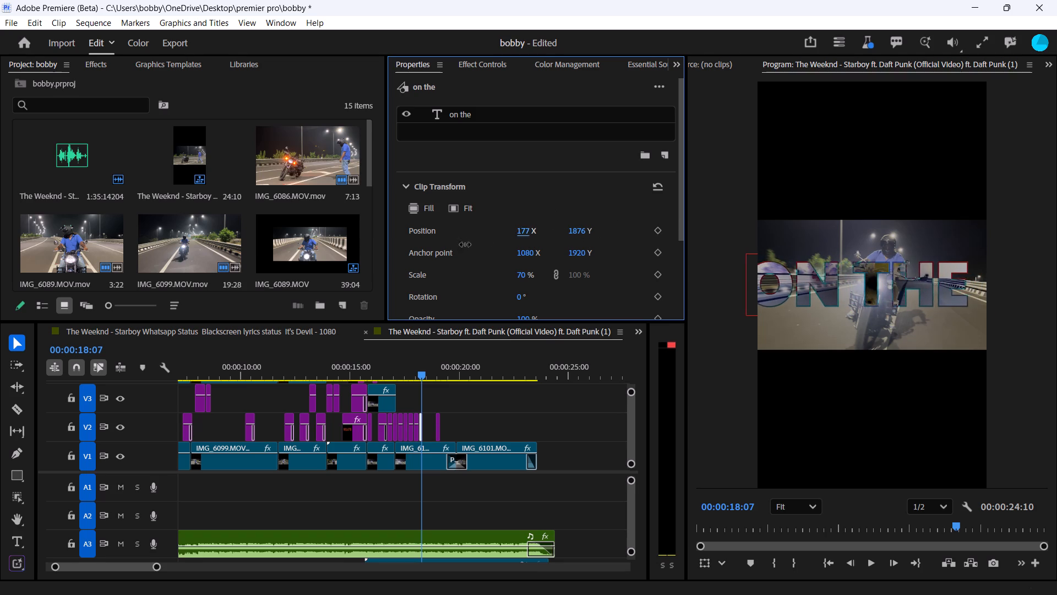
left_click_drag(465, 245, 543, 247)
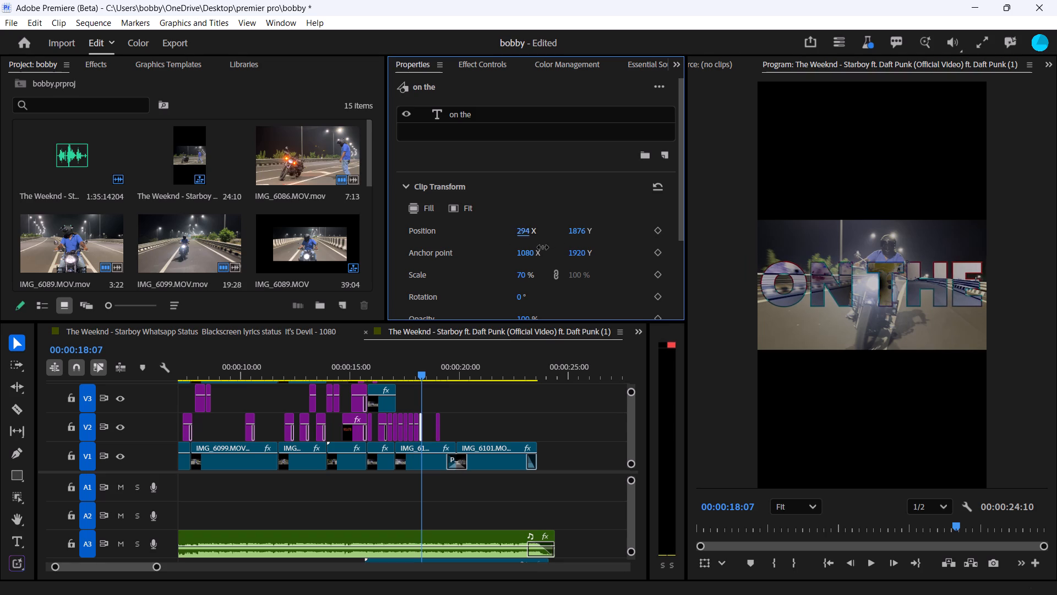
left_click_drag(543, 247, 543, 248)
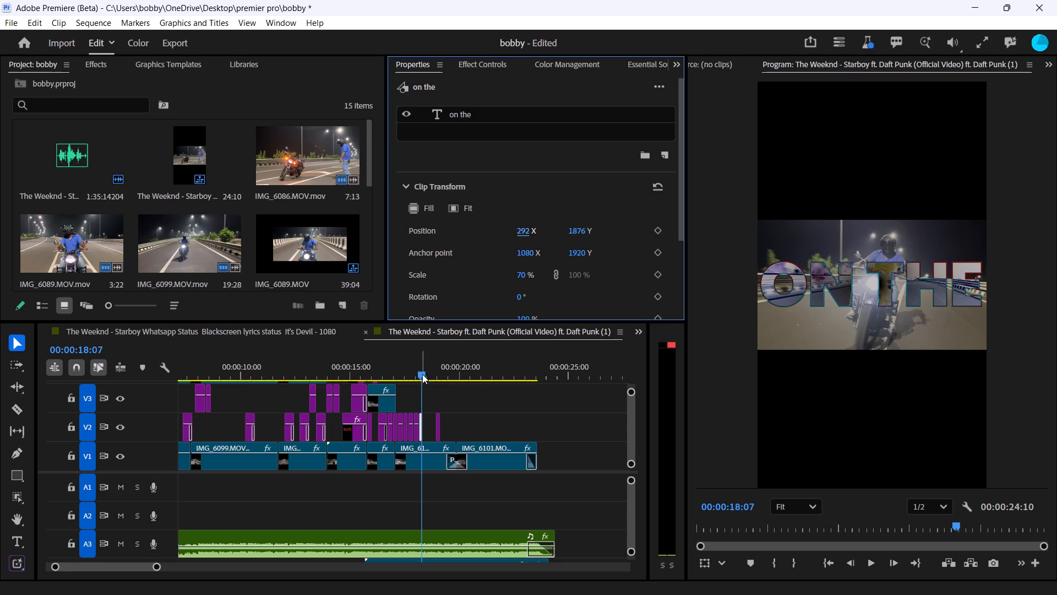
Shift the "song", "Hundred", "on the" and "they" titles on V2 together about 6 frames later, with "song" starting at 00:00:17:23.
left_click_drag(419, 376, 382, 387)
key("space")
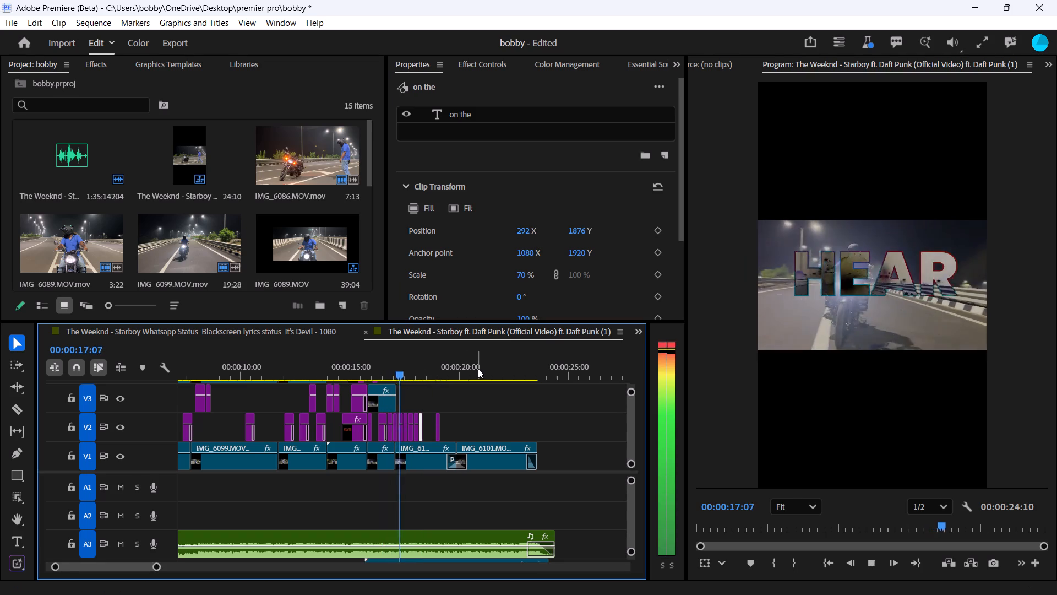
key("space")
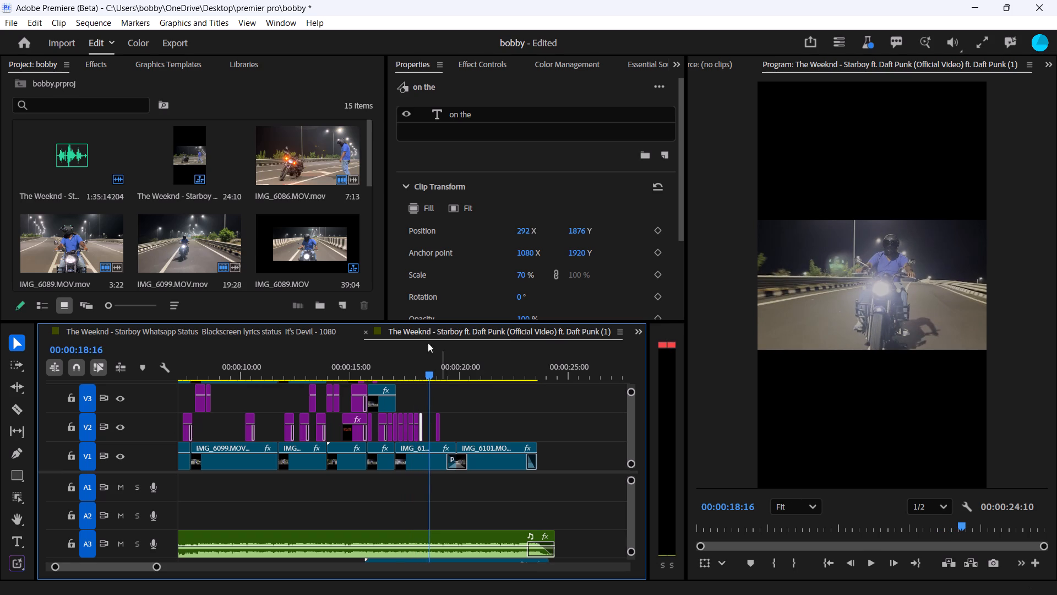
left_click_drag(427, 375, 384, 380)
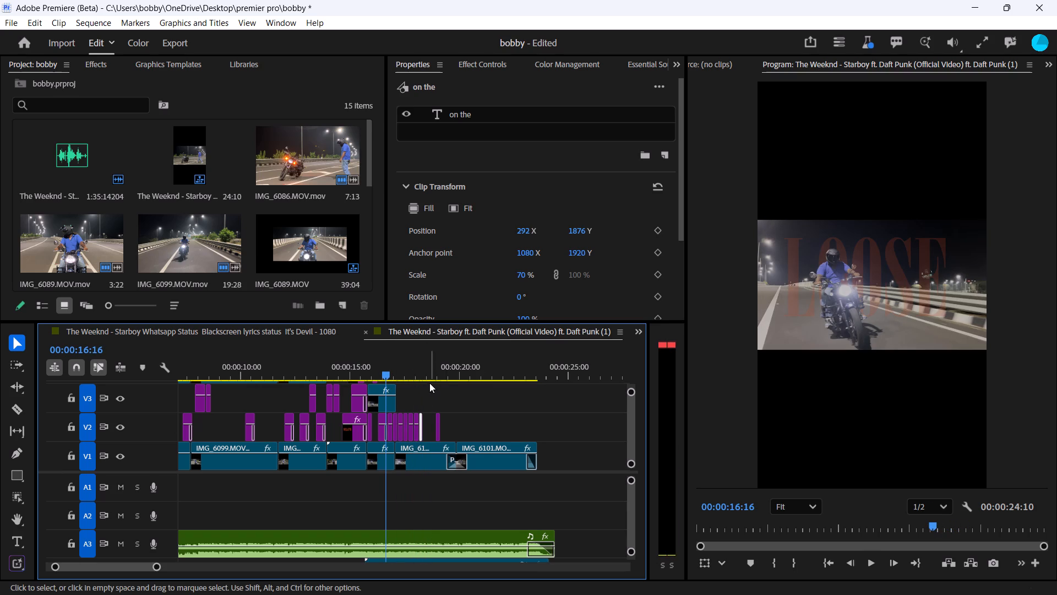
key("space")
key("space")
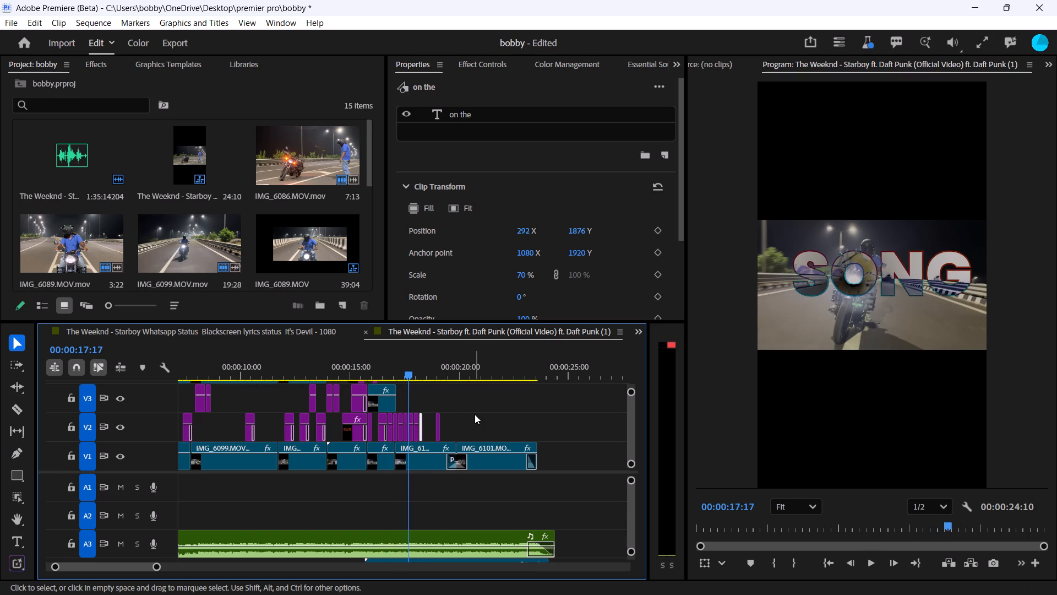
left_click_drag(454, 431, 414, 435)
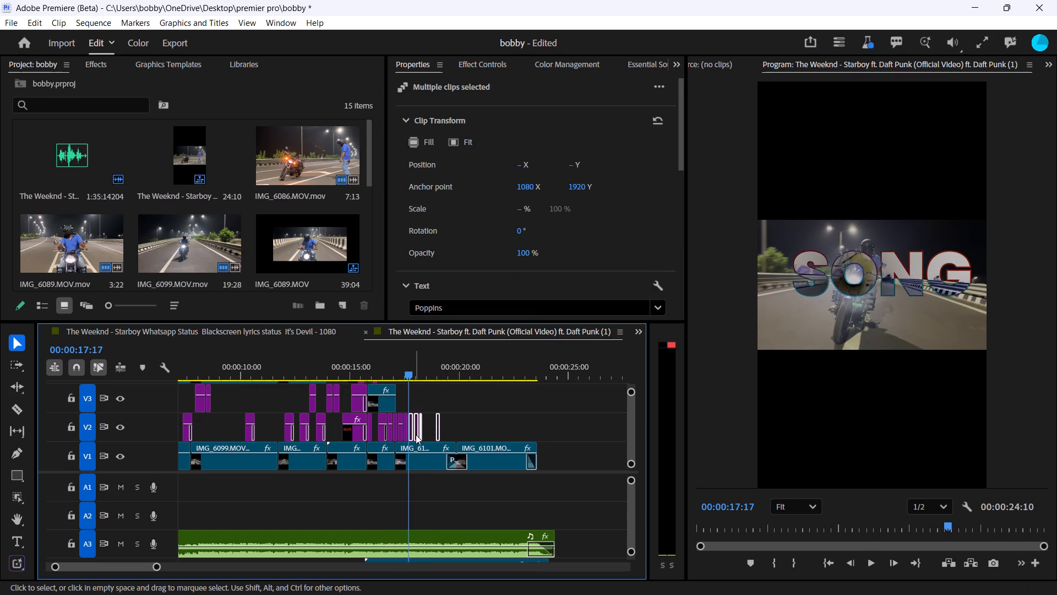
left_click_drag(416, 434, 423, 434)
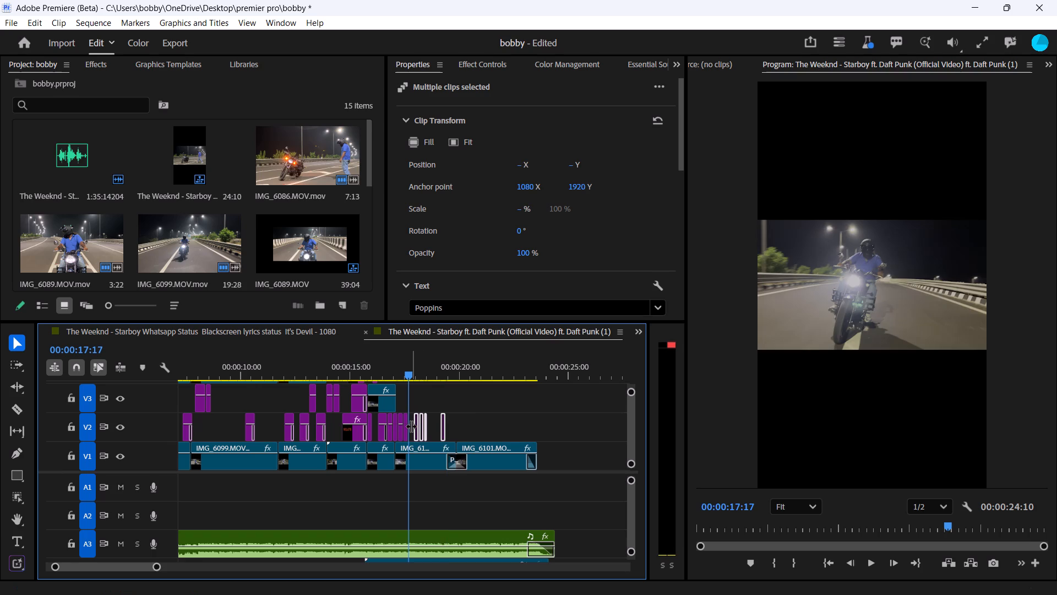
Move only the "song" title on V2 back to 00:00:17:17, directly after the "this" title.
left_click_drag(158, 569, 136, 569)
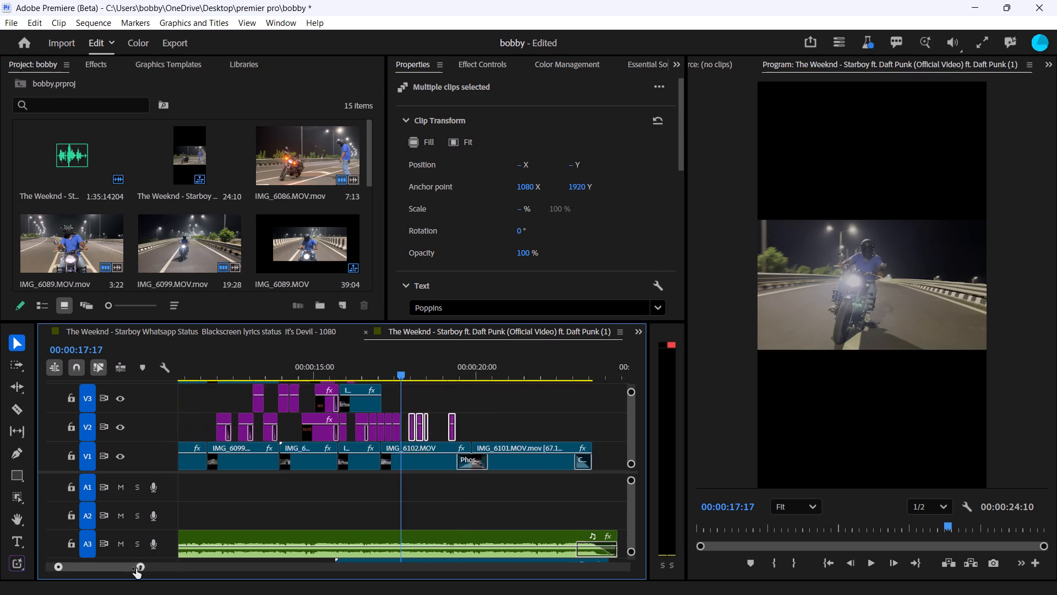
left_click_drag(136, 569, 80, 570)
left_click_drag(397, 373, 385, 376)
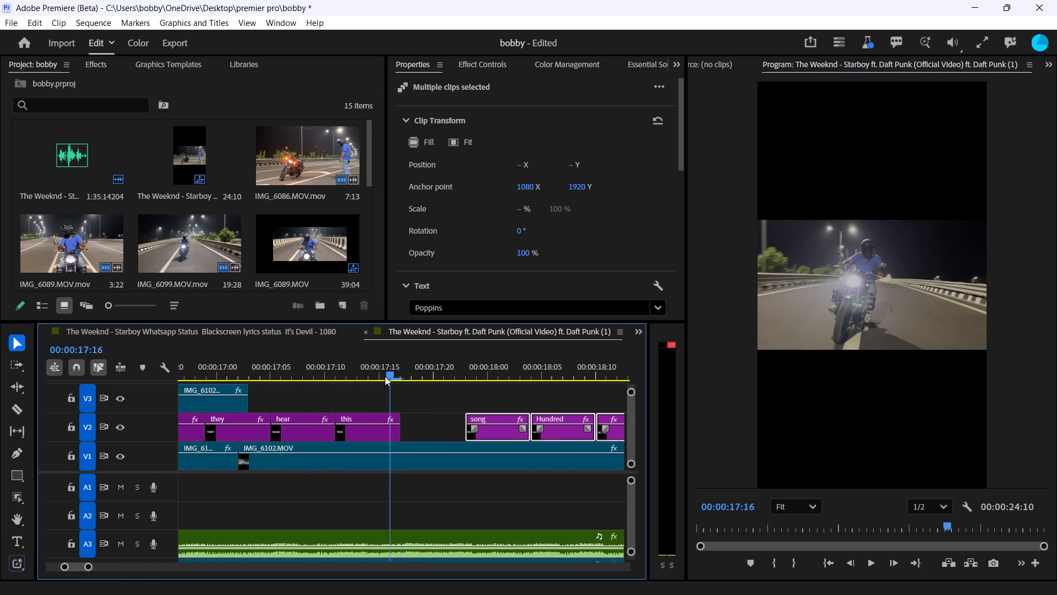
left_click_drag(385, 376, 313, 397)
key("space")
key("space")
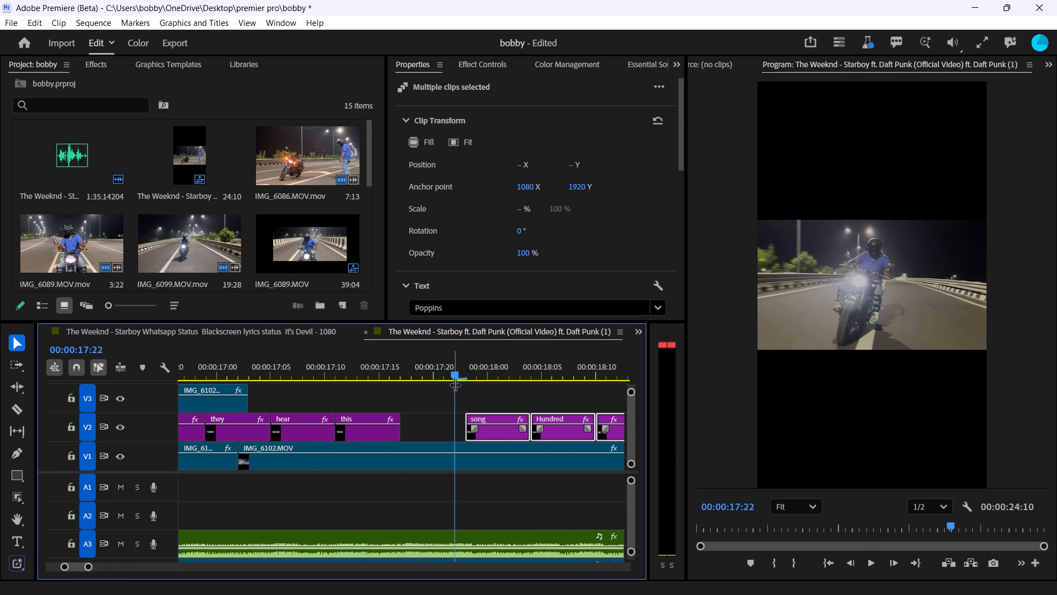
left_click(493, 424)
left_click(502, 433)
left_click(439, 431)
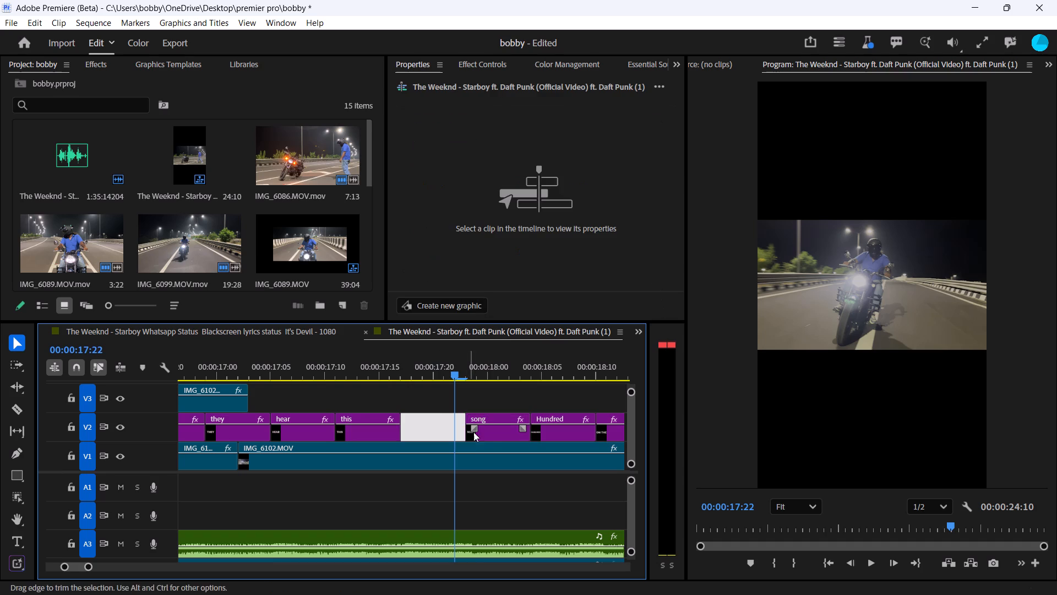
left_click_drag(490, 436, 433, 440)
Extend the end of the "song" title on V2 to the start of "Hundred" at 00:00:18:04.
key("space")
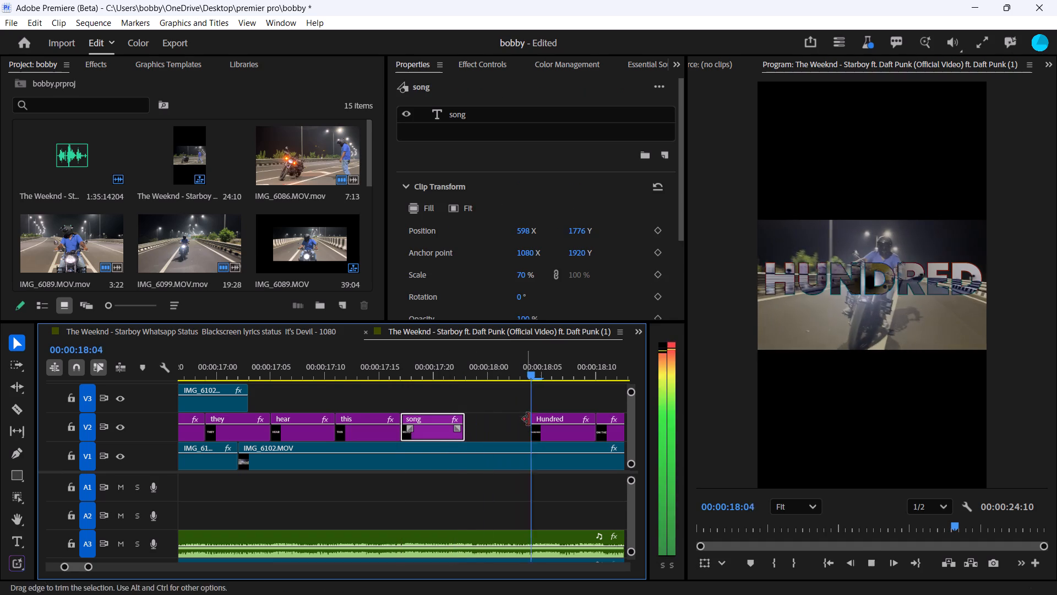
key("space")
left_click_drag(537, 374, 495, 381)
left_click_drag(468, 423, 517, 424)
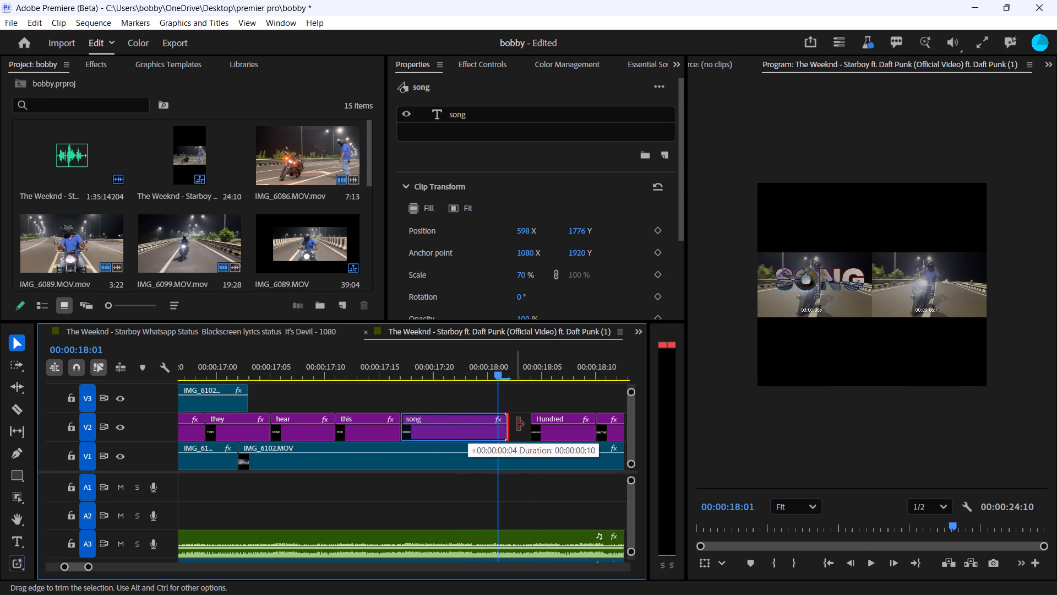
left_click_drag(517, 424, 528, 423)
Play back the retimed titles and move the remaining "they" title on V2 to 00:00:18:14, directly after "on the".
left_click_drag(503, 381, 330, 409)
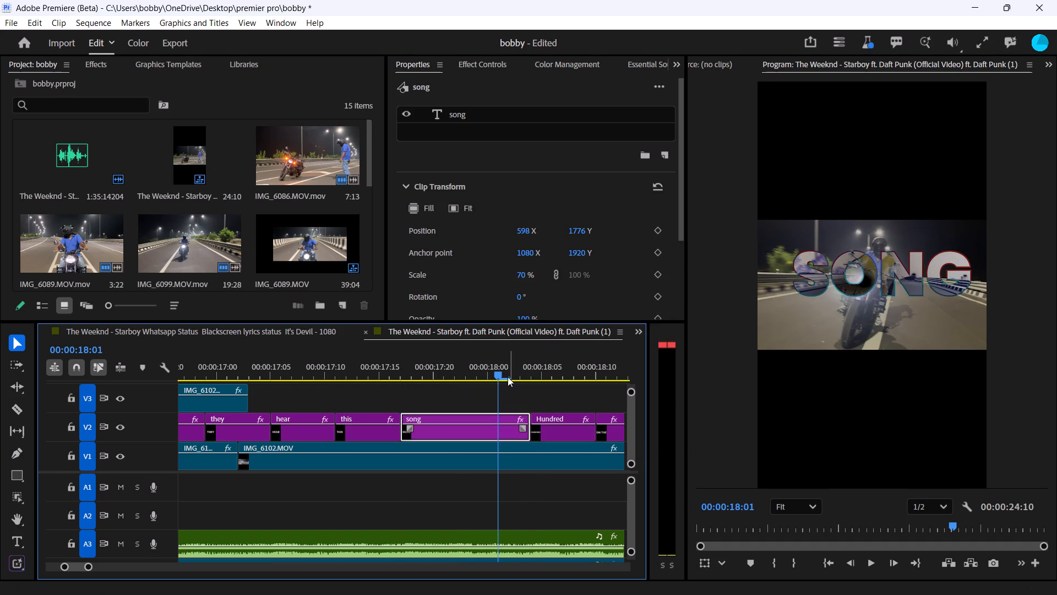
left_click_drag(502, 373, 203, 381)
key("space")
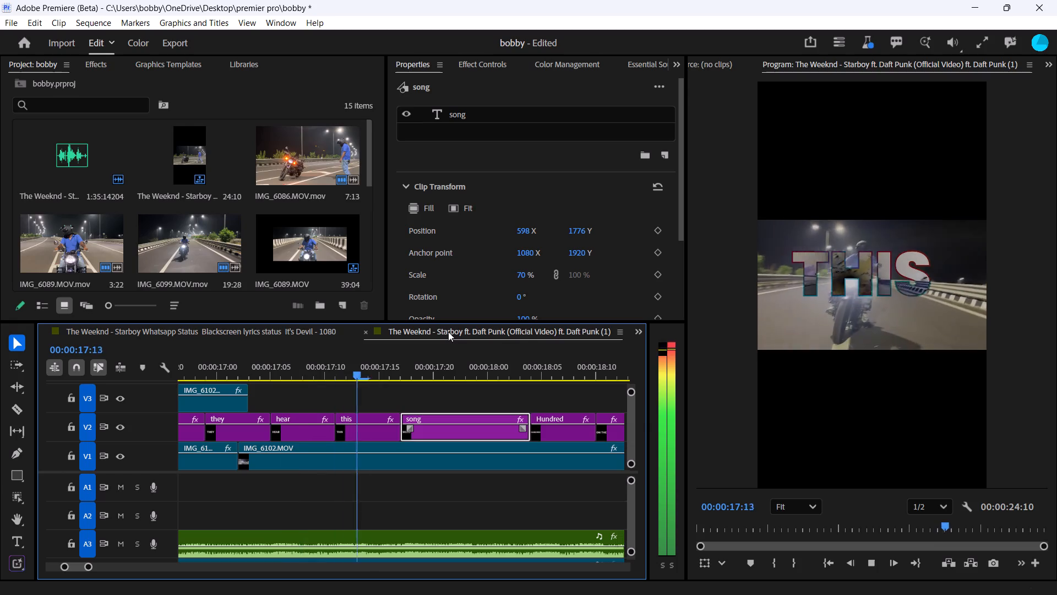
key("space")
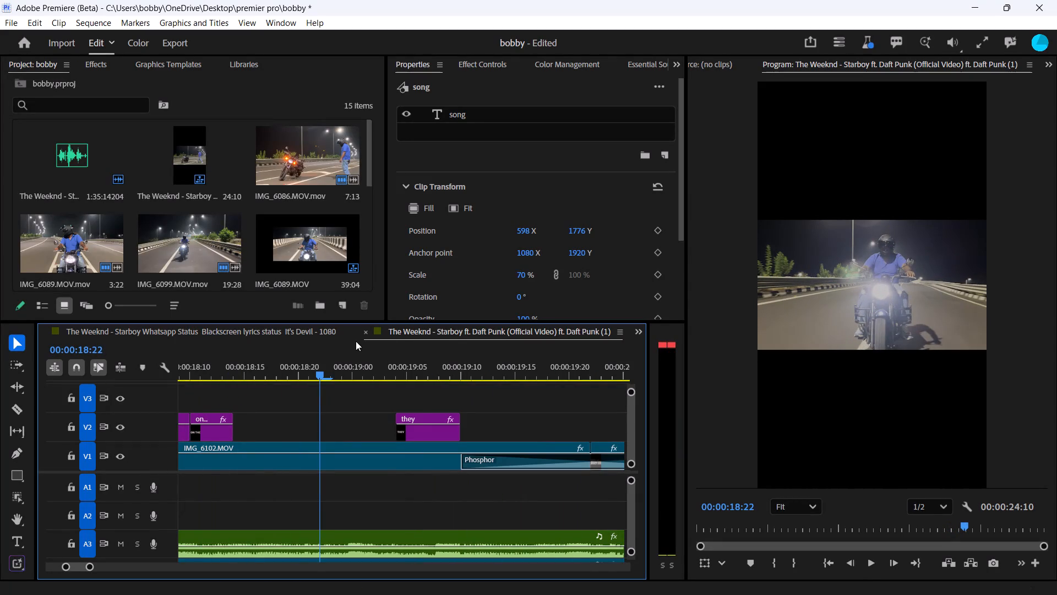
left_click(411, 431)
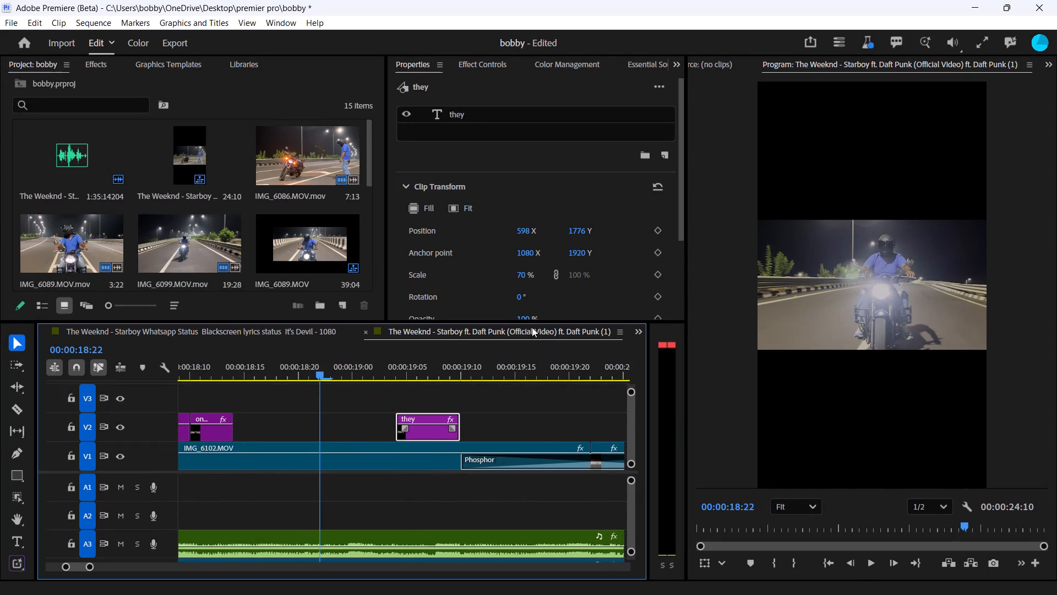
left_click_drag(92, 564, 128, 564)
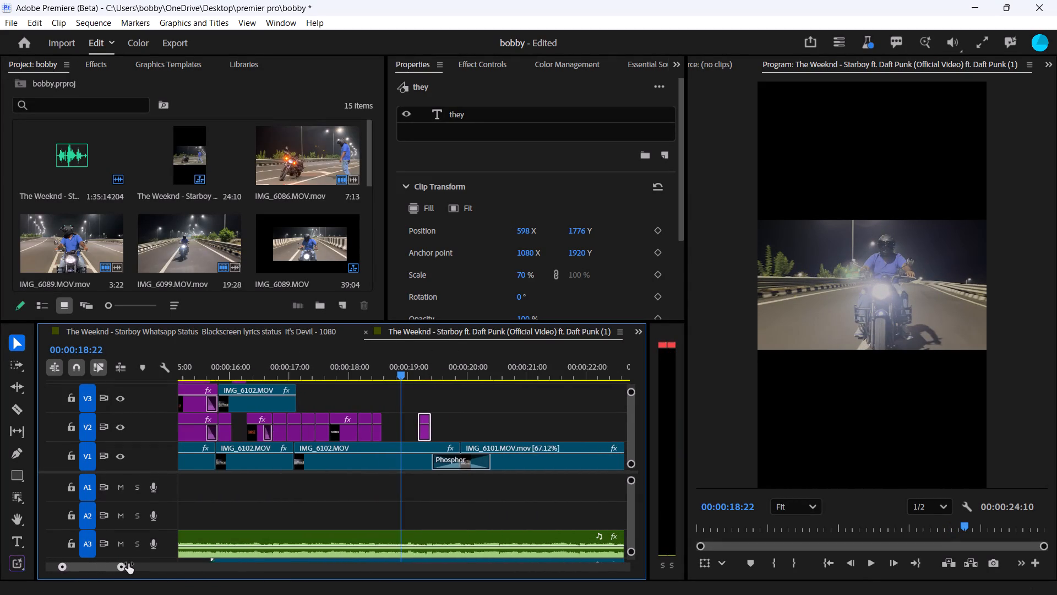
left_click_drag(128, 564, 130, 564)
left_click_drag(422, 435, 385, 431)
Copy the word "dash" from the "Hundred on the dash" line of the Starboy lyrics page in Brave and return to Premiere.
left_click_drag(404, 374, 390, 376)
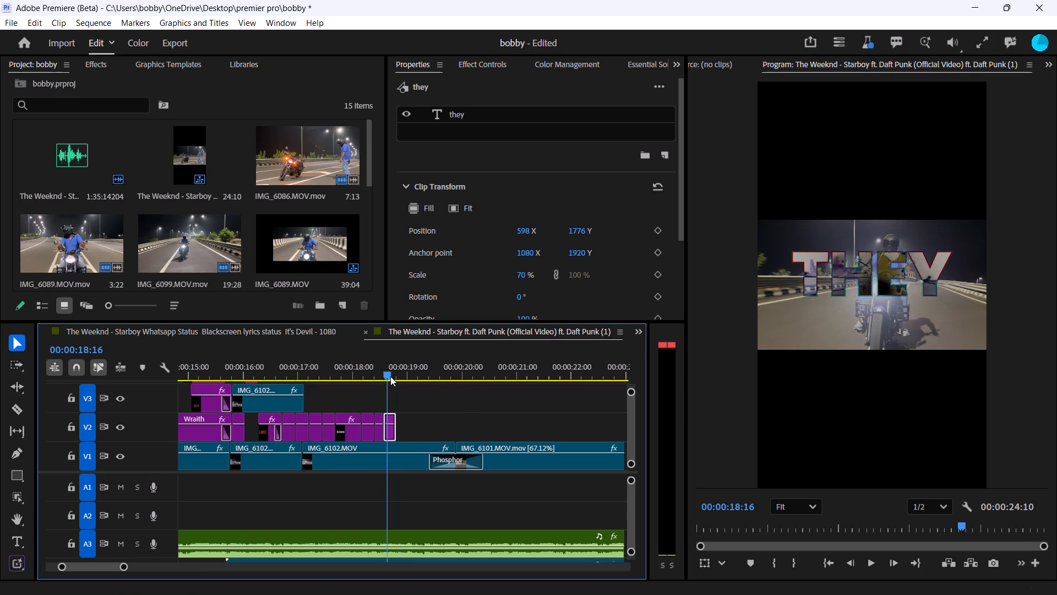
left_click_drag(390, 376, 394, 379)
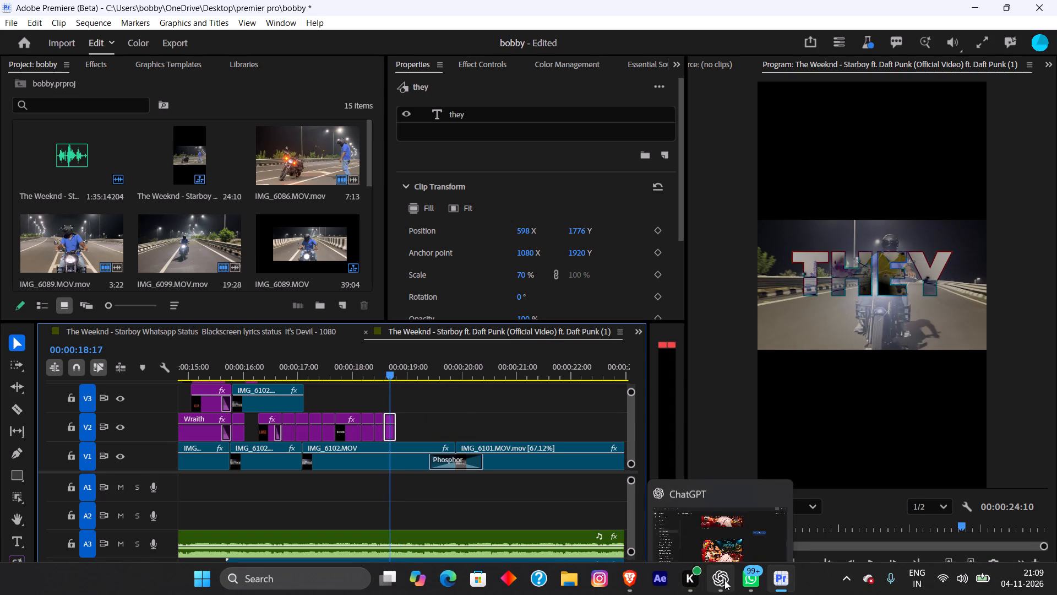
left_click(631, 584)
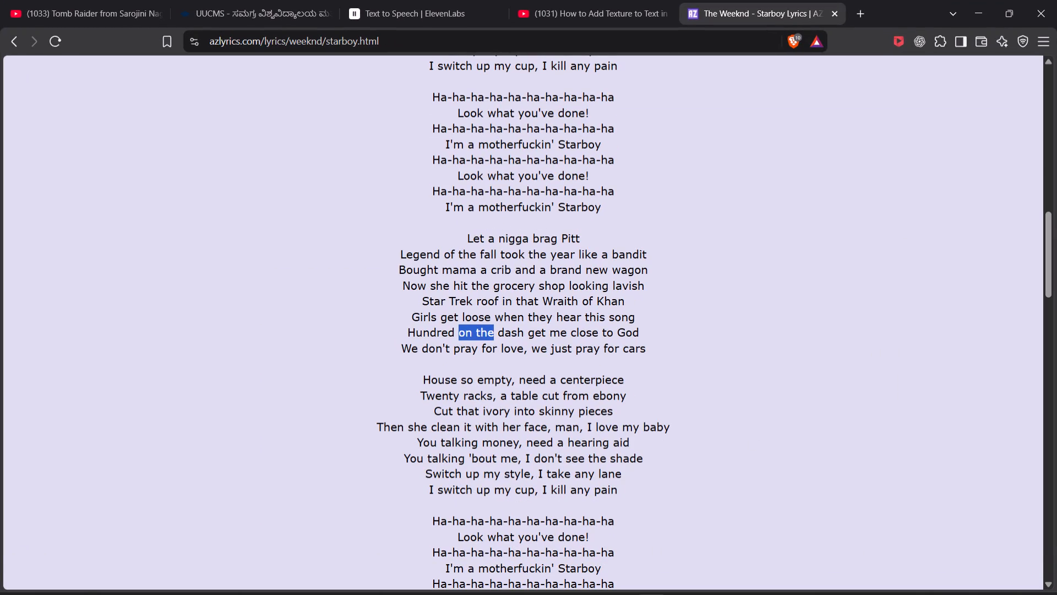
left_click_drag(498, 333, 533, 334)
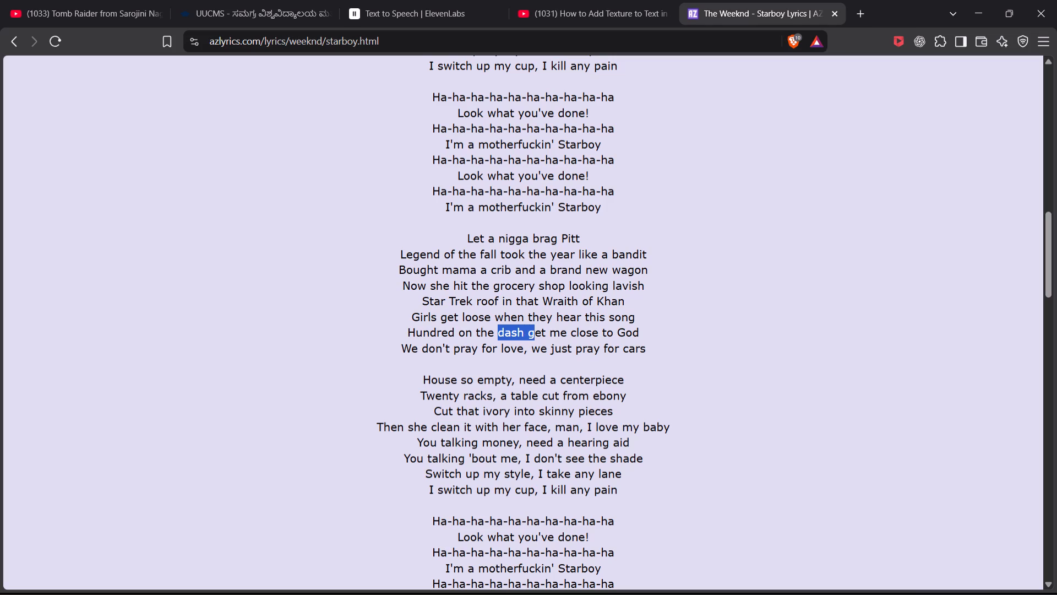
left_click_drag(533, 334, 553, 337)
left_click_drag(553, 337, 524, 340)
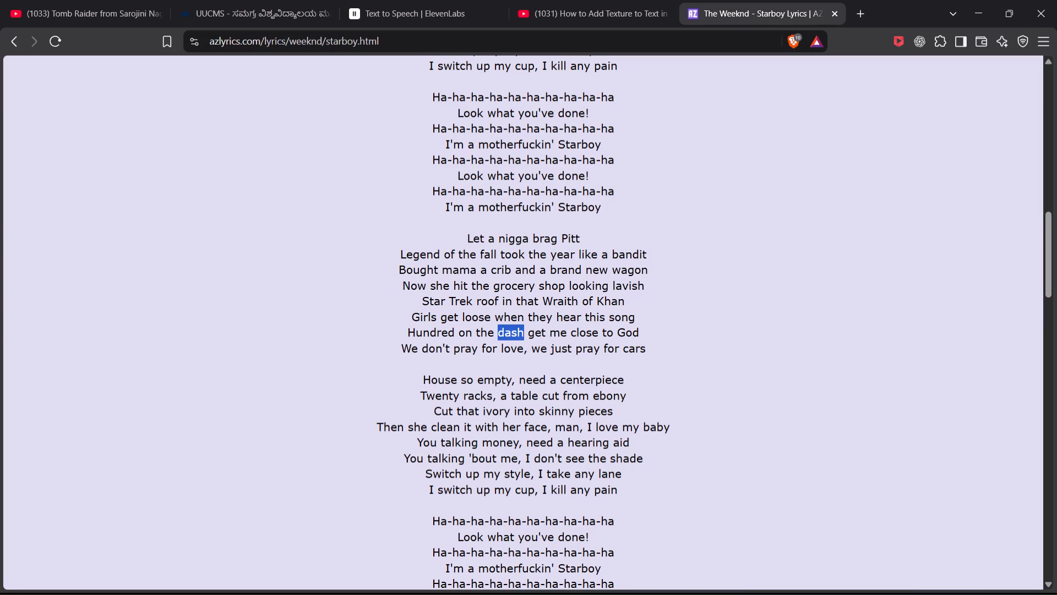
key("ctrl+c")
left_click(982, 13)
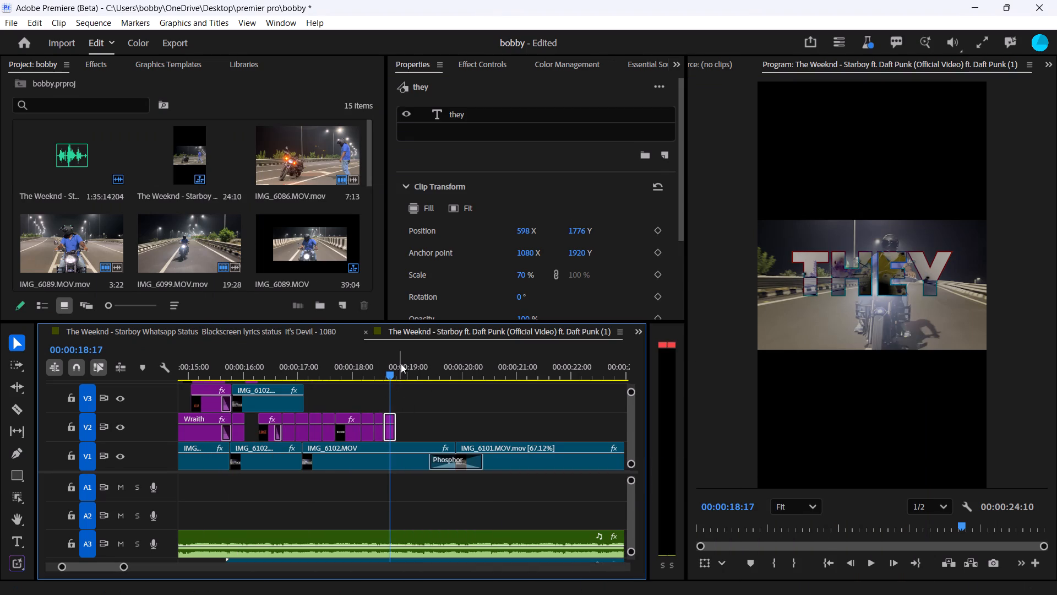
Play back the section from about 00:00:18:00 several times to check the title timing against the vocals.
left_click_drag(394, 372, 364, 380)
key("space")
key("space")
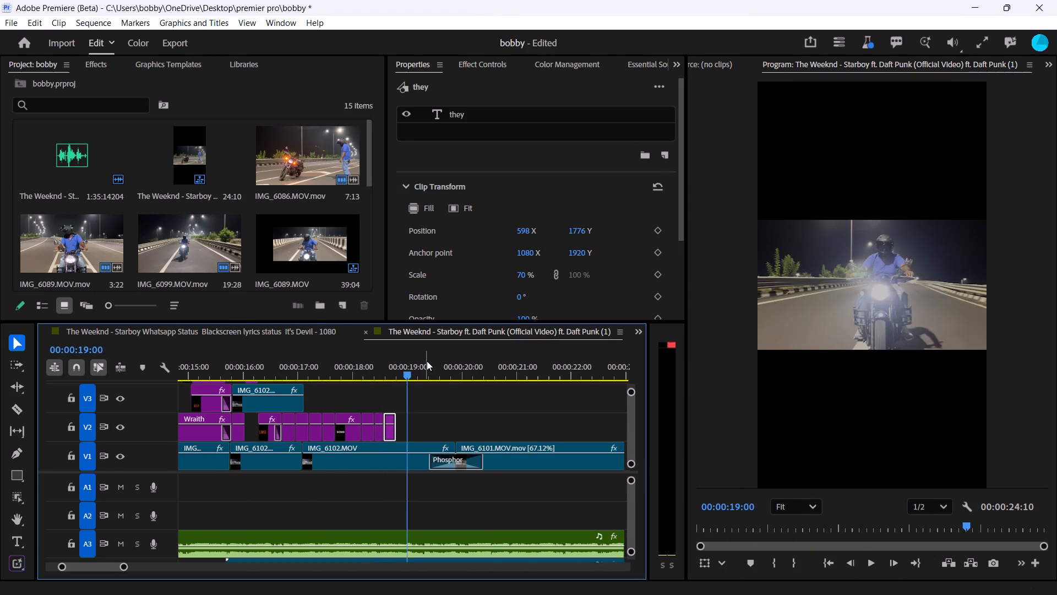
key("space")
key("space")
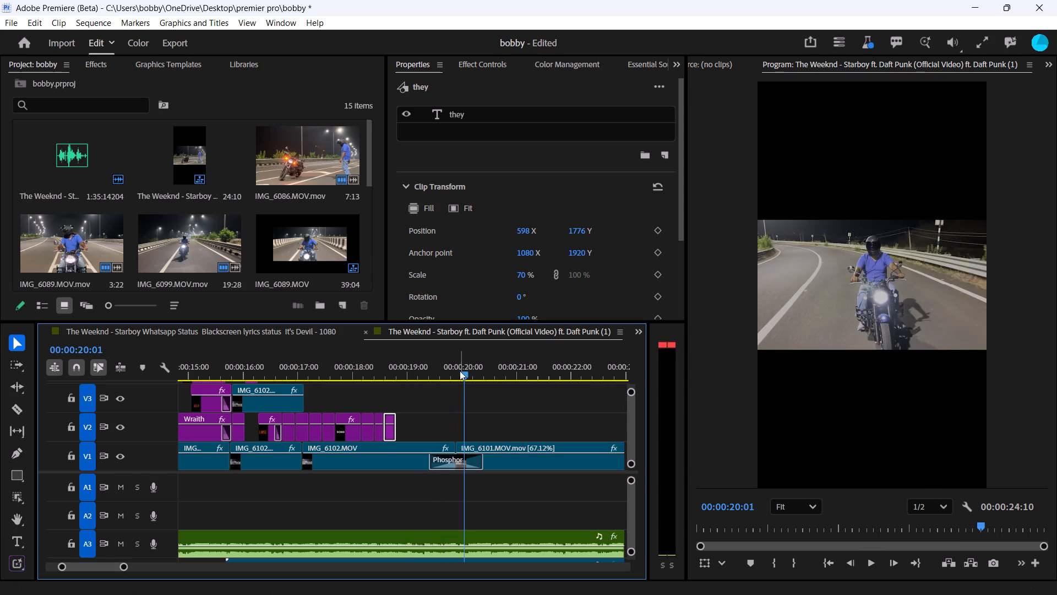
left_click_drag(466, 369, 376, 393)
key("space")
key("space")
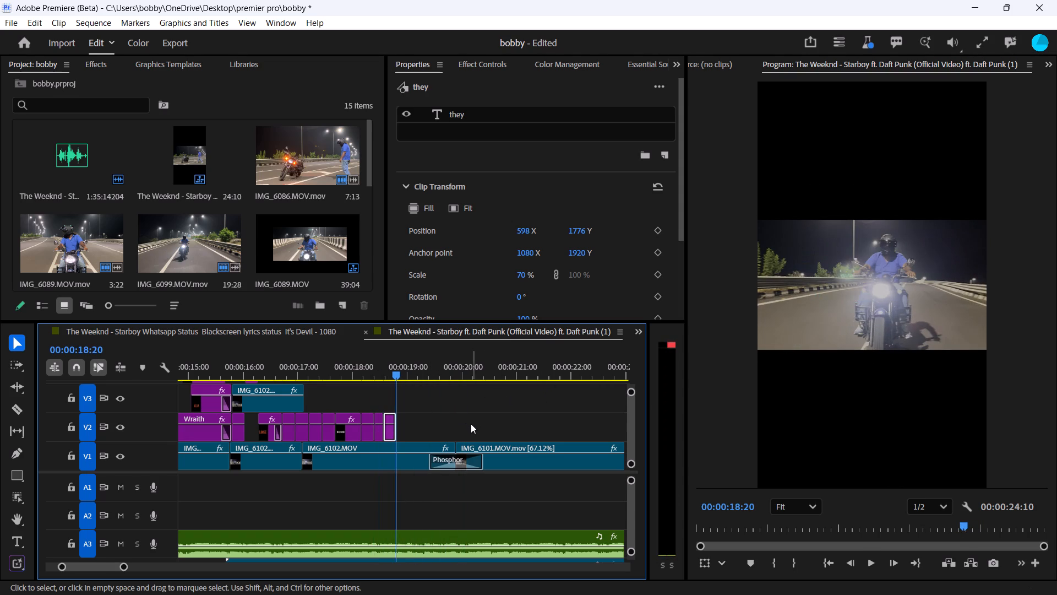
left_click_drag(396, 372, 371, 379)
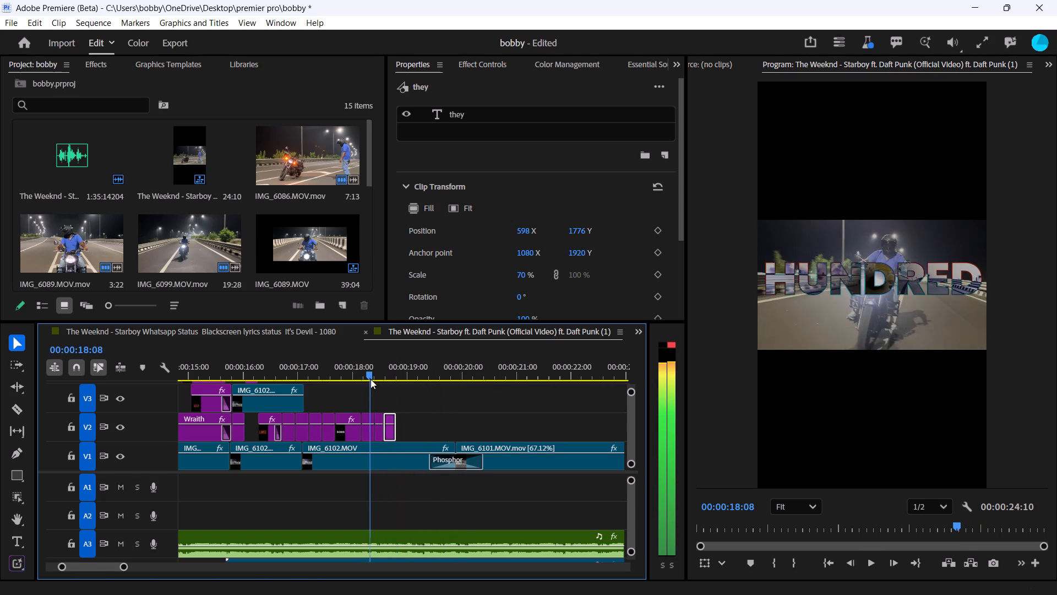
left_click_drag(371, 379, 376, 378)
key("space")
key("space")
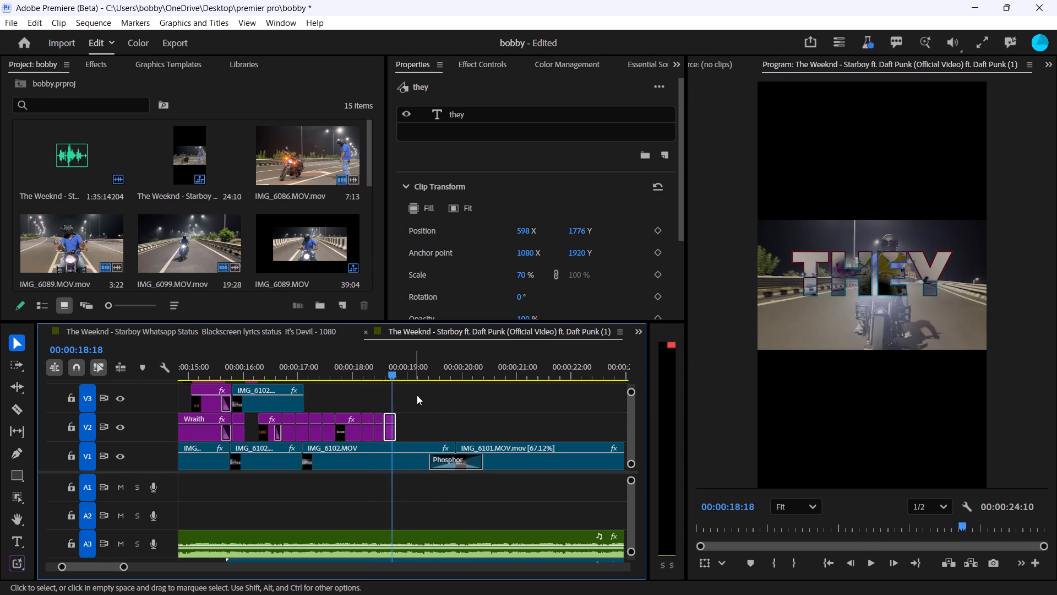
left_click_drag(393, 370, 344, 381)
key("space")
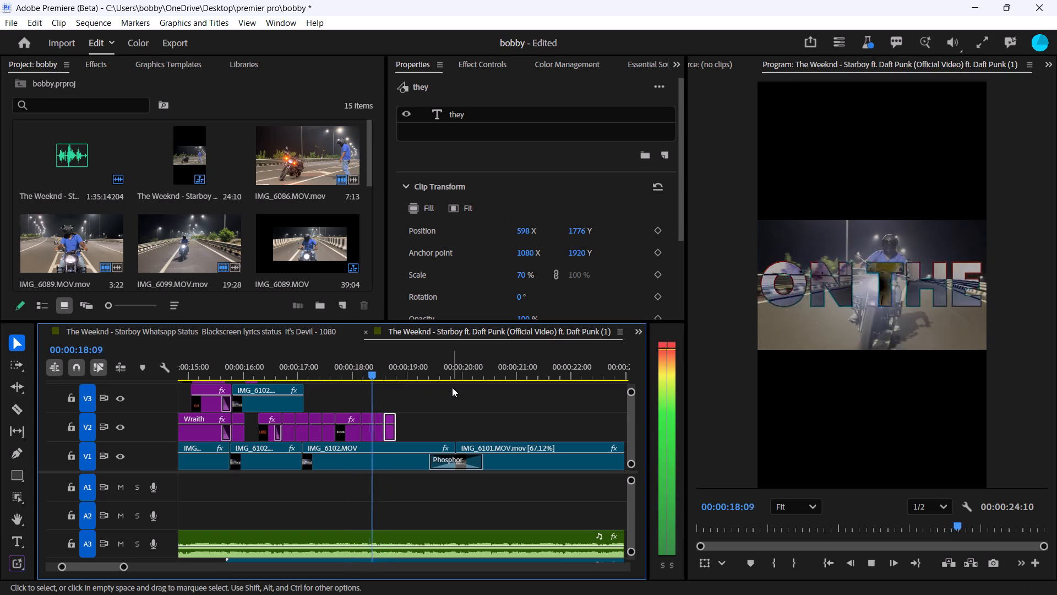
key("space")
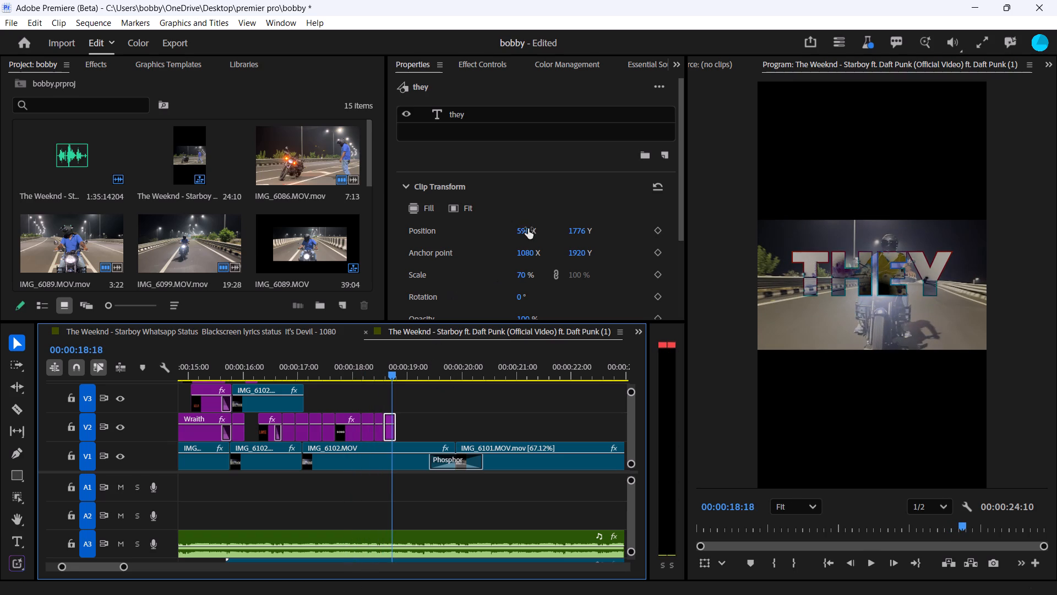
Reposition the "they" title at 00:00:18:14 to about 635, 1846.
left_click_drag(526, 230, 559, 235)
left_click_drag(575, 234, 624, 232)
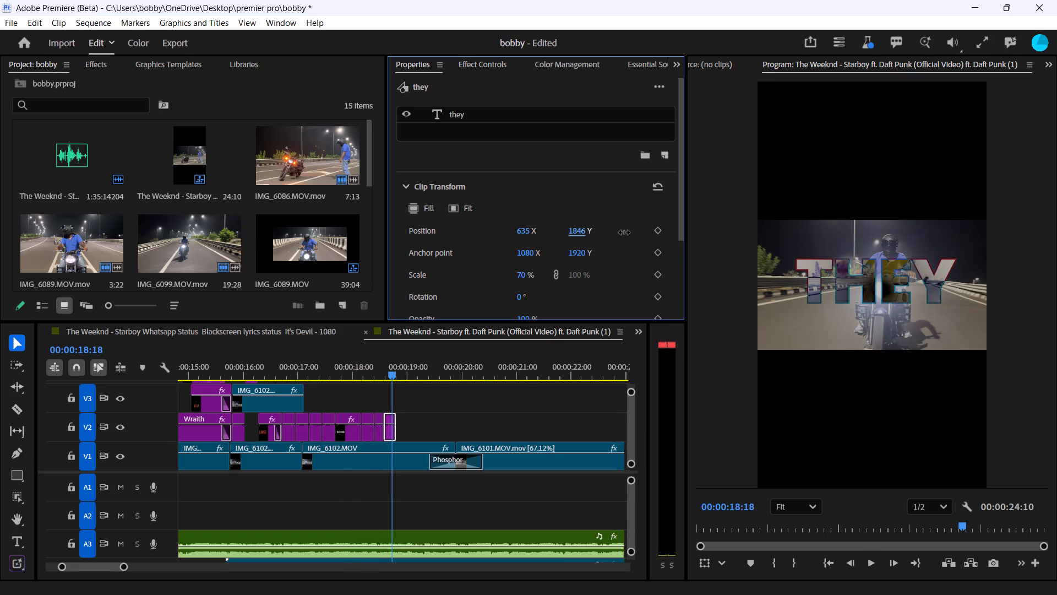
left_click_drag(624, 232, 624, 232)
Replace the text of the "they" title at 00:00:18:14 on V2 with the copied word "dash".
left_click(393, 428)
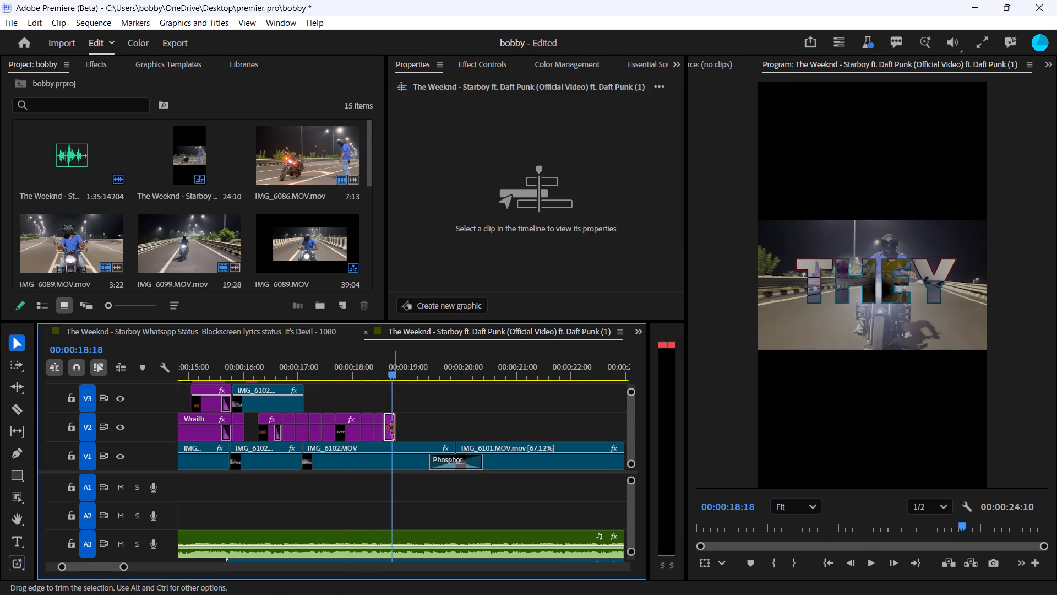
left_click(391, 429)
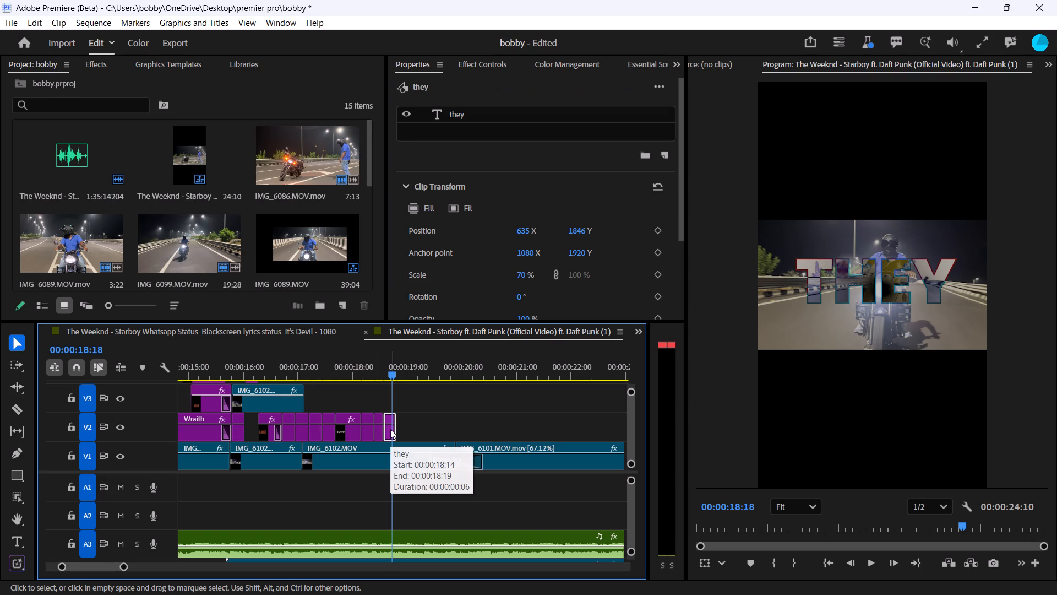
left_click(677, 65)
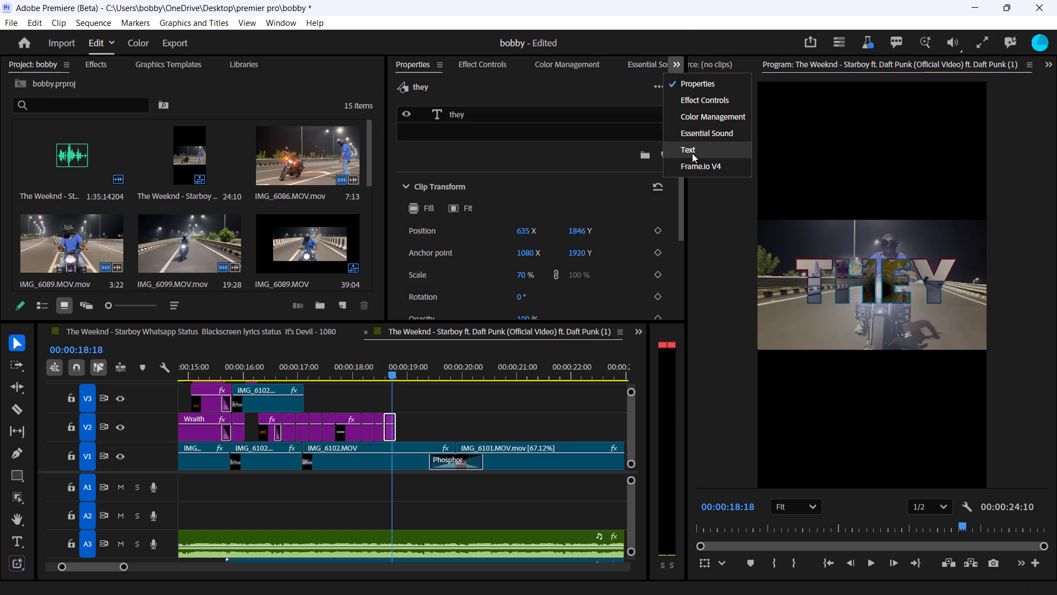
left_click(691, 153)
double_click(560, 253)
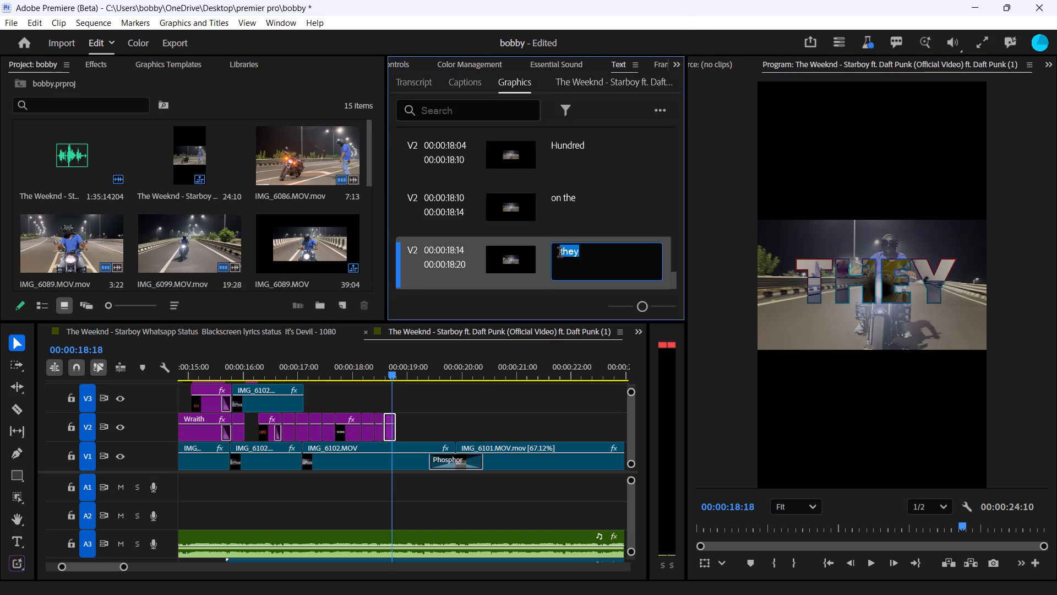
key("ctrl+v")
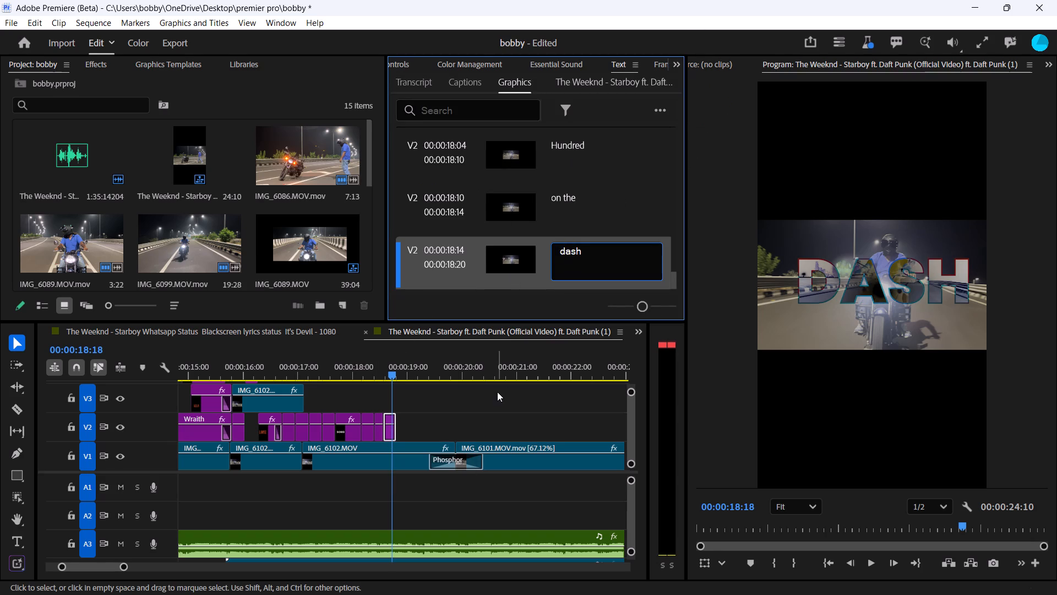
left_click(494, 391)
Reposition the "dash" title to about 540, 1842.
left_click(407, 68)
left_click(390, 64)
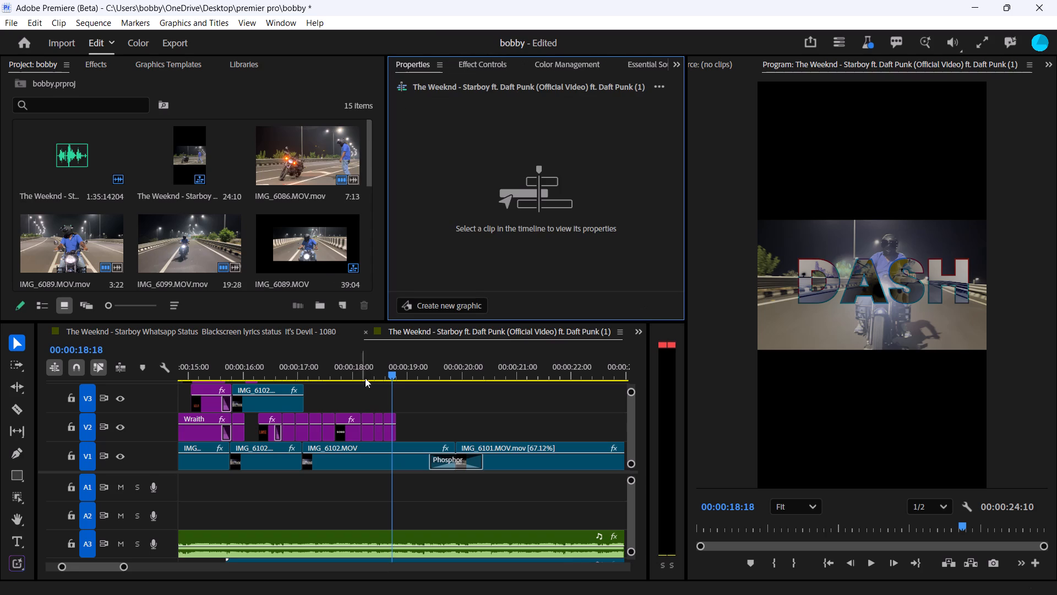
left_click(387, 428)
left_click(573, 229)
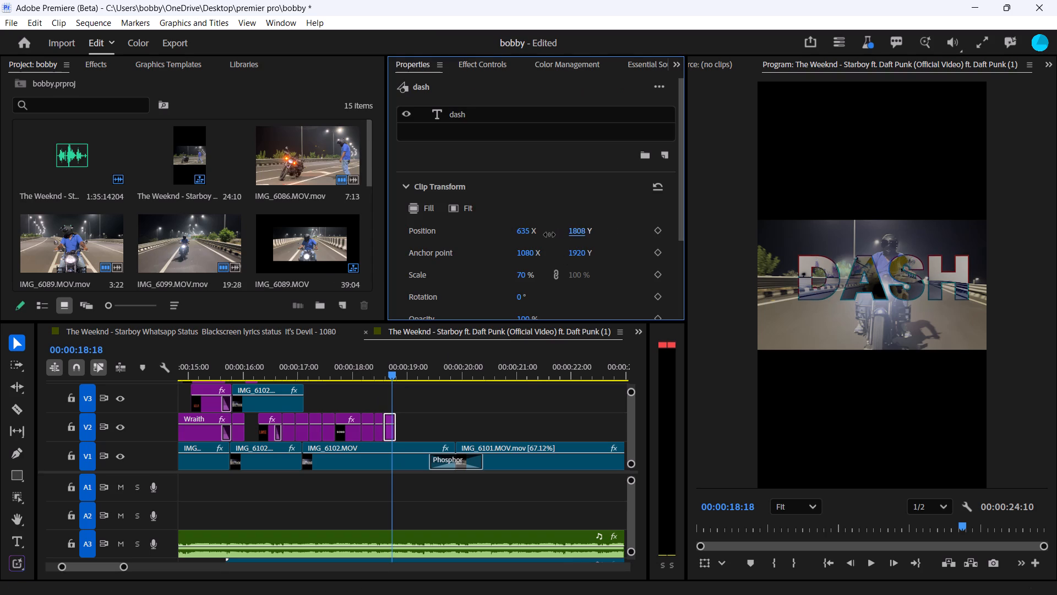
left_click_drag(513, 232, 504, 234)
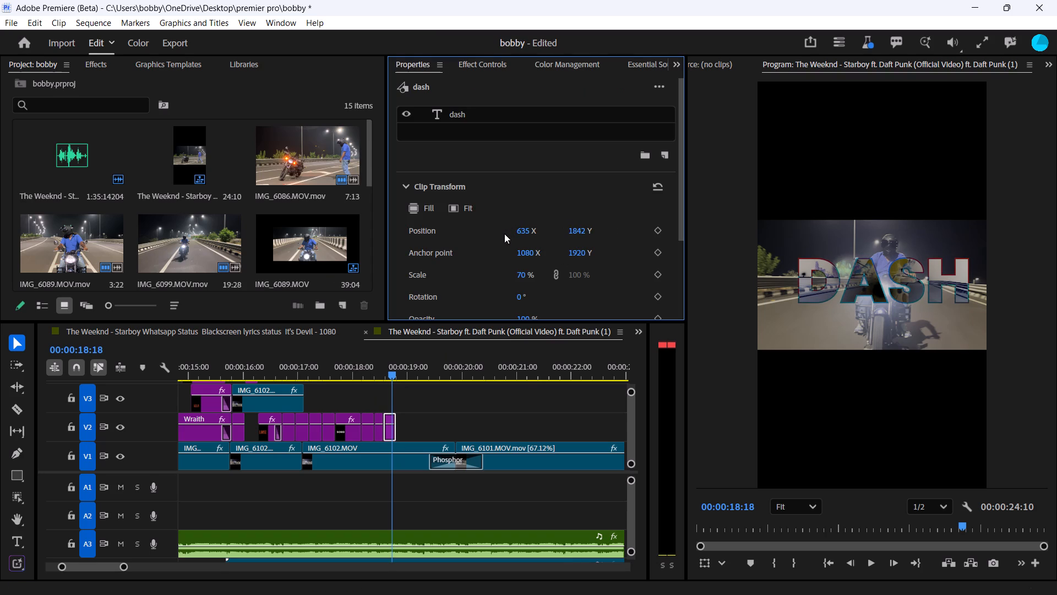
left_click_drag(504, 234, 477, 239)
left_click_drag(524, 232, 465, 247)
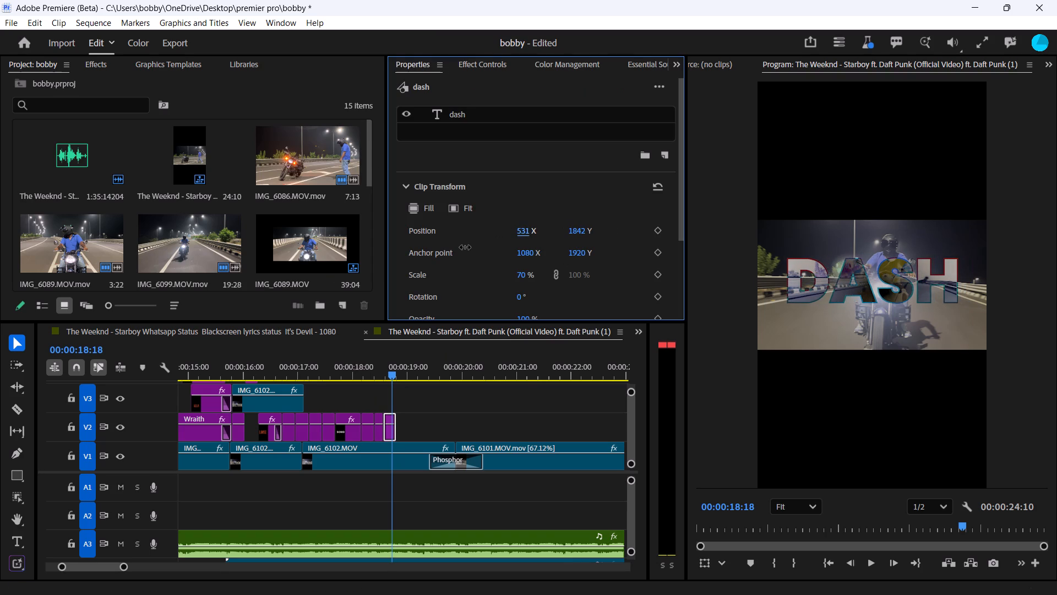
left_click_drag(465, 247, 472, 247)
Scrub and play back the titles between about 00:00:16:00 and 00:00:18:11 to check their timing and placement.
left_click_drag(394, 374, 331, 386)
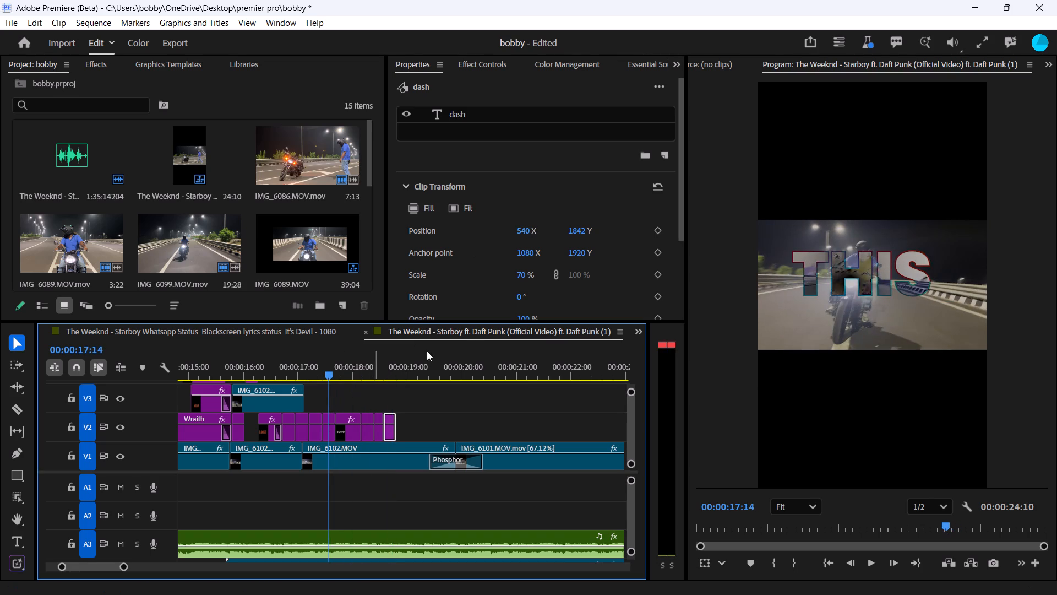
key("space")
key("space")
left_click(373, 382)
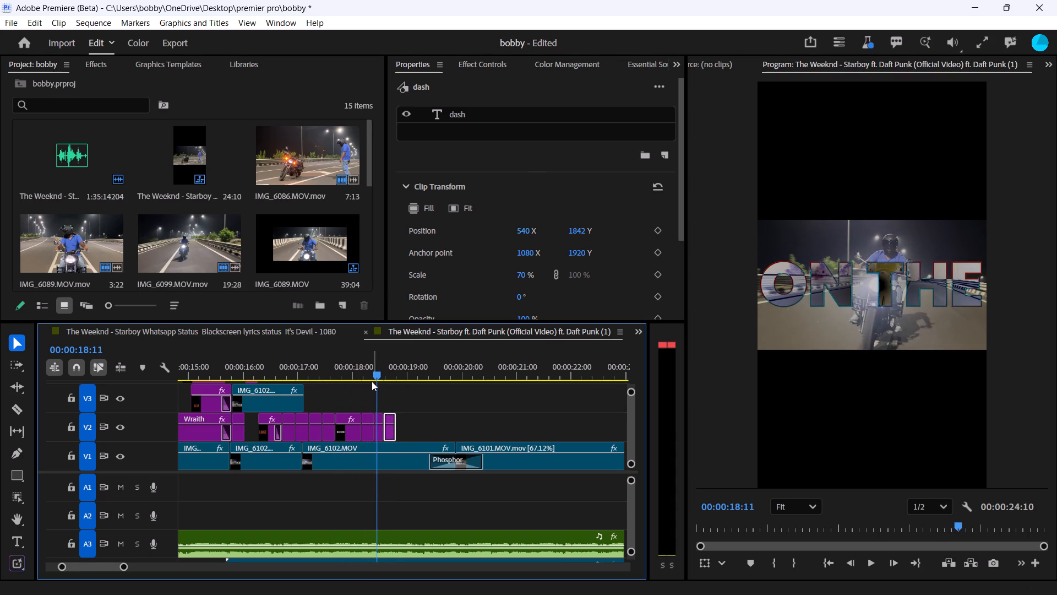
left_click_drag(375, 373, 308, 385)
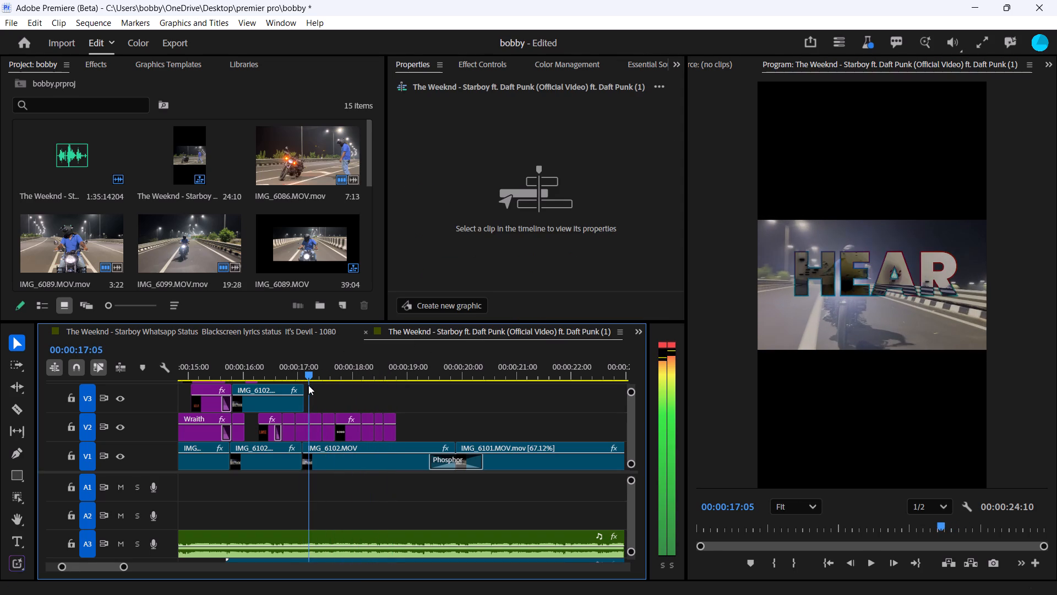
left_click_drag(308, 385, 295, 388)
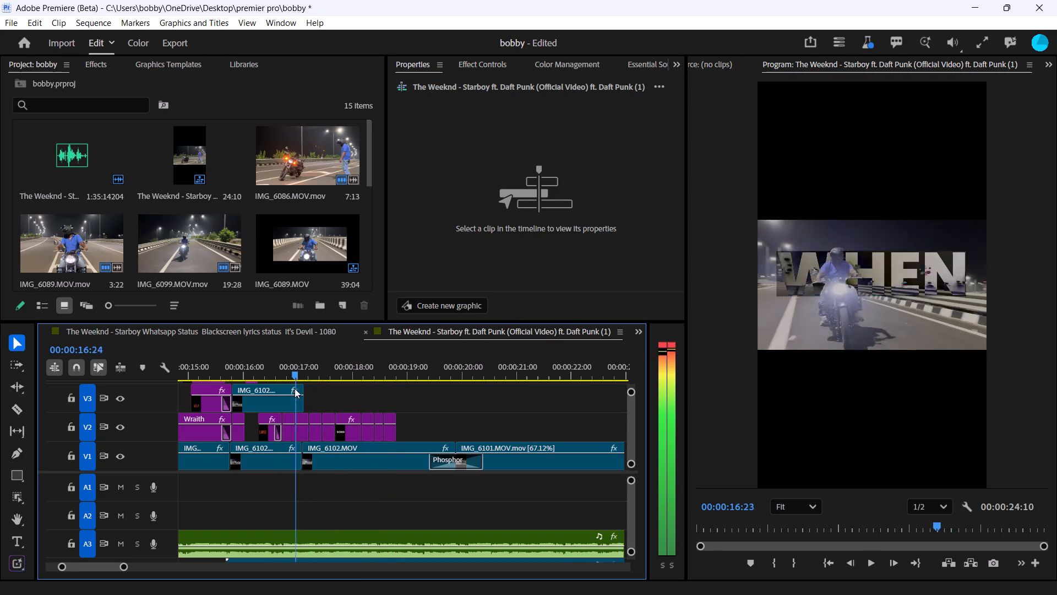
left_click_drag(295, 388, 321, 381)
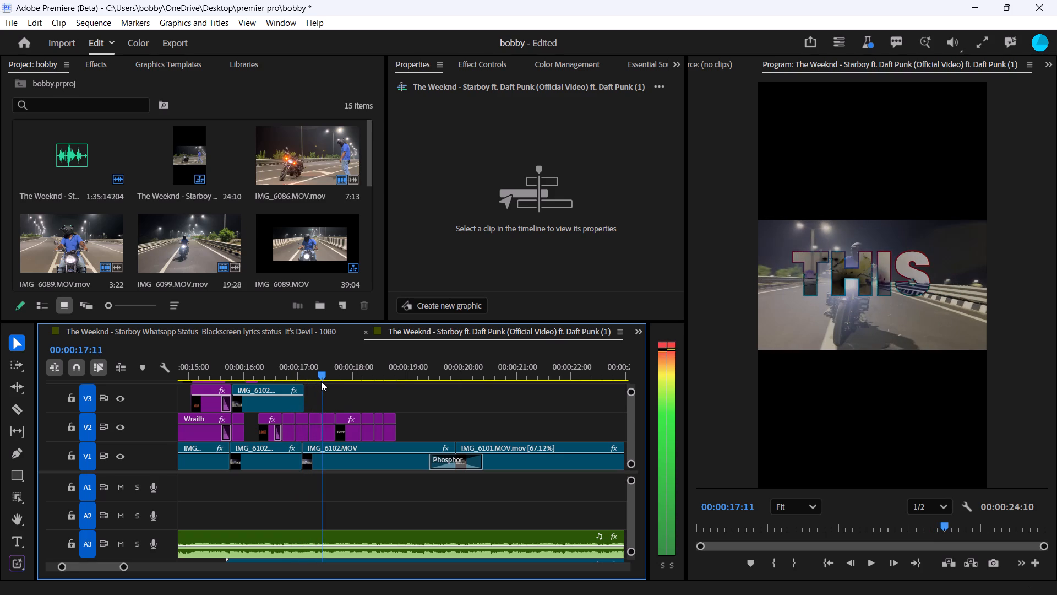
left_click_drag(321, 381, 253, 392)
key("space")
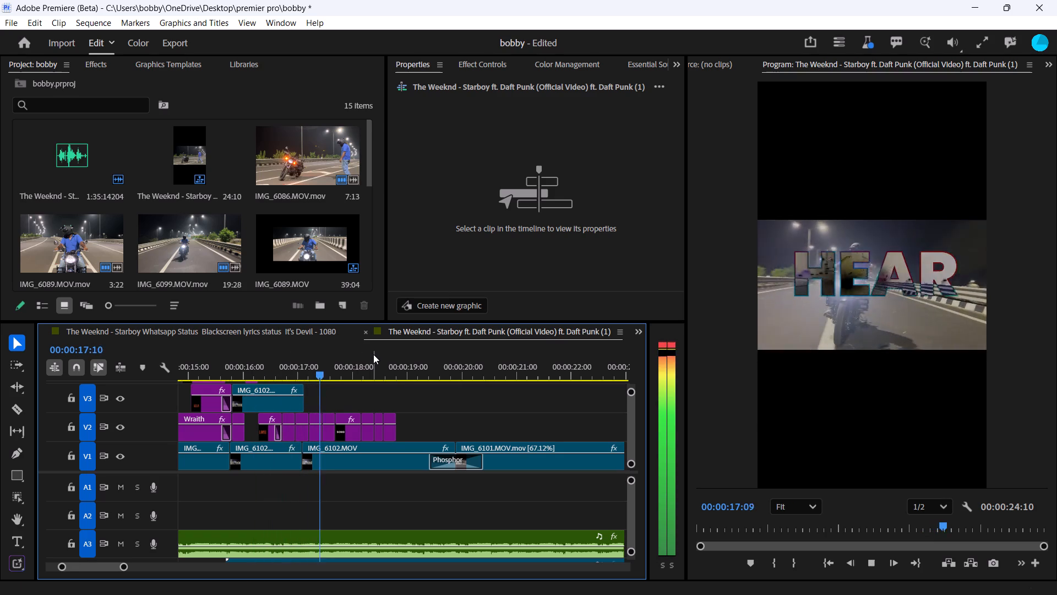
key("space")
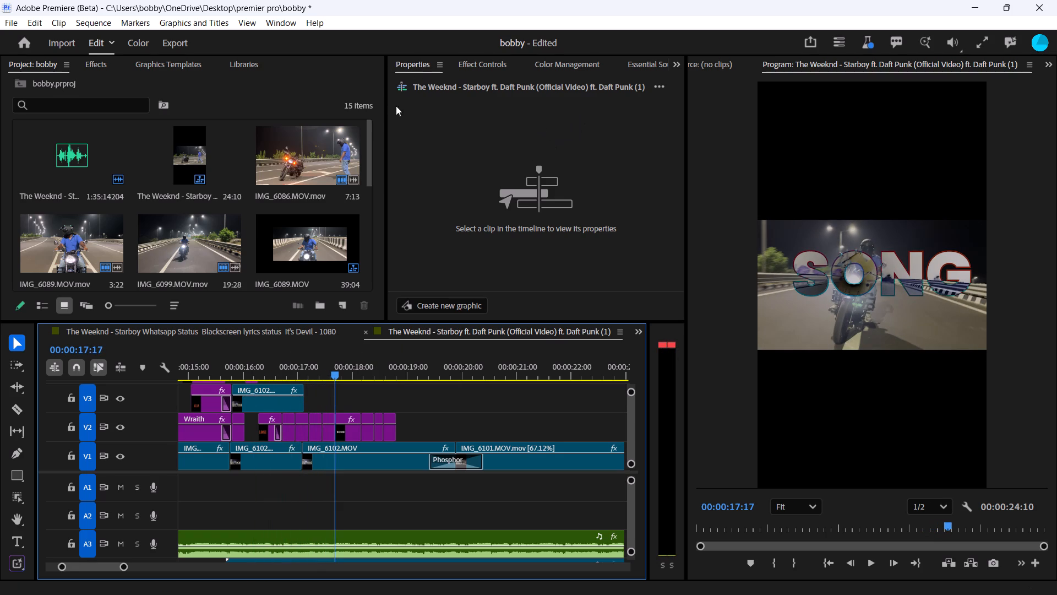
key("space")
key("space")
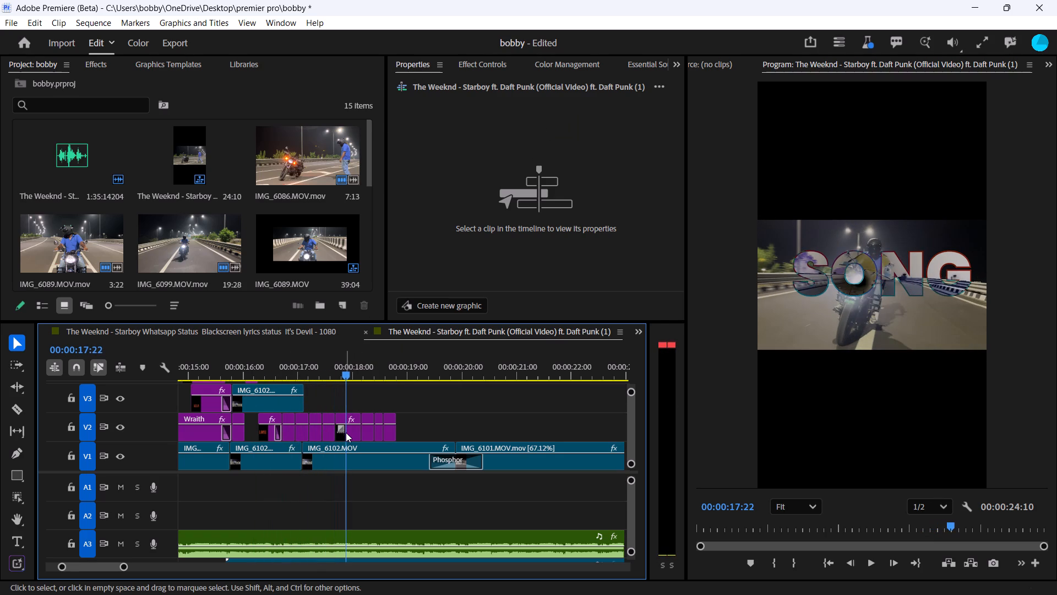
Reposition the "song" title on V2 to about 530, 1851.
left_click(346, 430)
left_click_drag(525, 230, 503, 236)
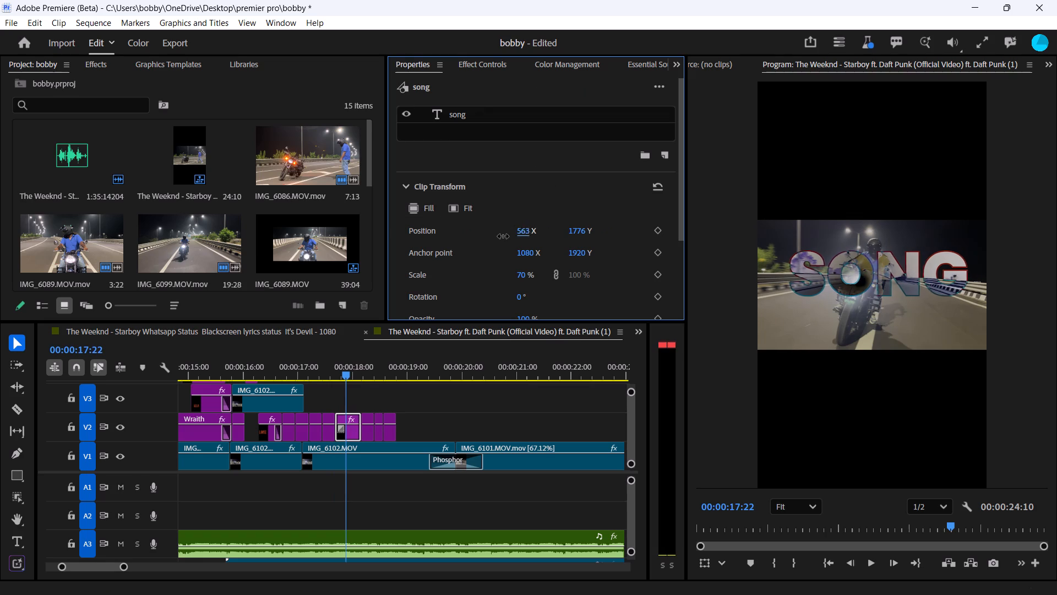
left_click_drag(503, 236, 487, 241)
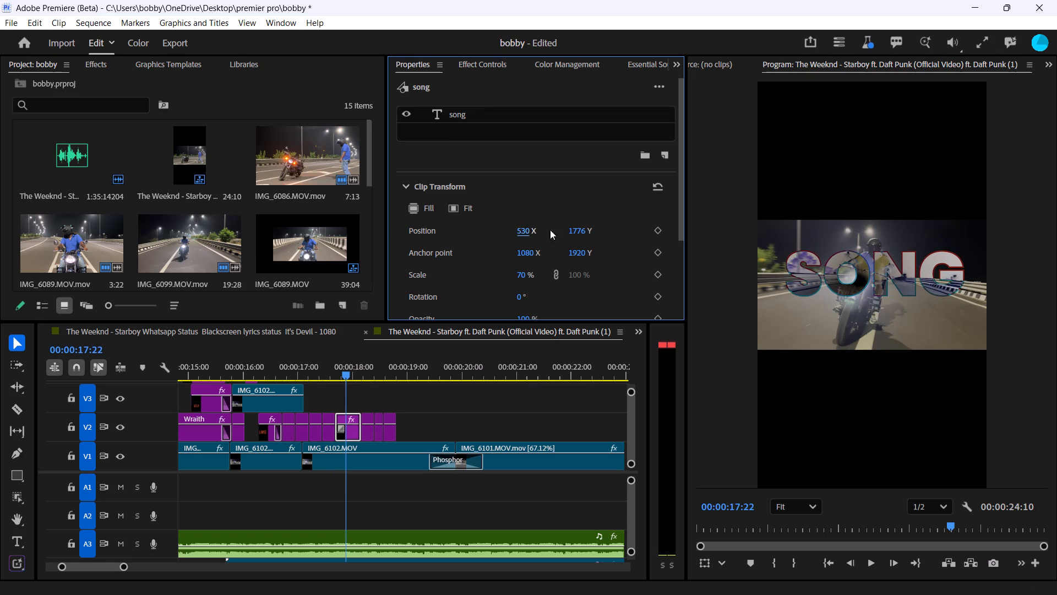
left_click_drag(573, 230, 625, 228)
Play back from 00:00:17:22 past the last title, and scrub through the titles from about 00:00:15:00 to 00:00:17:00.
key("space")
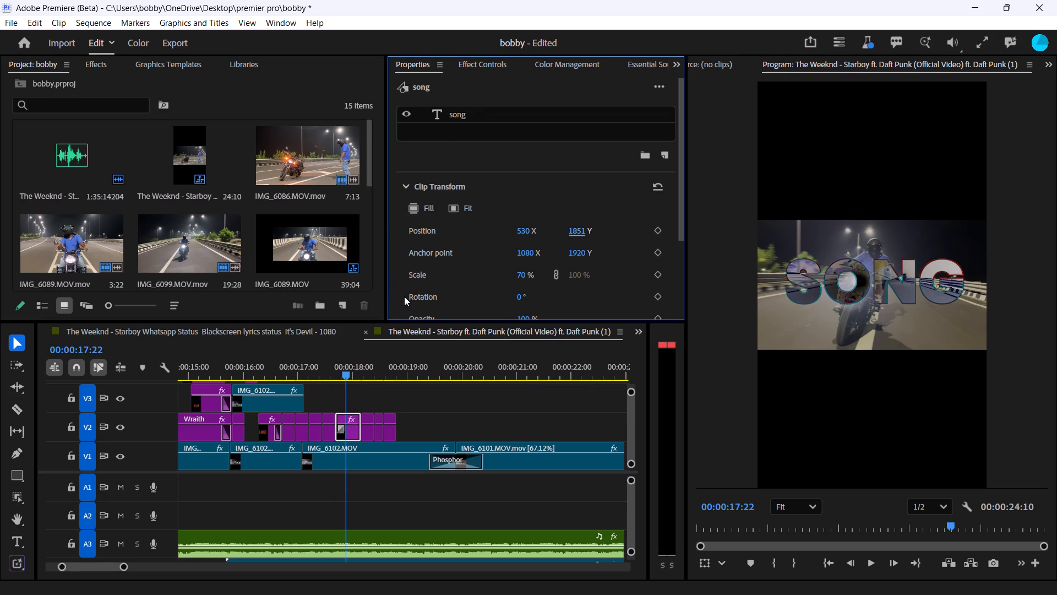
key("space")
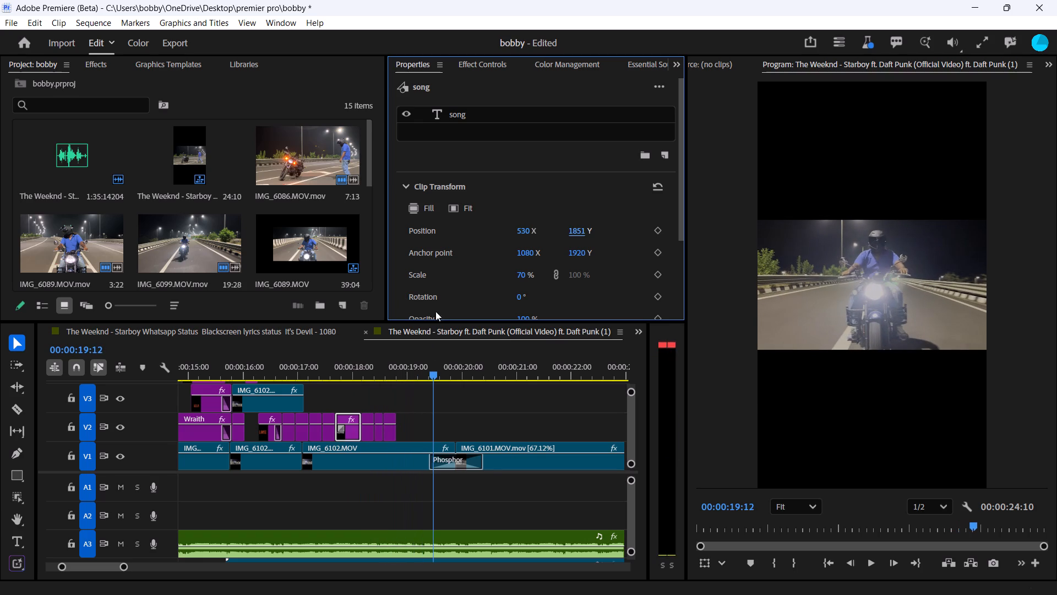
left_click_drag(432, 372, 396, 381)
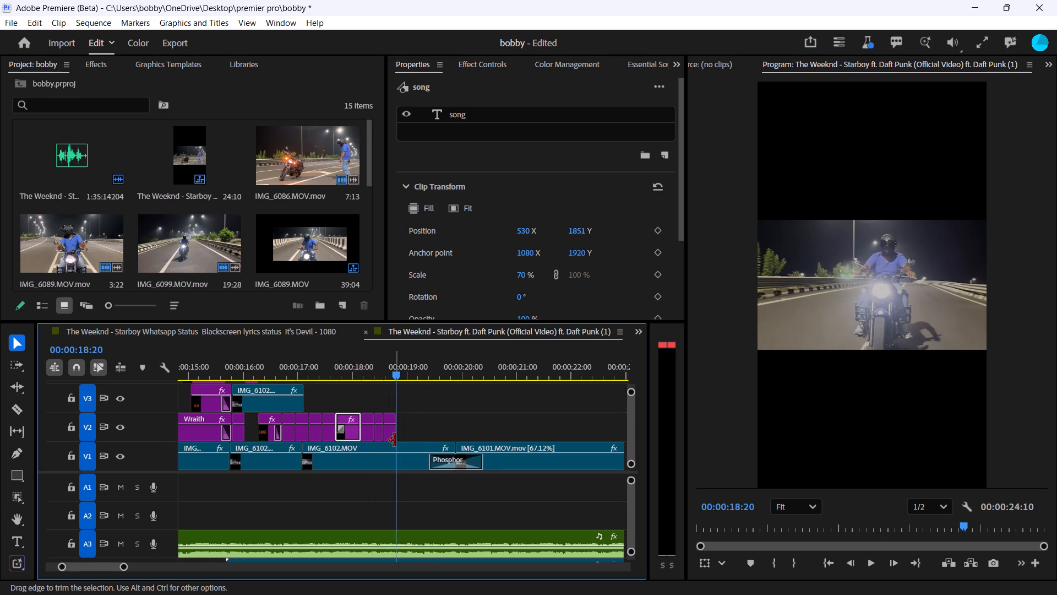
left_click(387, 433)
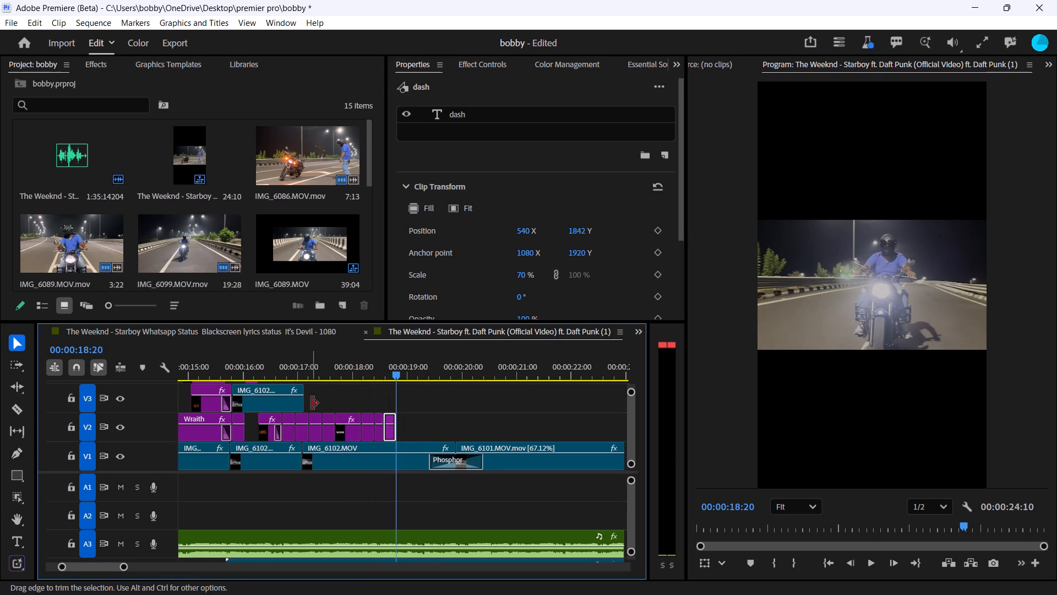
left_click_drag(310, 363, 206, 376)
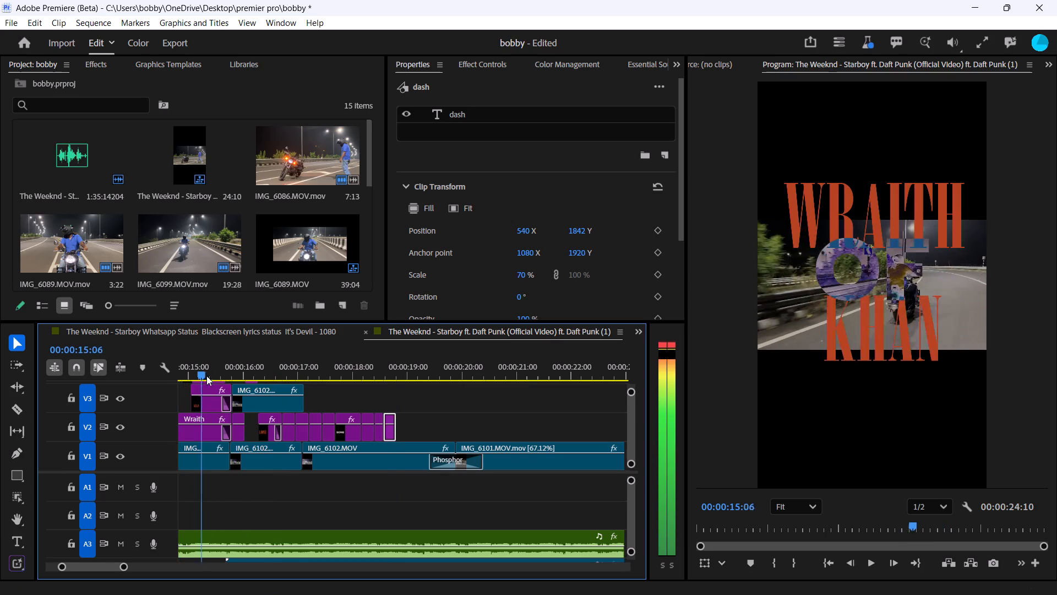
left_click_drag(206, 376, 188, 393)
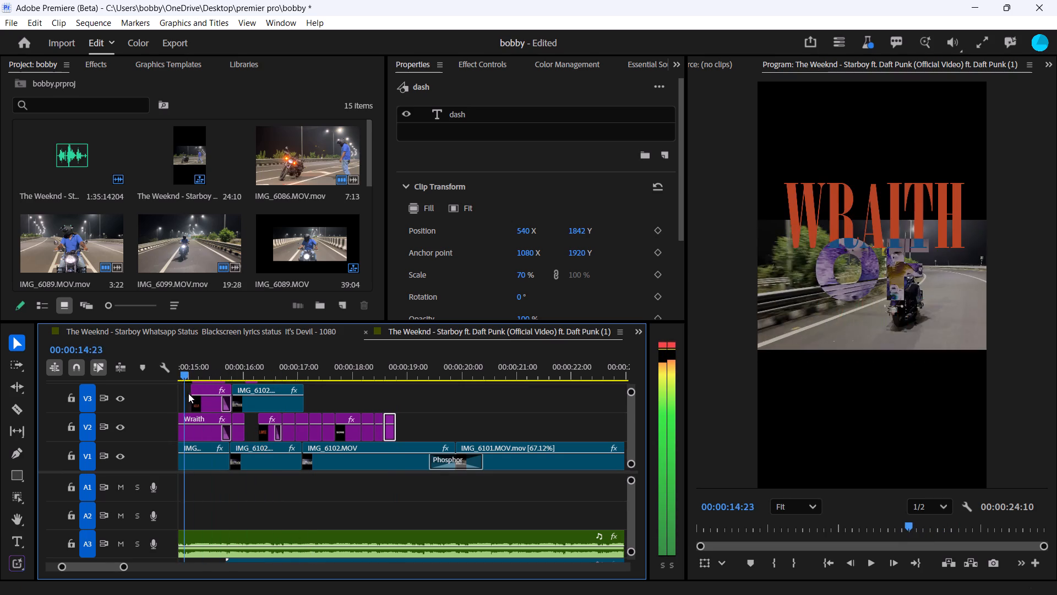
left_click_drag(188, 393, 226, 401)
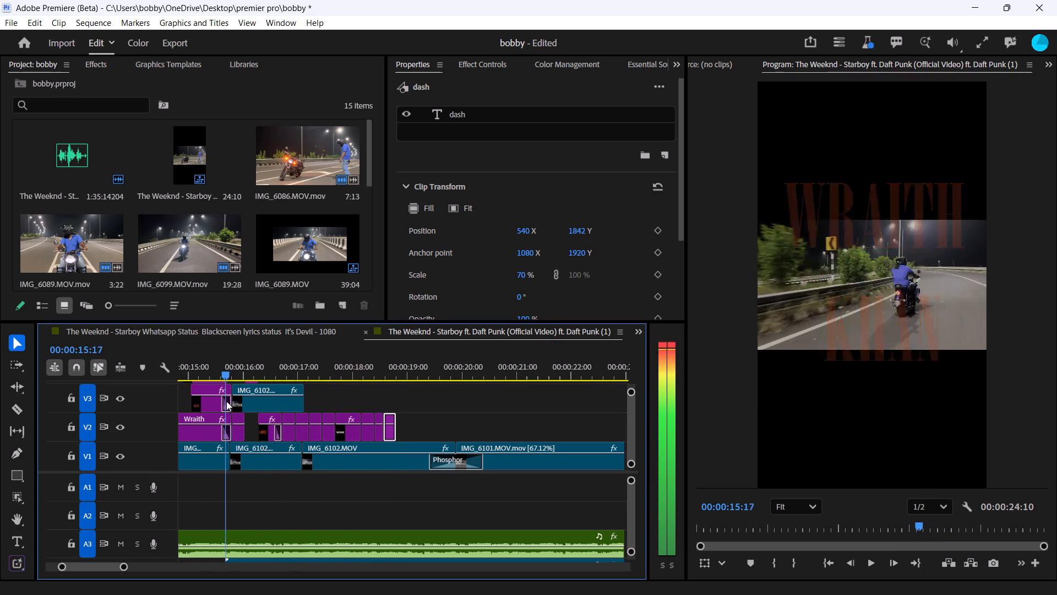
left_click_drag(226, 401, 297, 393)
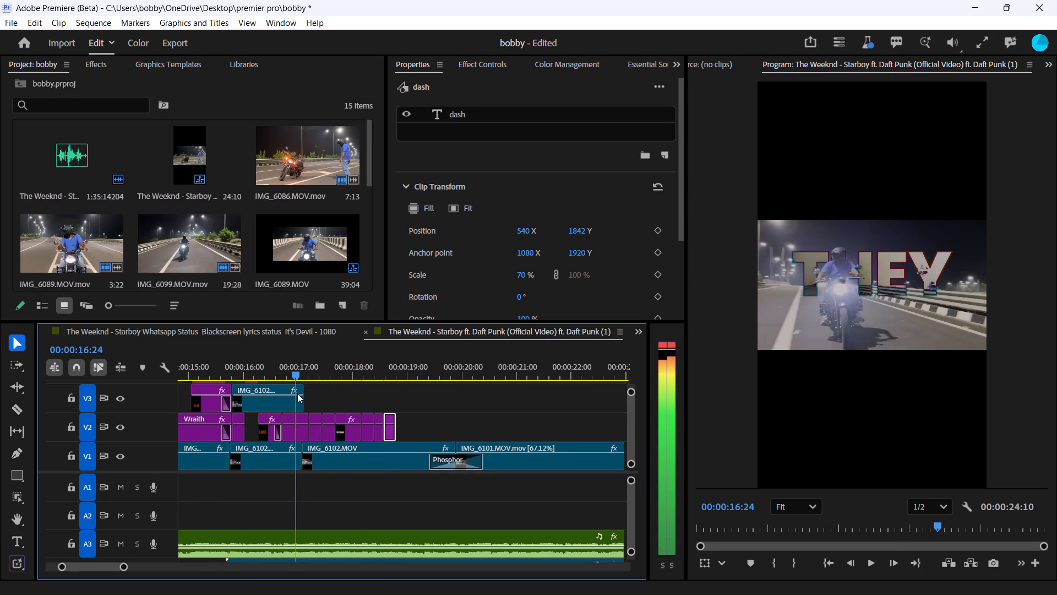
left_click_drag(297, 393, 291, 394)
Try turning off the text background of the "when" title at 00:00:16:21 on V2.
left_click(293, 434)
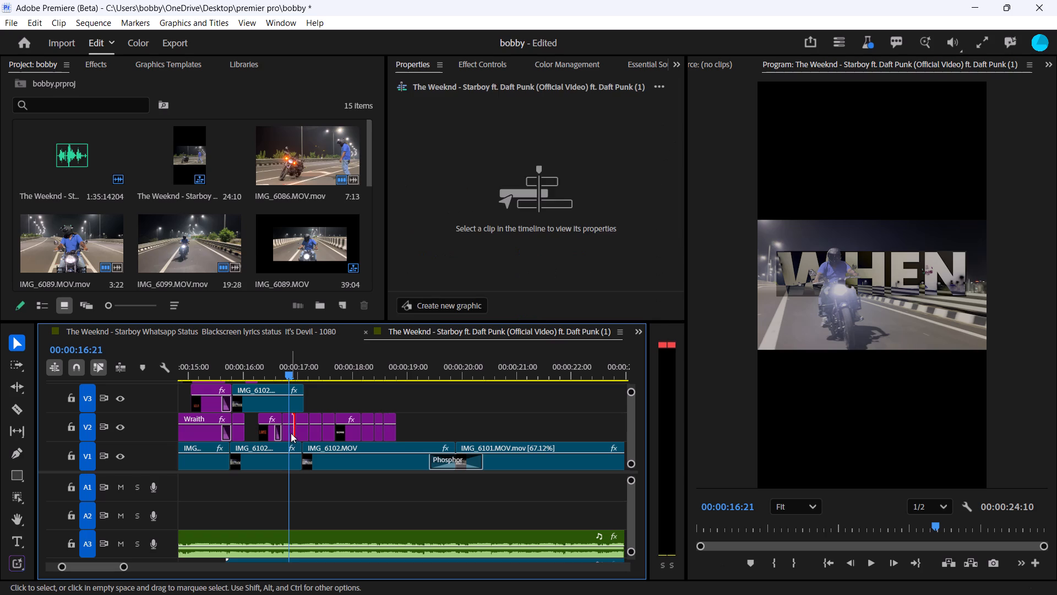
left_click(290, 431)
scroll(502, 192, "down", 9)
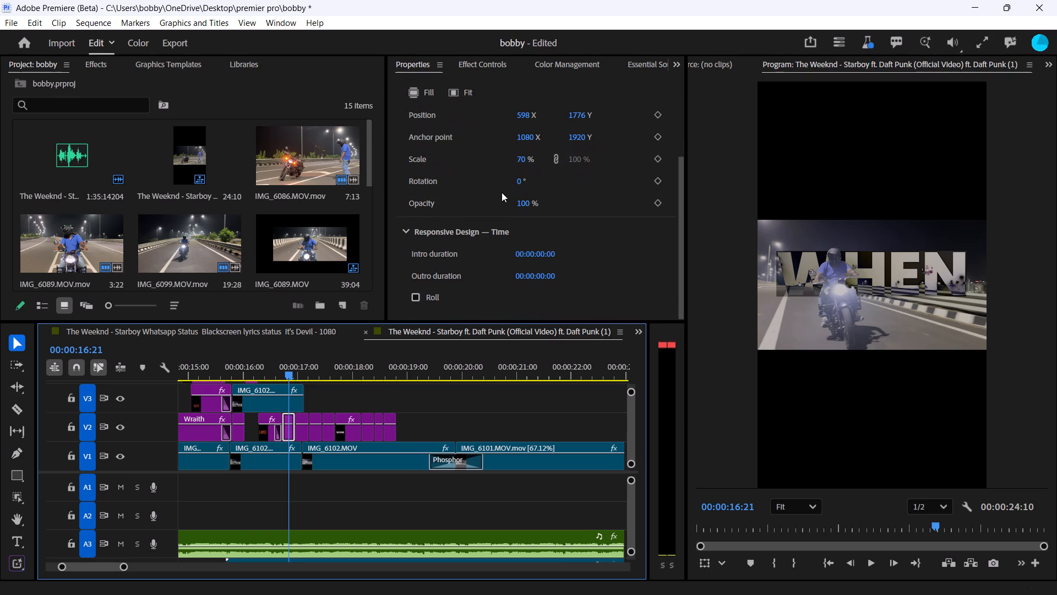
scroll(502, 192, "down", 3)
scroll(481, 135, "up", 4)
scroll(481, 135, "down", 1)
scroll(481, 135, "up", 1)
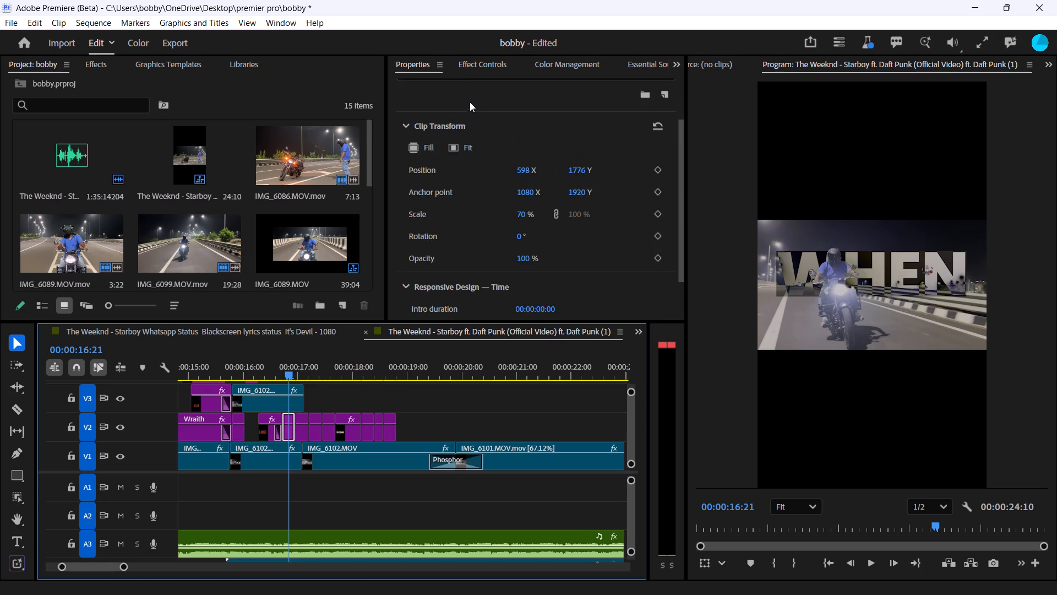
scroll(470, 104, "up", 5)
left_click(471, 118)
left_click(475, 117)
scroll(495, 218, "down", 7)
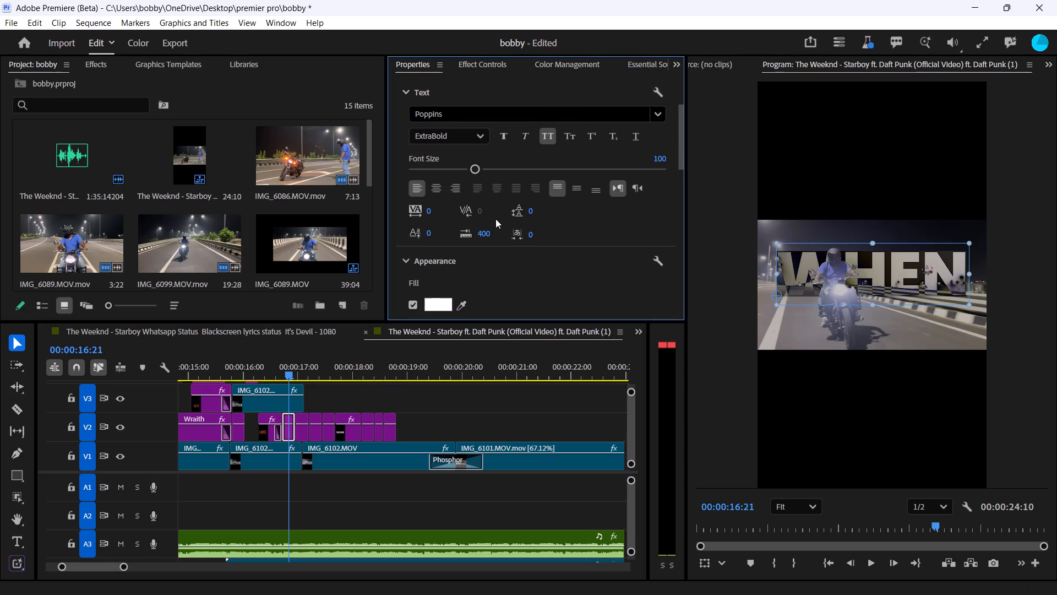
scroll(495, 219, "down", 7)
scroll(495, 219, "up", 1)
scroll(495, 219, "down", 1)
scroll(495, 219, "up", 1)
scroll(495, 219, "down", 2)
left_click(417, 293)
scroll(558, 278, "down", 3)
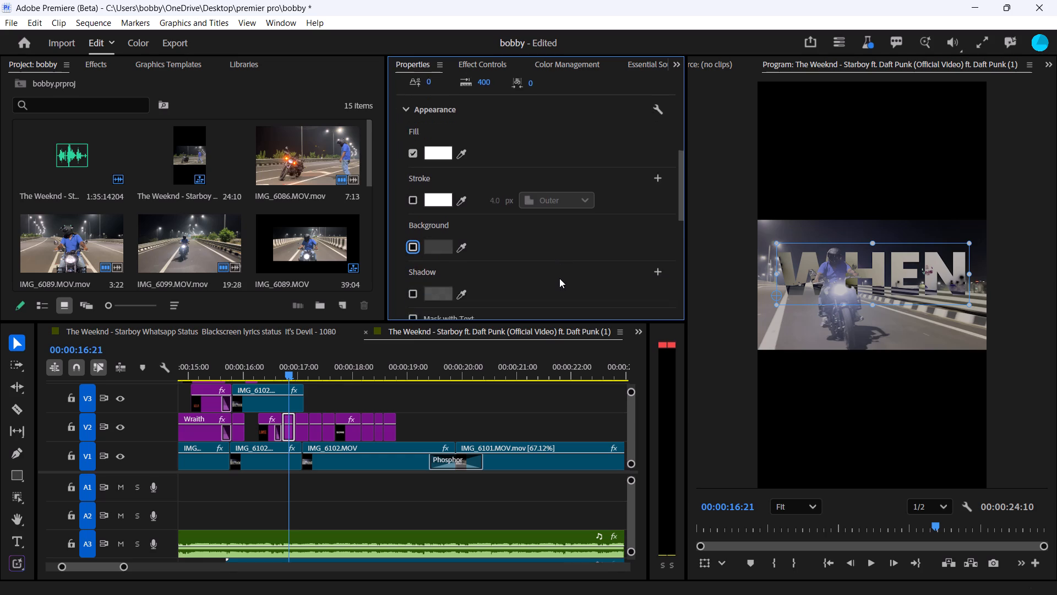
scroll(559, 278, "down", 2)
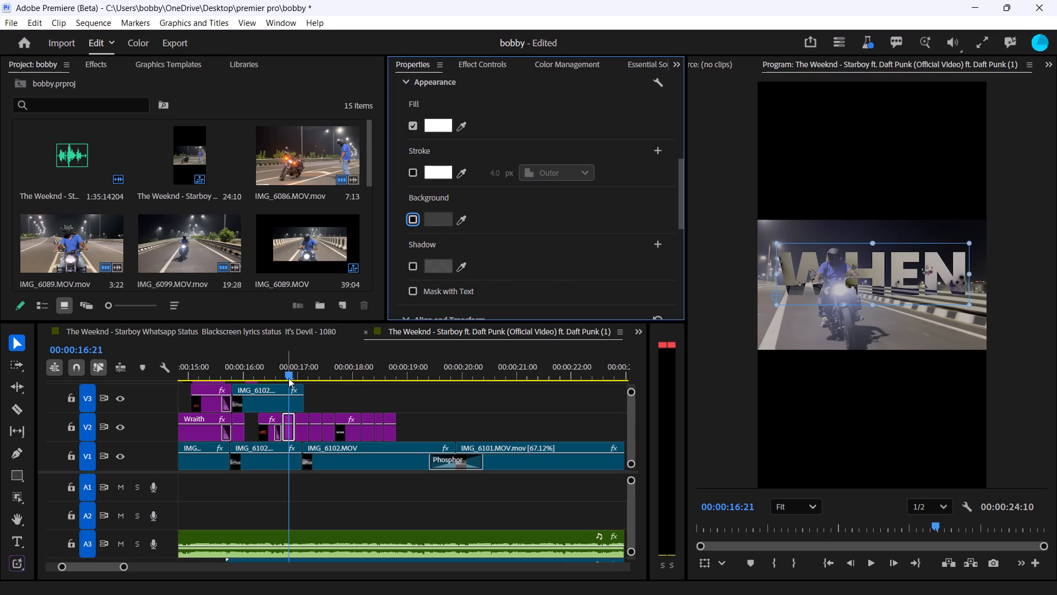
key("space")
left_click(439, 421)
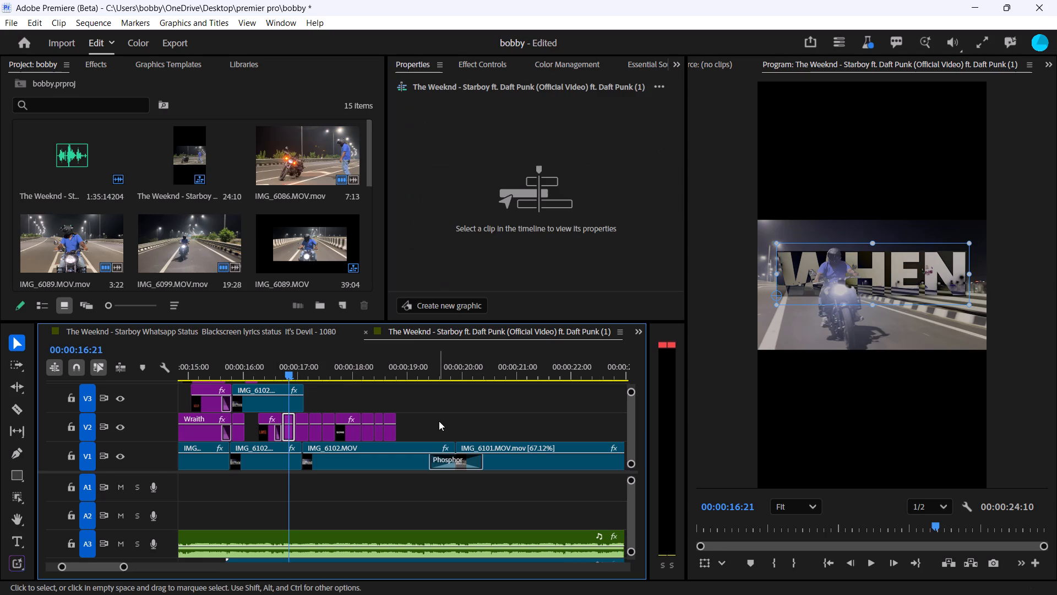
Play back the titles from 00:00:16:21 to the "song" title.
key("space")
key("space")
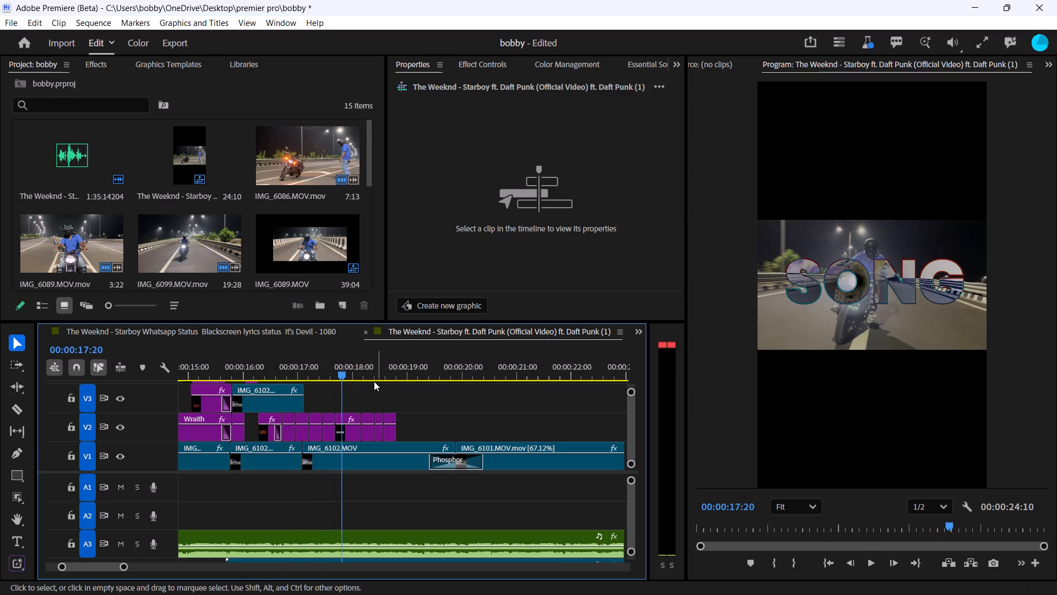
Turn off the text background of the "when" title at 00:00:16:21 on V2.
left_click_drag(352, 375, 292, 379)
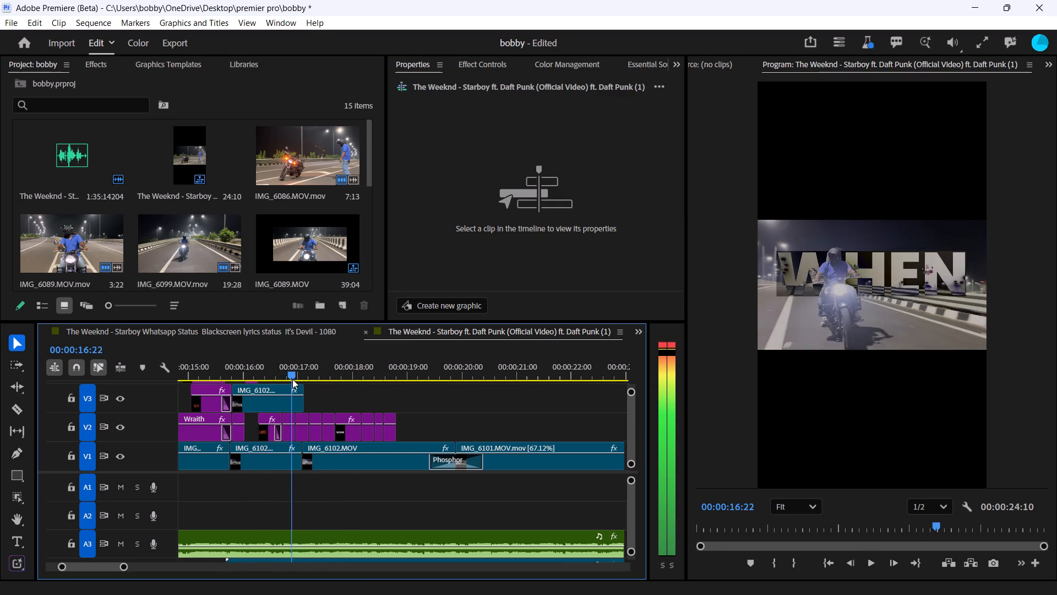
left_click_drag(292, 379, 283, 381)
key("space")
key("space")
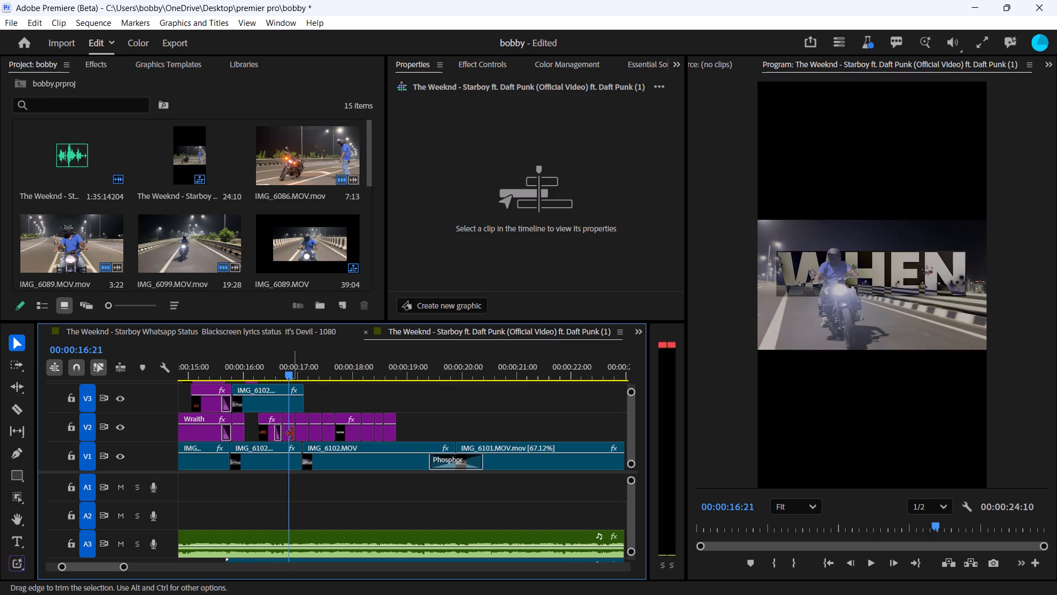
left_click(292, 433)
left_click(440, 110)
scroll(412, 216, "down", 5)
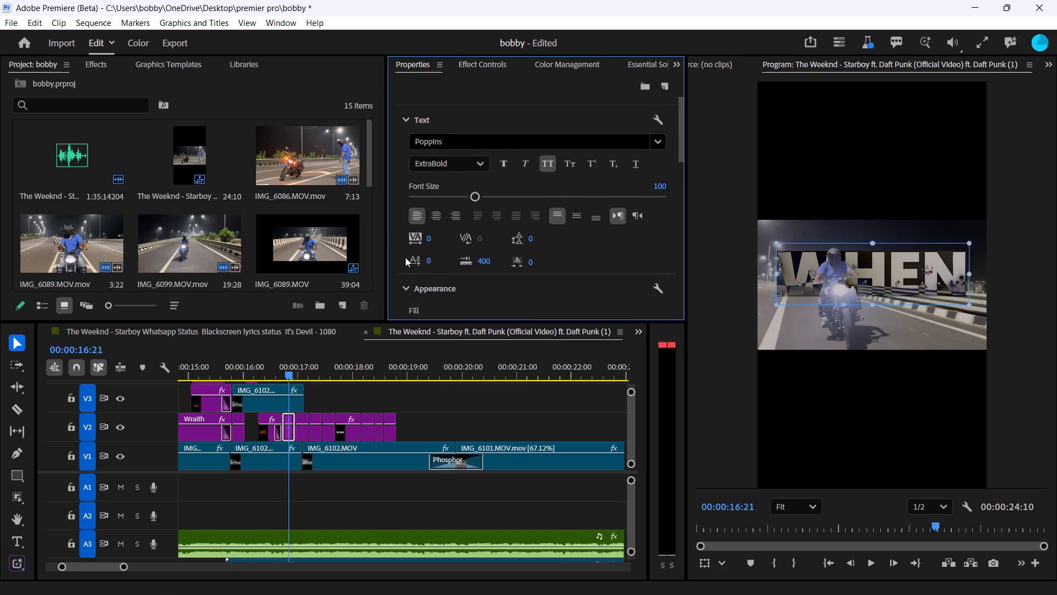
scroll(405, 257, "down", 3)
scroll(435, 295, "down", 9)
left_click(412, 261)
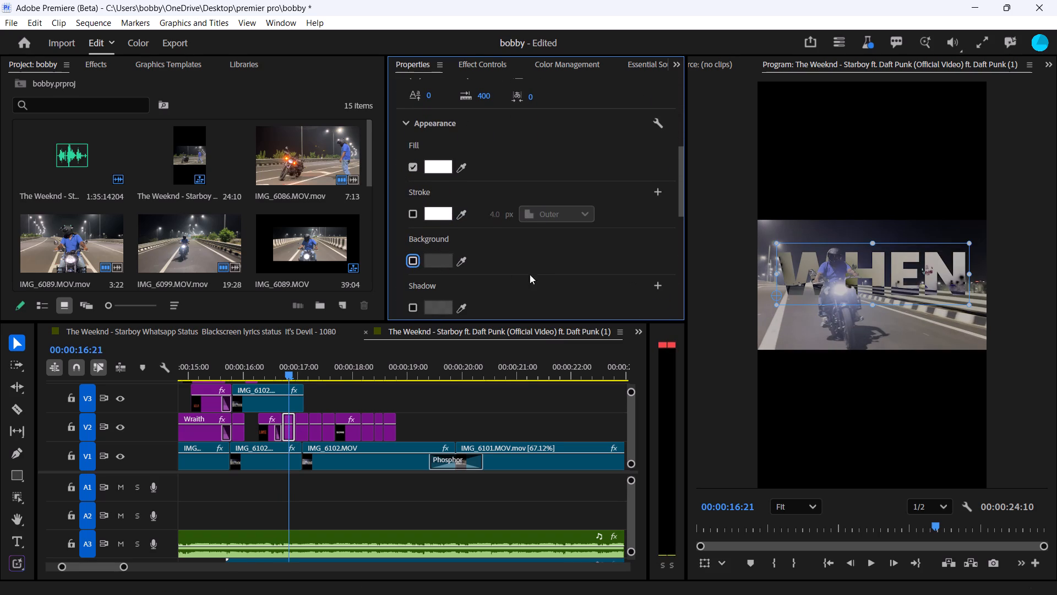
key("space")
left_click(408, 263)
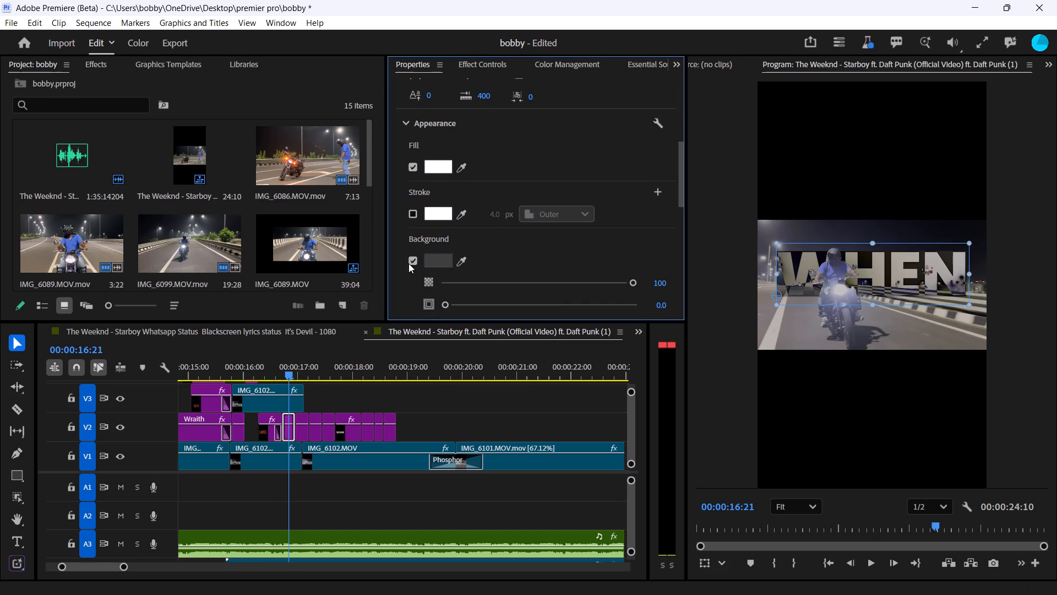
left_click(414, 262)
left_click(537, 257)
Play back from the "when" title to the end of the video, and replay the titles up to "dash" at 00:00:18:18.
key("space")
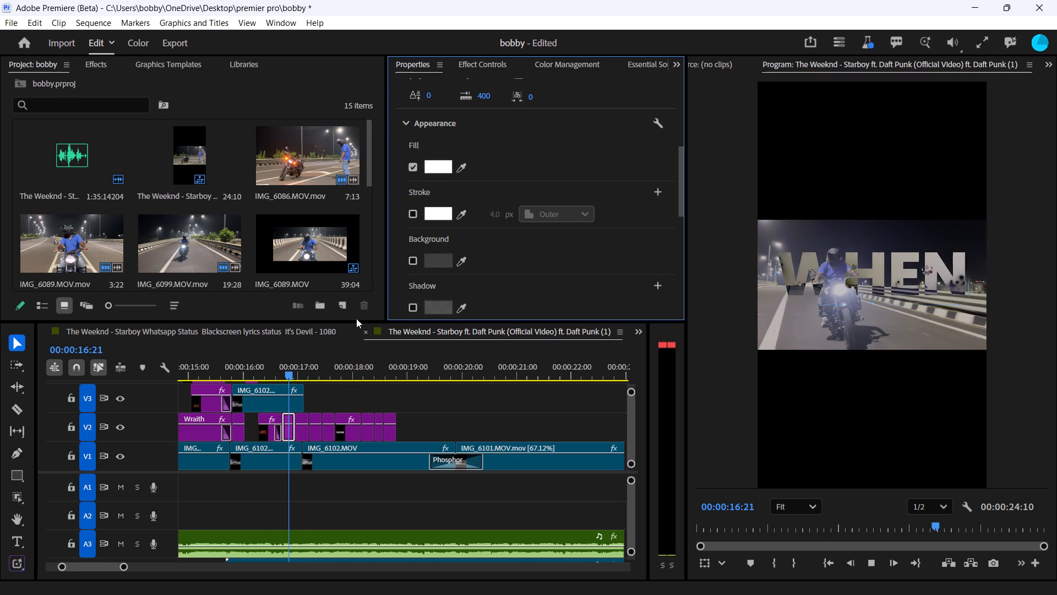
key("space")
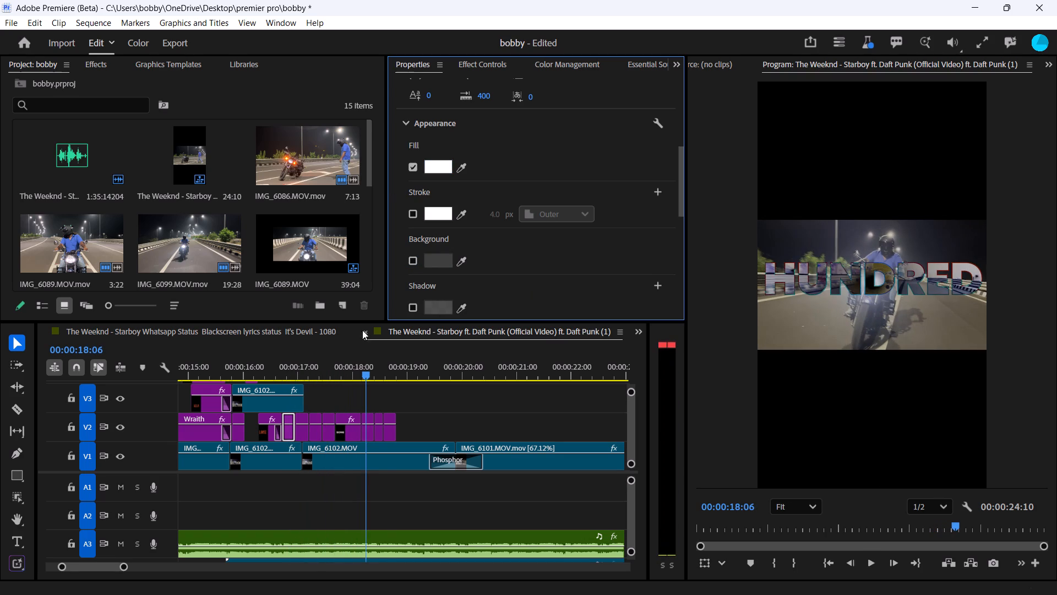
key("space")
key("space")
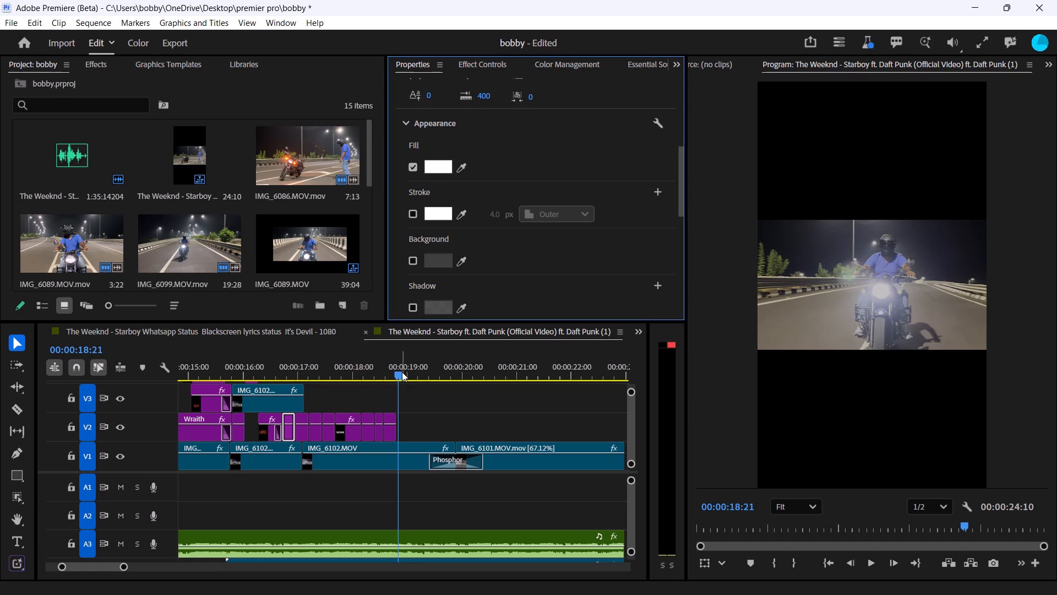
key("space")
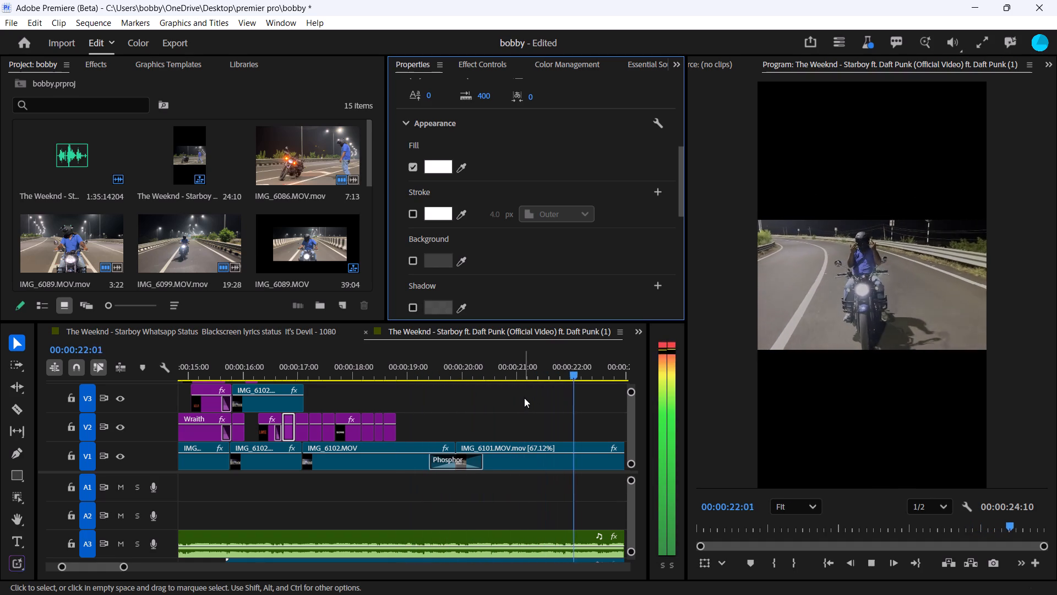
key("space")
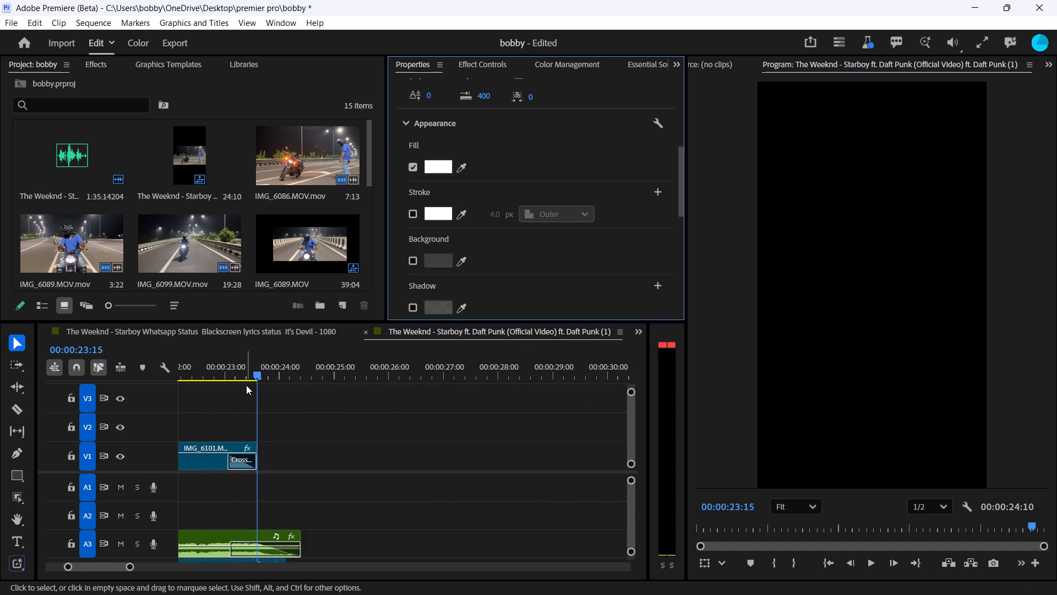
left_click_drag(255, 376, 296, 388)
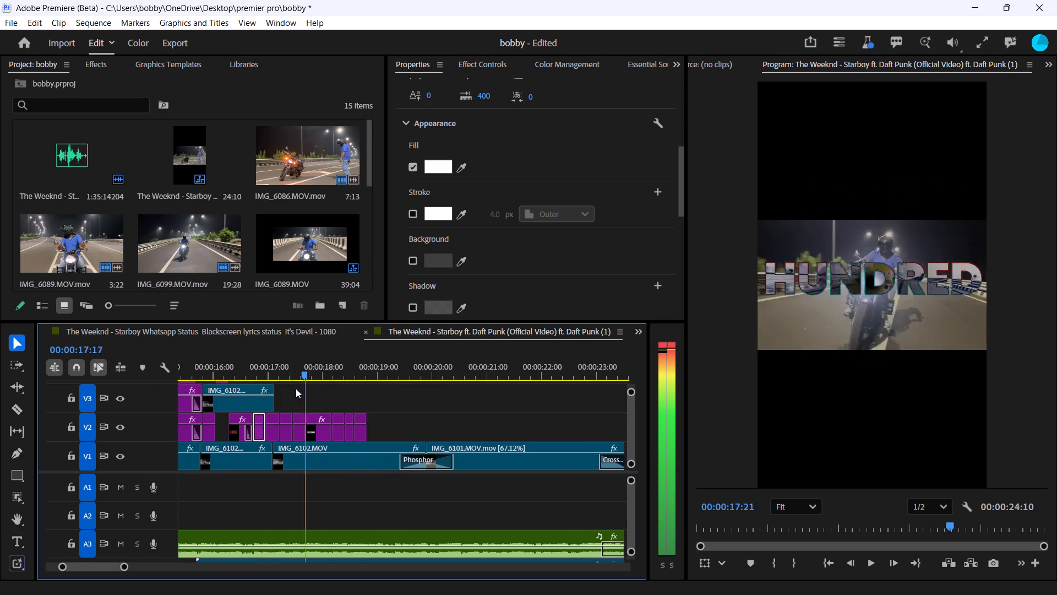
left_click_drag(296, 388, 248, 393)
key("space")
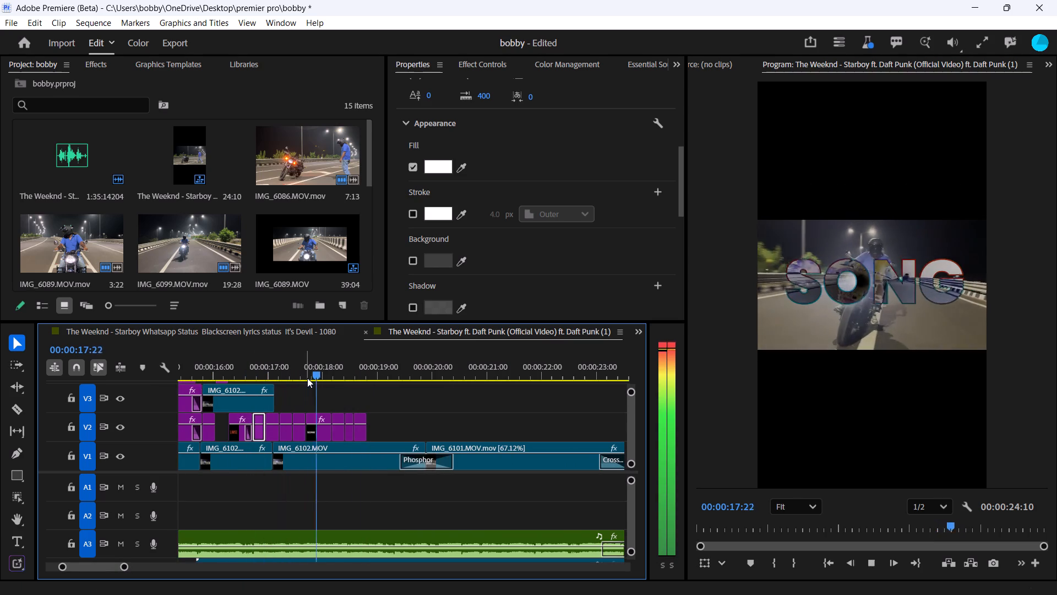
key("space")
key("space")
key("space")
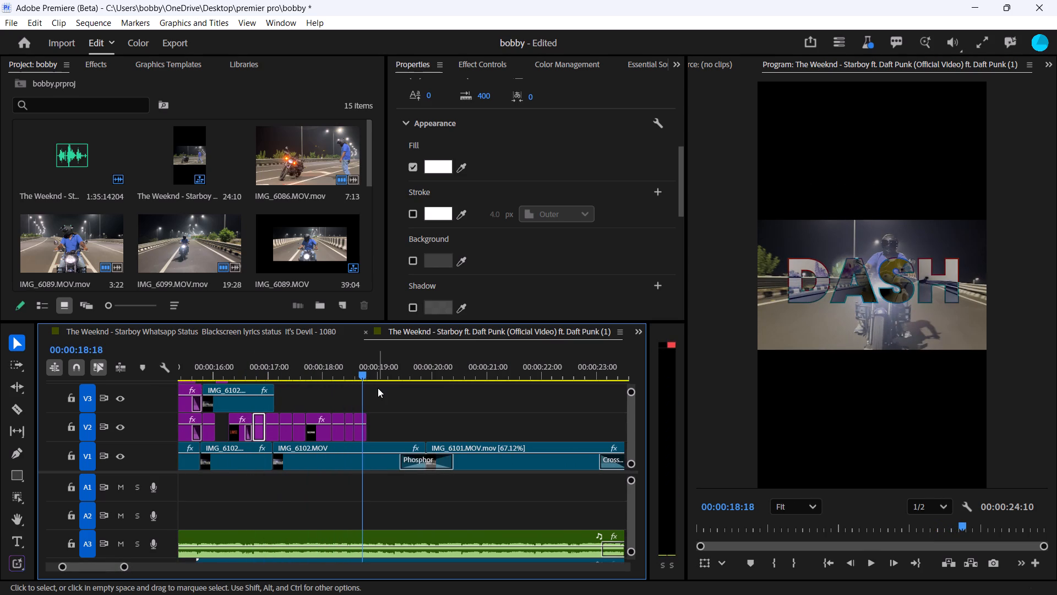
Copy the "they" title at 00:00:17:02 and paste ten consecutive copies on V2 starting at 00:00:19:13.
left_click(361, 439)
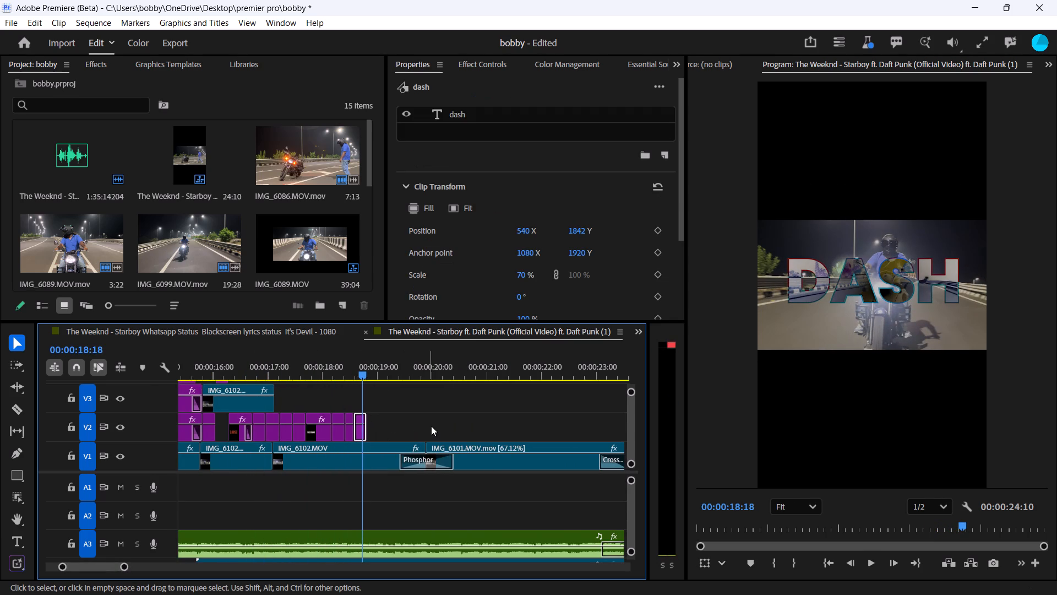
key("ctrl+c")
left_click_drag(355, 373, 323, 377)
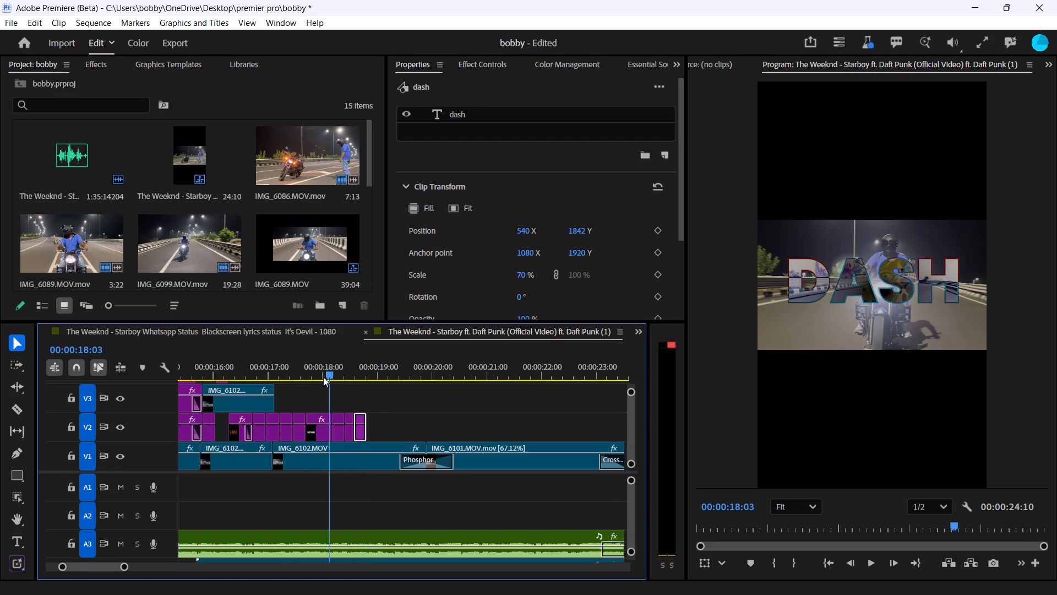
left_click_drag(323, 377, 236, 387)
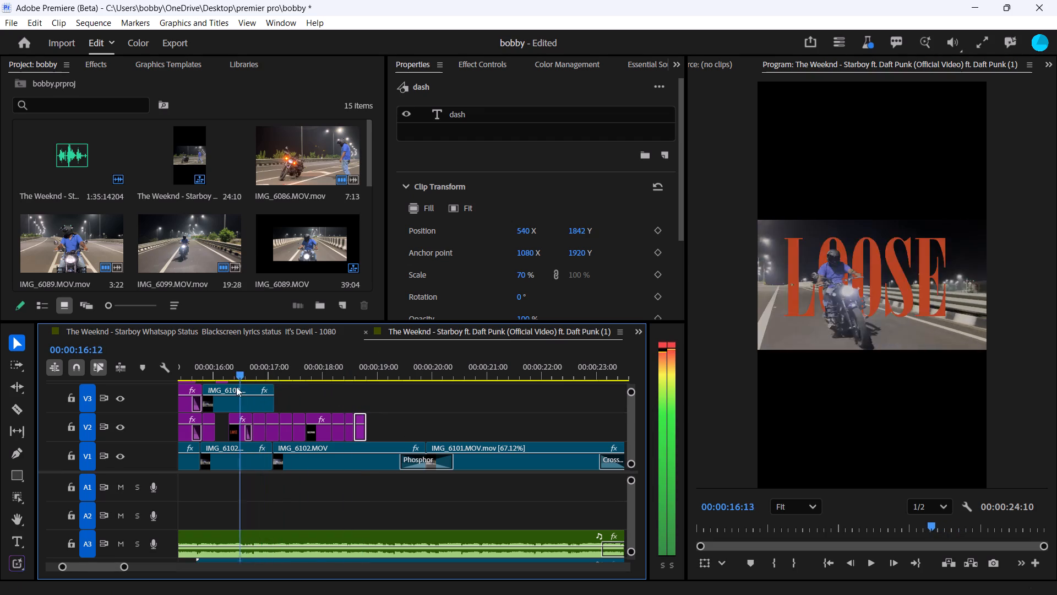
left_click_drag(236, 387, 275, 375)
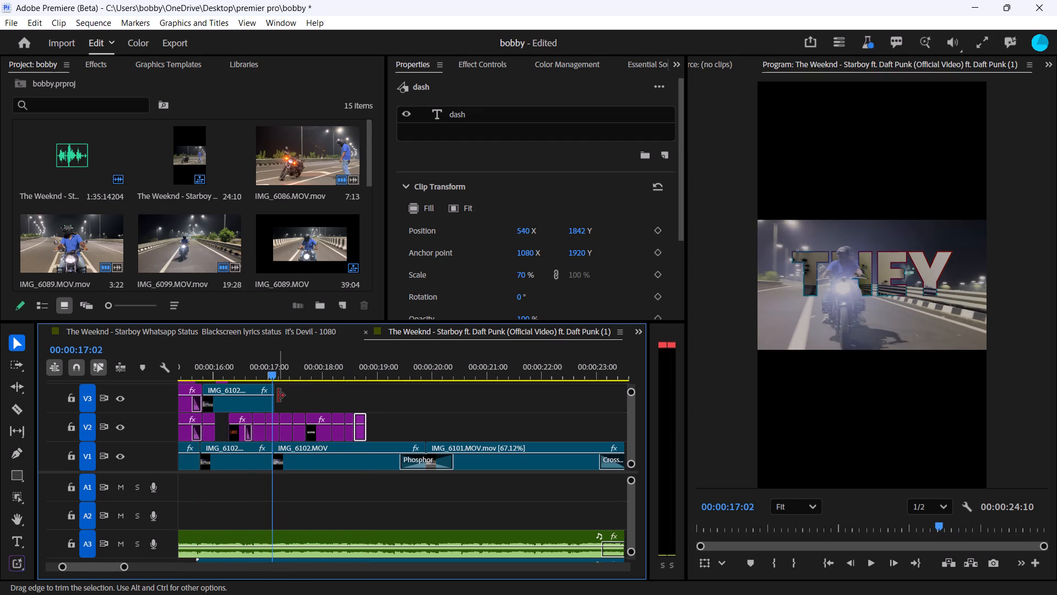
left_click(274, 435)
key("ctrl+c")
left_click_drag(393, 367, 407, 366)
left_click(419, 419)
key("ctrl+v")
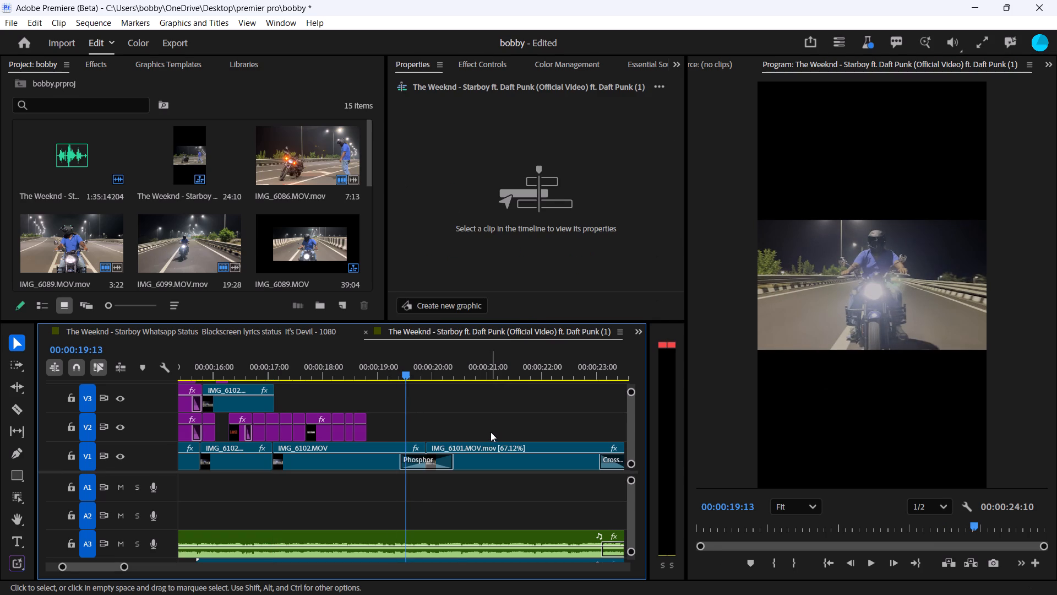
key("ctrl+v")
key("ctrl+v")
key("ctrl+v")
key("ctrl+v")
key("ctrl+v")
key("ctrl+v")
key("ctrl+v")
key("ctrl+v")
key("ctrl+v")
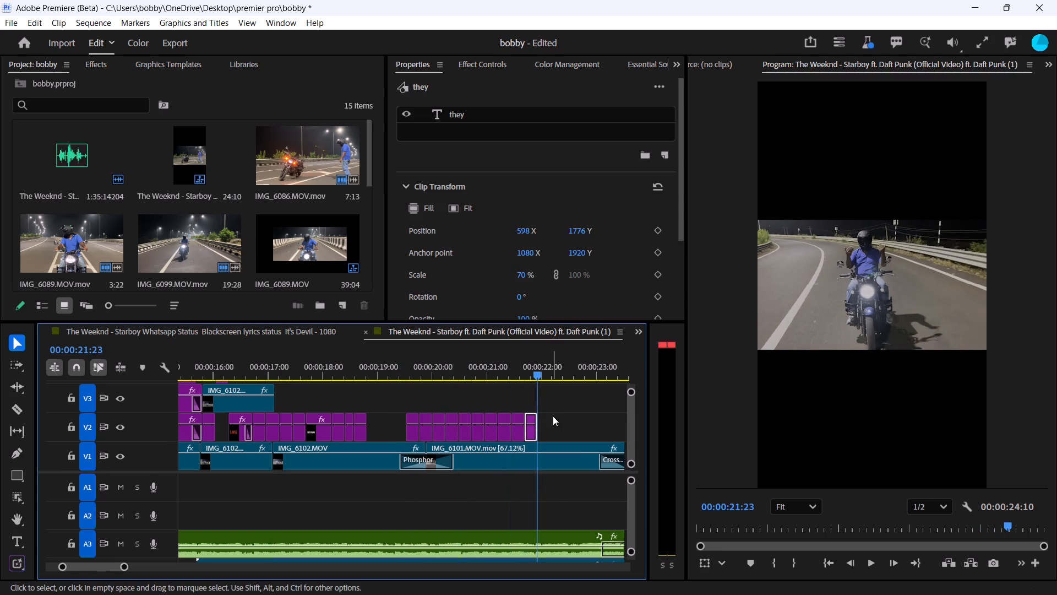
Move the first pasted "they" title to 00:00:18:20, directly after "dash" on V2, and play it back to 00:00:19:00.
left_click(558, 423)
left_click_drag(413, 431, 376, 438)
left_click_drag(391, 365, 358, 372)
key("space")
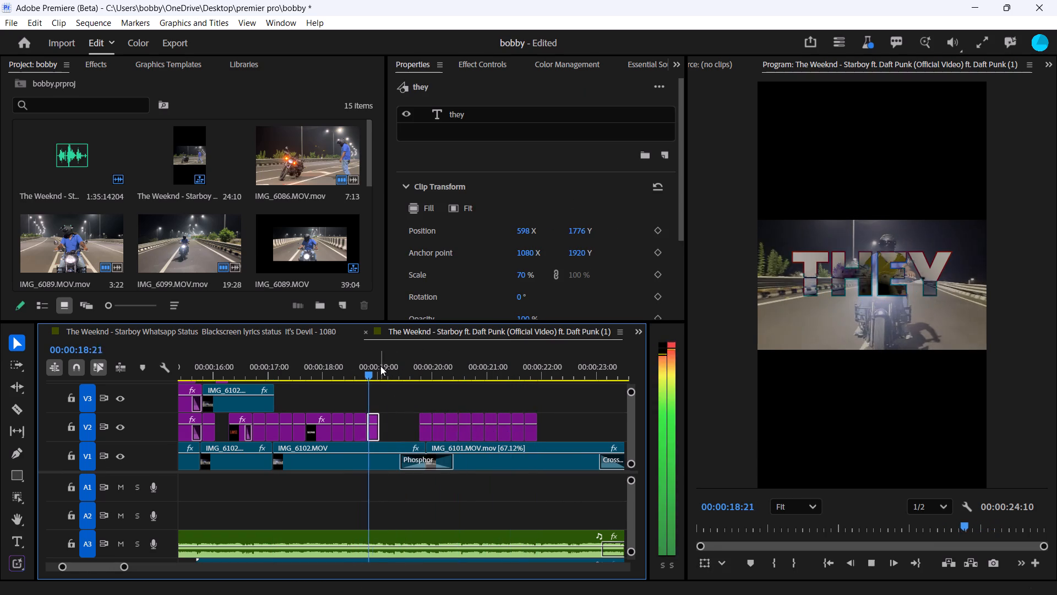
key("space")
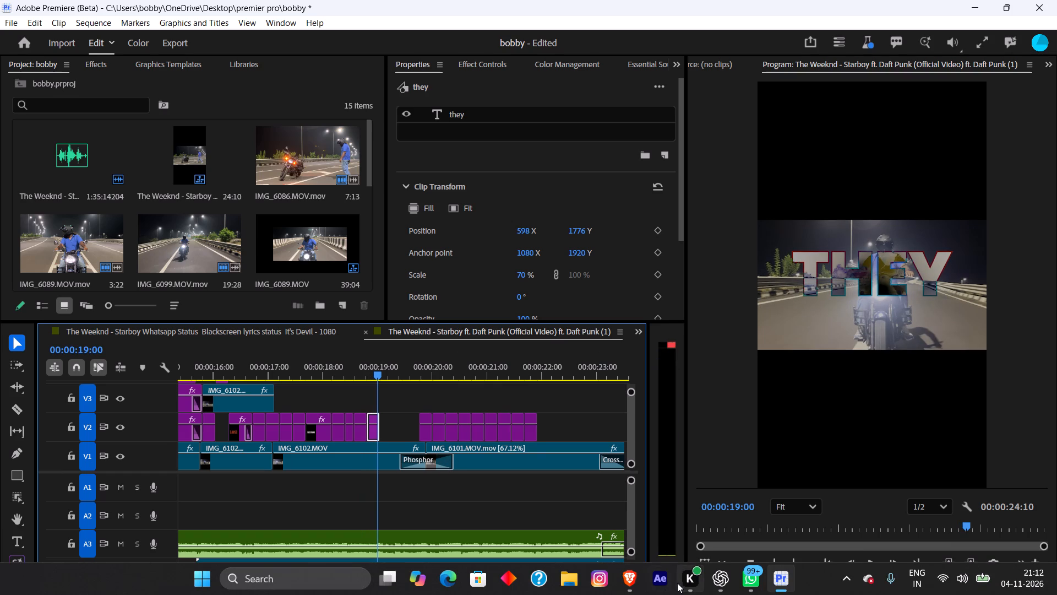
Copy "get" from the Starboy lyrics page in Brave and, back in Premiere, replace the text of the V2 title at 00:00:18:20 with it.
left_click(637, 587)
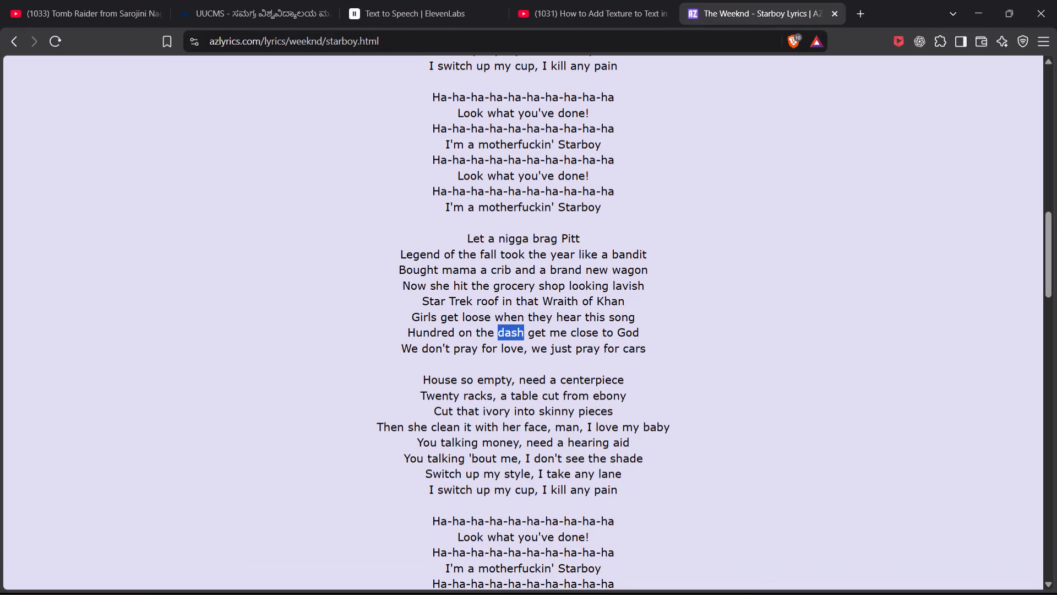
left_click_drag(528, 333, 545, 332)
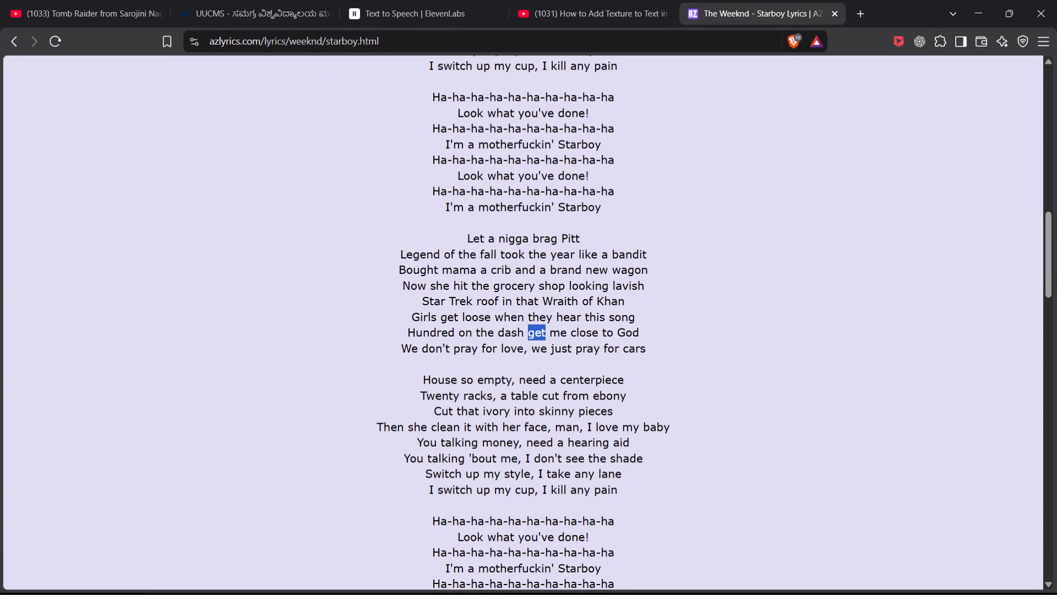
key("ctrl+c")
left_click(972, 9)
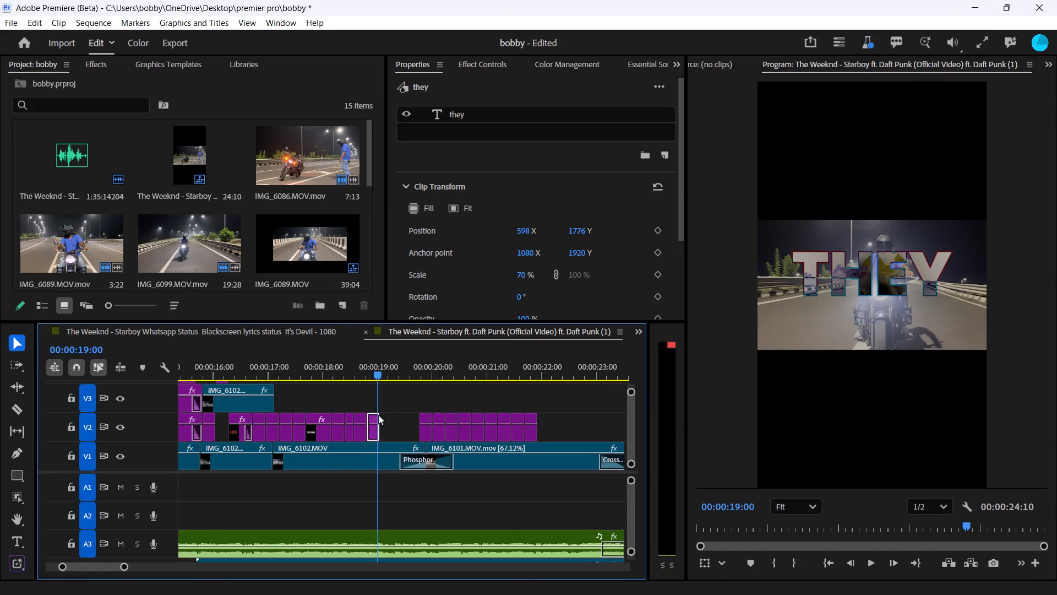
left_click(683, 68)
left_click(699, 158)
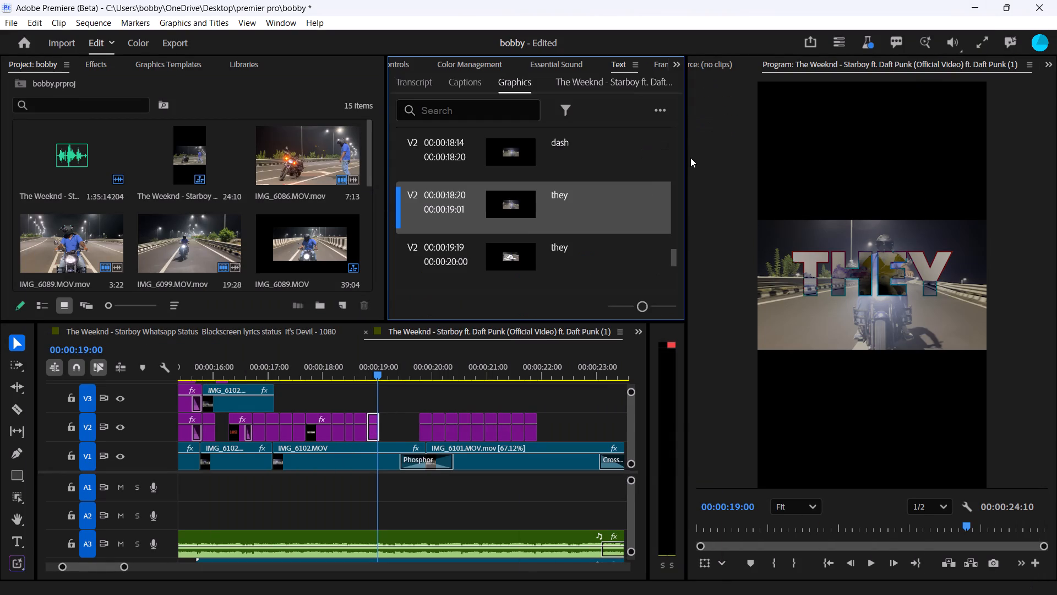
double_click(561, 209)
double_click(570, 199)
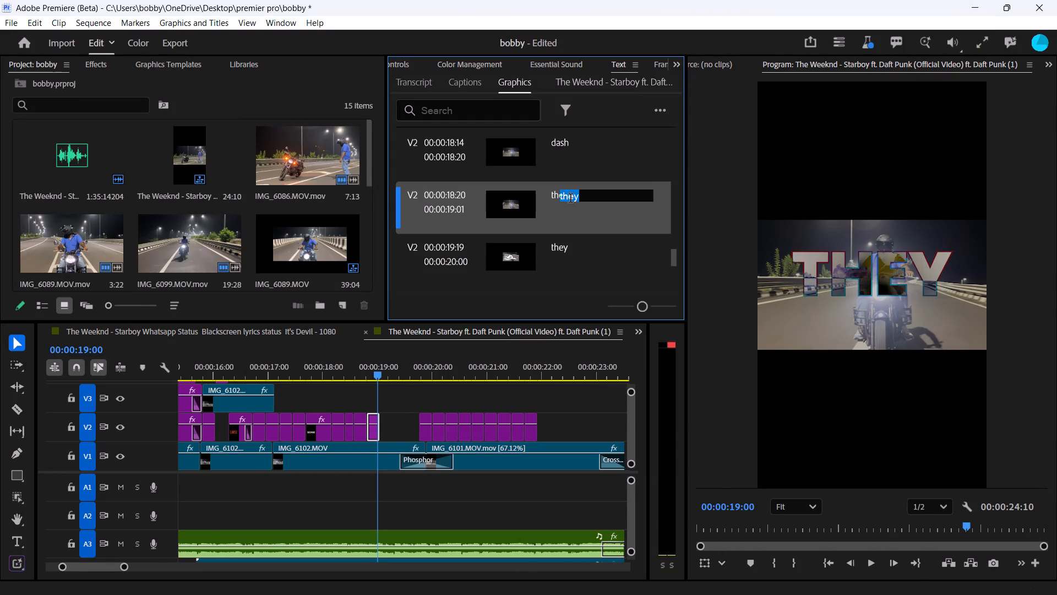
key("ctrl+v")
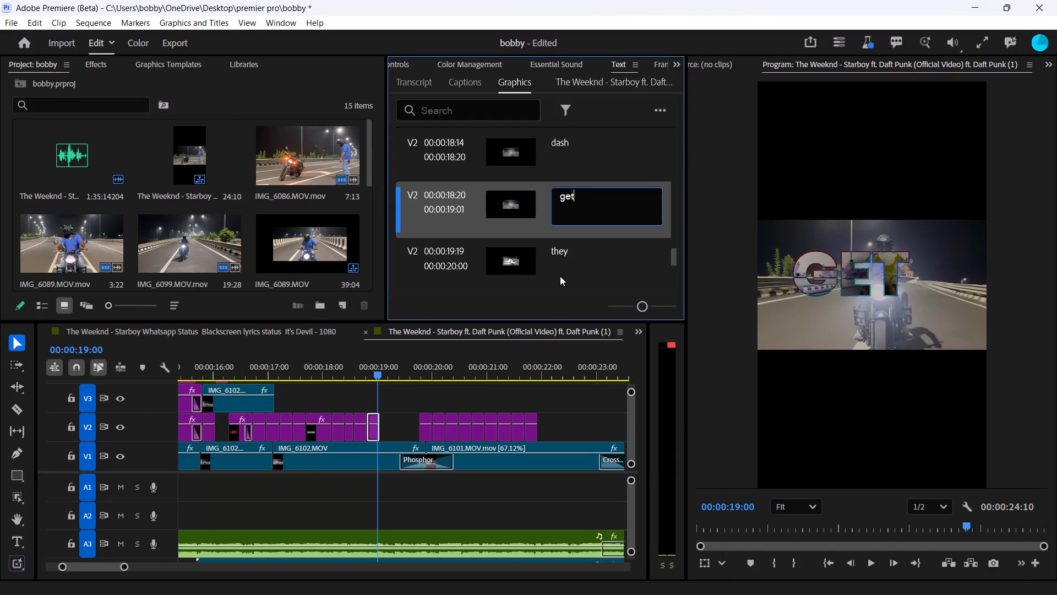
Change the text of the V2 title at 00:00:19:19 to "me".
left_click(609, 266)
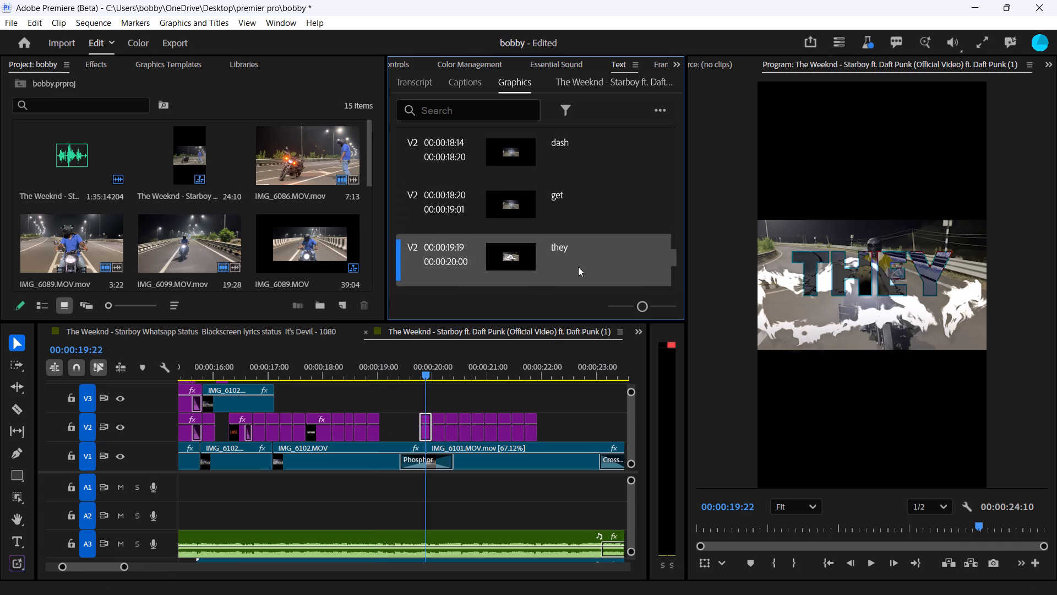
double_click(578, 267)
double_click(577, 253)
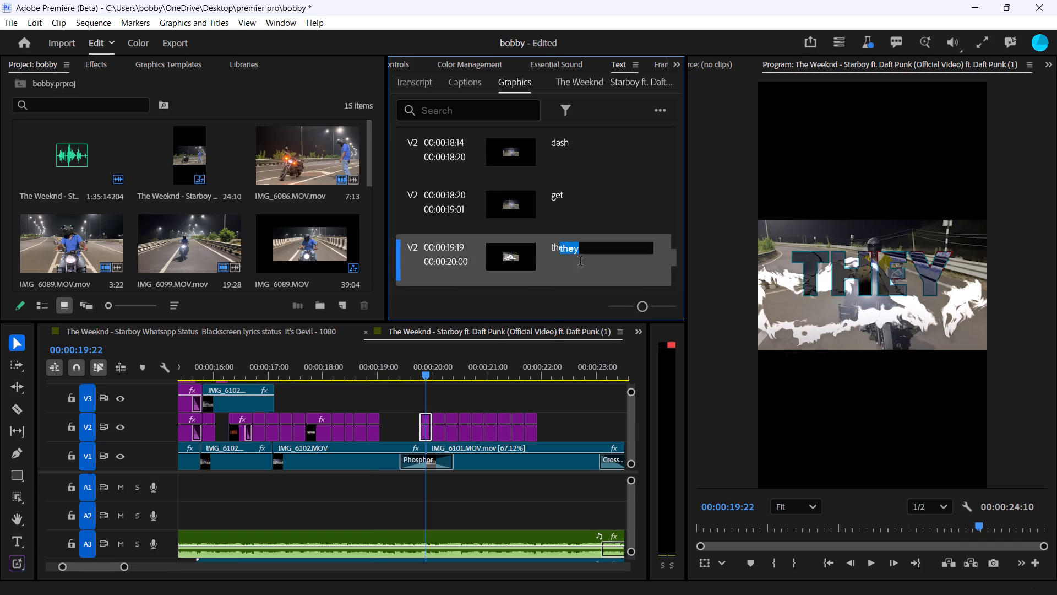
type("me")
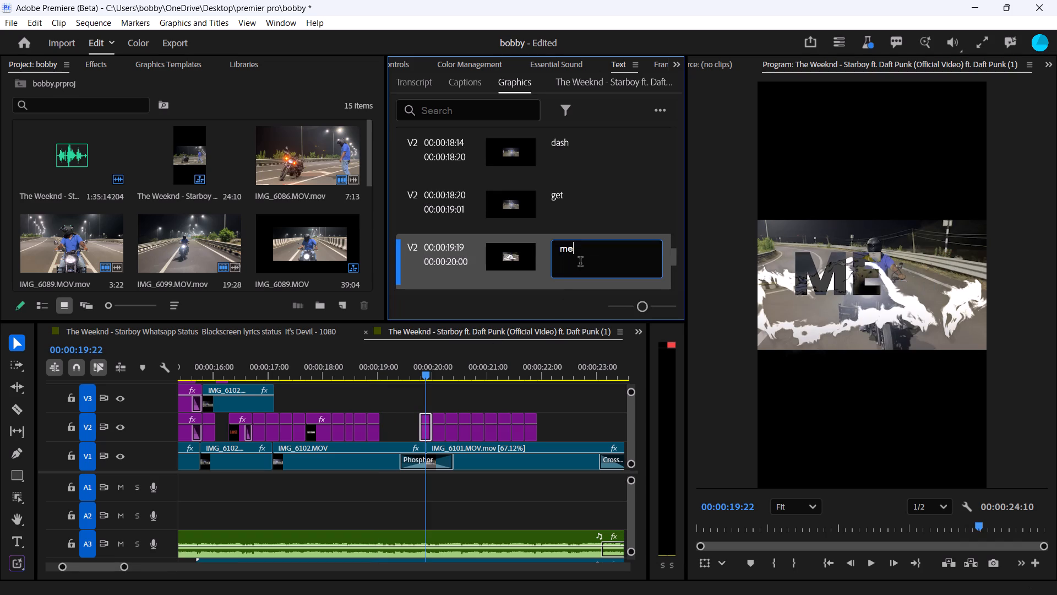
Change the text of the V2 title at 00:00:20:00 to "close".
left_click_drag(423, 373, 433, 377)
double_click(557, 202)
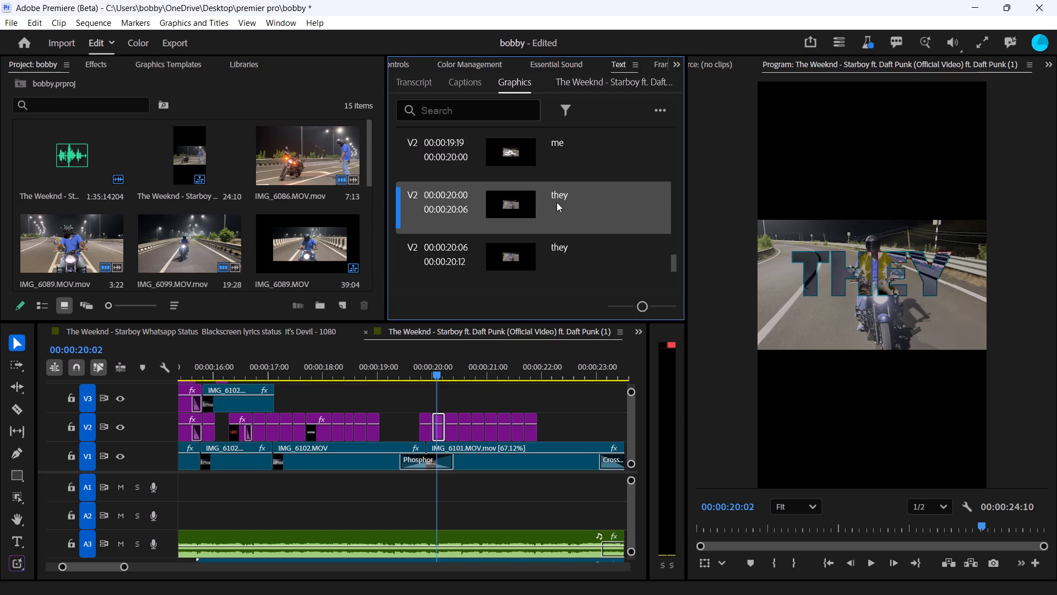
double_click(557, 202)
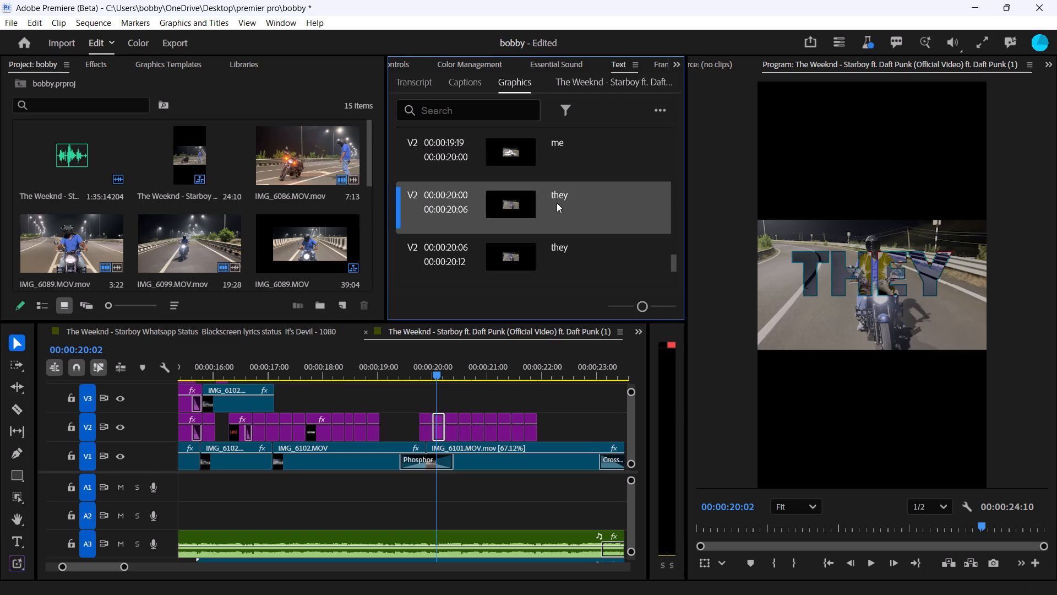
double_click(565, 198)
type("close")
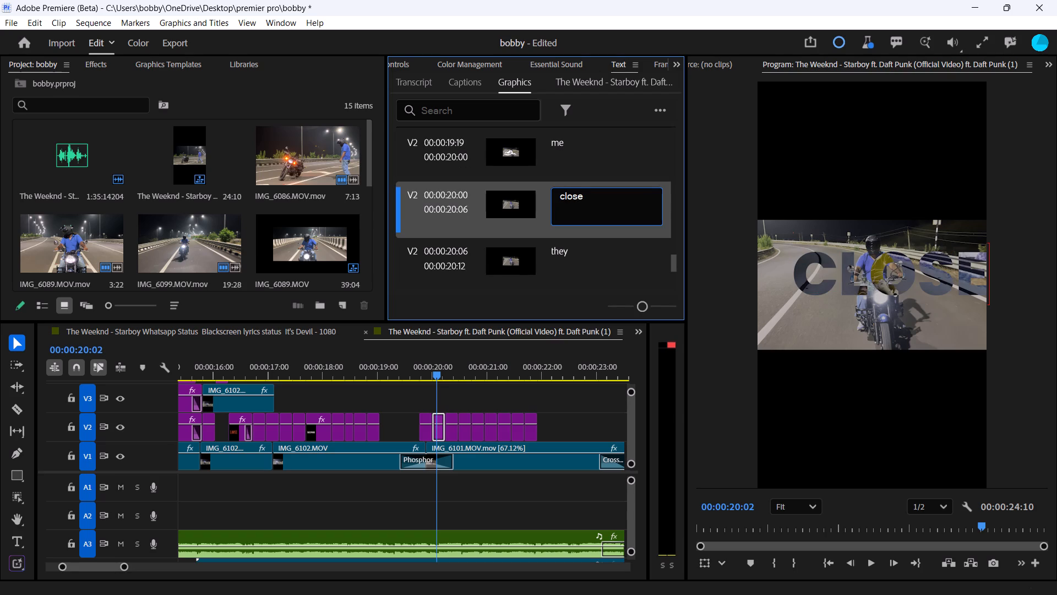
Change the text of the V2 title at 00:00:20:06 to "to".
left_click(453, 439)
left_click_drag(435, 375, 451, 375)
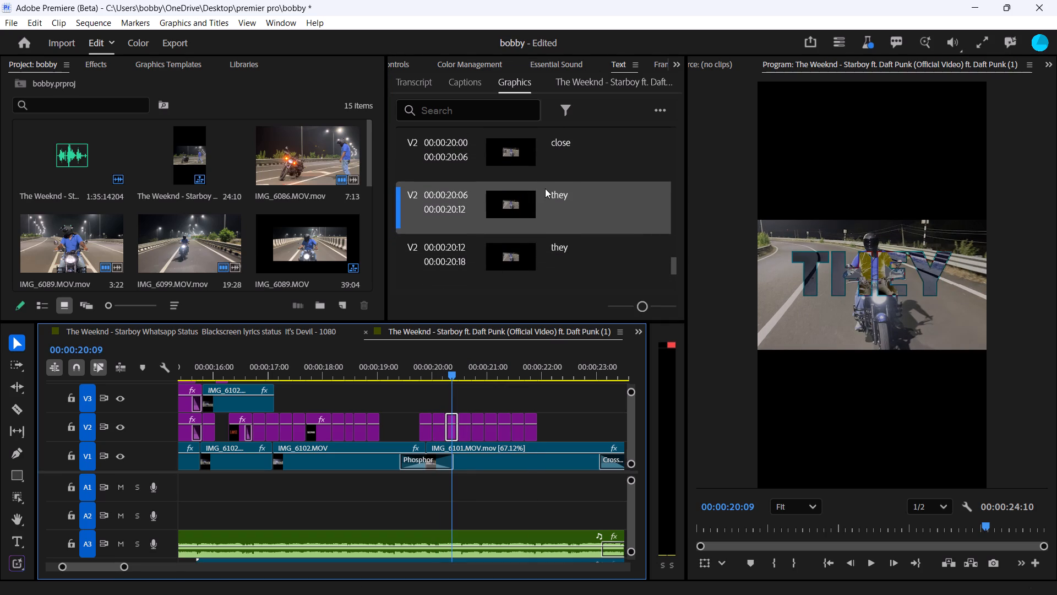
double_click(566, 212)
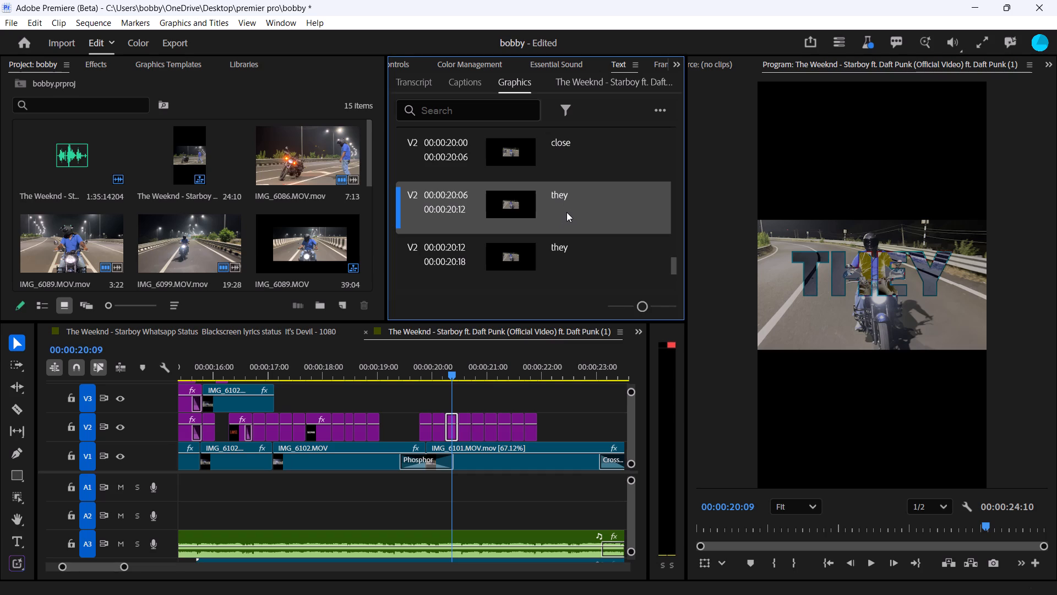
double_click(564, 196)
type("to")
Change the text of the V2 title at 00:00:20:12 to "god".
triple_click(563, 257)
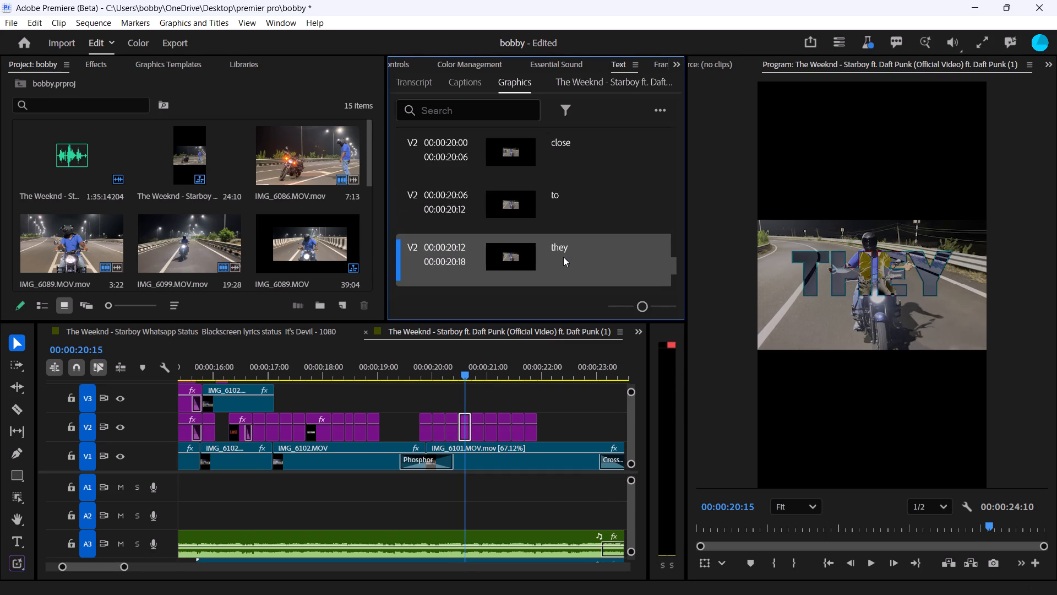
double_click(567, 250)
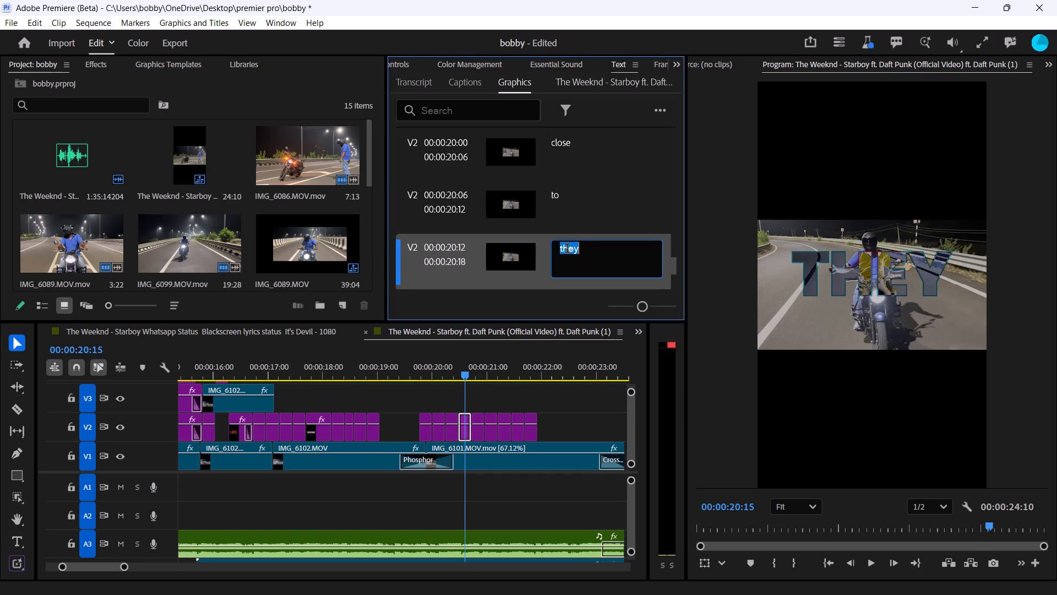
type("god")
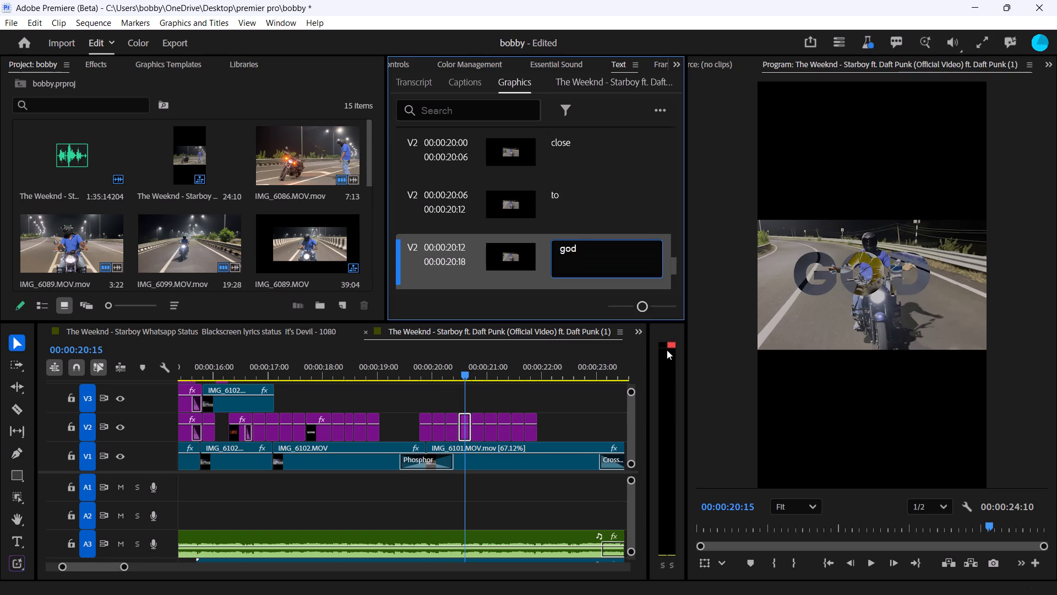
left_click(575, 393)
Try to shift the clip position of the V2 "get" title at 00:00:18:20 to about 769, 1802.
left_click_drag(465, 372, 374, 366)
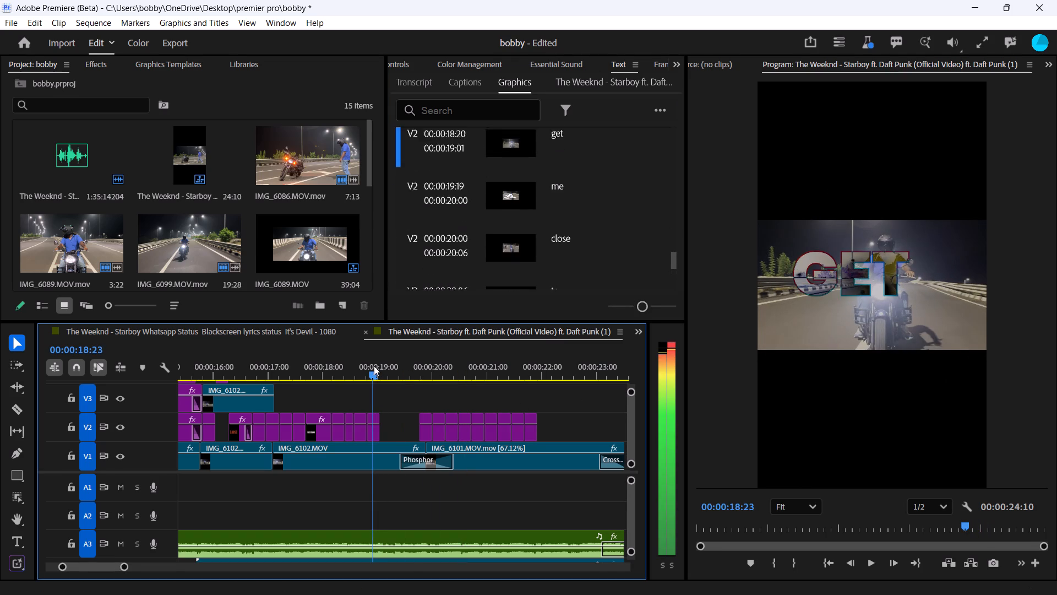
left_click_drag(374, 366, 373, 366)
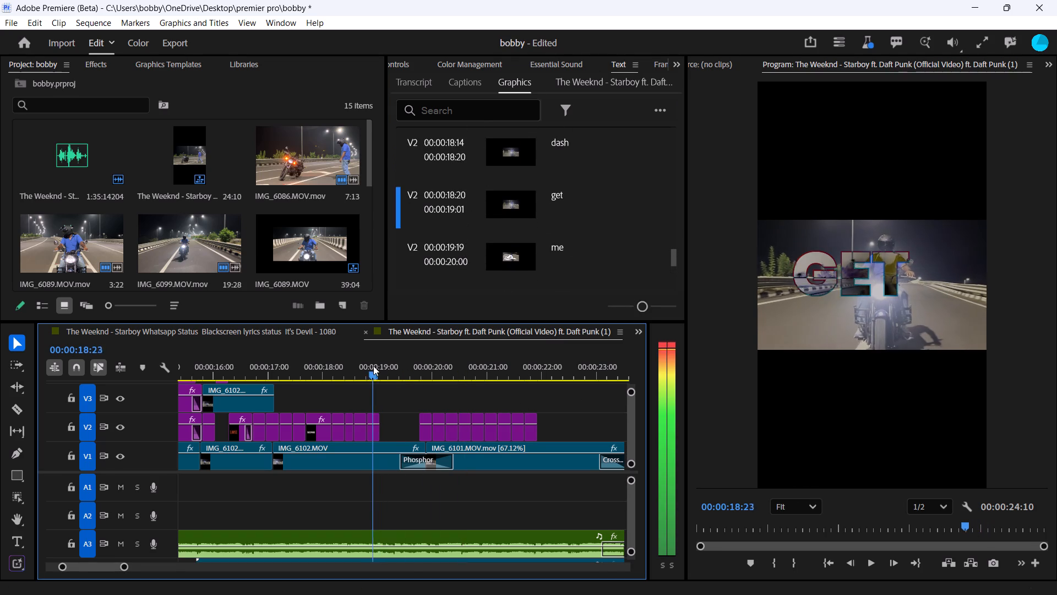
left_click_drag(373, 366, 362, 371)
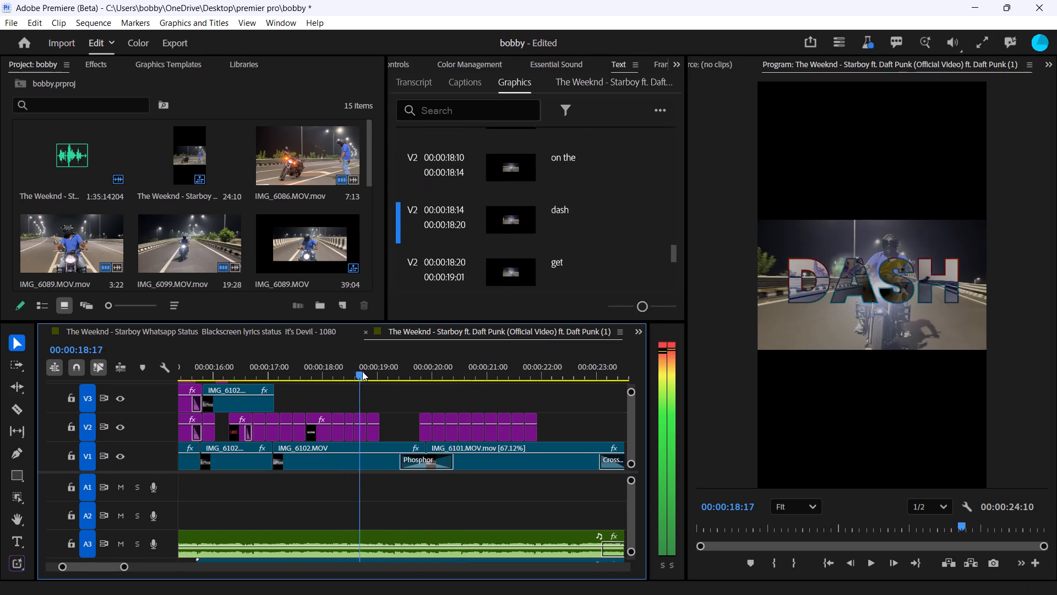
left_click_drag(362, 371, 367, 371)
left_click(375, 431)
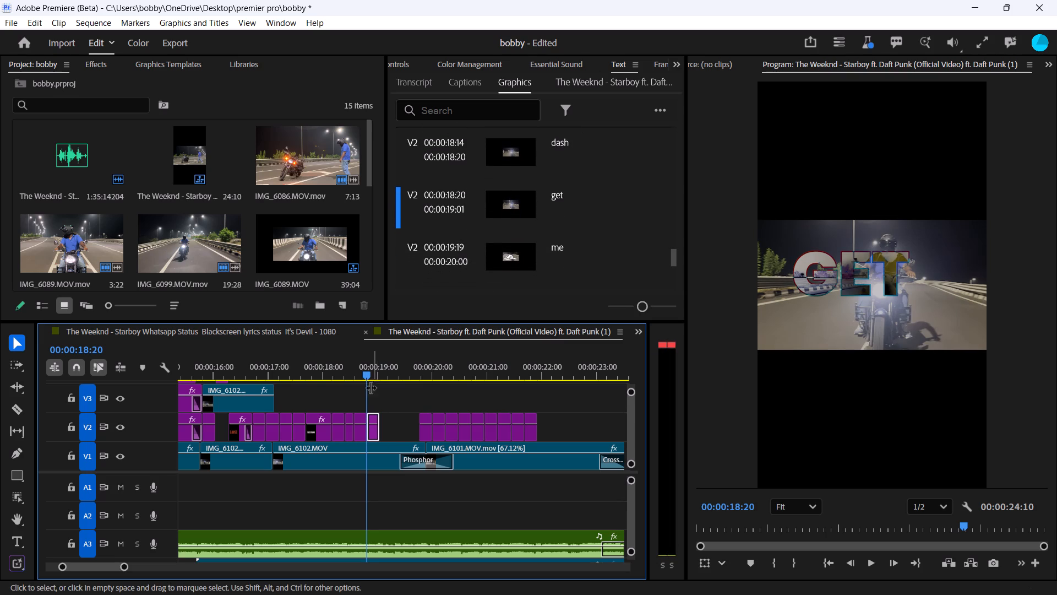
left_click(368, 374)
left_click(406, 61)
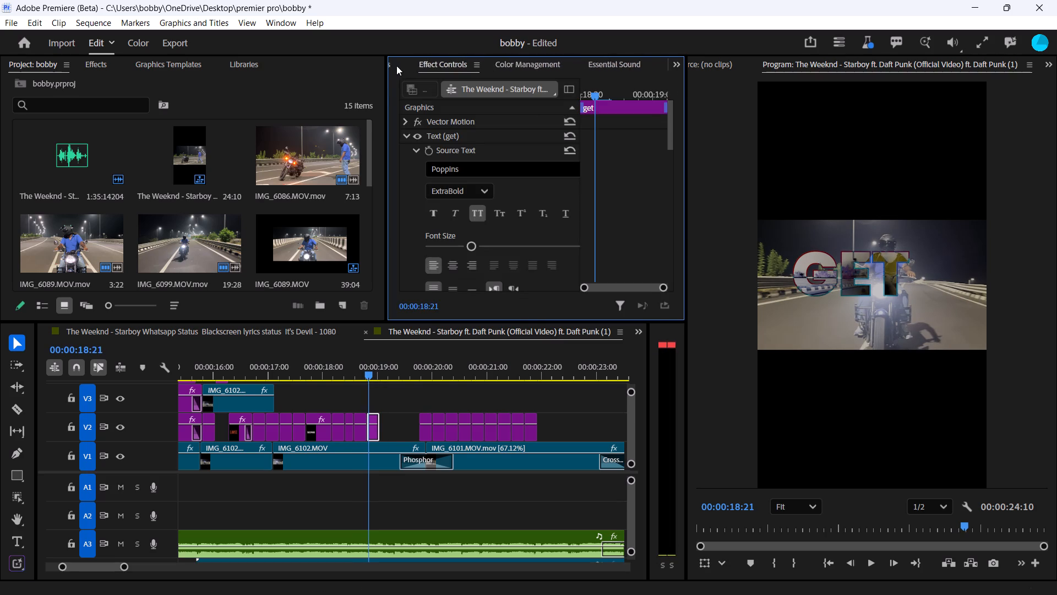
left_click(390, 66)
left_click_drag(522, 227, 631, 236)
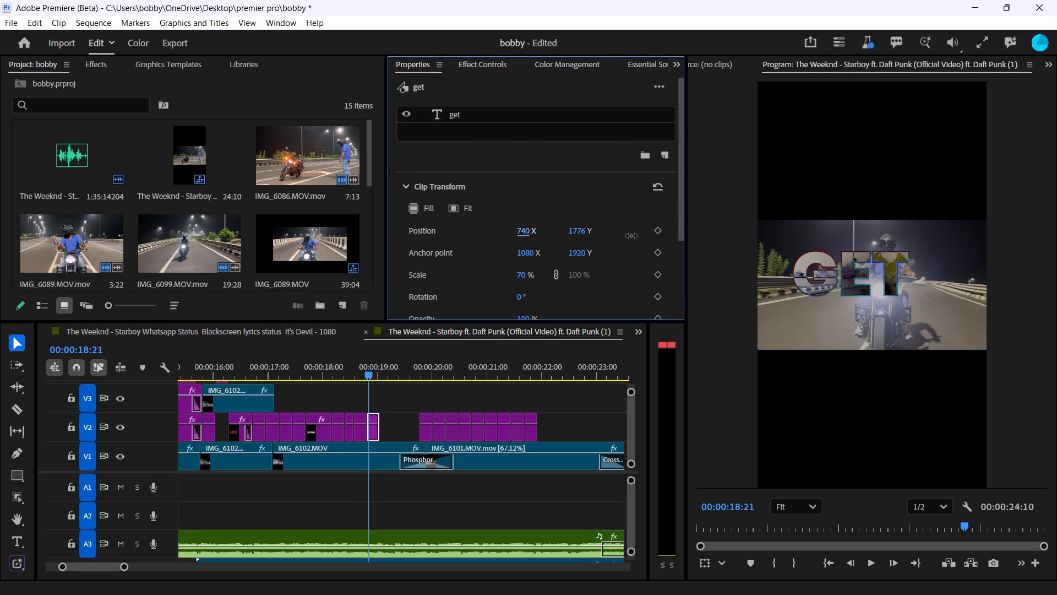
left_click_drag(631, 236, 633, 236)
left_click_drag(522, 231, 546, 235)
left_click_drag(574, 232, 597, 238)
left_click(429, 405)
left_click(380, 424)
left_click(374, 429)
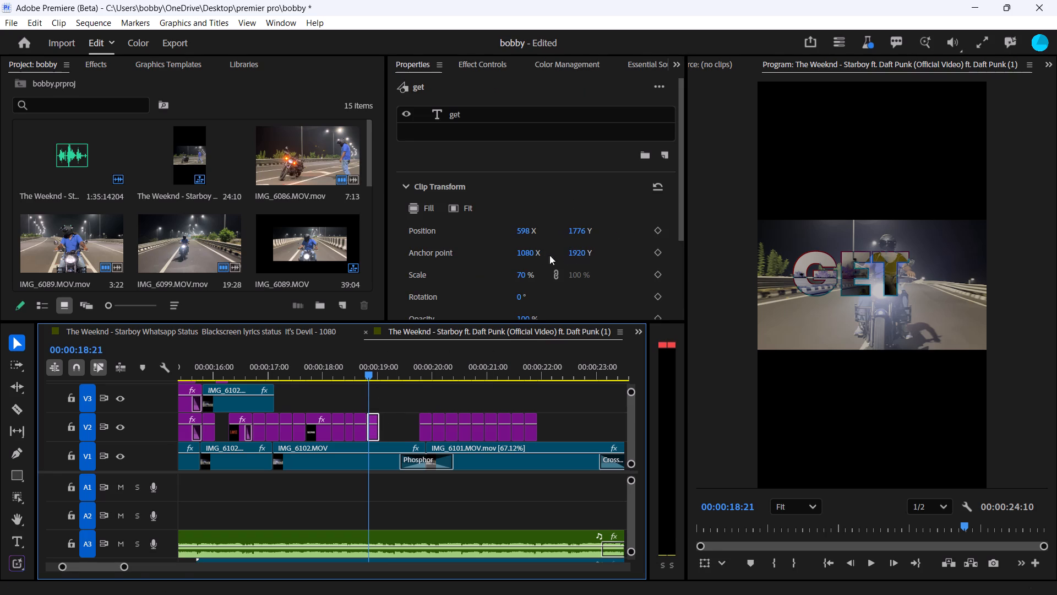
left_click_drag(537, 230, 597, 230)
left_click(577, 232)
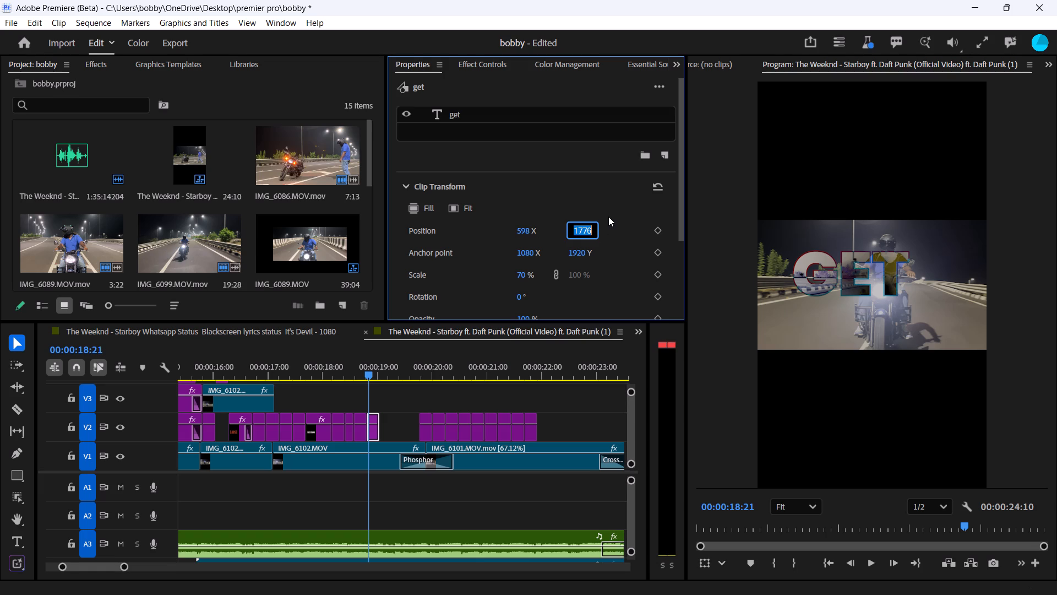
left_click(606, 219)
Centre the "get" text layer horizontally and vertically in the frame with the alignment options.
left_click(472, 120)
scroll(609, 159, "down", 5)
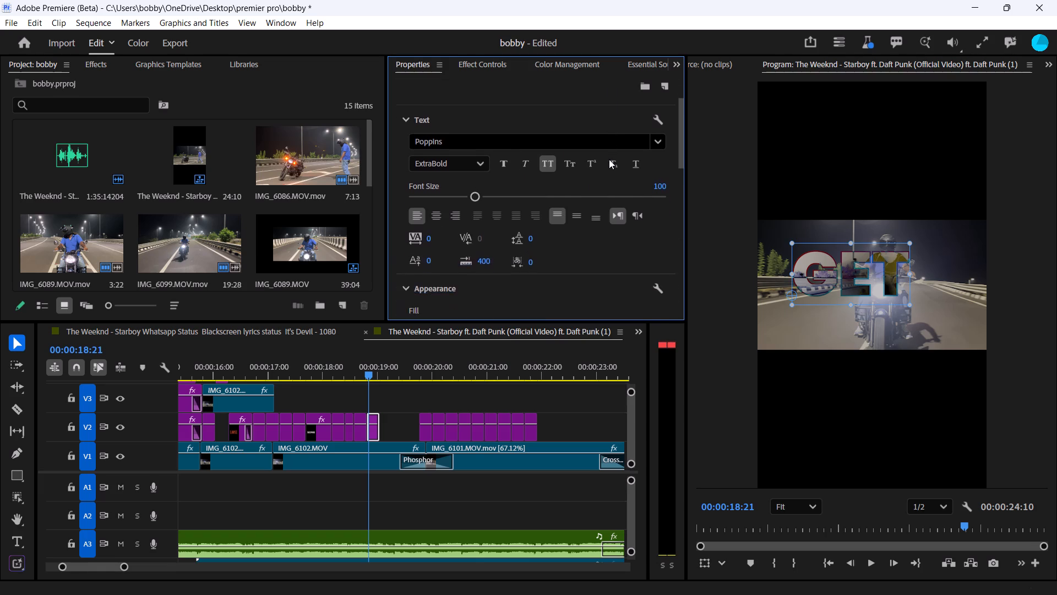
scroll(560, 221, "down", 11)
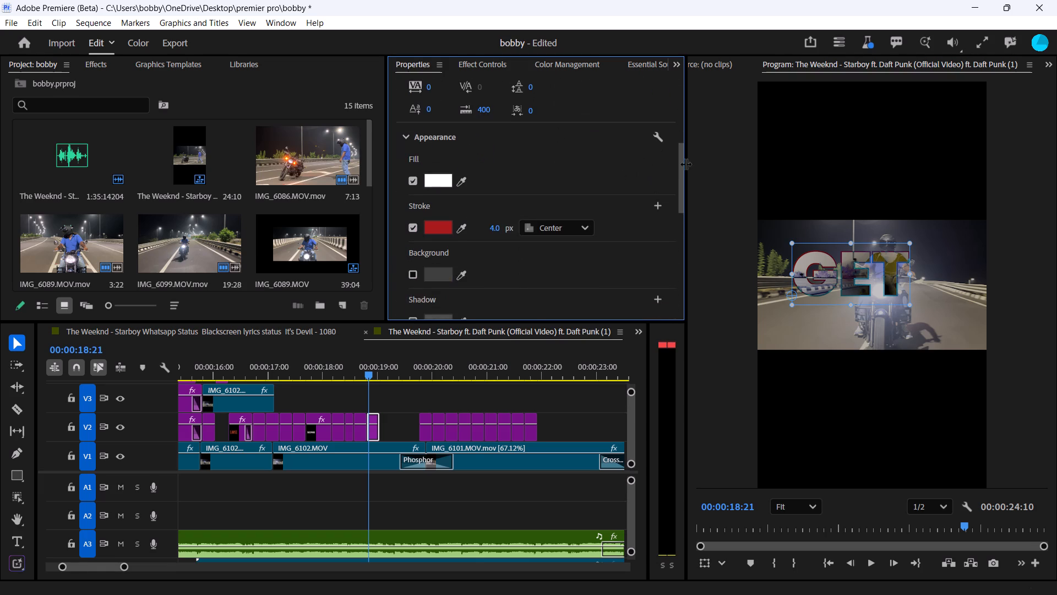
left_click_drag(678, 178, 678, 207)
left_click_drag(683, 188, 677, 285)
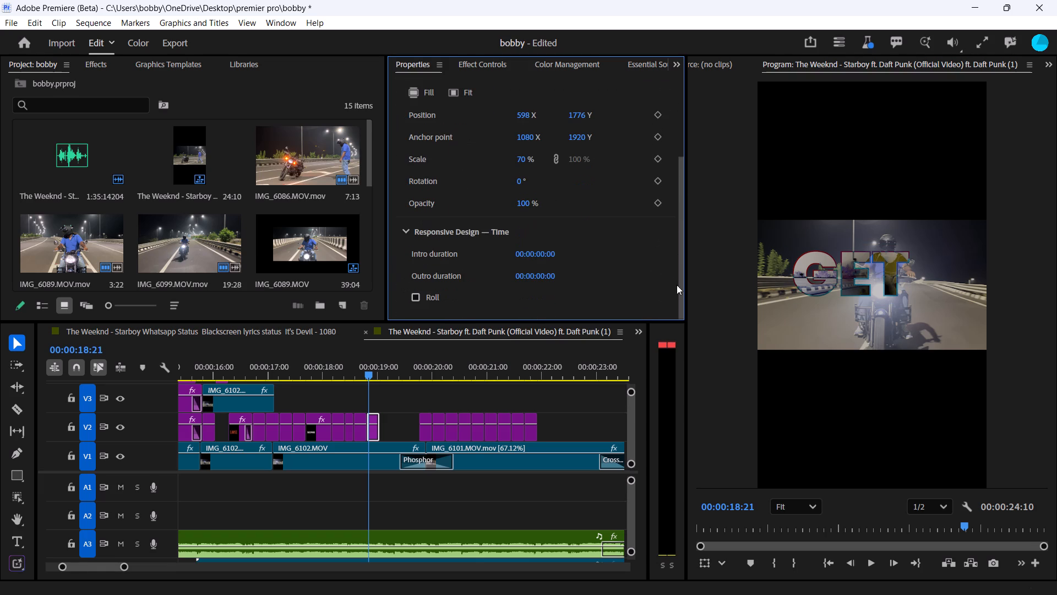
left_click_drag(677, 285, 682, 52)
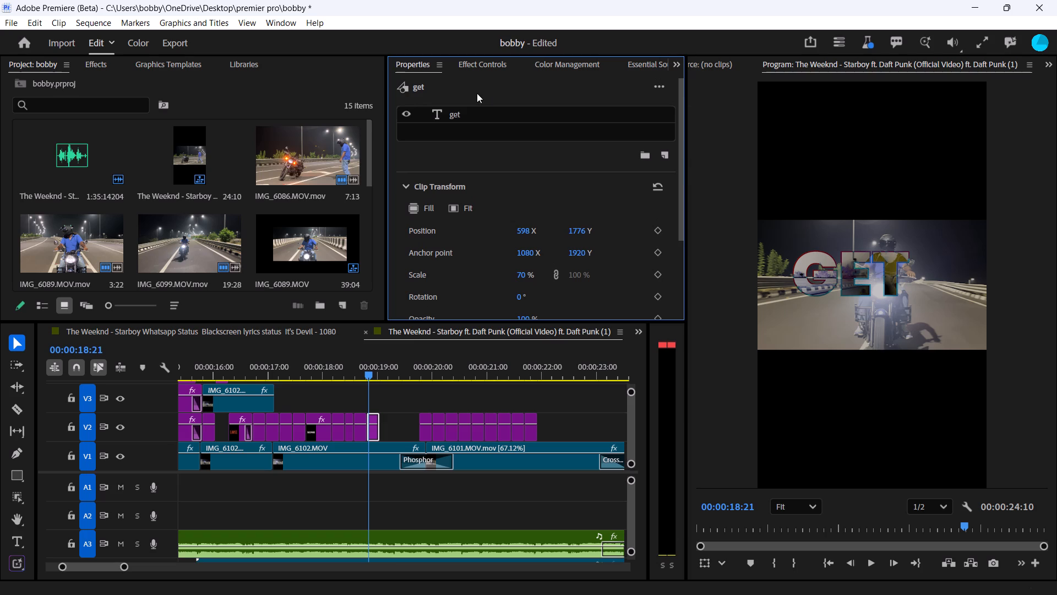
left_click(468, 111)
left_click_drag(681, 125, 686, 233)
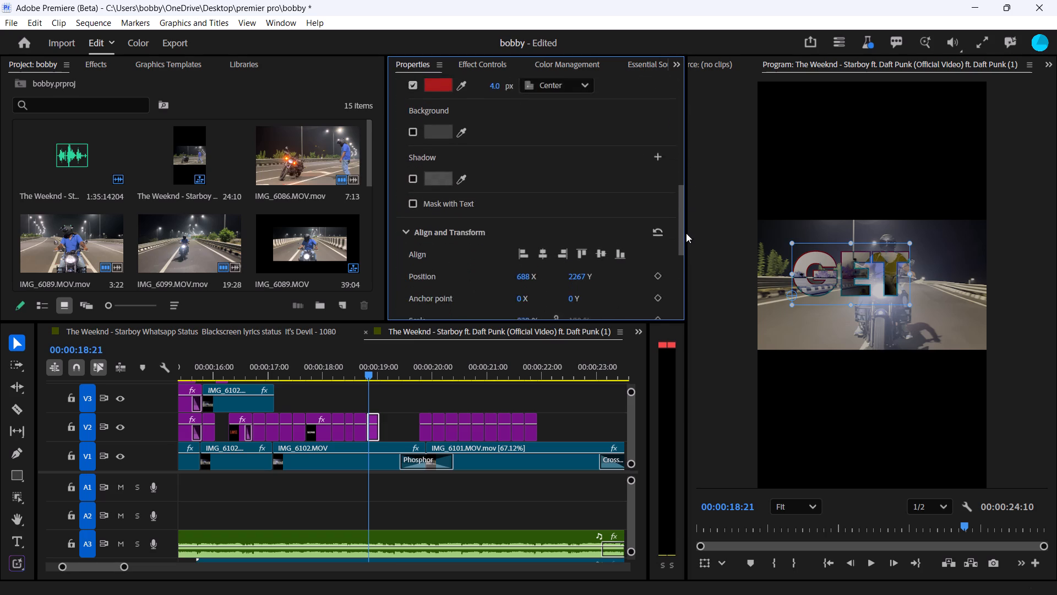
left_click_drag(686, 233, 683, 252)
left_click(543, 180)
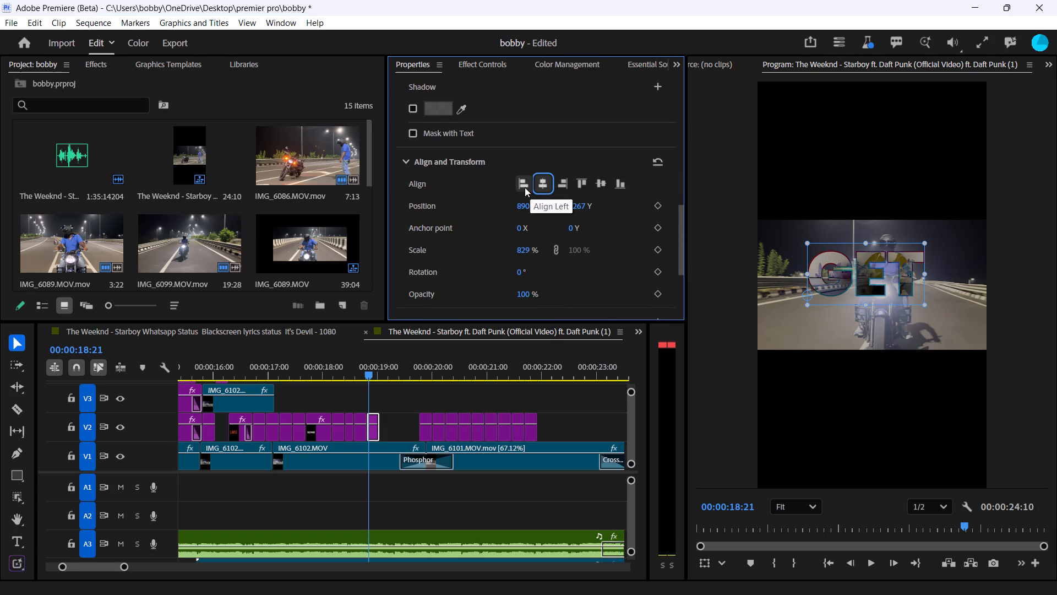
left_click(599, 185)
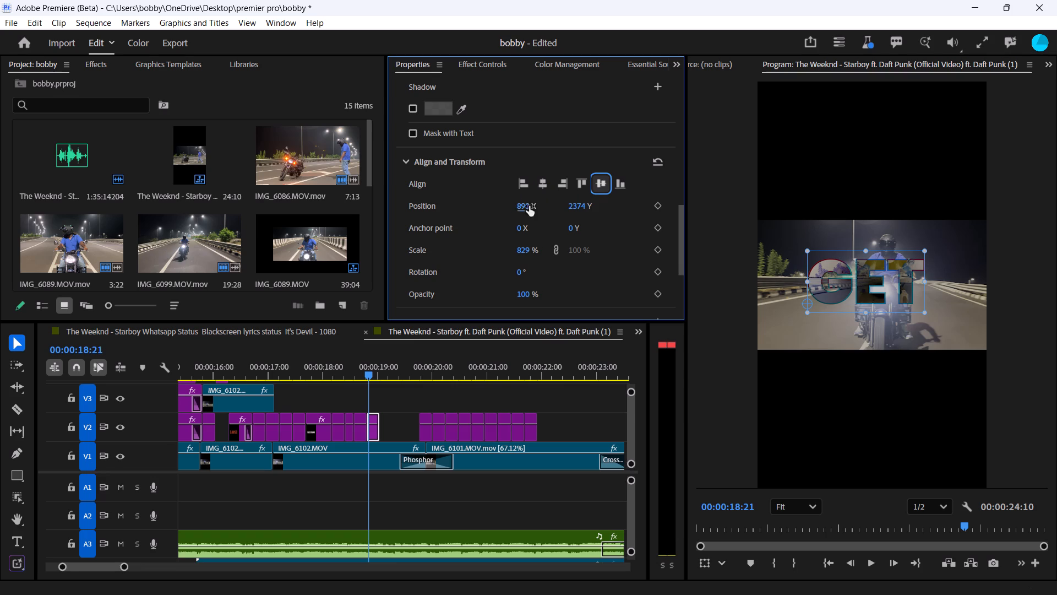
left_click(539, 185)
left_click(548, 185)
triple_click(548, 185)
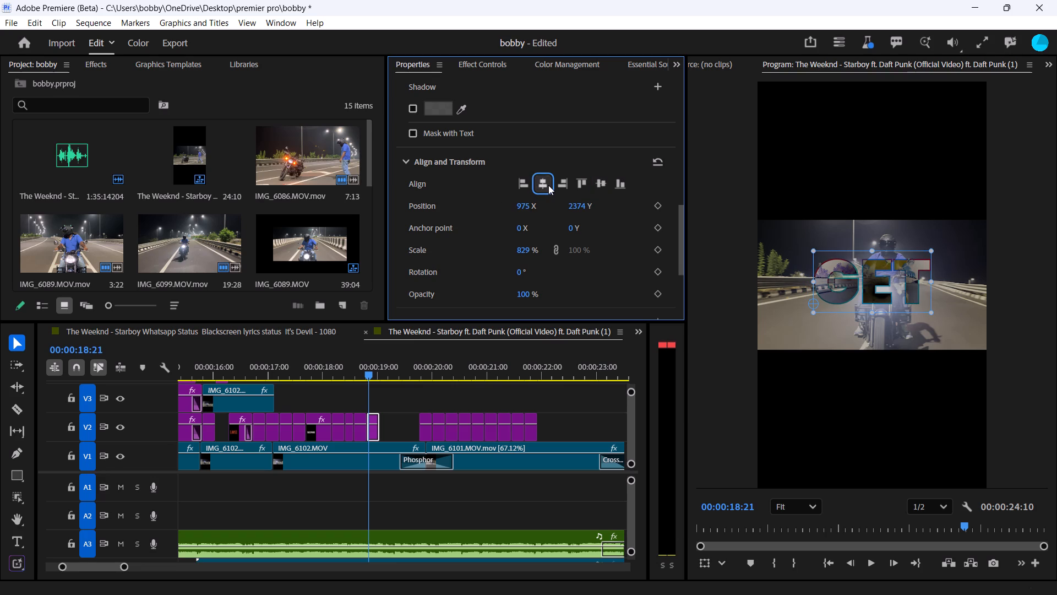
triple_click(548, 185)
left_click(548, 185)
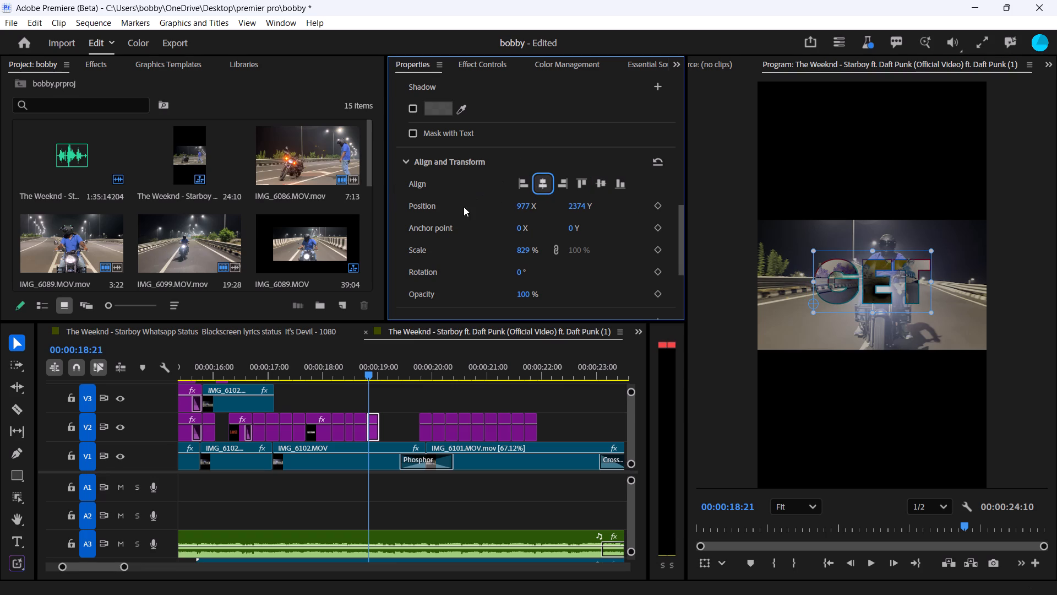
left_click(464, 207)
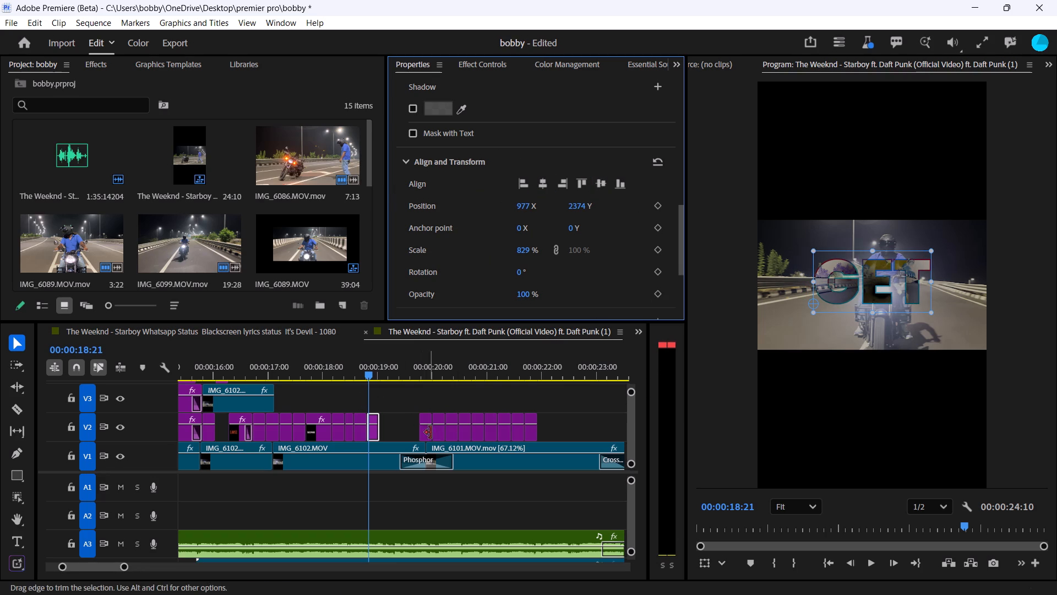
Play back the passage around the V2 "dash" and "get" titles repeatedly to check their timing against the vocals.
key("space")
key("space")
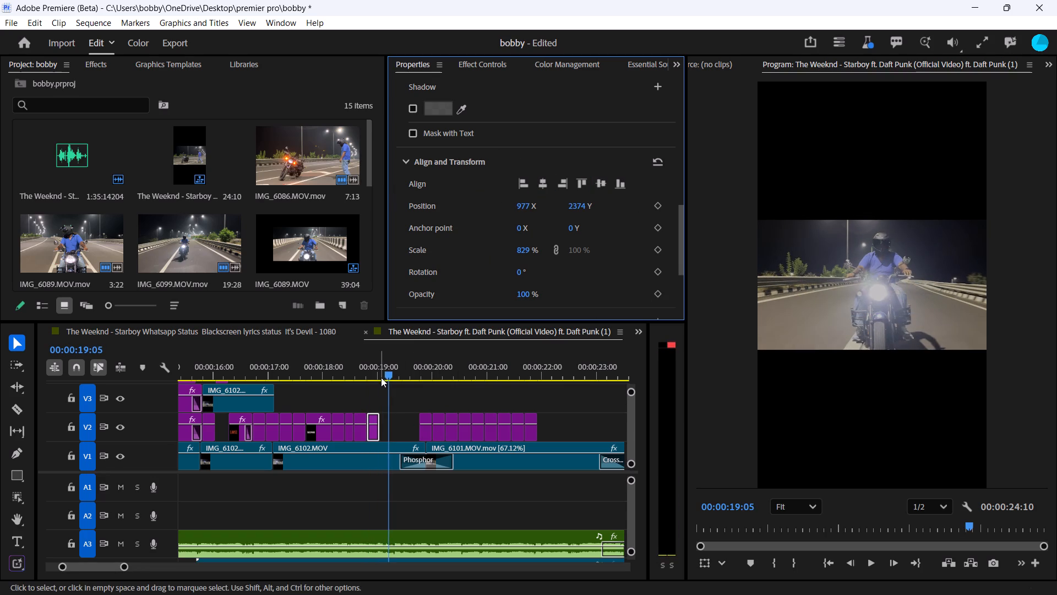
left_click_drag(387, 369, 323, 385)
key("space")
key("space")
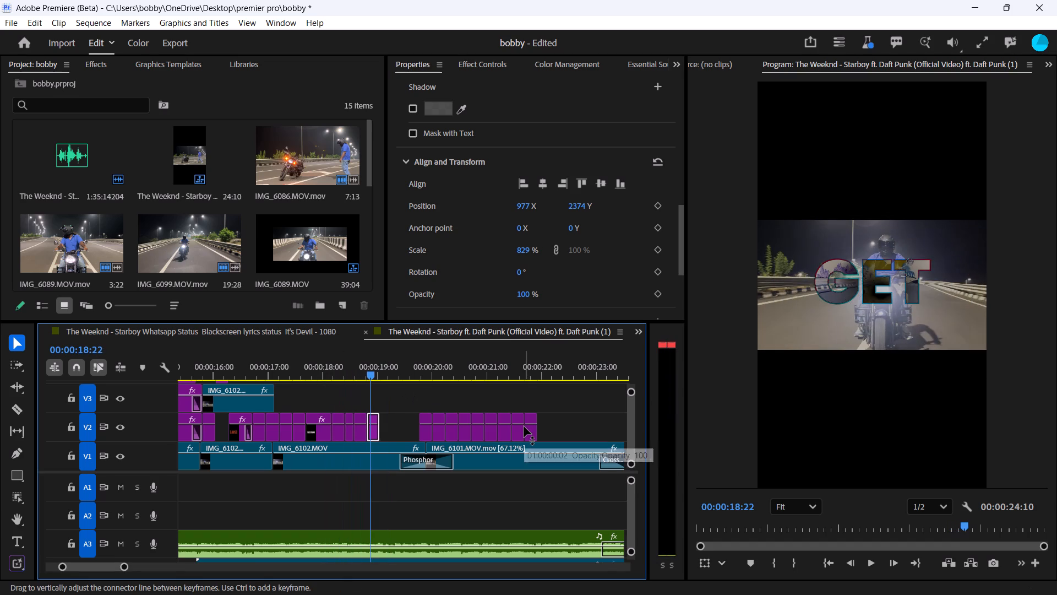
key("space")
key("space")
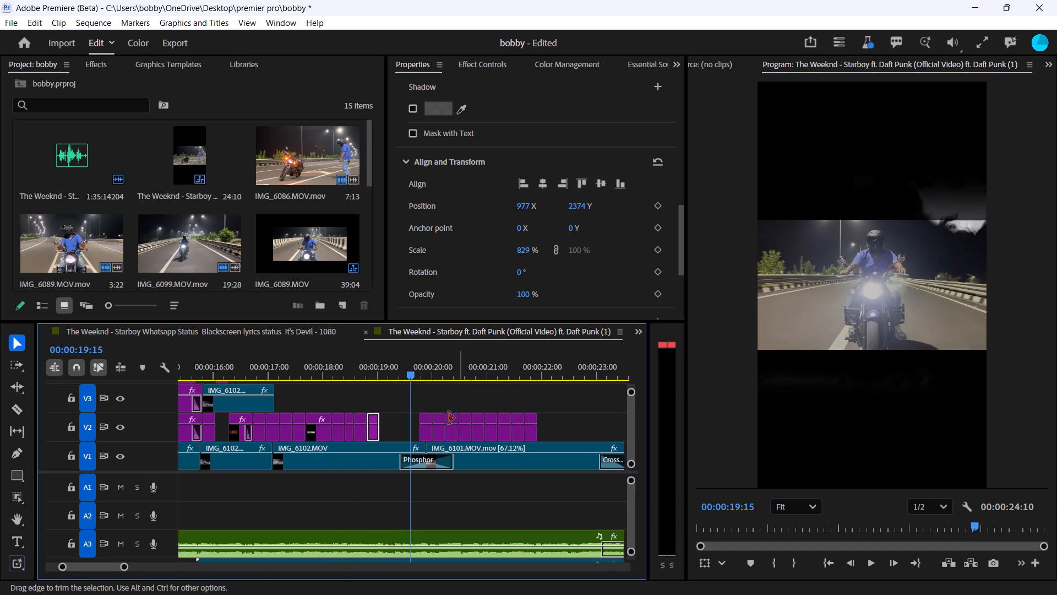
left_click_drag(411, 370, 350, 387)
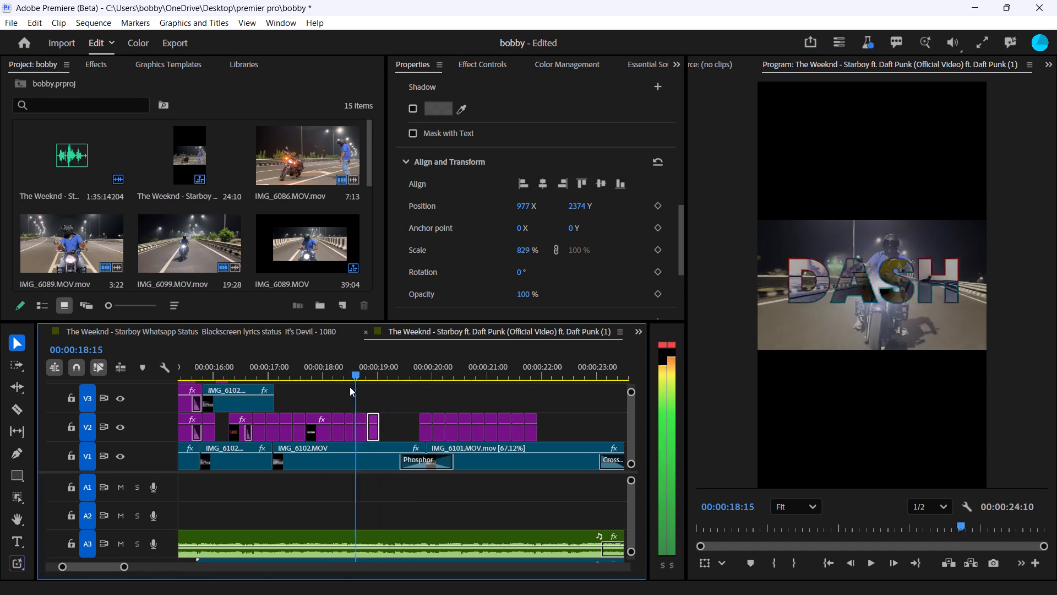
left_click_drag(350, 387, 344, 388)
key("space")
key("space")
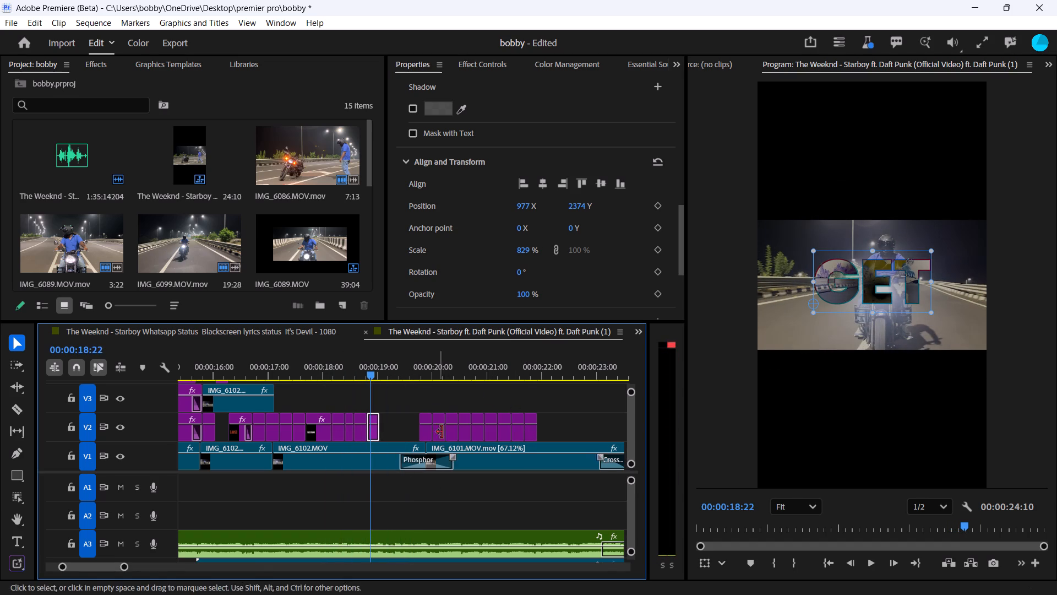
left_click_drag(375, 371, 344, 378)
key("space")
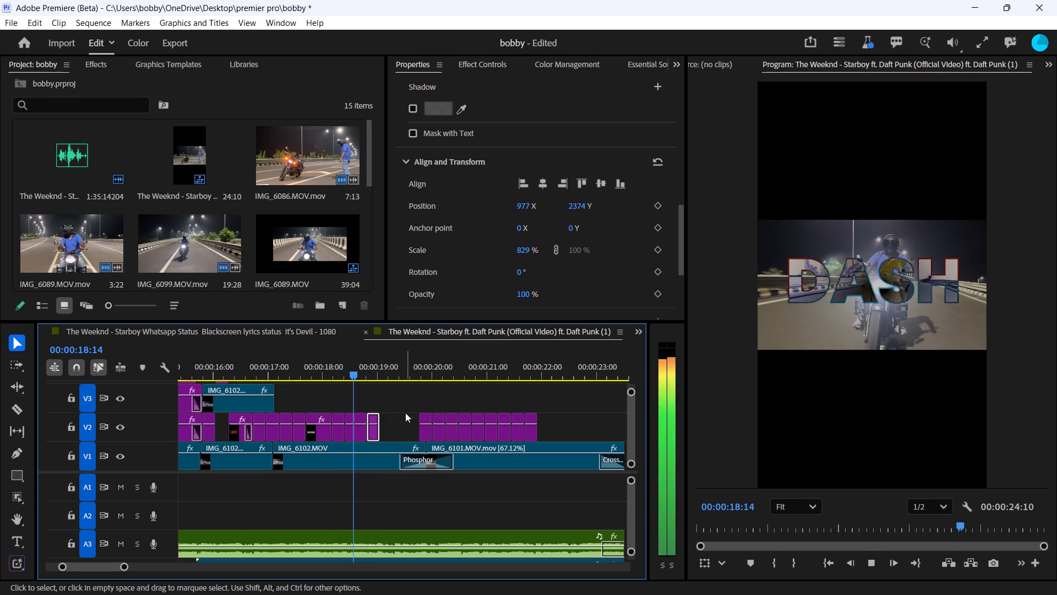
key("space")
Shift the "get" and "dash" titles forward in time on V2 into the gap before "me", "dash" directly preceding "get", and play back from 00:00:17:00.
left_click_drag(374, 431, 396, 428)
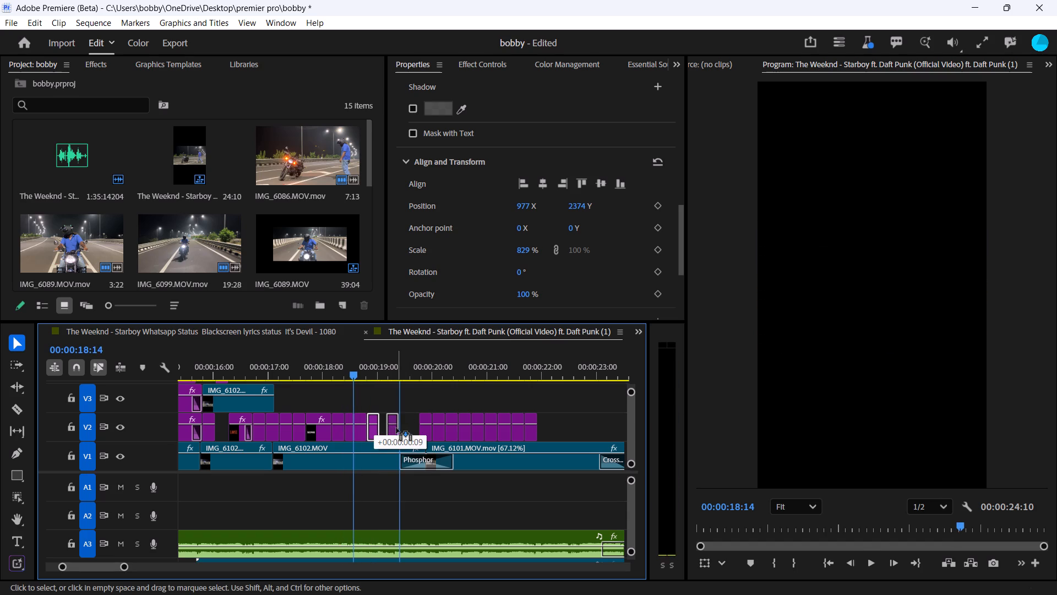
left_click_drag(396, 428, 409, 426)
left_click_drag(360, 434, 386, 434)
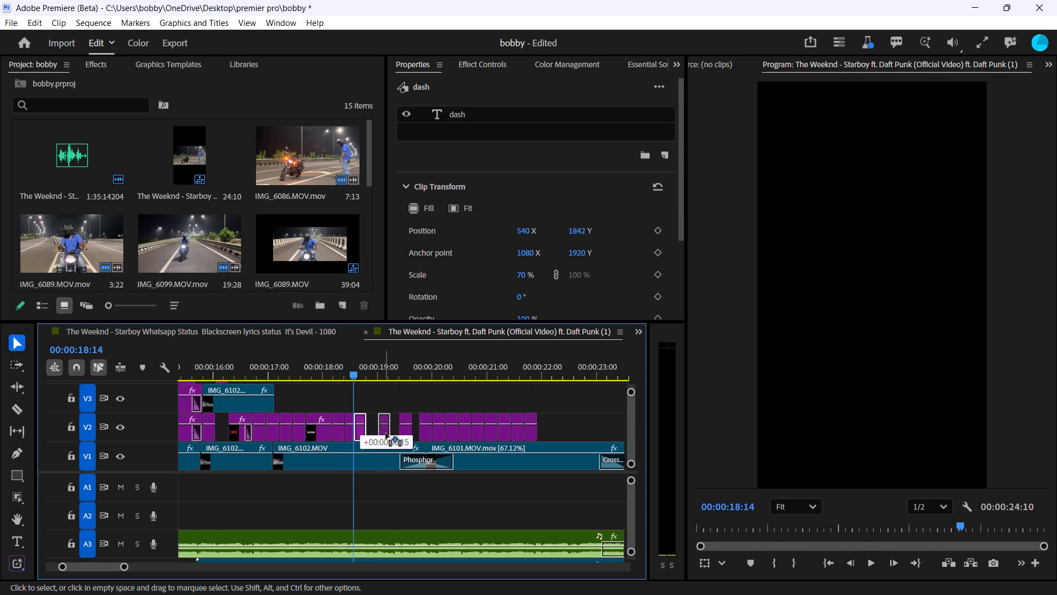
left_click_drag(386, 434, 391, 432)
left_click_drag(358, 369, 269, 391)
key("space")
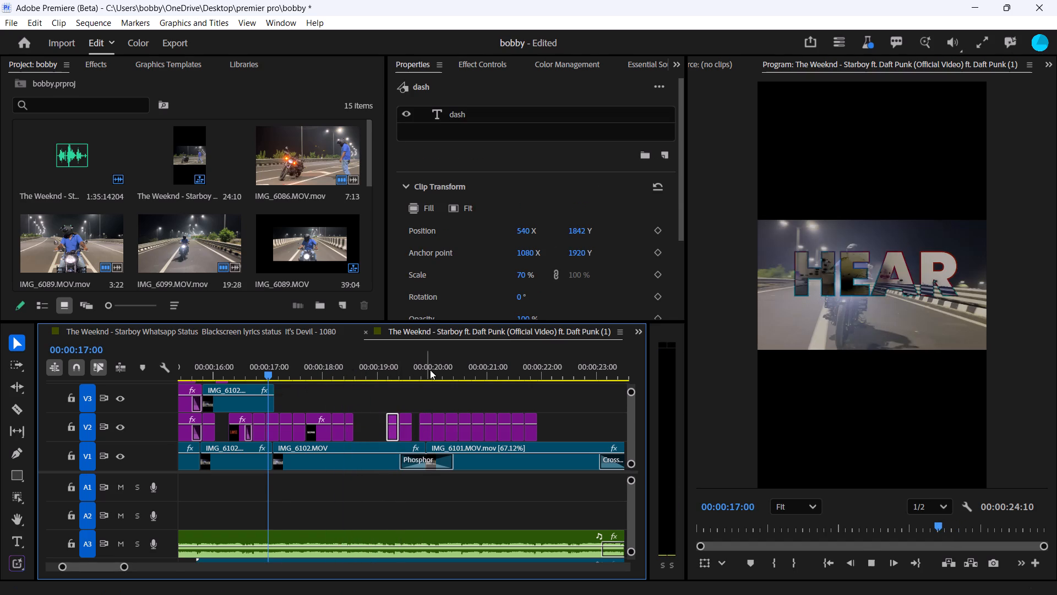
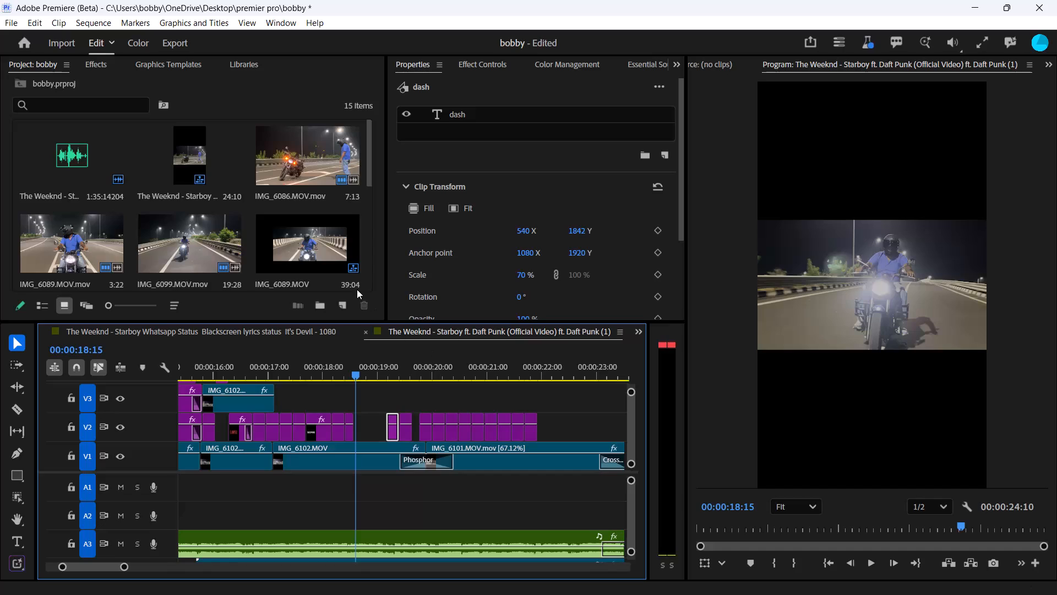
Extend the end of the V2 title just before the gap ahead of "dash" to about 00:00:18:19 and play back the passage.
left_click_drag(356, 377, 315, 386)
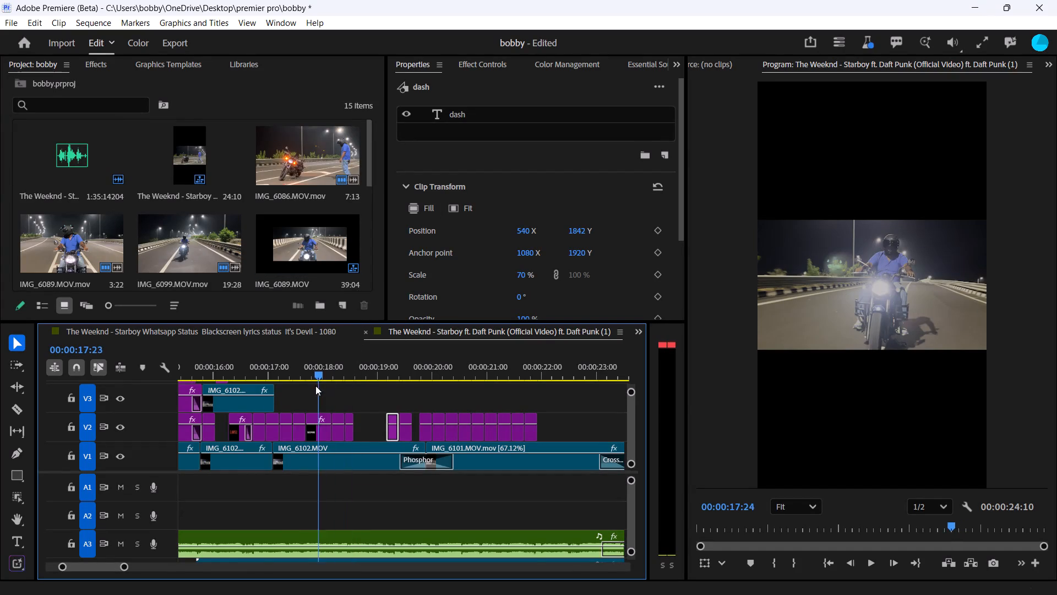
left_click_drag(315, 386, 336, 388)
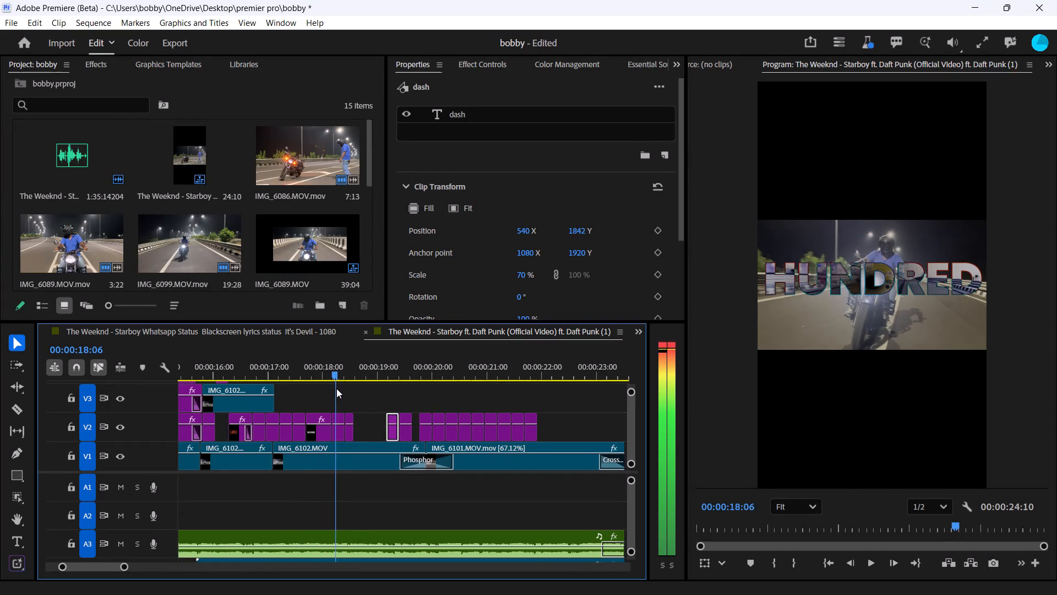
left_click_drag(336, 388, 318, 397)
key("space")
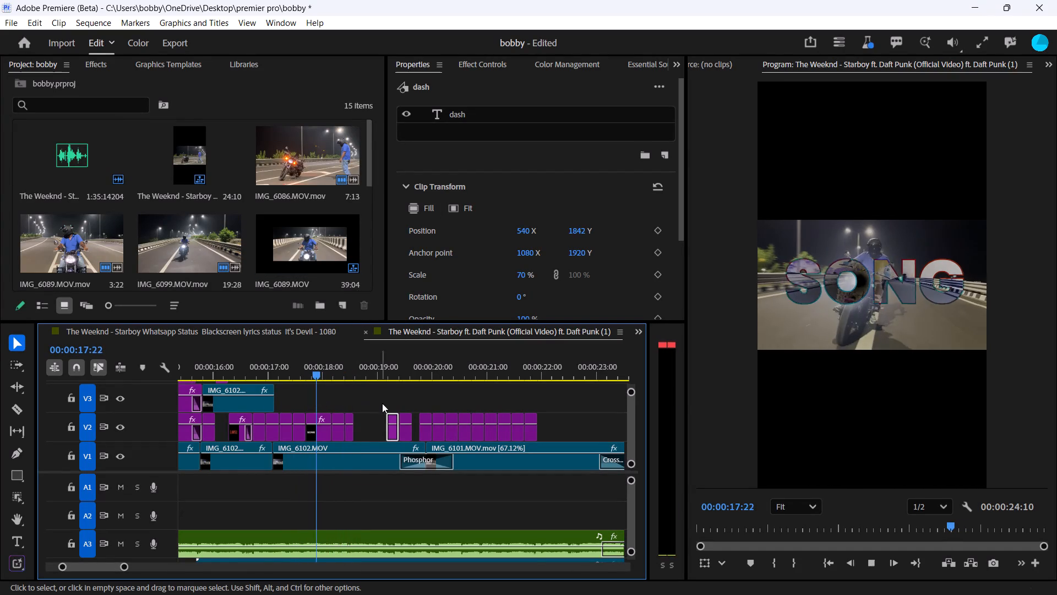
key("space")
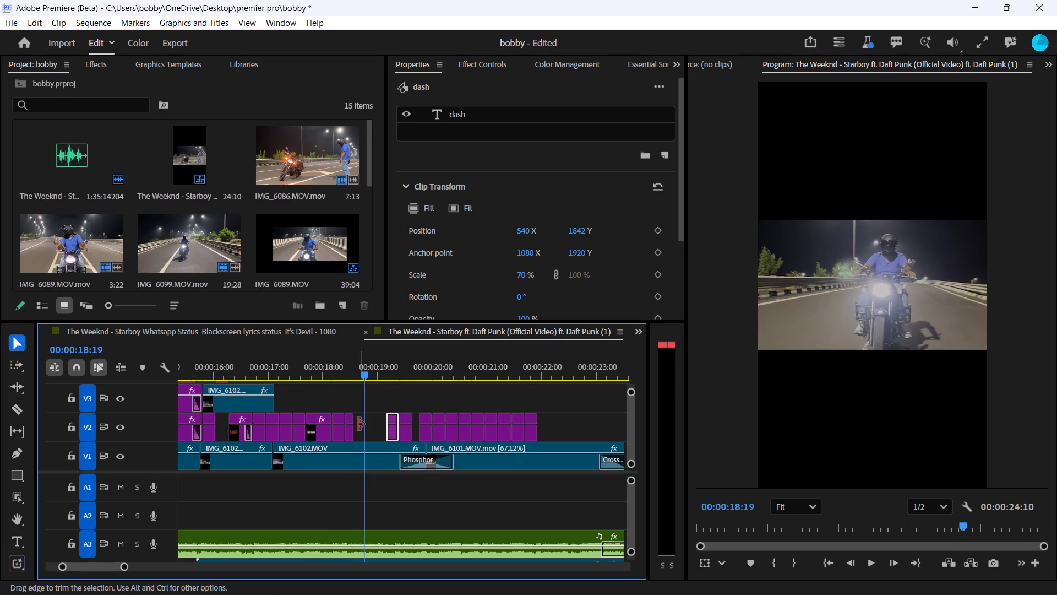
left_click_drag(358, 424, 364, 425)
left_click_drag(364, 375, 339, 382)
key("space")
key("space")
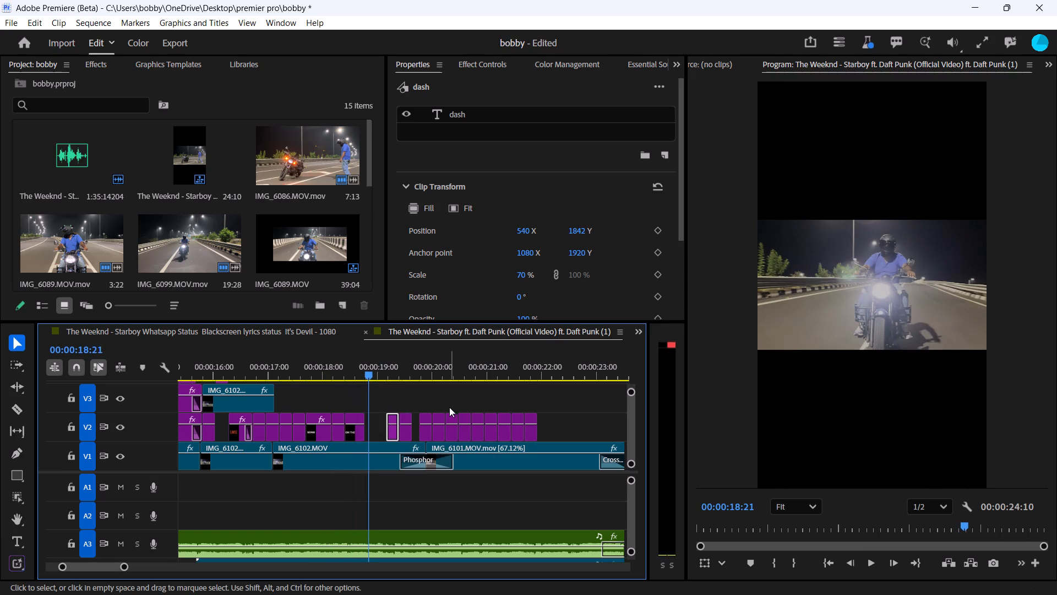
Move the "dash" title earlier on V2 so it directly follows the preceding title, and play back through to "get".
left_click_drag(393, 432, 369, 437)
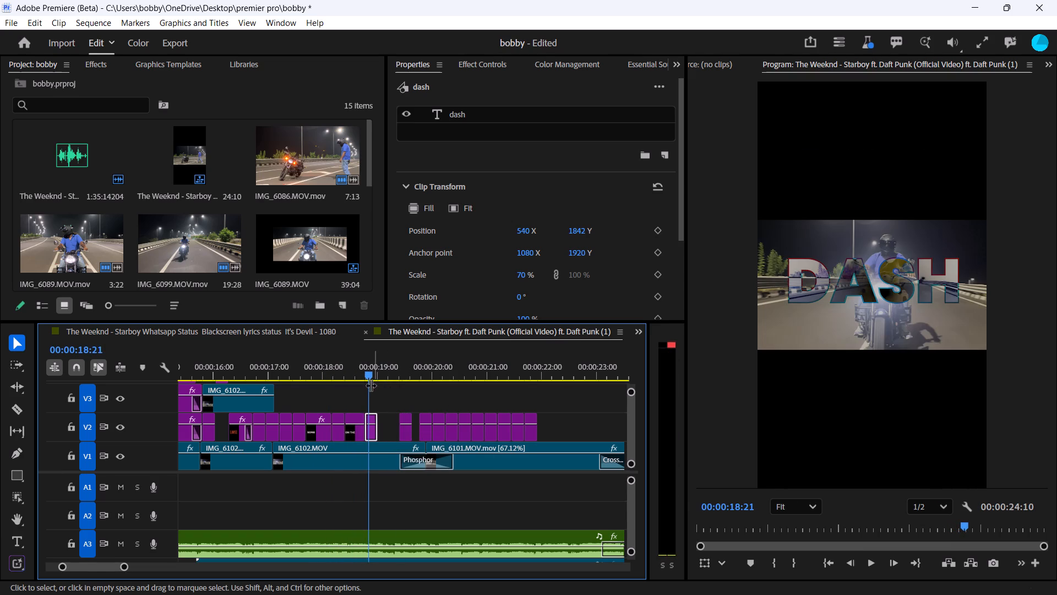
left_click_drag(371, 374, 348, 379)
key("space")
key("space")
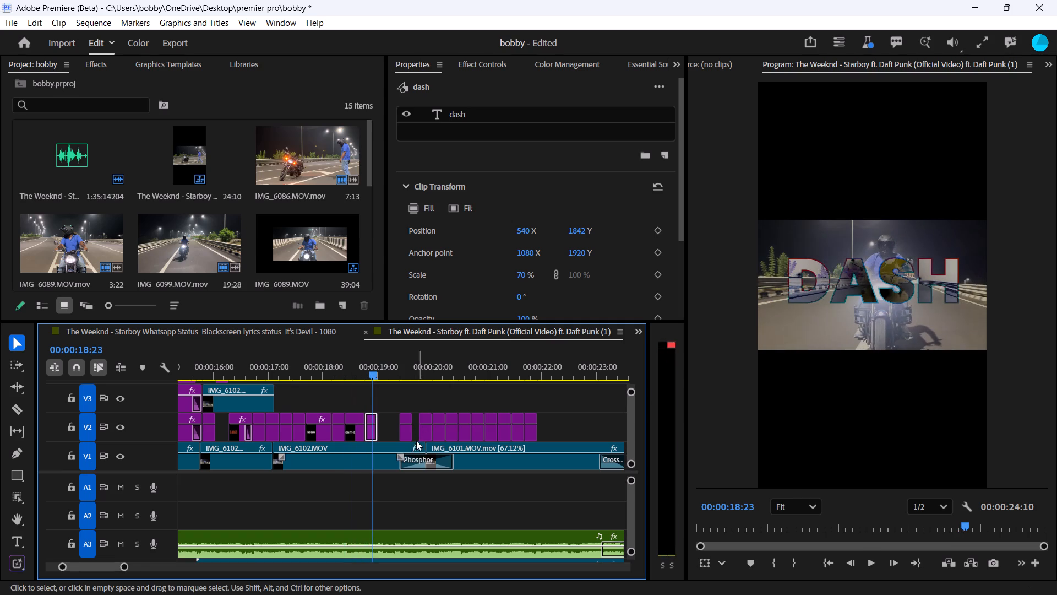
key("space")
key("space")
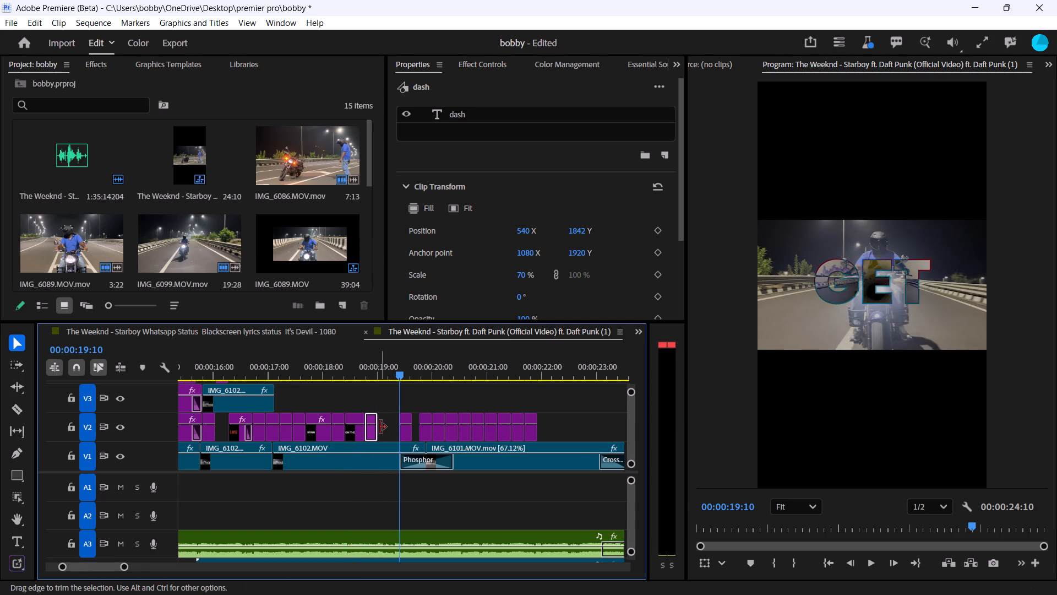
Extend the end of the "dash" title to meet the start of "get" at 00:00:19:10 and play back the passage.
left_click_drag(380, 427, 397, 424)
left_click_drag(398, 377, 374, 383)
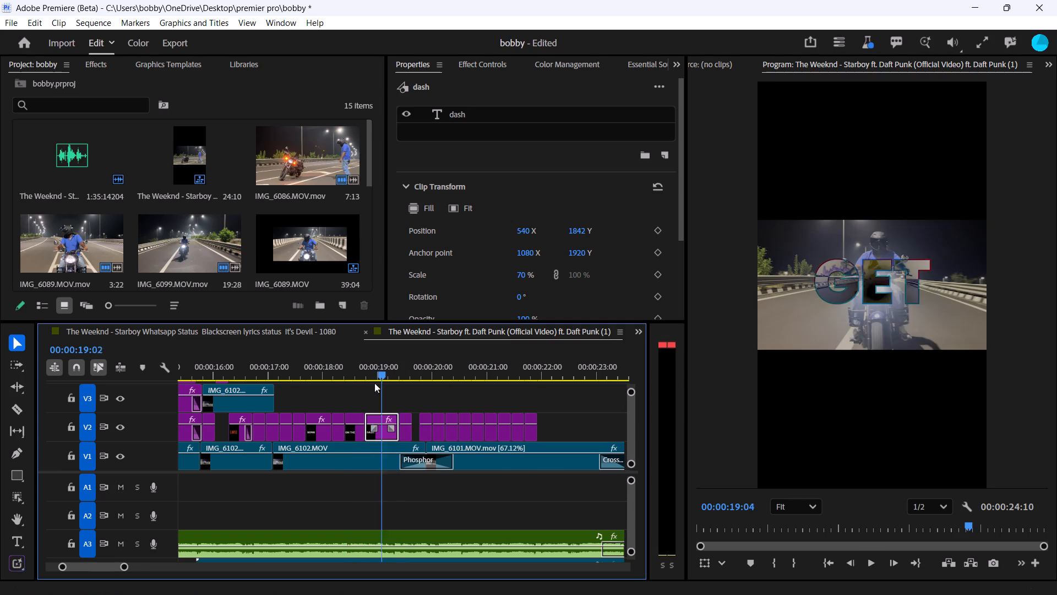
left_click_drag(374, 383, 339, 393)
key("space")
key("space")
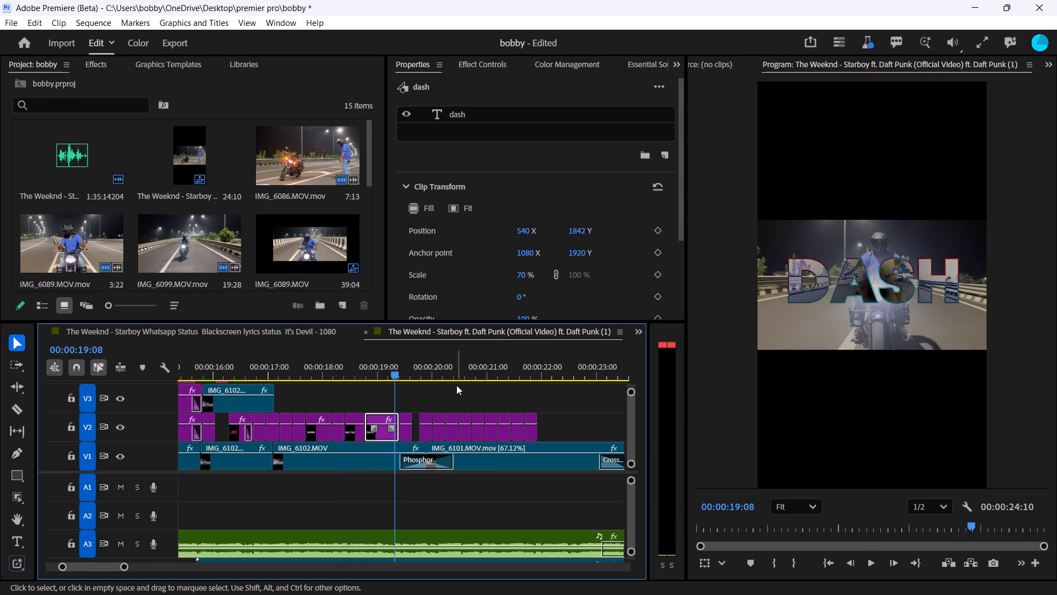
key("space")
key("space")
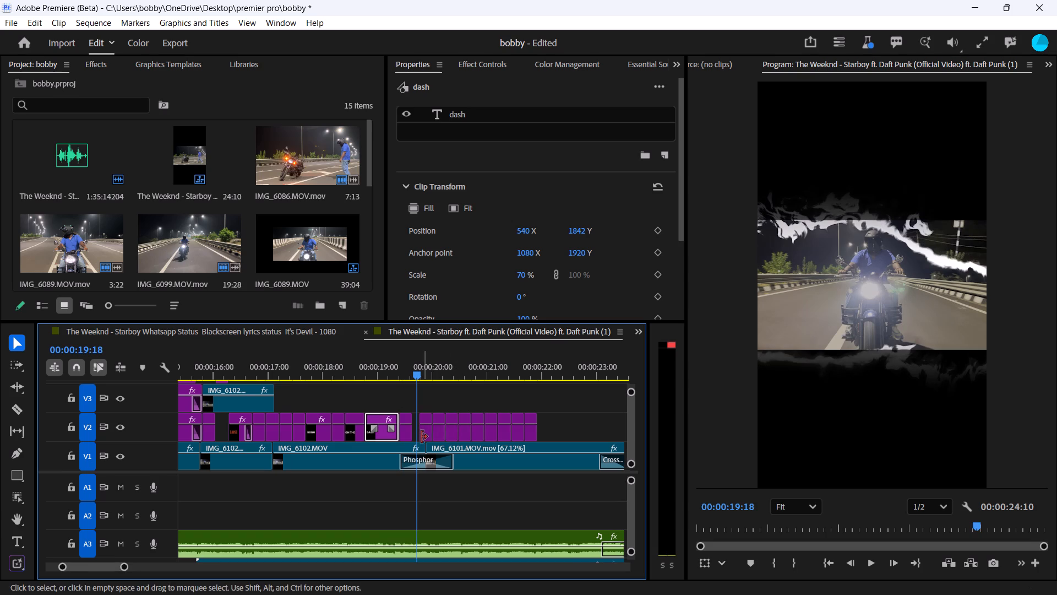
Shift the "me" and "close" titles earlier on V2 to follow "get" without gaps, starting at 00:00:19:16 and 00:00:19:22.
left_click_drag(426, 435, 420, 436)
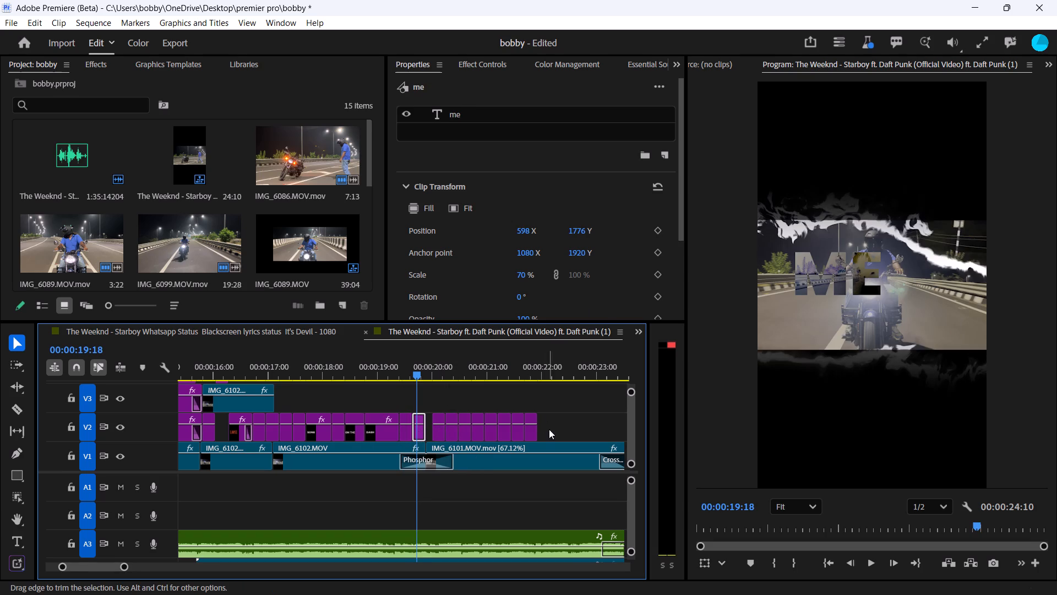
left_click(439, 434)
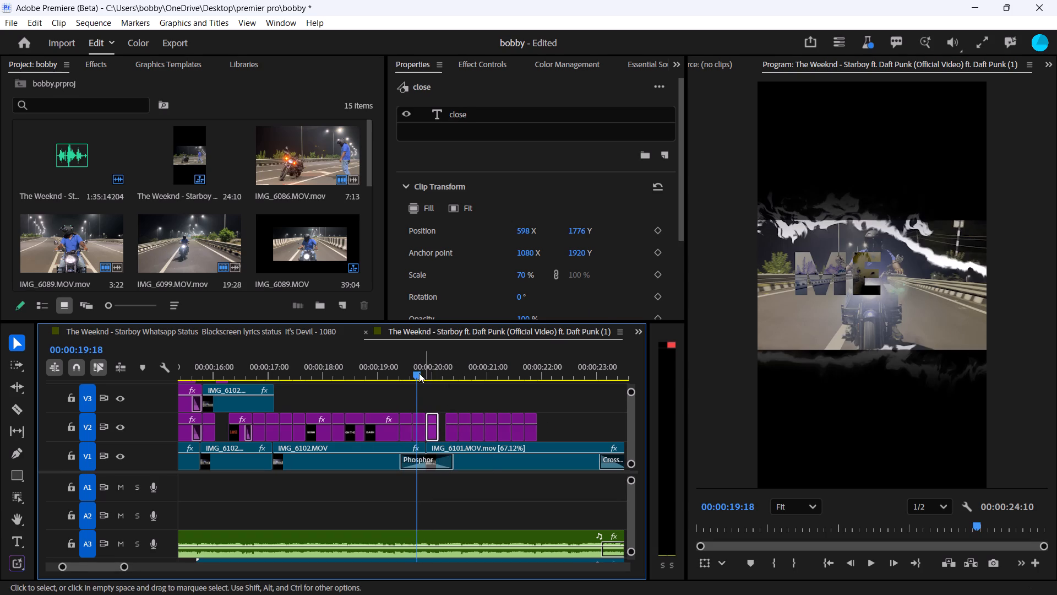
Centre the "me" text layer horizontally and vertically in the frame with the alignment options.
left_click_drag(418, 377, 417, 392)
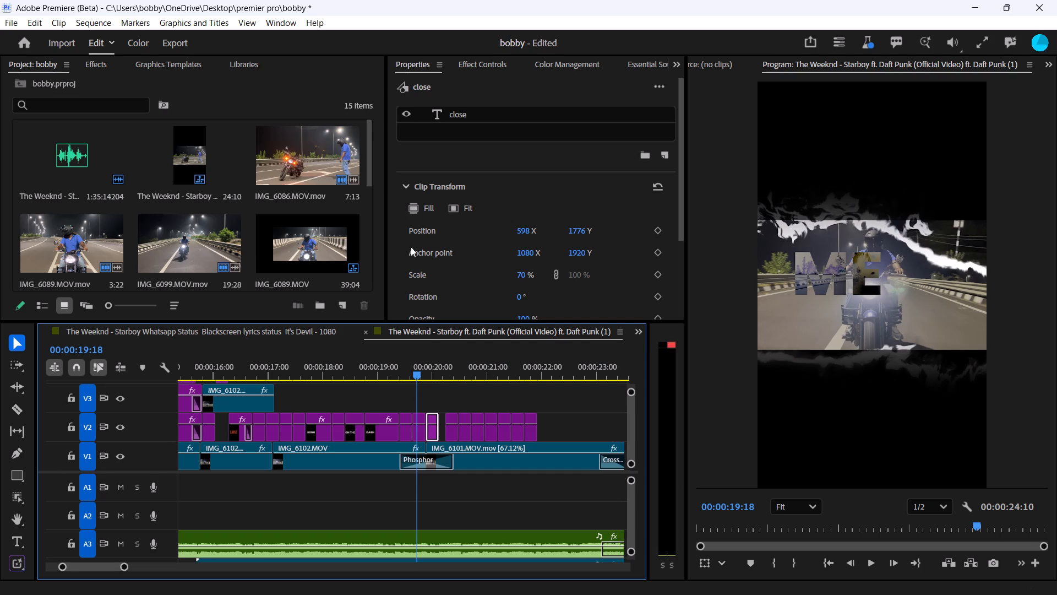
left_click(418, 429)
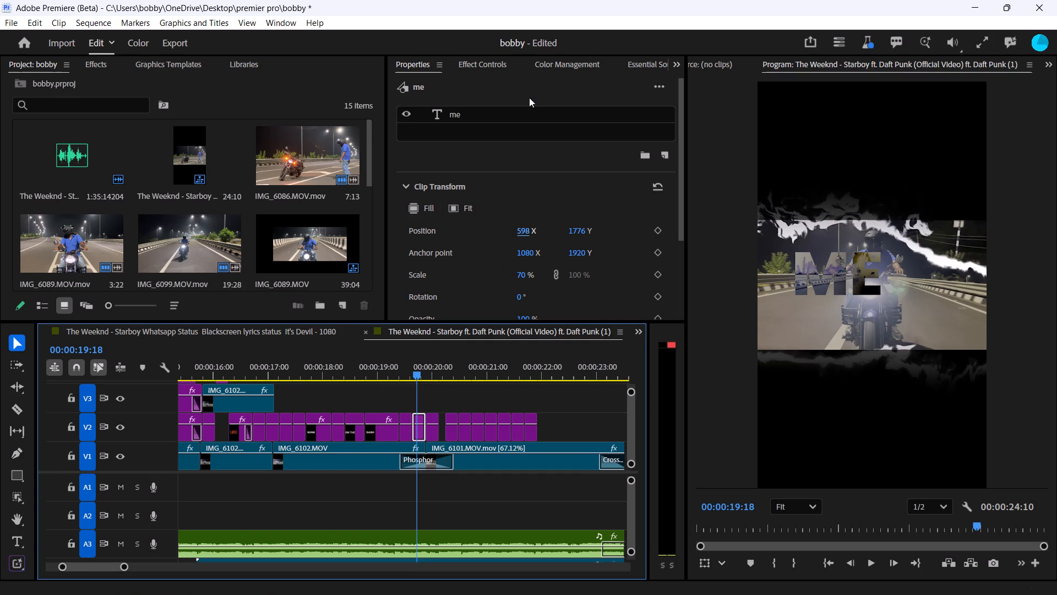
left_click(672, 64)
left_click(695, 149)
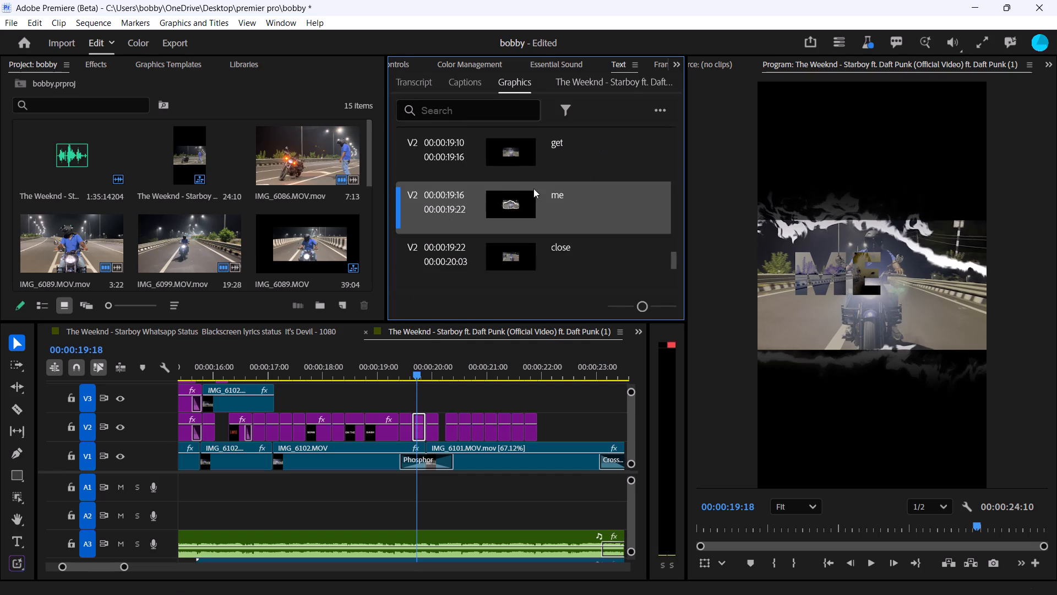
left_click(410, 66)
left_click(391, 67)
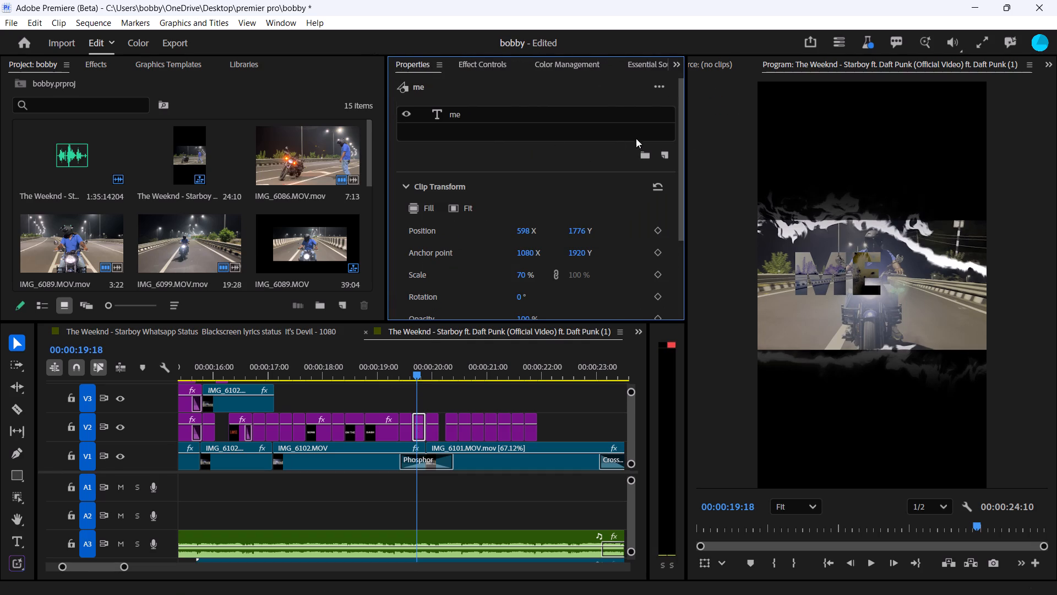
left_click(475, 117)
left_click_drag(680, 119, 677, 223)
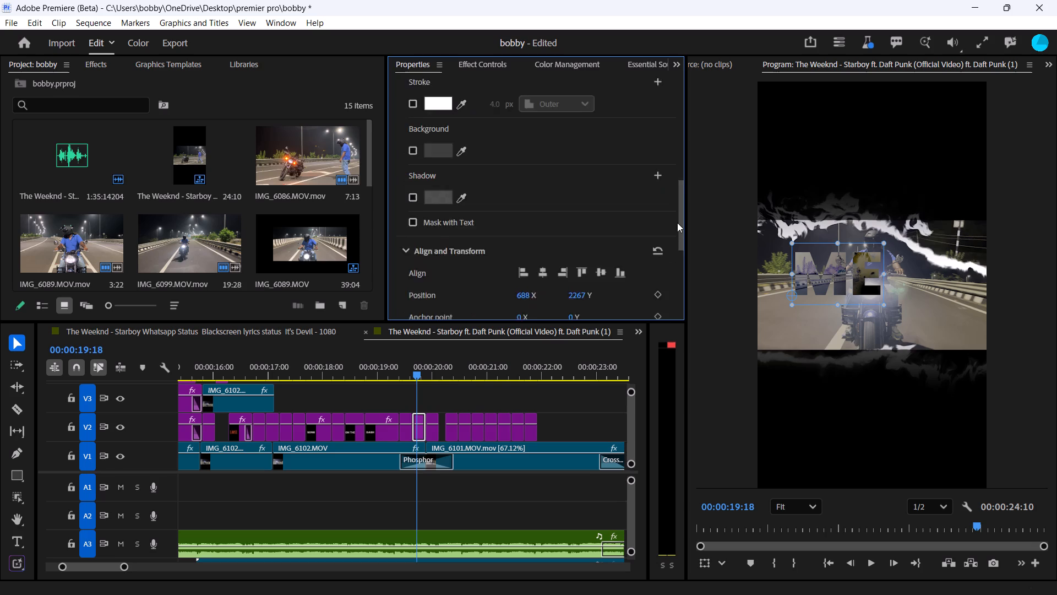
left_click_drag(677, 223, 672, 266)
left_click(519, 114)
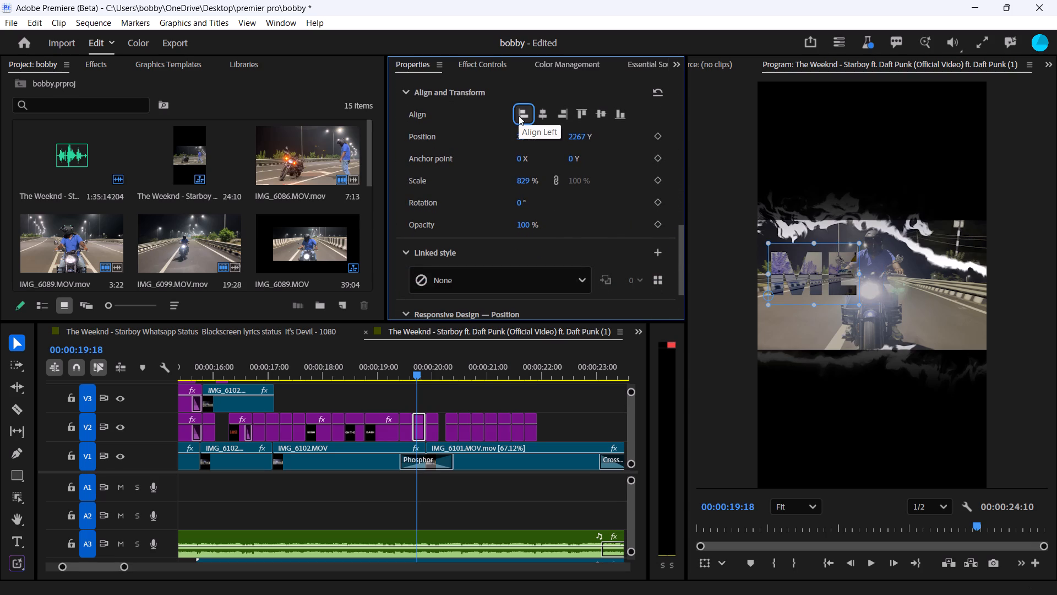
left_click(593, 113)
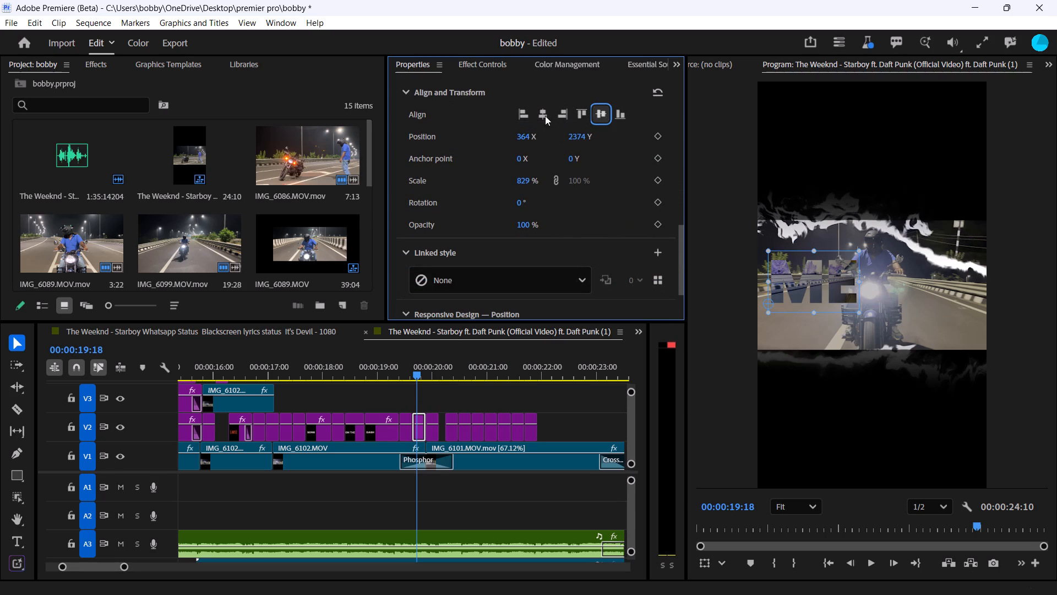
left_click(542, 117)
triple_click(542, 117)
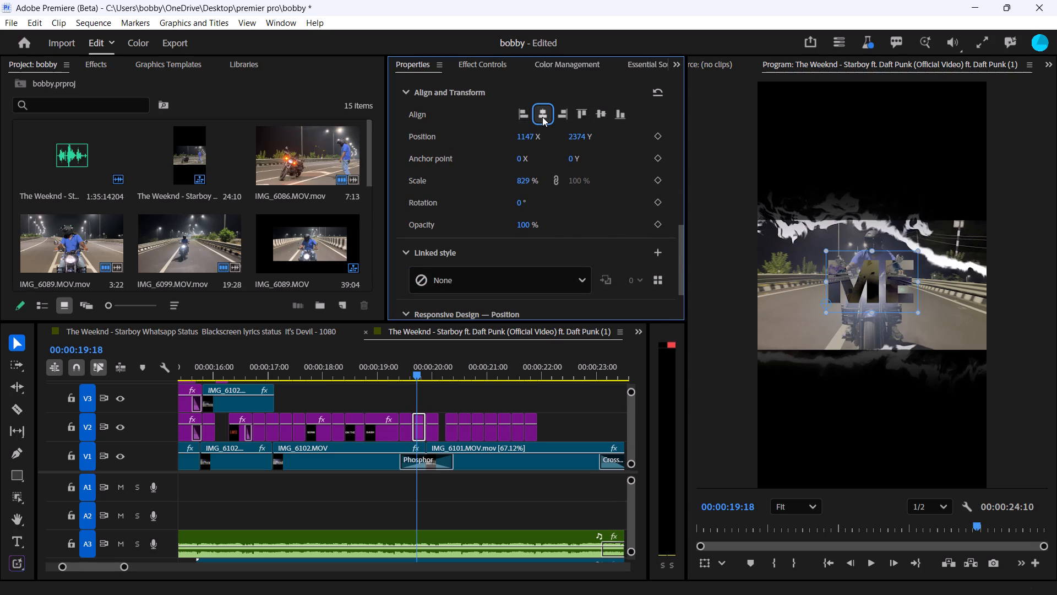
Centre the "close" text layer horizontally and vertically in the frame with the alignment options.
left_click(433, 430)
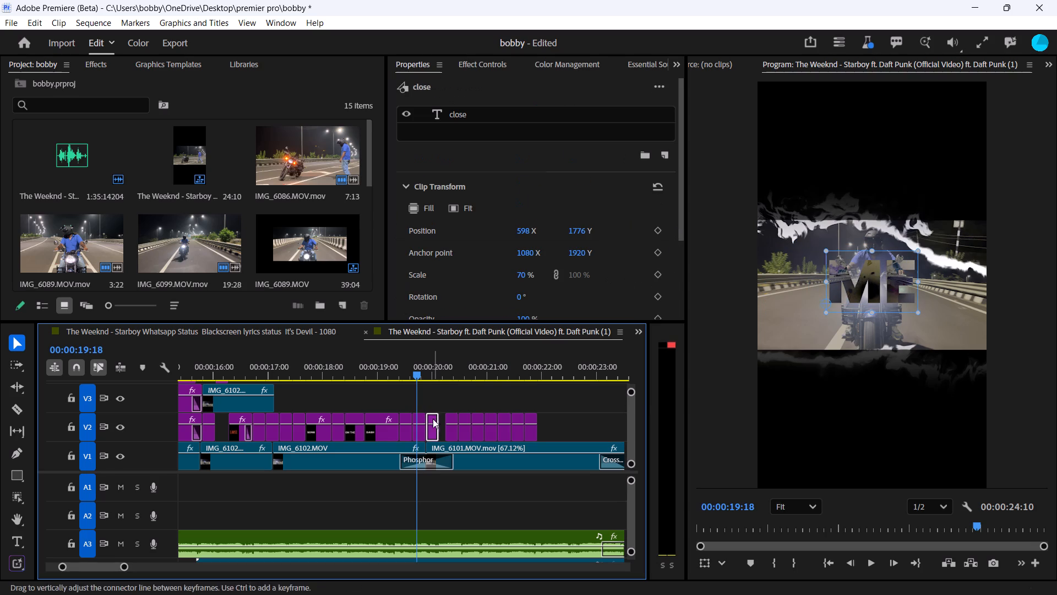
left_click_drag(410, 369, 434, 371)
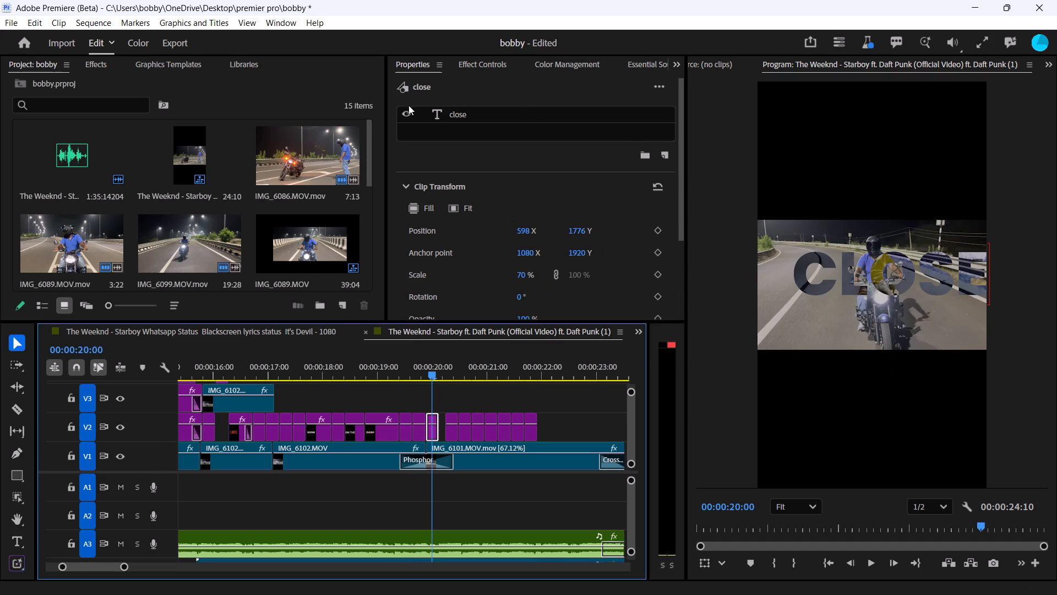
left_click(583, 116)
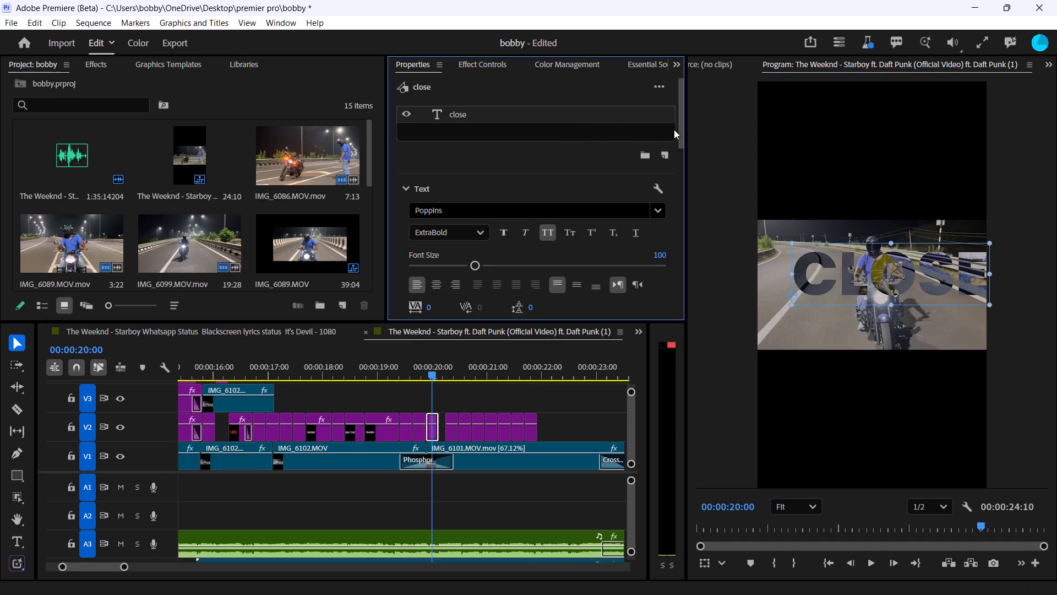
left_click_drag(680, 128, 685, 262)
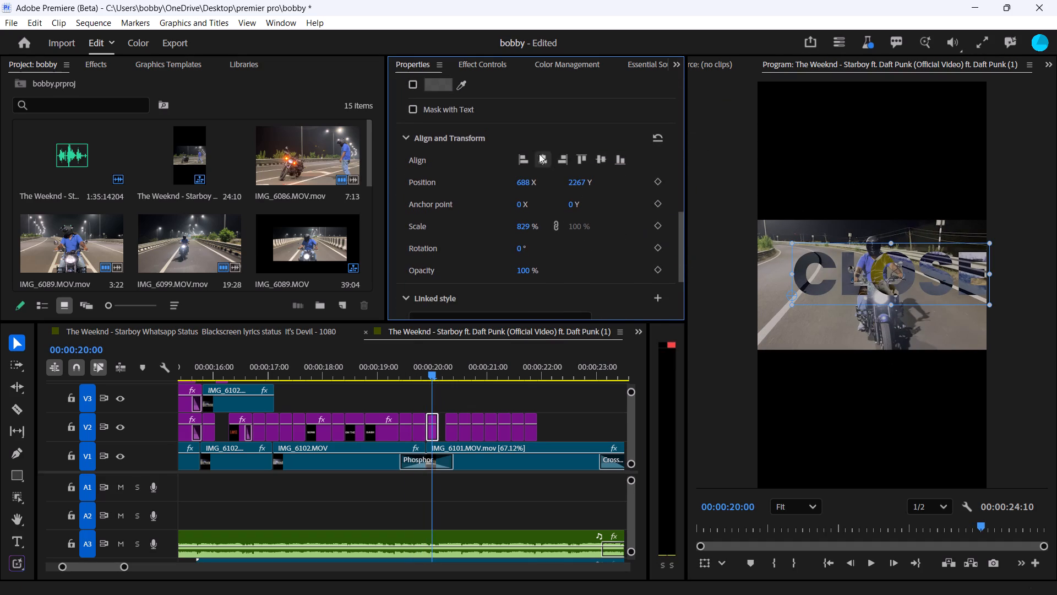
left_click(580, 162)
left_click(595, 160)
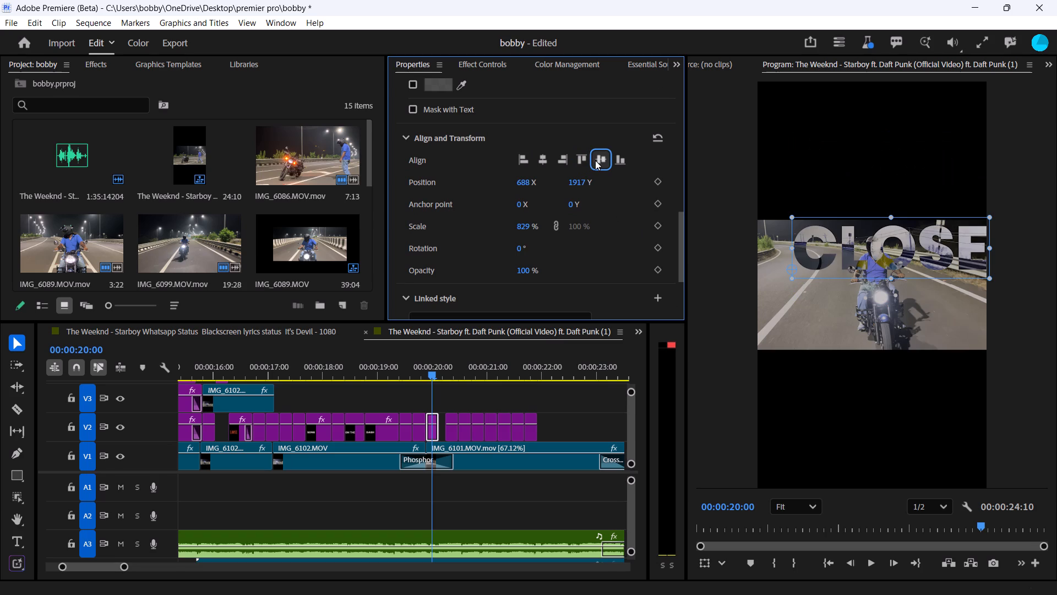
left_click(596, 164)
left_click(541, 164)
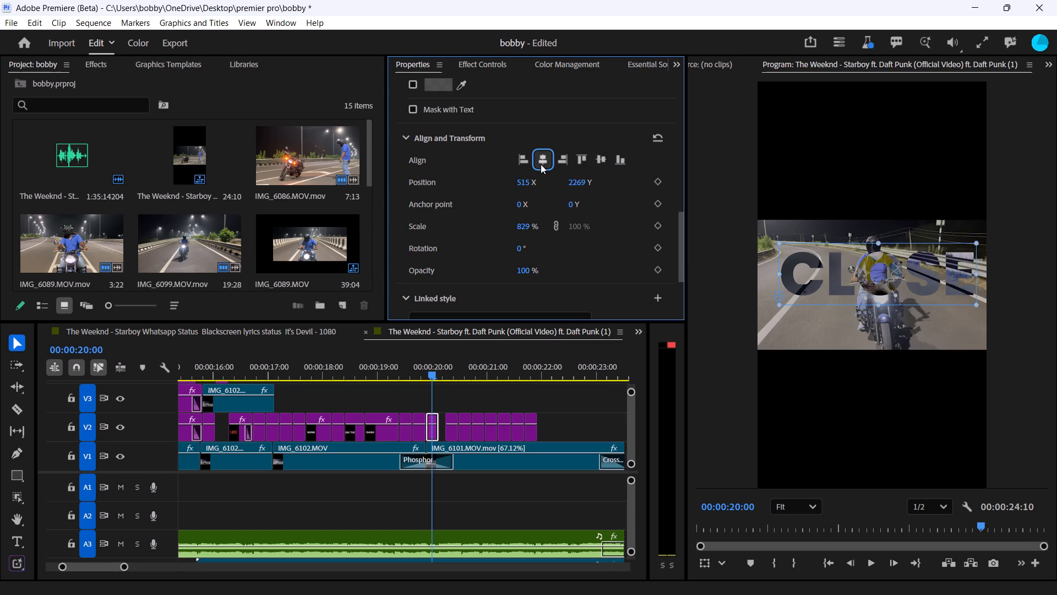
triple_click(541, 164)
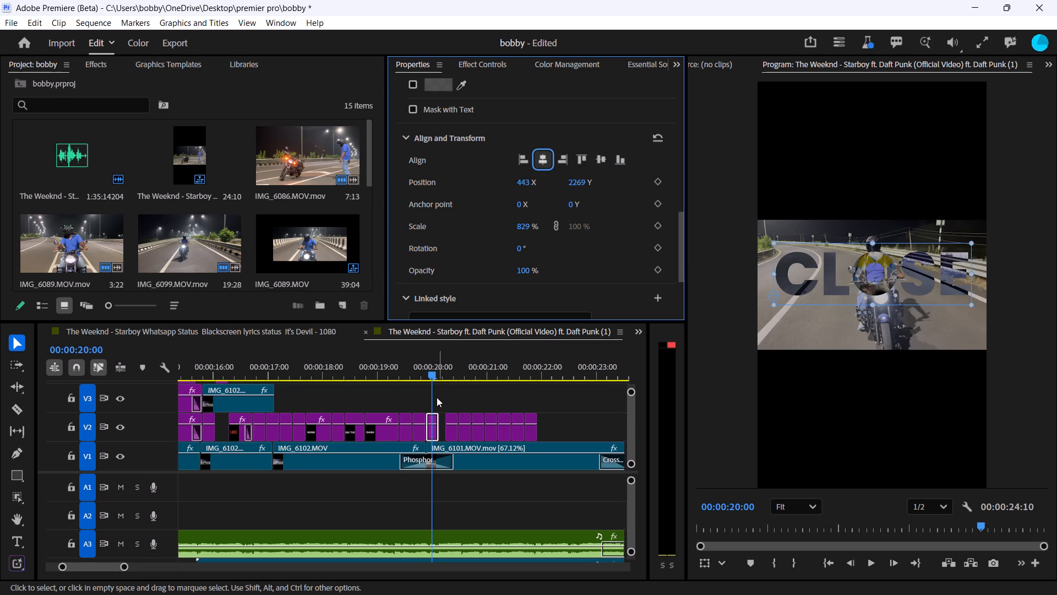
Check the timing around "close" against the vocals and shift the "to" title on V2 to directly follow it at about 00:00:20:03.
left_click(455, 435)
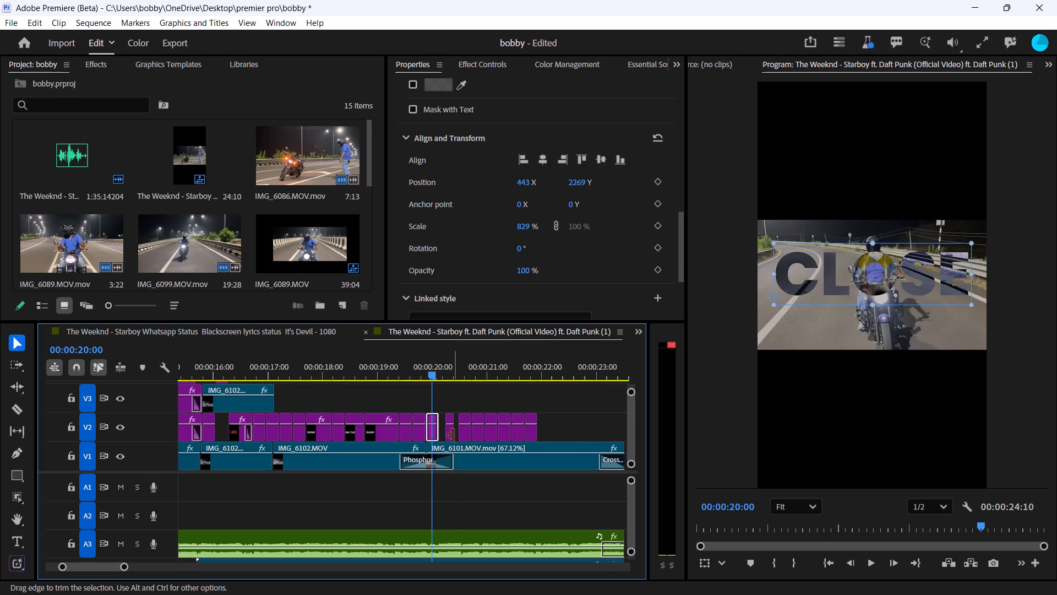
key("ctrl+z")
left_click_drag(434, 374, 398, 384)
key("space")
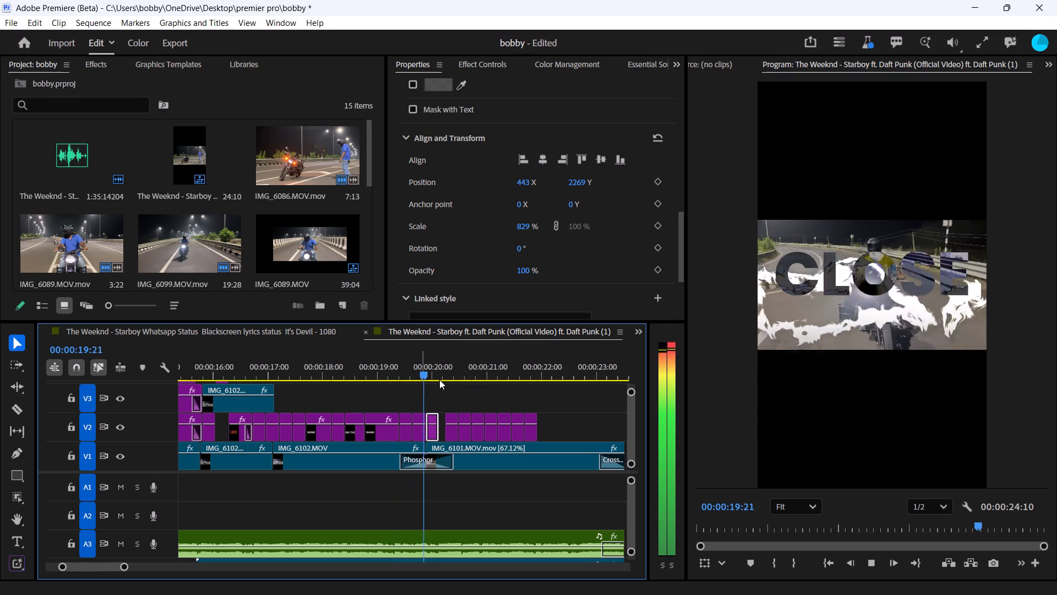
key("space")
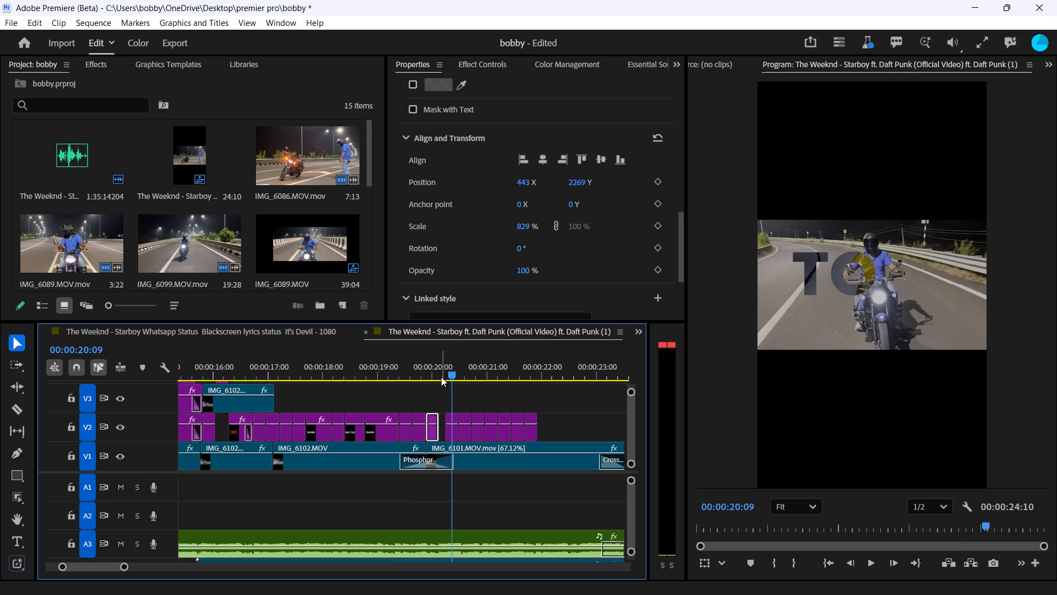
left_click_drag(453, 436, 446, 439)
left_click_drag(454, 425, 446, 428)
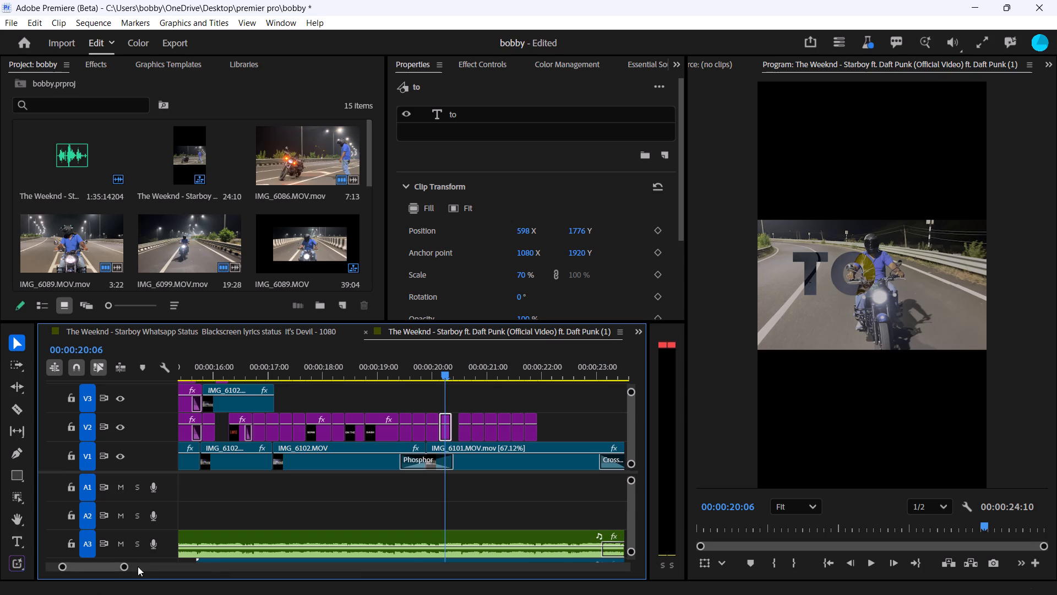
Trim the end of the "to" title on V2 to 00:00:20:06 and play back from about 00:00:19:03.
left_click_drag(123, 568, 94, 570)
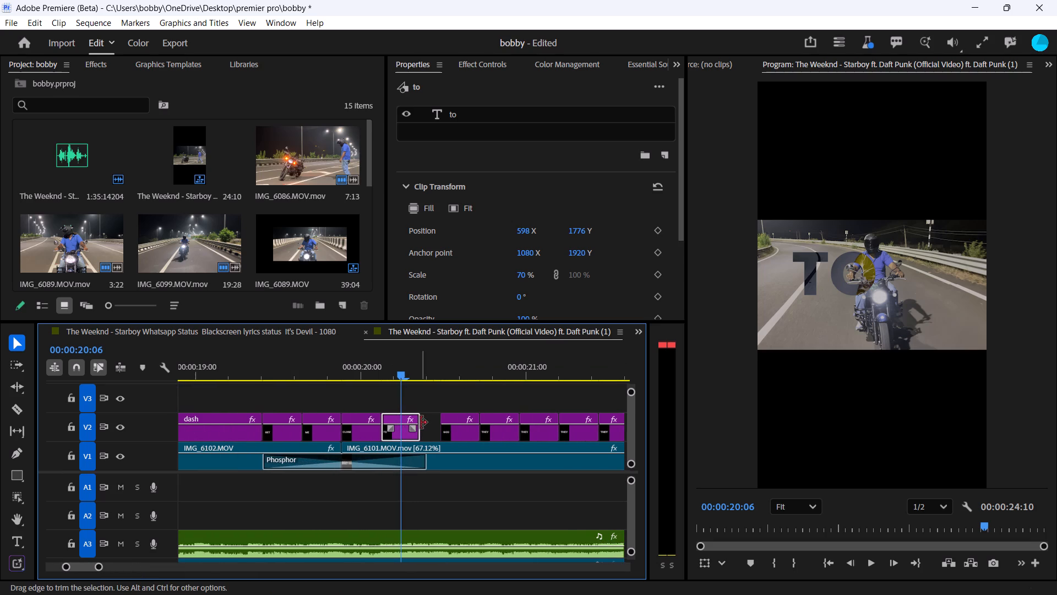
left_click_drag(421, 423, 404, 427)
left_click_drag(404, 374, 219, 369)
key("space")
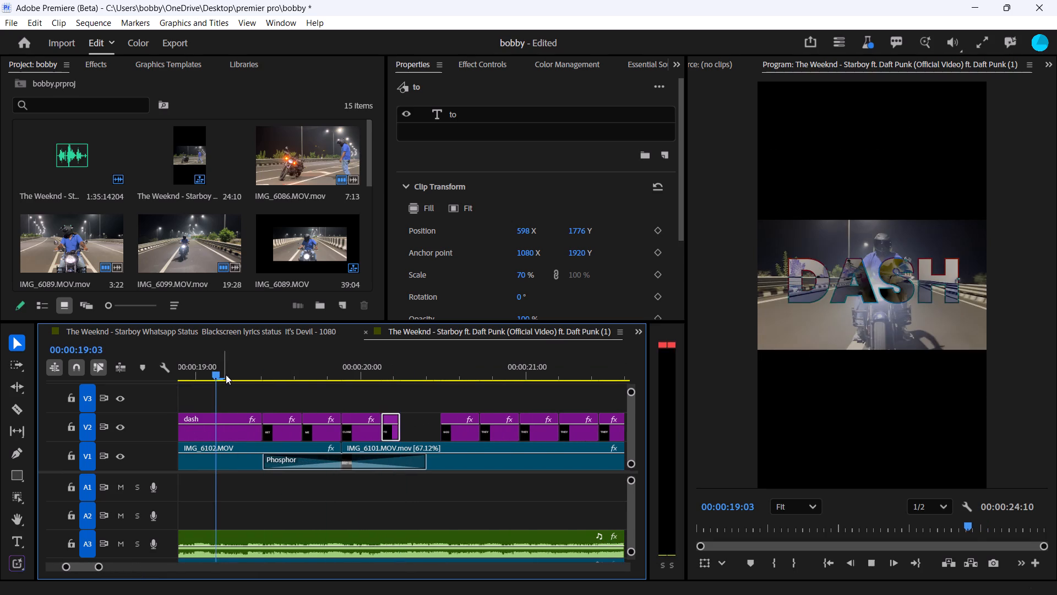
key("space")
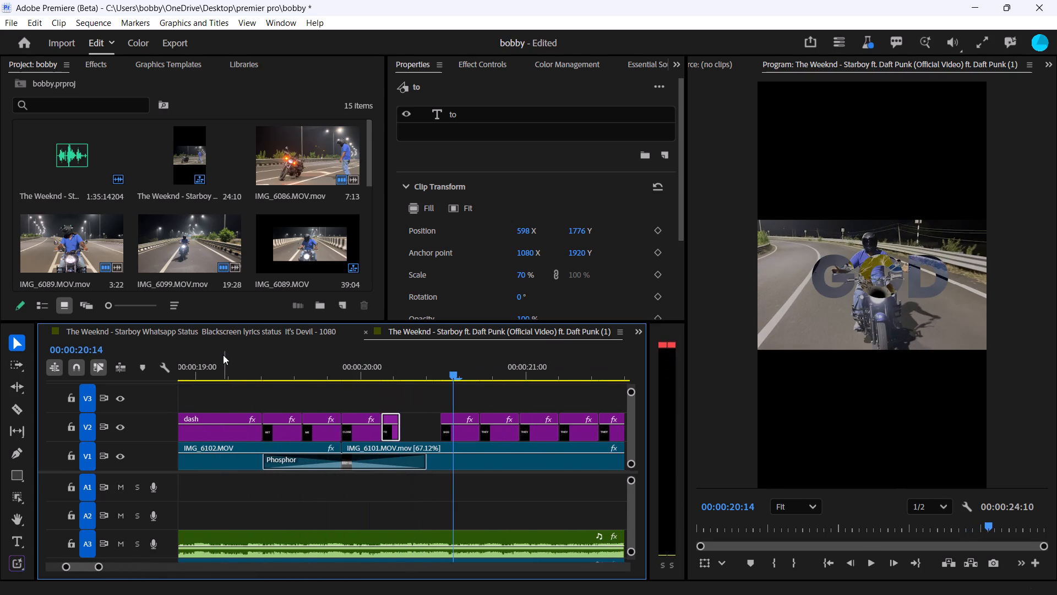
Review the "get" and "me" titles around 00:00:19:10 to 00:00:19:21 and examine the "get" title's clip properties.
left_click_drag(385, 373, 271, 387)
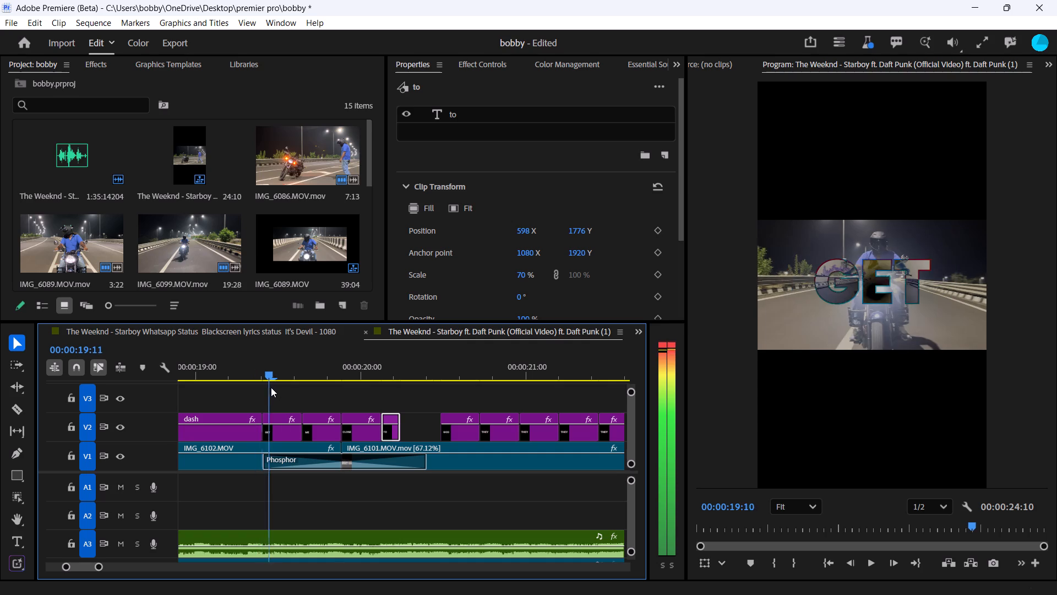
left_click_drag(271, 387, 340, 383)
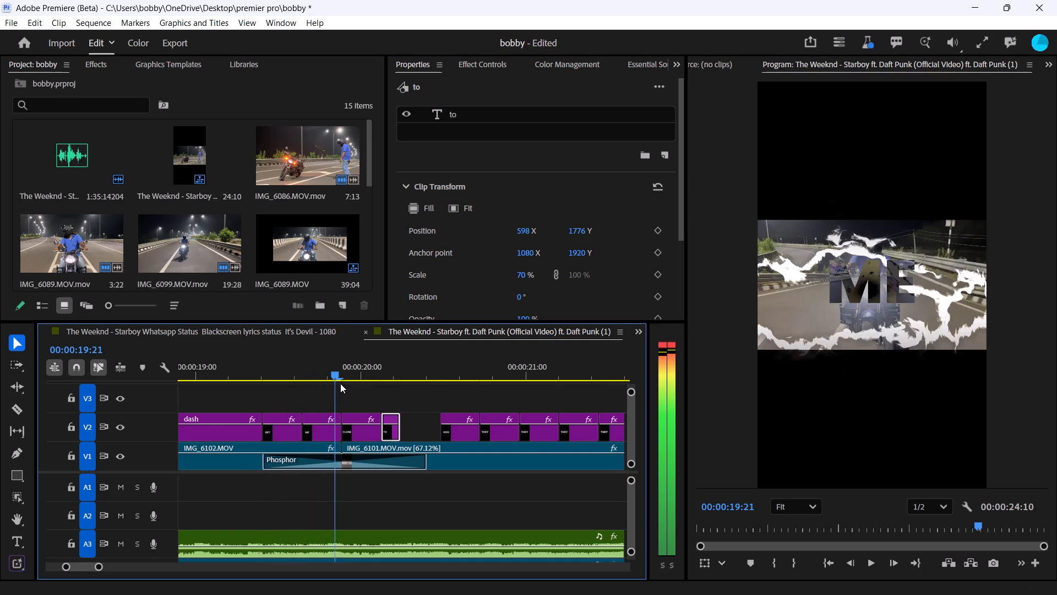
left_click_drag(340, 383, 295, 396)
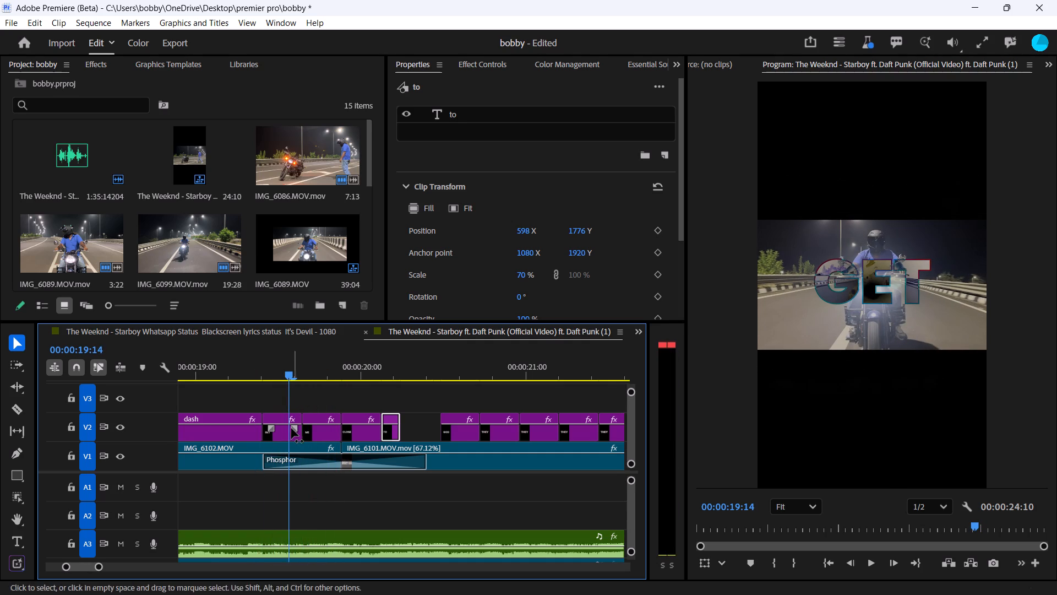
left_click(289, 426)
left_click(285, 430)
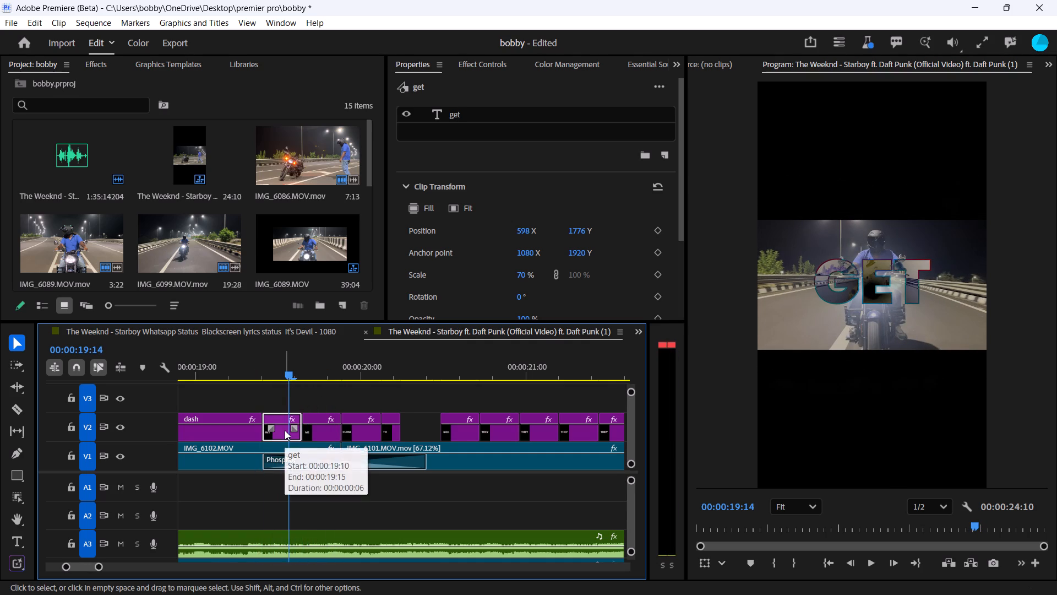
scroll(497, 232, "down", 11)
scroll(517, 231, "up", 1)
scroll(517, 231, "down", 2)
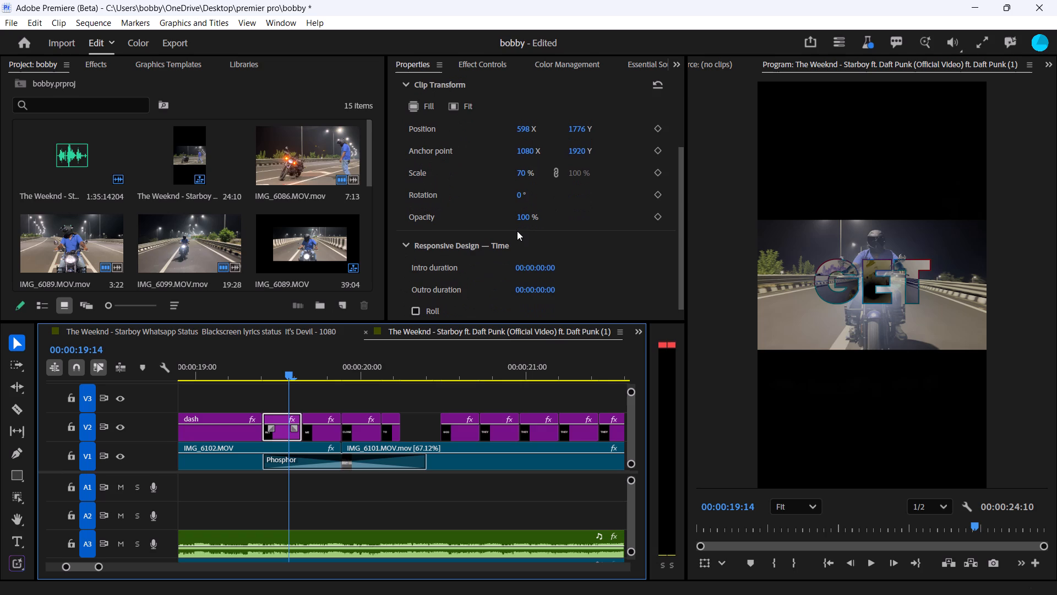
scroll(517, 231, "down", 4)
Examine the "me" text layer's font, appearance and transform settings at 00:00:19:20.
left_click_drag(287, 368, 325, 366)
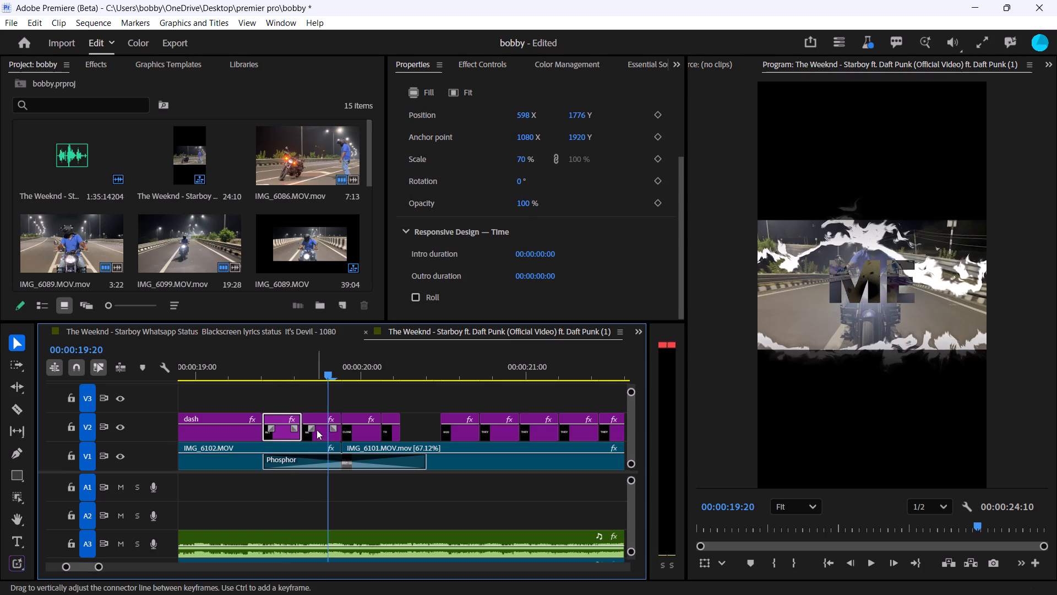
left_click(323, 434)
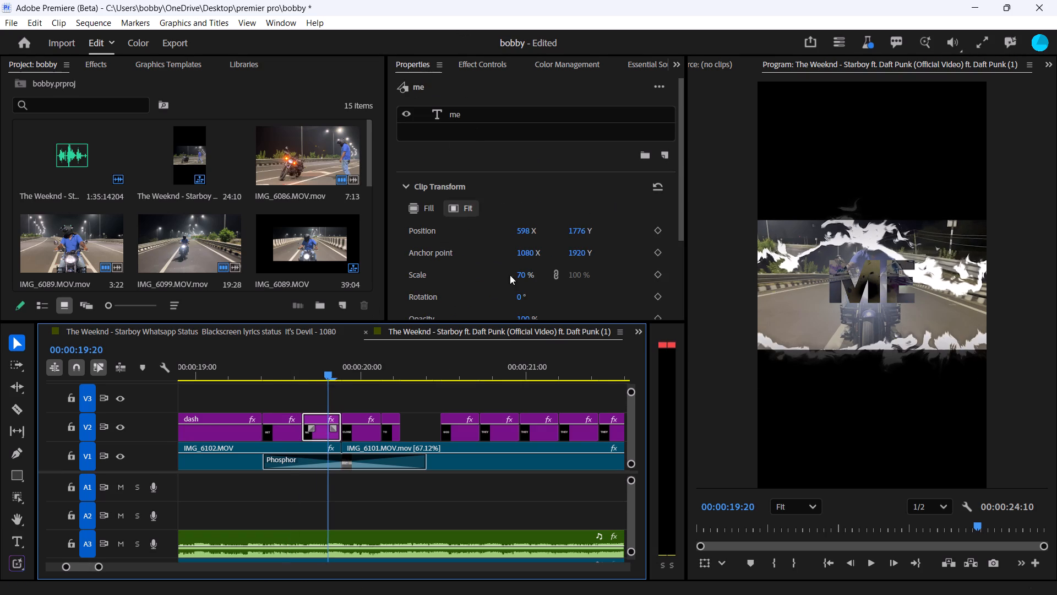
left_click(502, 118)
scroll(564, 185, "down", 7)
scroll(565, 185, "up", 1)
scroll(565, 185, "down", 1)
scroll(528, 247, "down", 3)
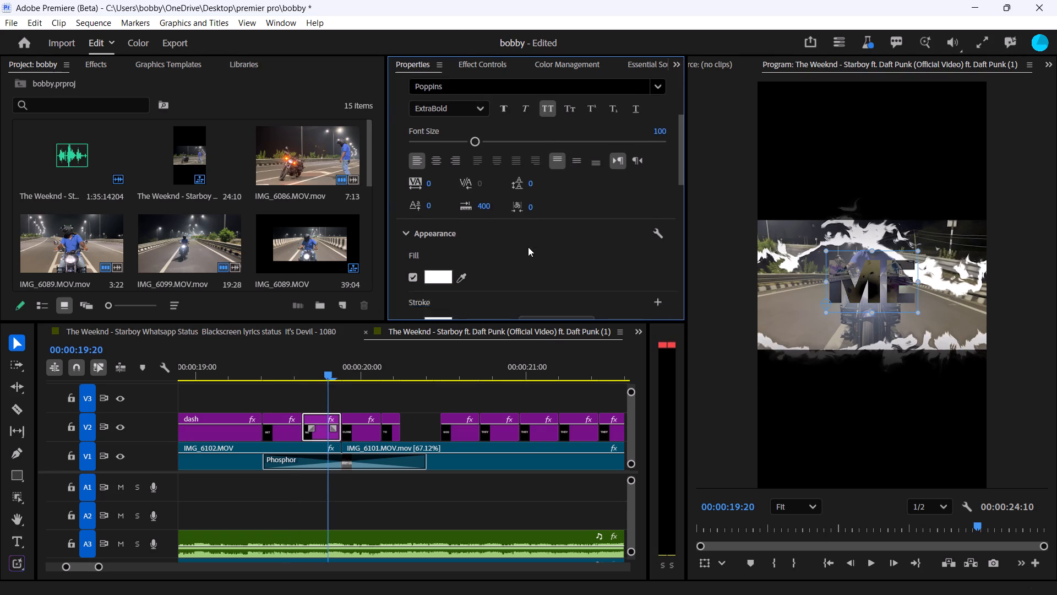
scroll(528, 247, "down", 17)
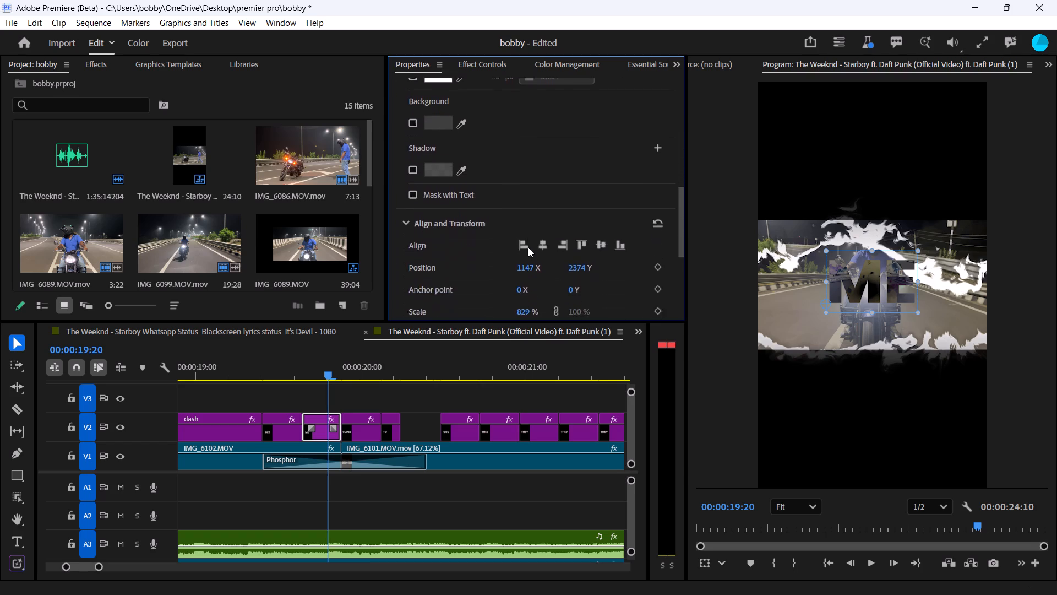
scroll(528, 247, "down", 16)
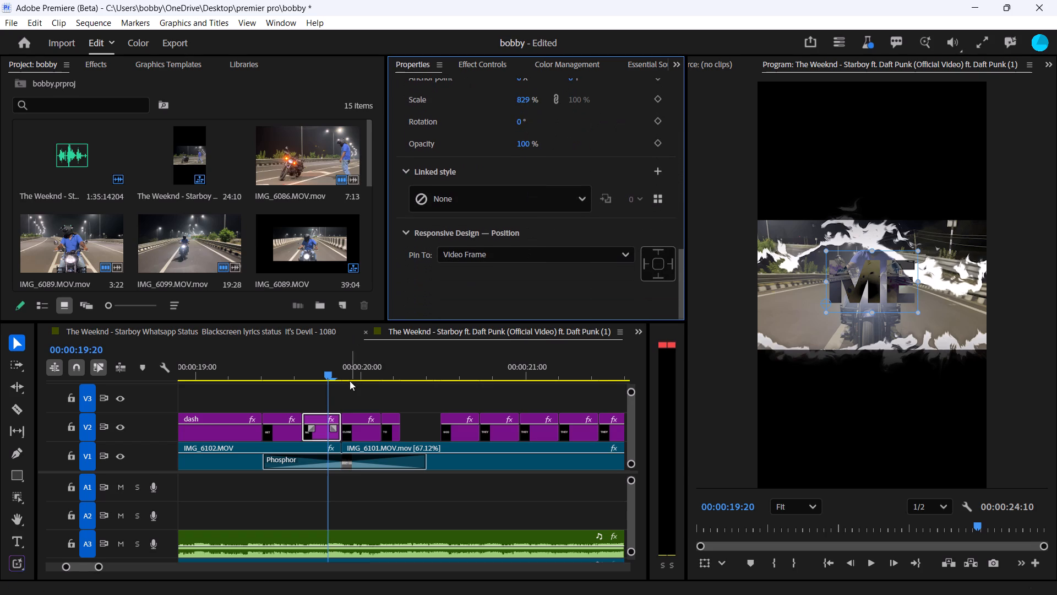
Examine the "get" text layer's appearance settings at 00:00:19:11, including its stroke, as the reference style.
left_click_drag(335, 378, 271, 392)
left_click(287, 432)
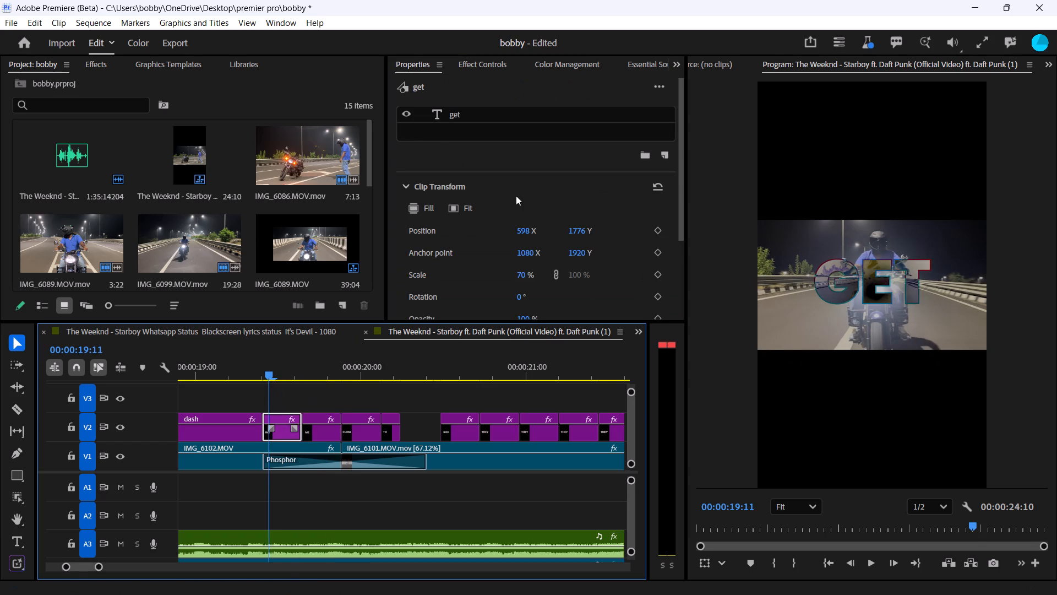
left_click(466, 118)
scroll(448, 224, "down", 8)
scroll(448, 224, "up", 1)
scroll(448, 224, "down", 7)
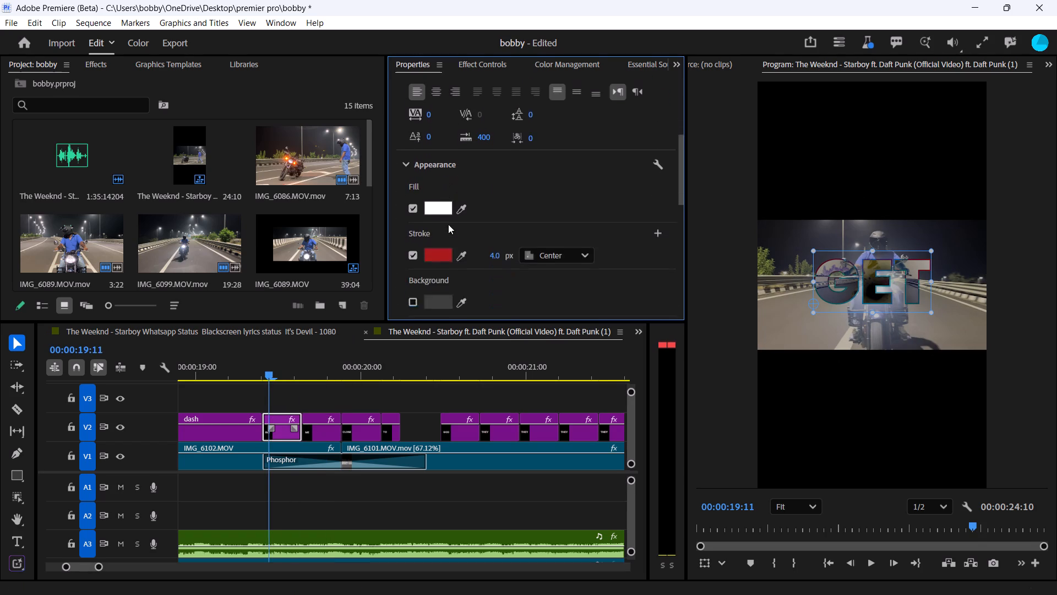
scroll(448, 224, "down", 2)
scroll(400, 259, "down", 5)
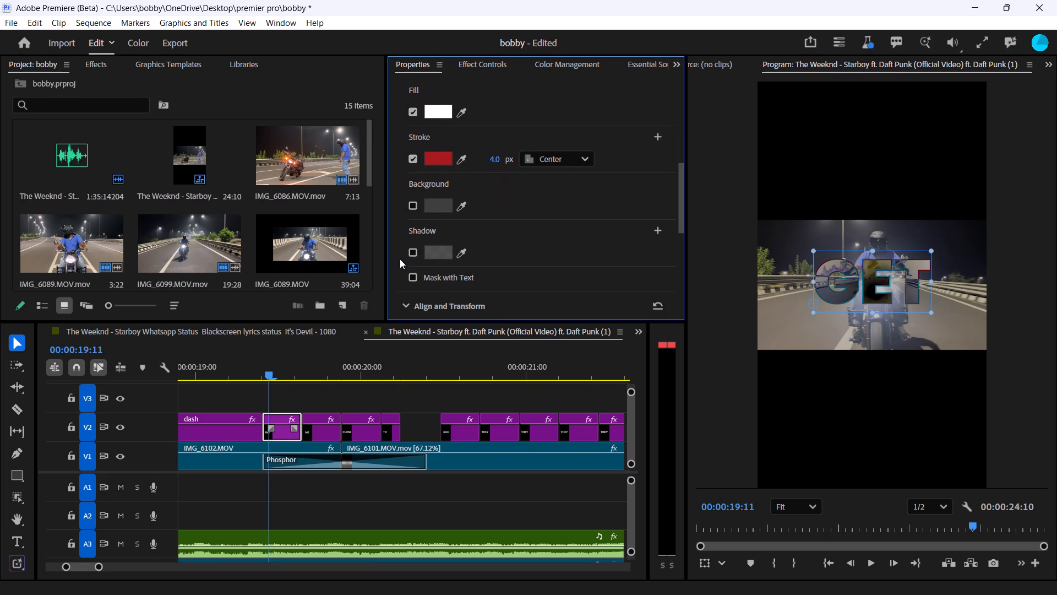
Add a red stroke to the "me" text layer on V2 and set the stroke position to Center.
left_click_drag(271, 373, 309, 380)
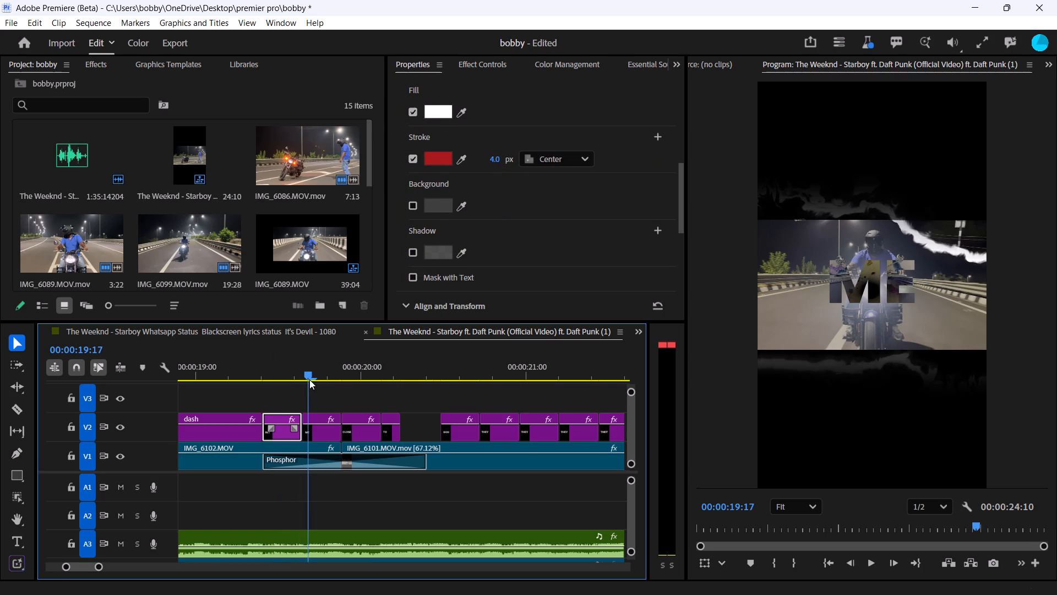
left_click_drag(309, 380, 341, 380)
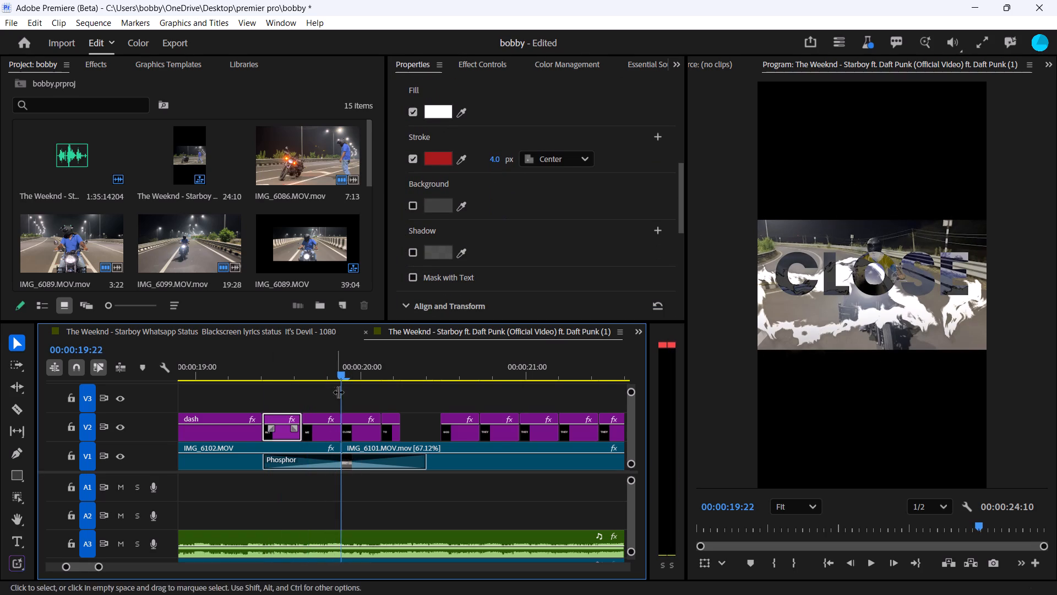
left_click_drag(340, 369, 328, 372)
left_click(323, 438)
left_click(478, 119)
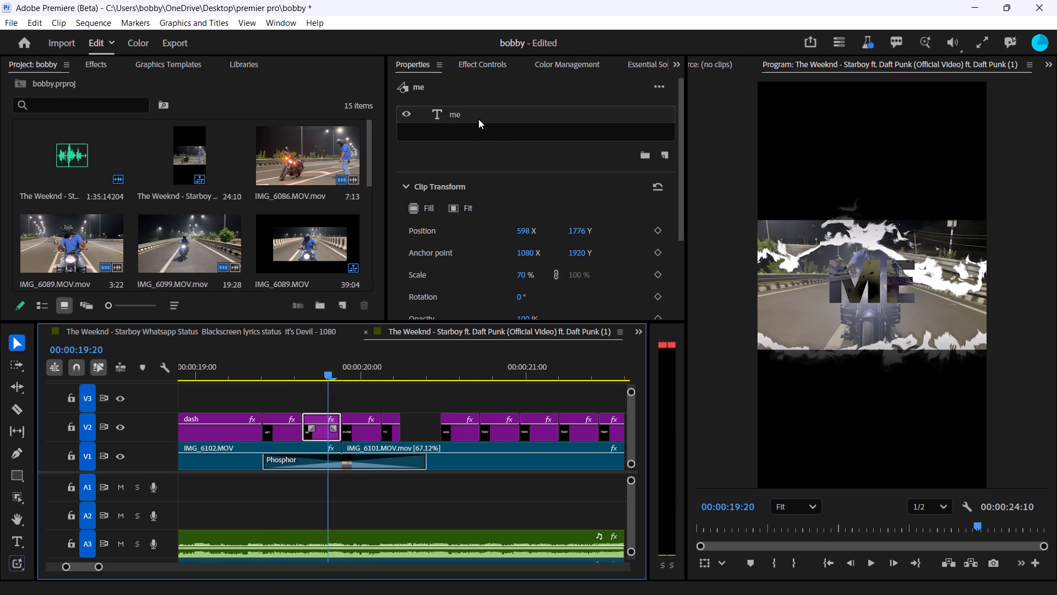
scroll(505, 208, "up", 1)
scroll(505, 208, "down", 1)
left_click_drag(679, 130, 688, 169)
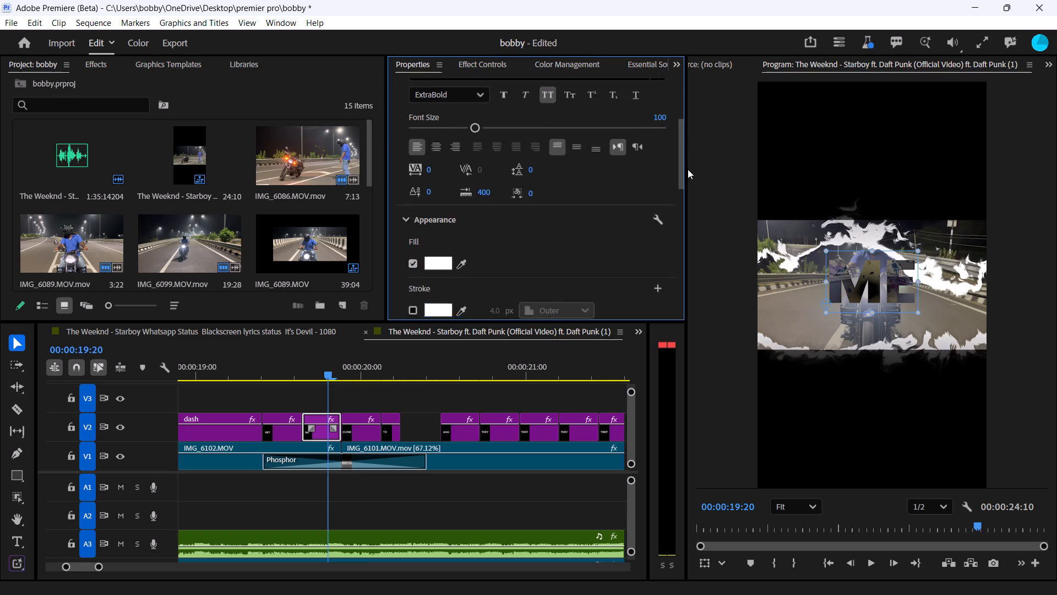
left_click_drag(688, 169, 688, 205)
left_click(411, 177)
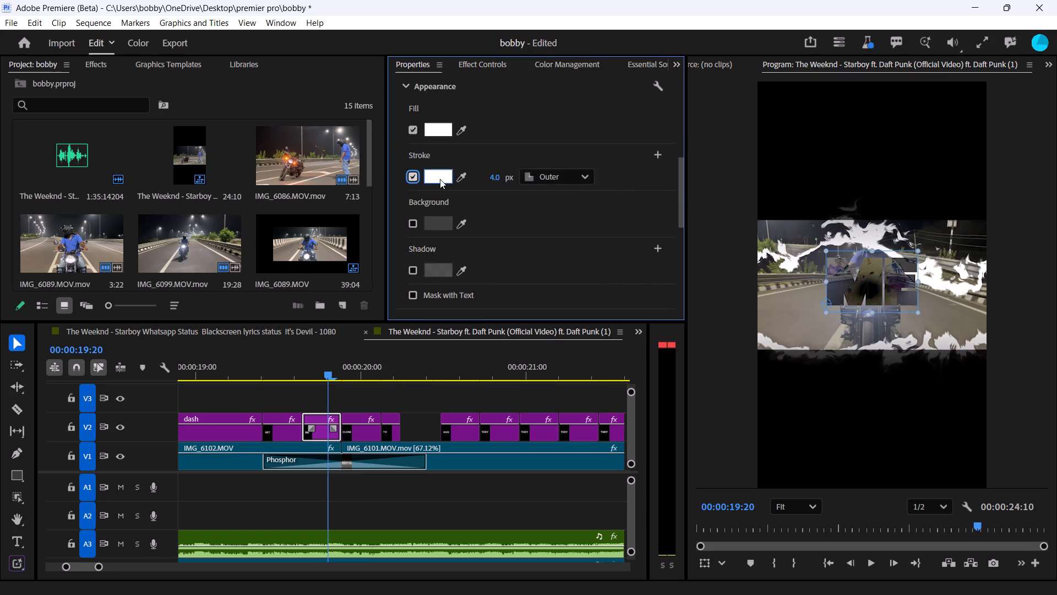
left_click(440, 179)
left_click_drag(473, 309, 573, 415)
left_click(620, 419)
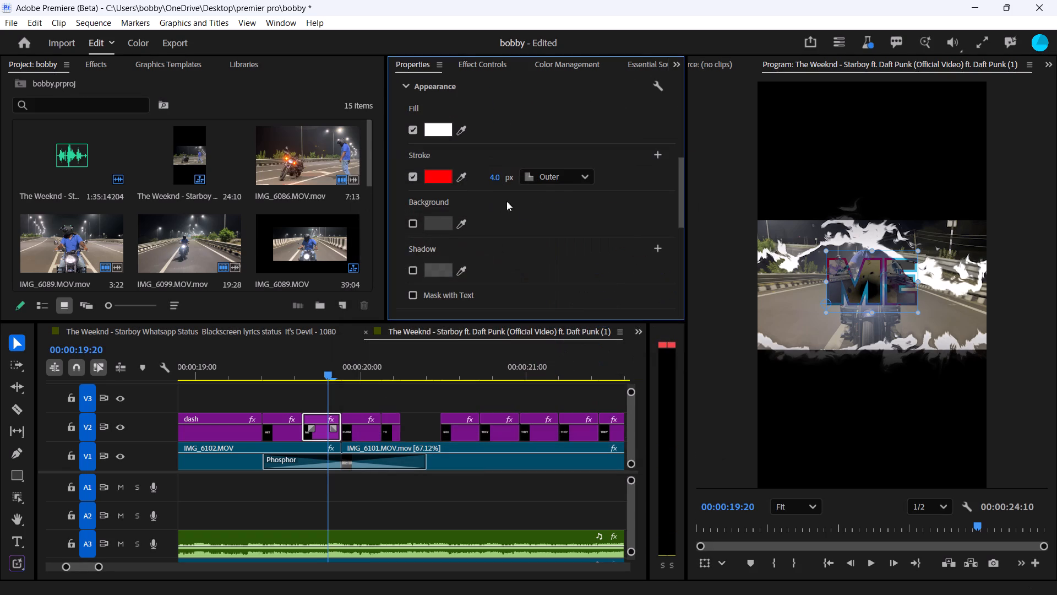
left_click(549, 177)
left_click(558, 230)
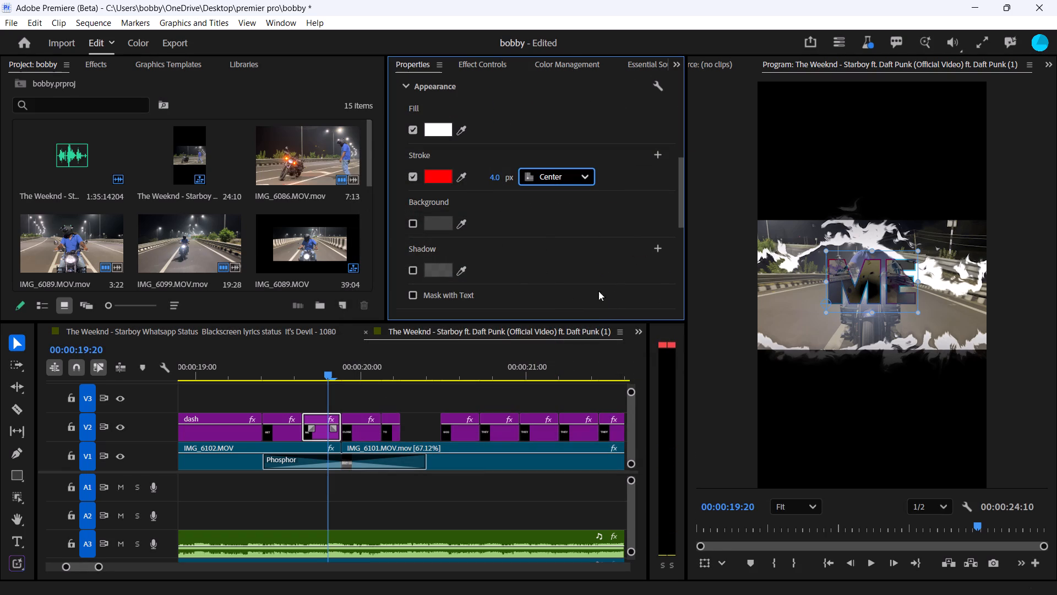
Add a red FF0000 stroke to the "close" text layer on V2 and try to change the stroke's position option.
left_click_drag(328, 374, 359, 374)
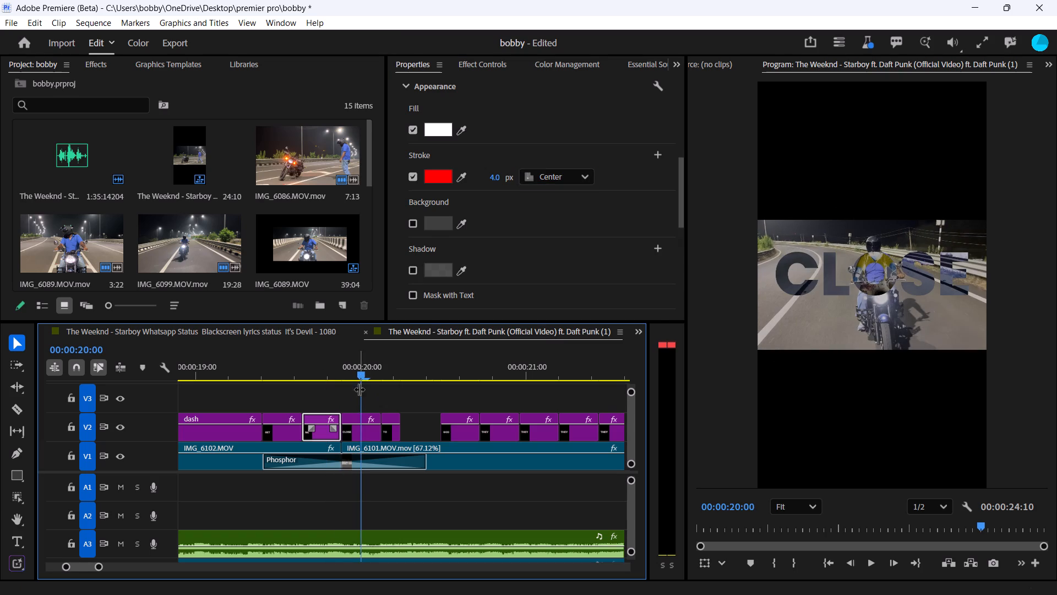
left_click(362, 430)
left_click(559, 125)
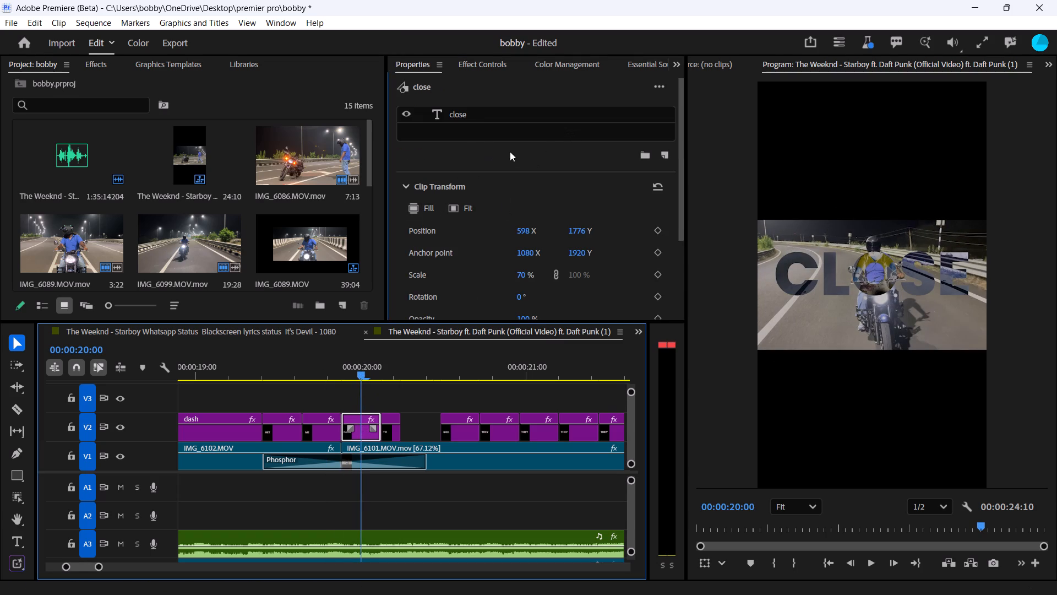
left_click(480, 119)
scroll(489, 177, "down", 9)
scroll(495, 226, "down", 2)
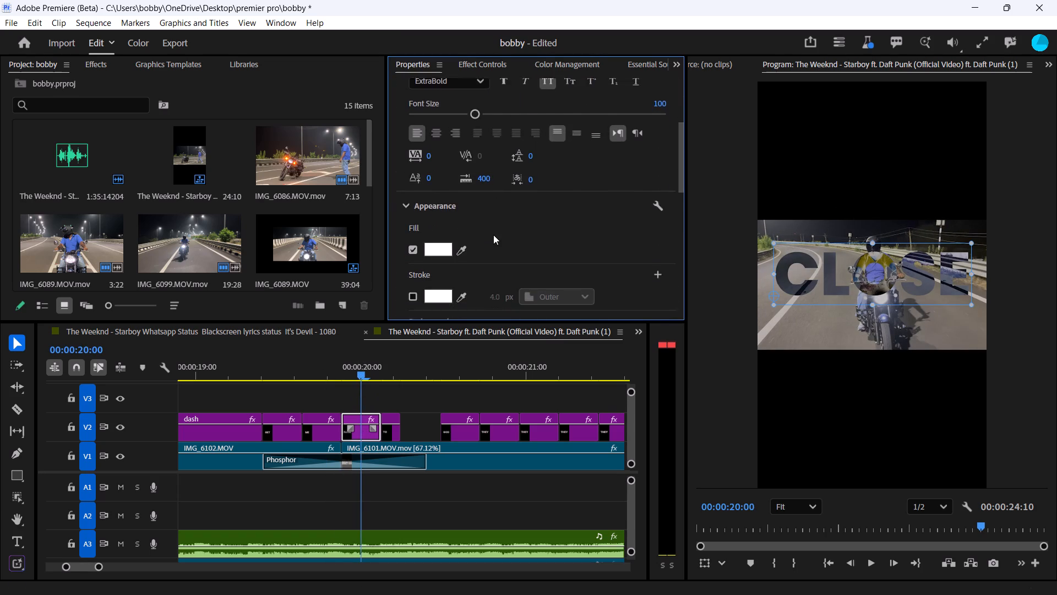
scroll(493, 235, "down", 3)
left_click(413, 254)
left_click(438, 255)
left_click_drag(454, 302, 625, 425)
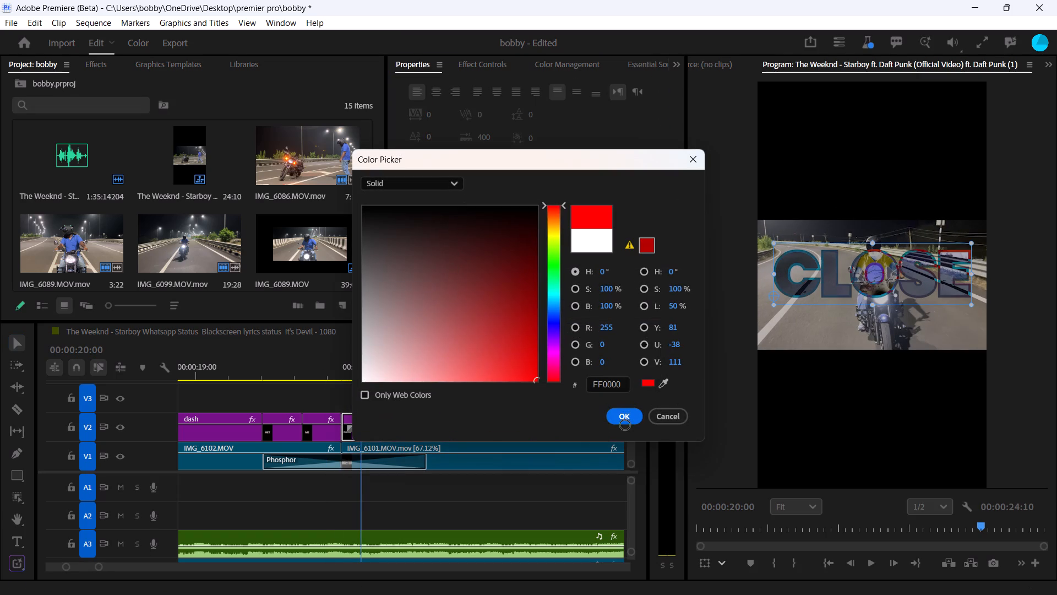
left_click_drag(625, 425, 633, 429)
left_click(631, 418)
left_click(583, 254)
left_click(574, 313)
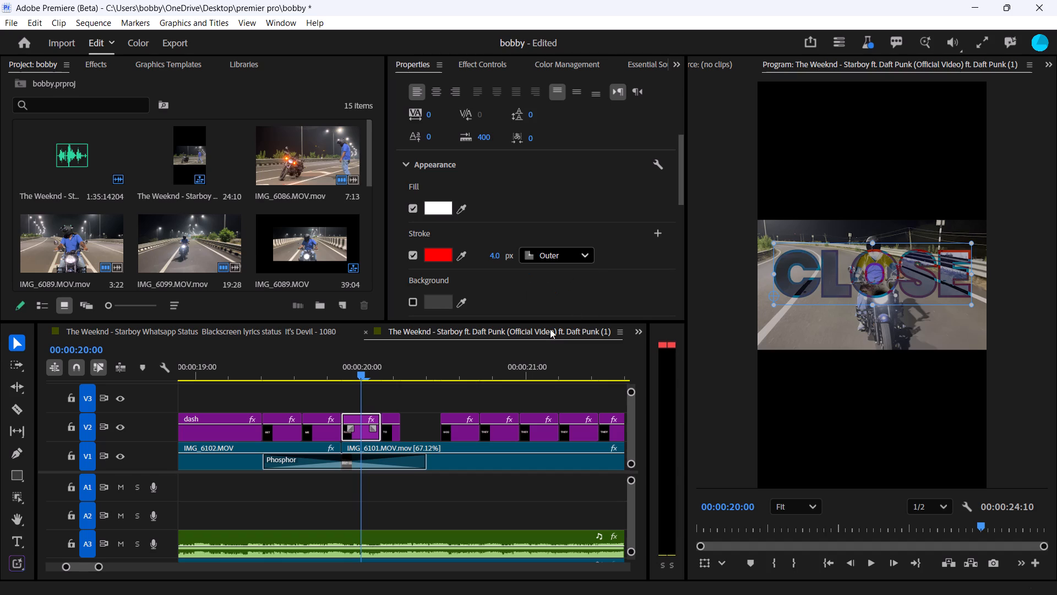
Add a red FF0000 stroke to the "to" text layer on V2 and set the stroke position to Center.
left_click(391, 432)
left_click_drag(367, 365, 394, 370)
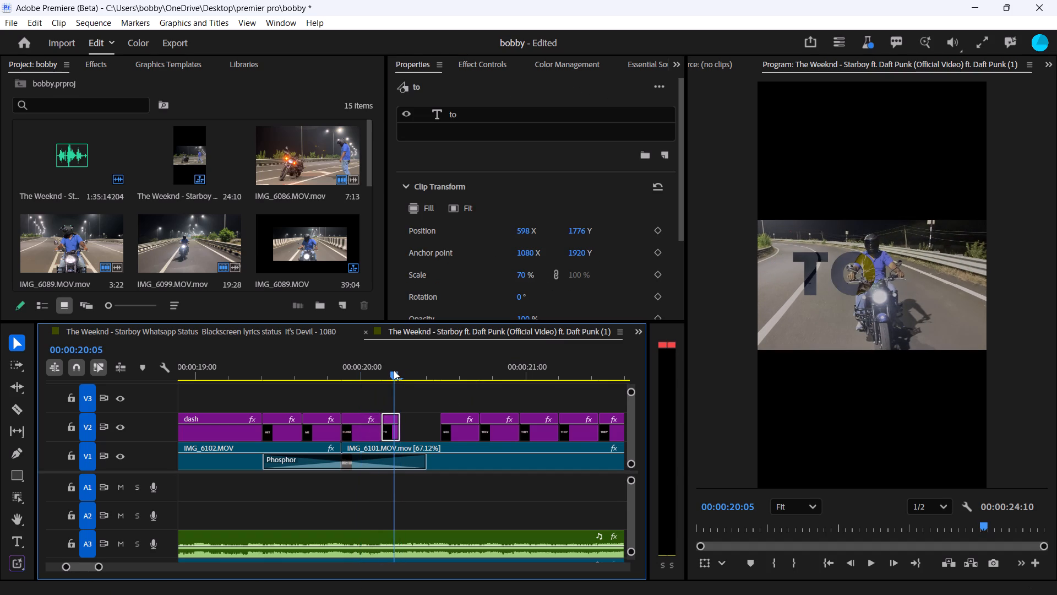
left_click_drag(394, 370, 390, 371)
left_click(489, 117)
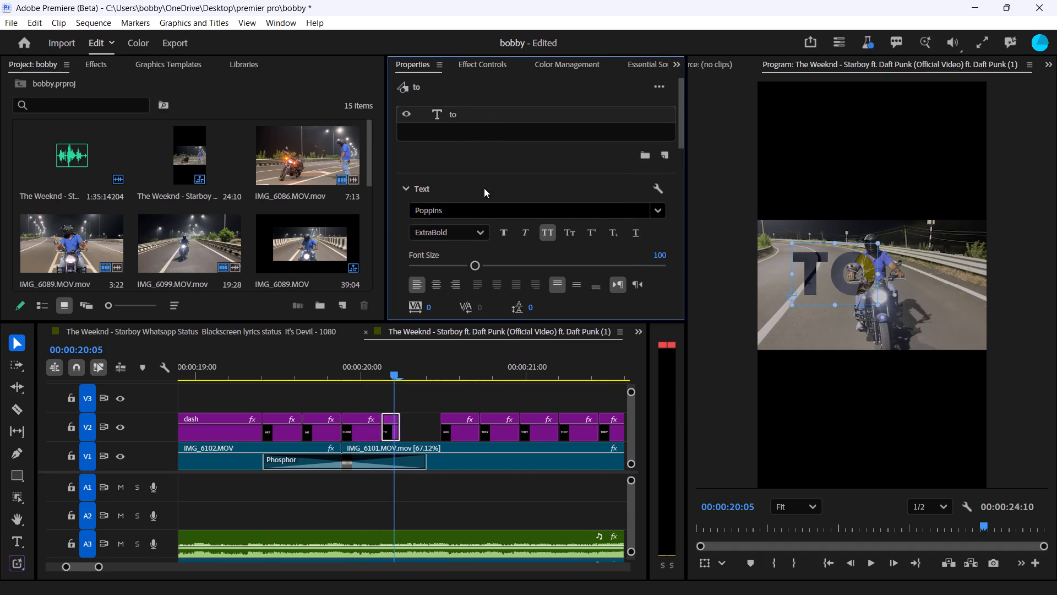
scroll(484, 188, "down", 5)
scroll(561, 250, "down", 3)
scroll(593, 255, "up", 1)
scroll(595, 254, "down", 11)
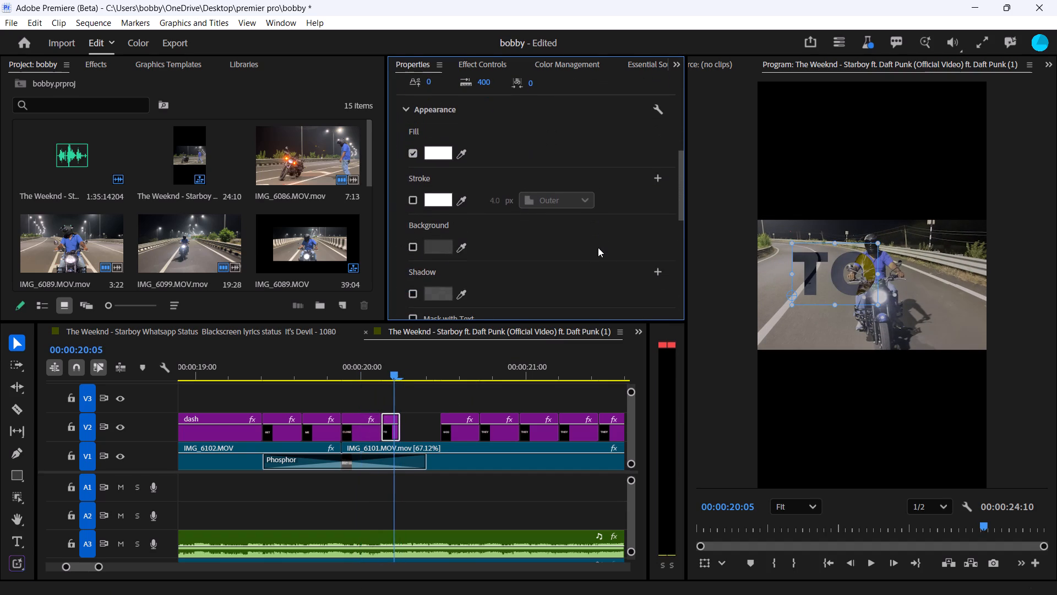
scroll(598, 247, "down", 3)
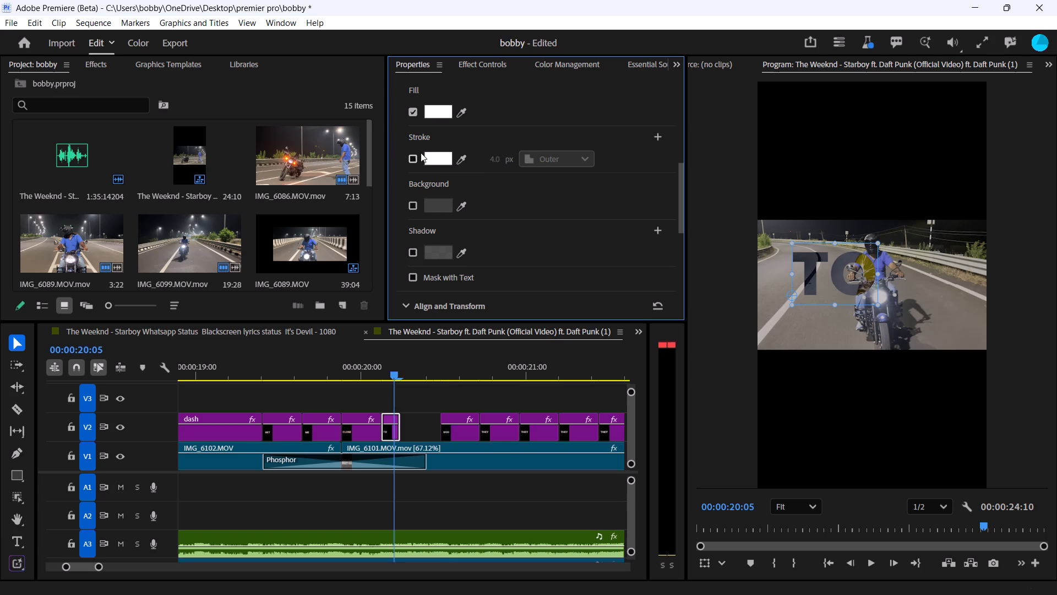
left_click(433, 156)
left_click(415, 161)
left_click(438, 160)
left_click_drag(511, 304, 615, 455)
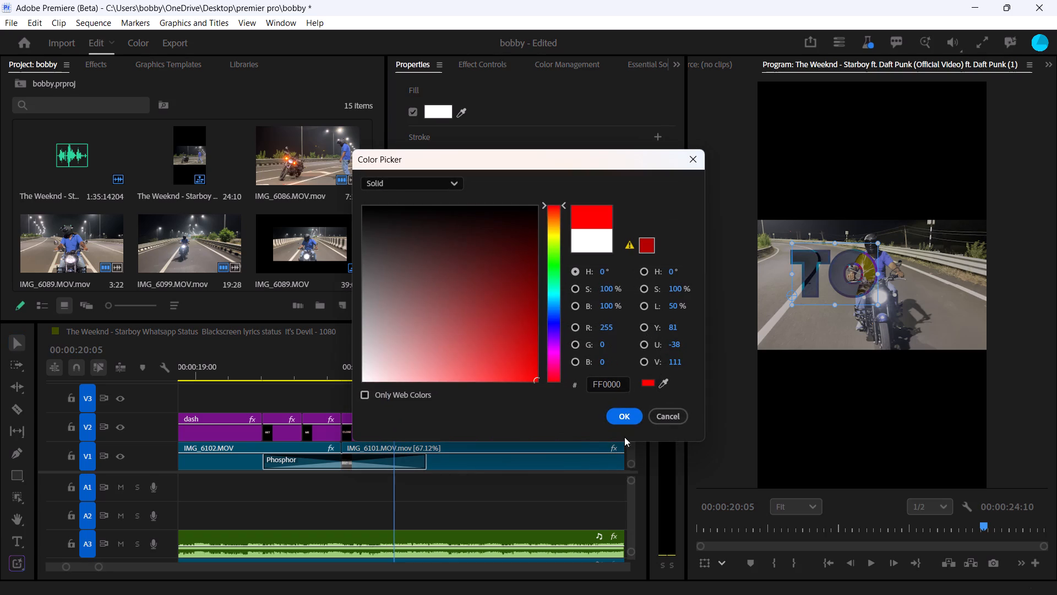
left_click(630, 412)
left_click(579, 158)
left_click(573, 217)
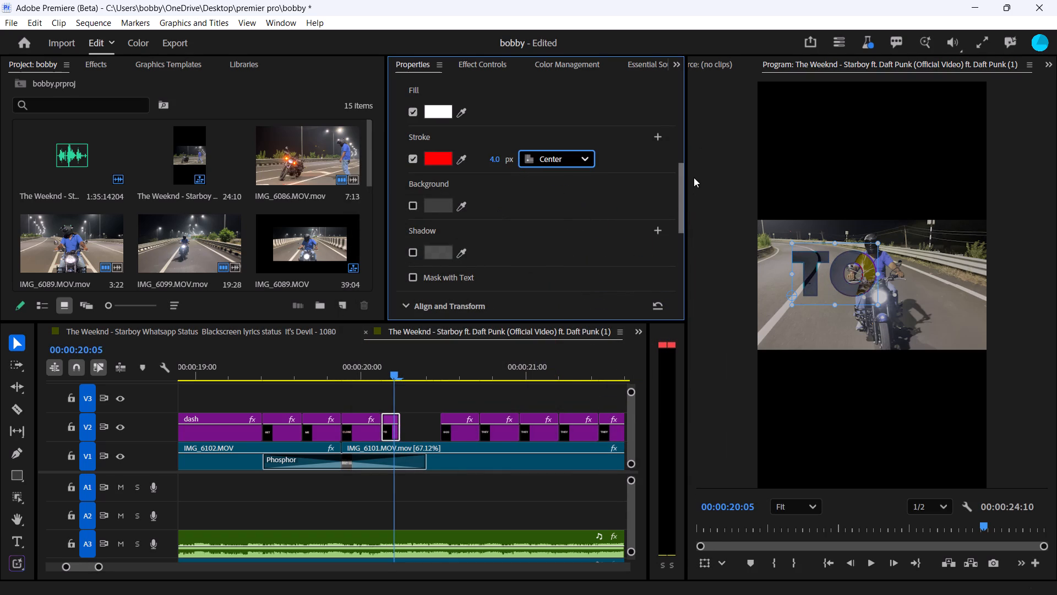
Centre the "to" text layer vertically and horizontally in the frame with the alignment options.
left_click_drag(679, 206, 680, 277)
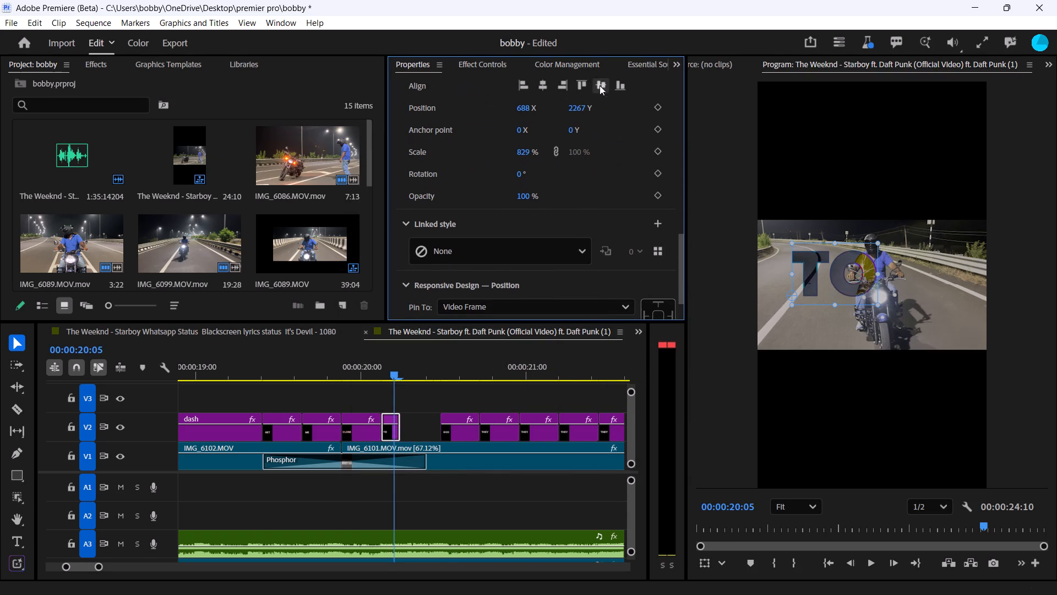
left_click(602, 86)
left_click(606, 151)
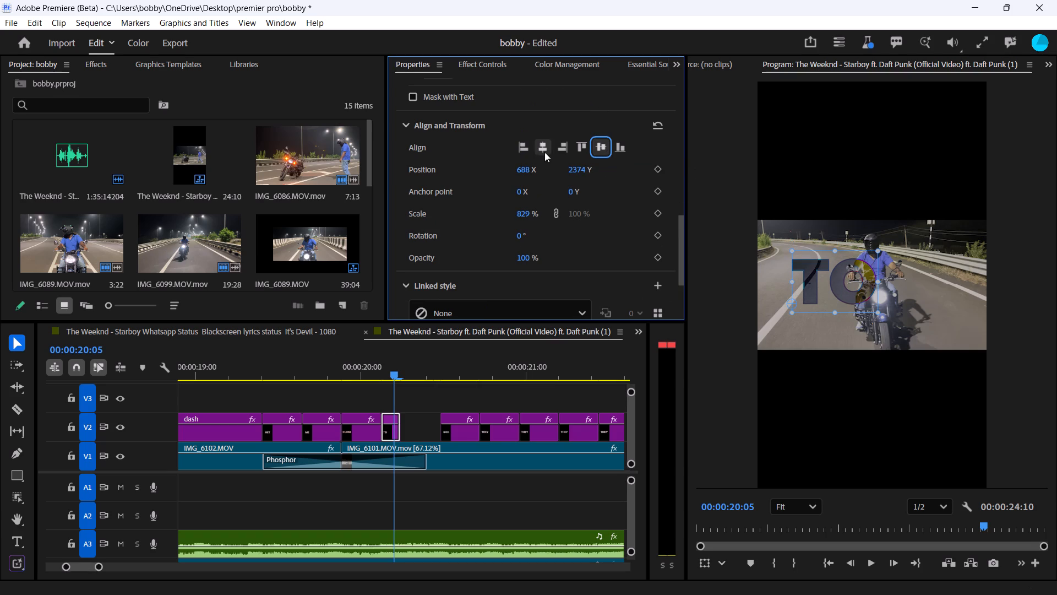
triple_click(542, 150)
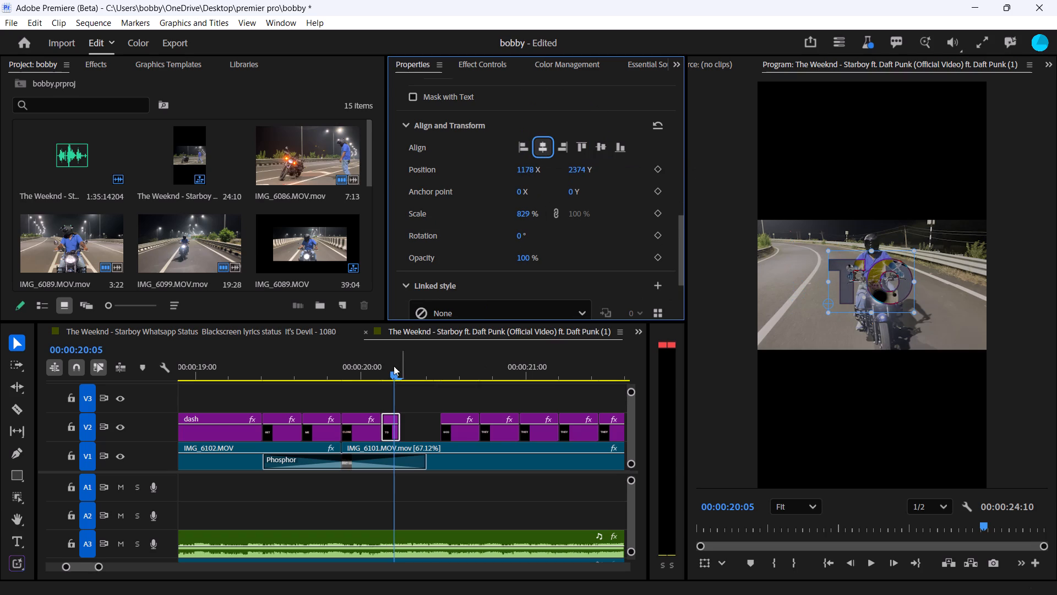
Centre the "close" text layer vertically in the frame and adjust its Y position to 2326.
left_click_drag(393, 376, 358, 395)
left_click(364, 437)
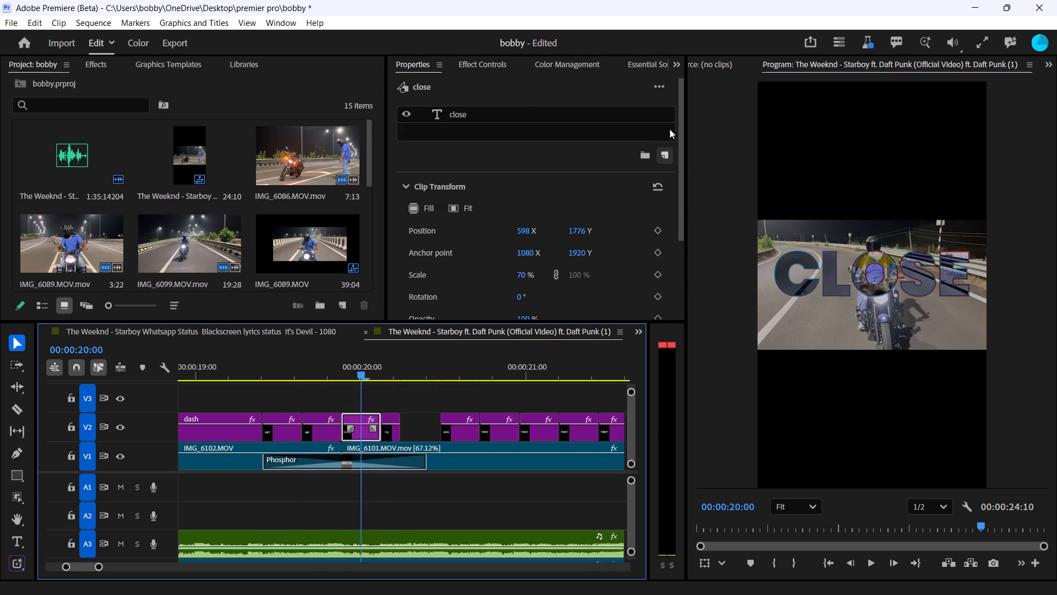
left_click_drag(678, 142, 680, 216)
left_click_drag(680, 204, 695, 330)
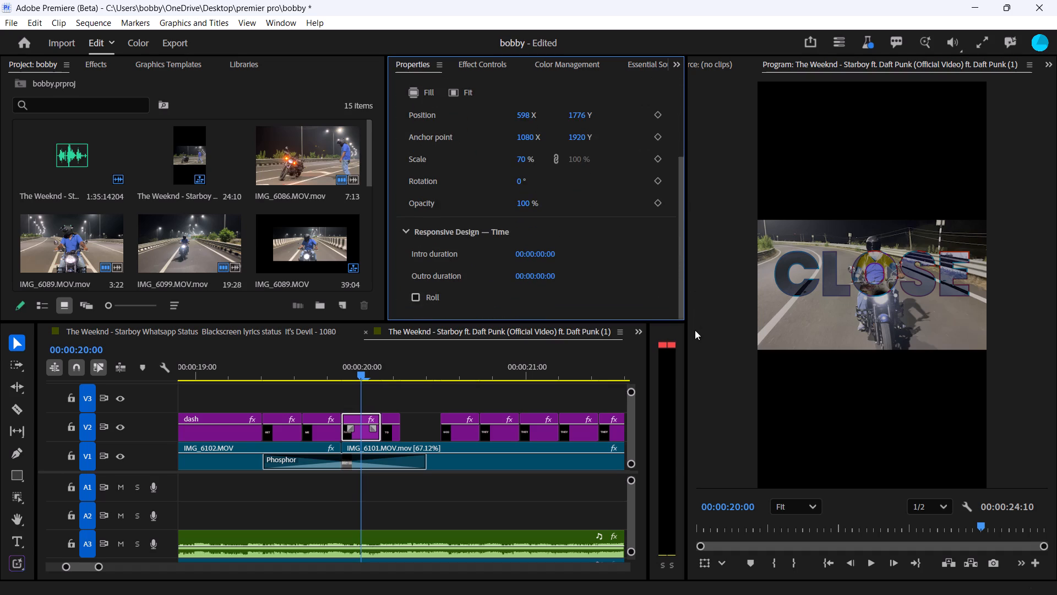
left_click_drag(695, 330, 709, 149)
left_click(530, 118)
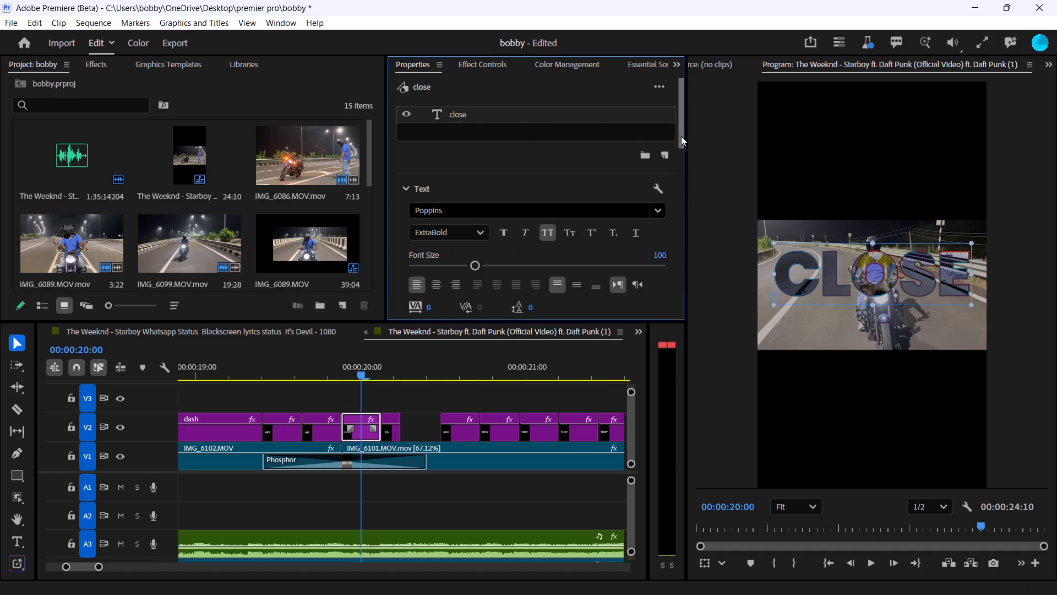
left_click_drag(680, 134, 692, 256)
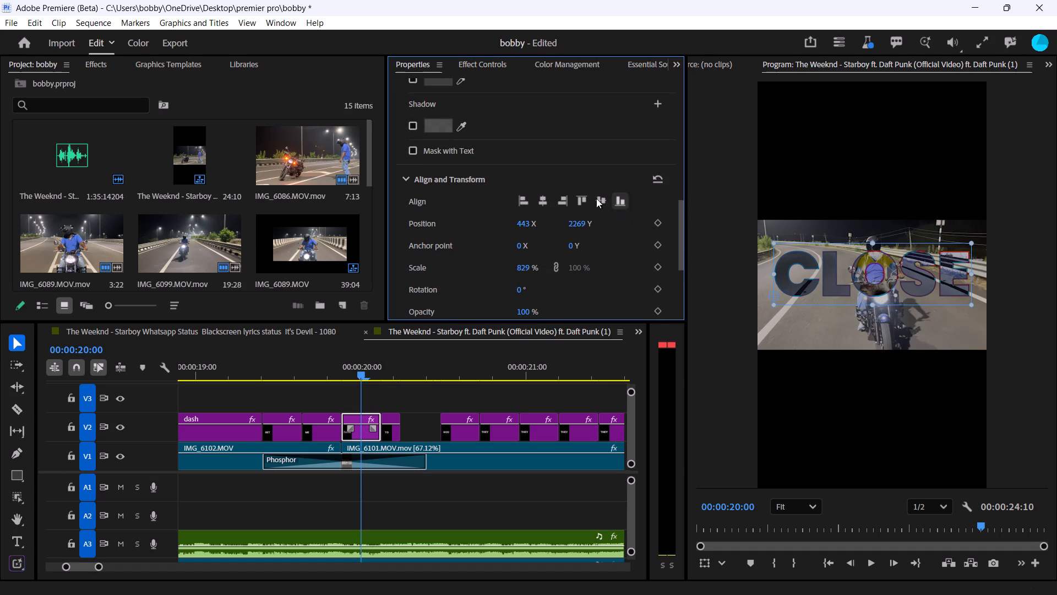
left_click(596, 198)
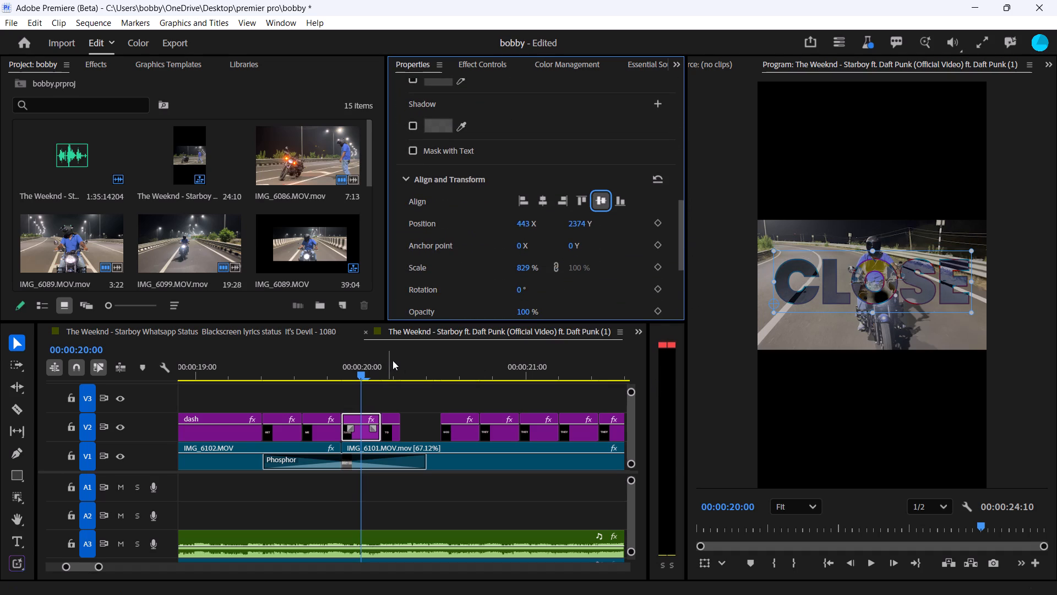
key("space")
key("space")
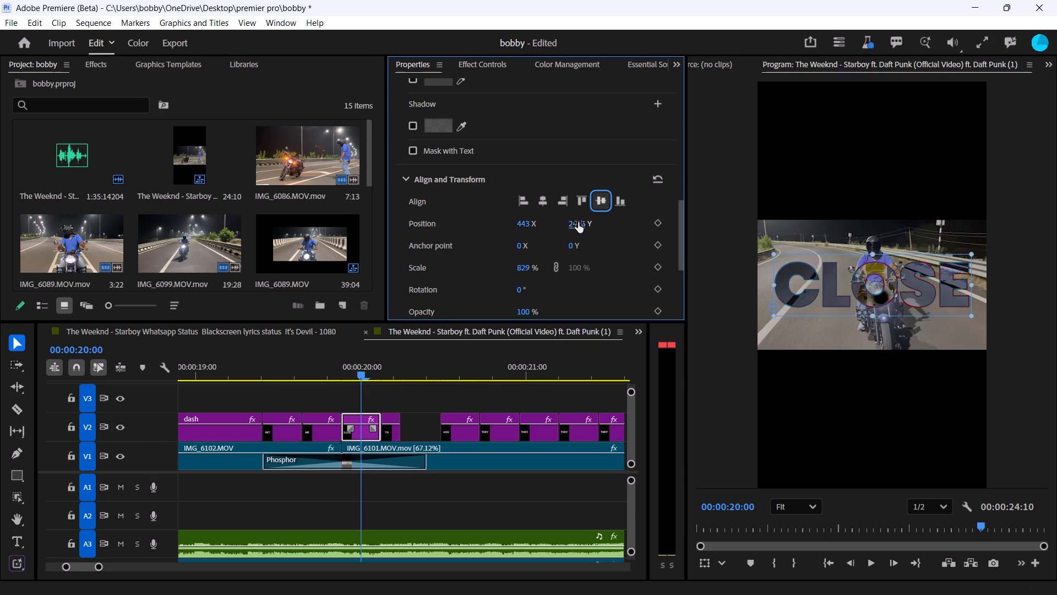
left_click_drag(579, 224, 531, 240)
left_click_drag(363, 370, 303, 384)
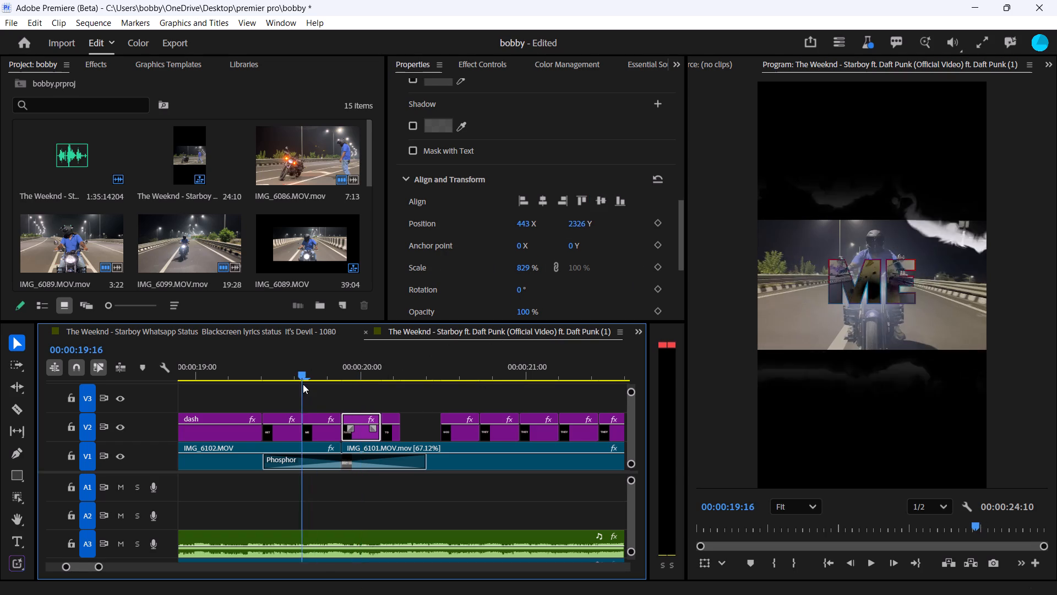
Move the "god" title clip on V2 earlier so it directly follows the "to" clip.
left_click_drag(303, 384, 418, 391)
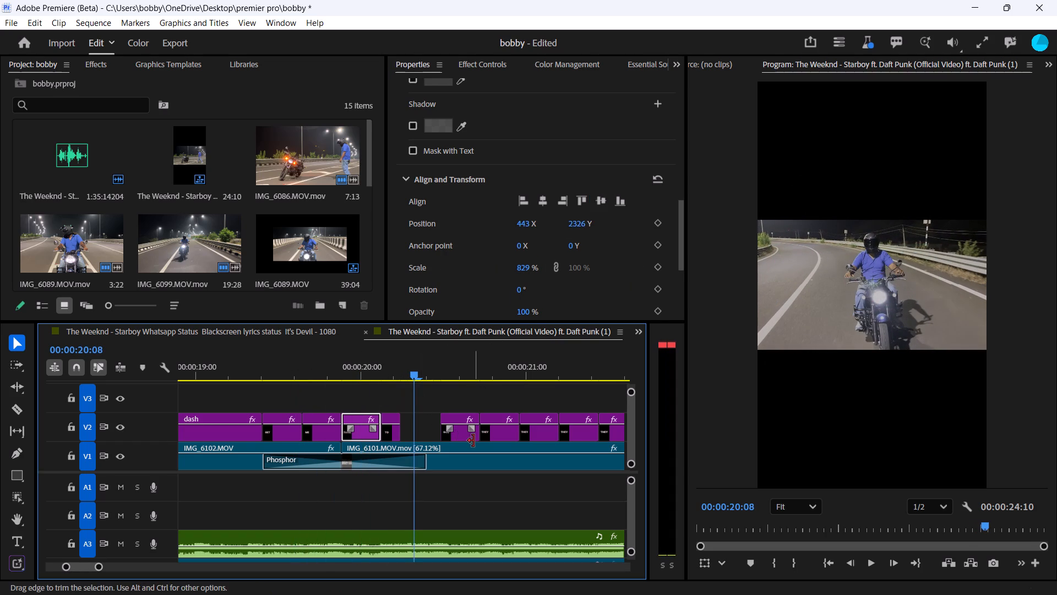
left_click(466, 438)
left_click_drag(468, 432, 434, 440)
Adjust the "god" clip's transform position, setting Y to 1804 and shifting the title slightly left in the frame.
left_click_drag(413, 367, 427, 365)
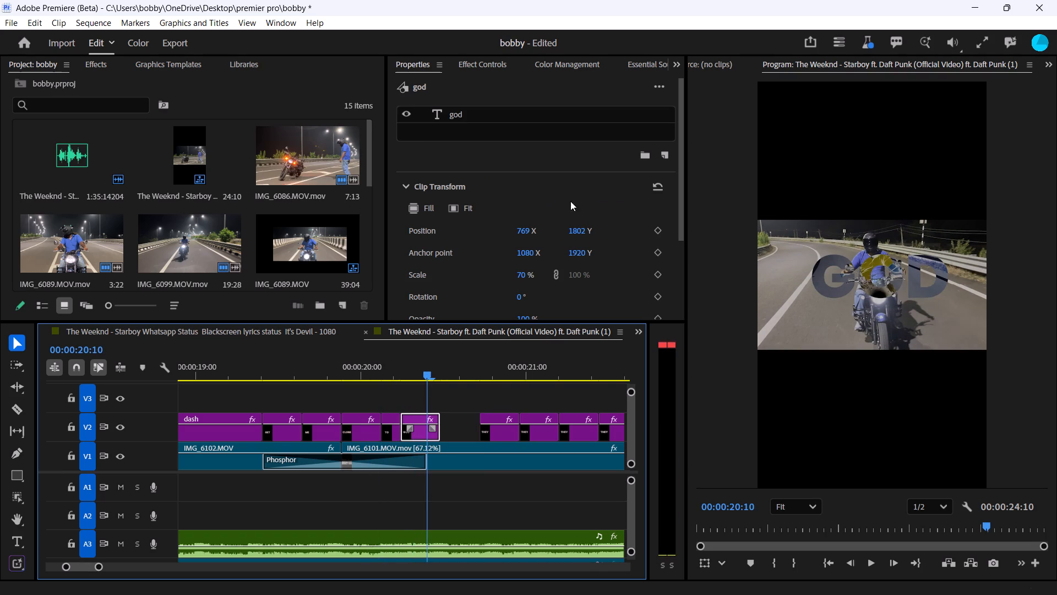
left_click(580, 231)
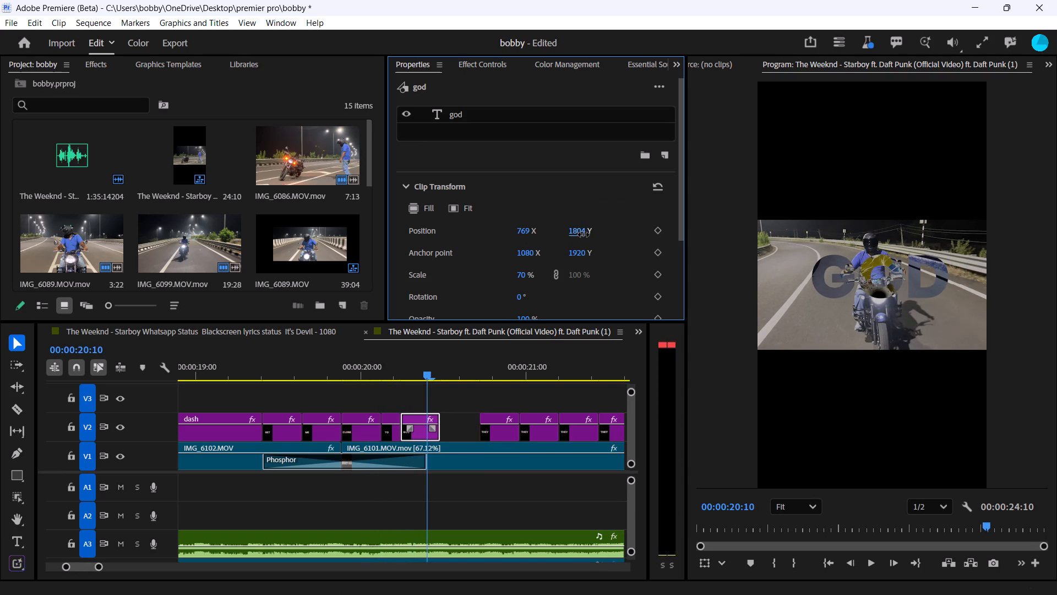
left_click_drag(530, 232, 491, 240)
Add a red stroke to the "god" text layer on V2 with the stroke position set to Center.
left_click(476, 117)
left_click_drag(681, 115, 681, 116)
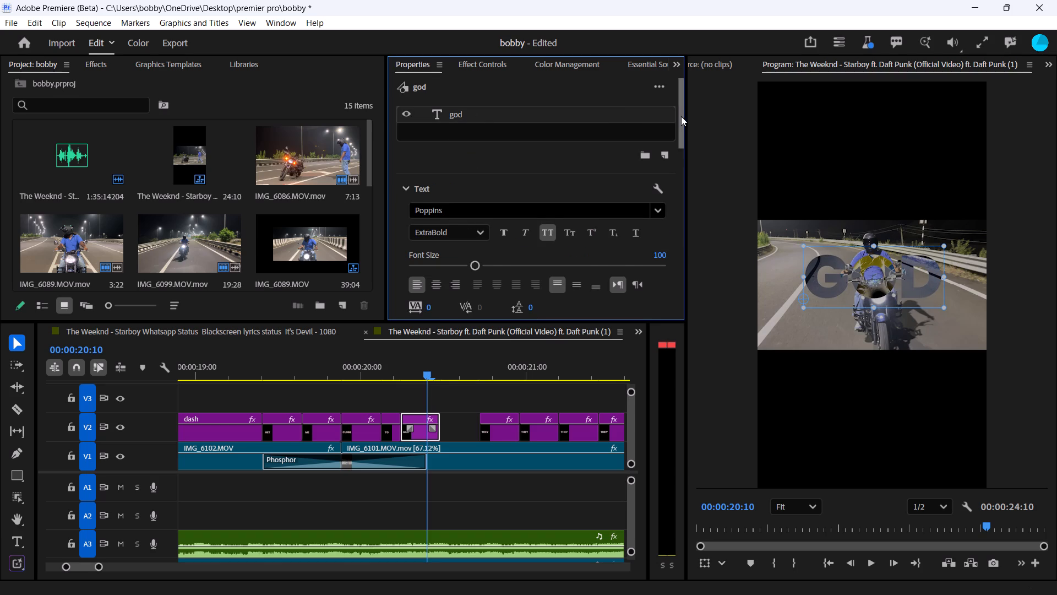
left_click_drag(681, 116, 680, 202)
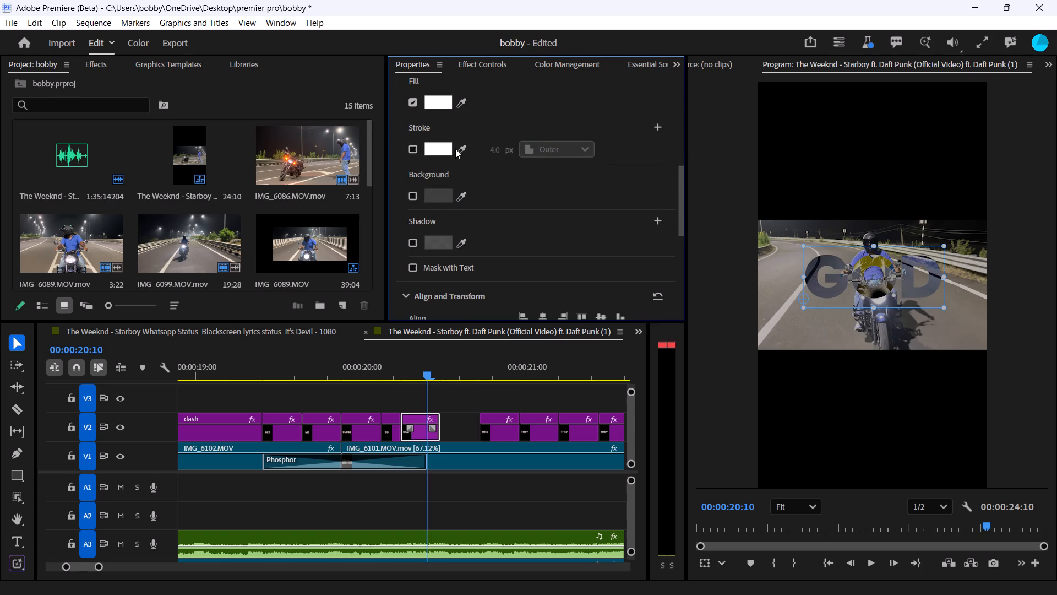
left_click(442, 149)
left_click(413, 152)
left_click(562, 154)
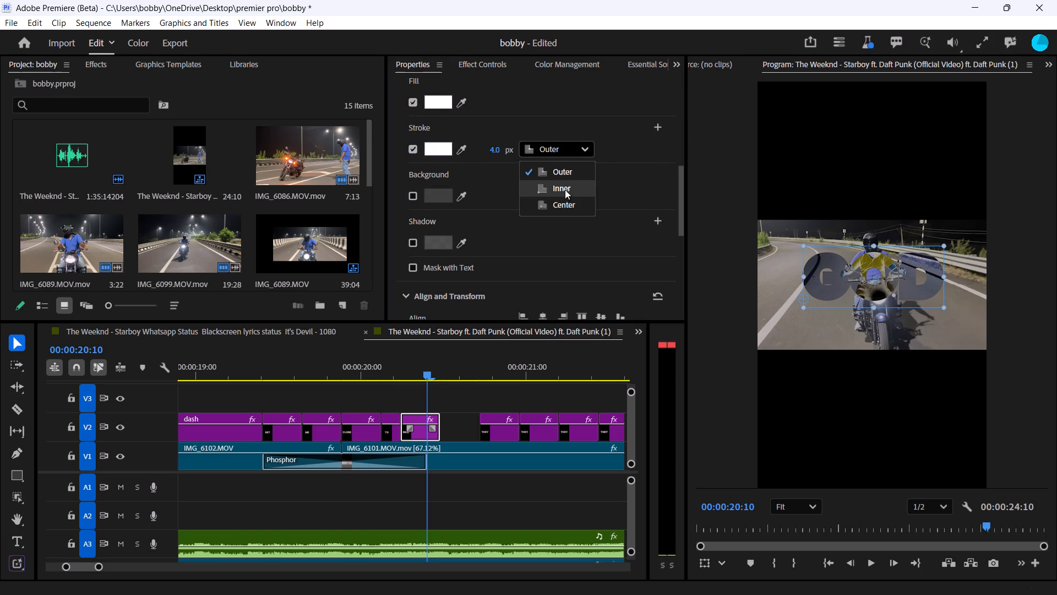
left_click(565, 199)
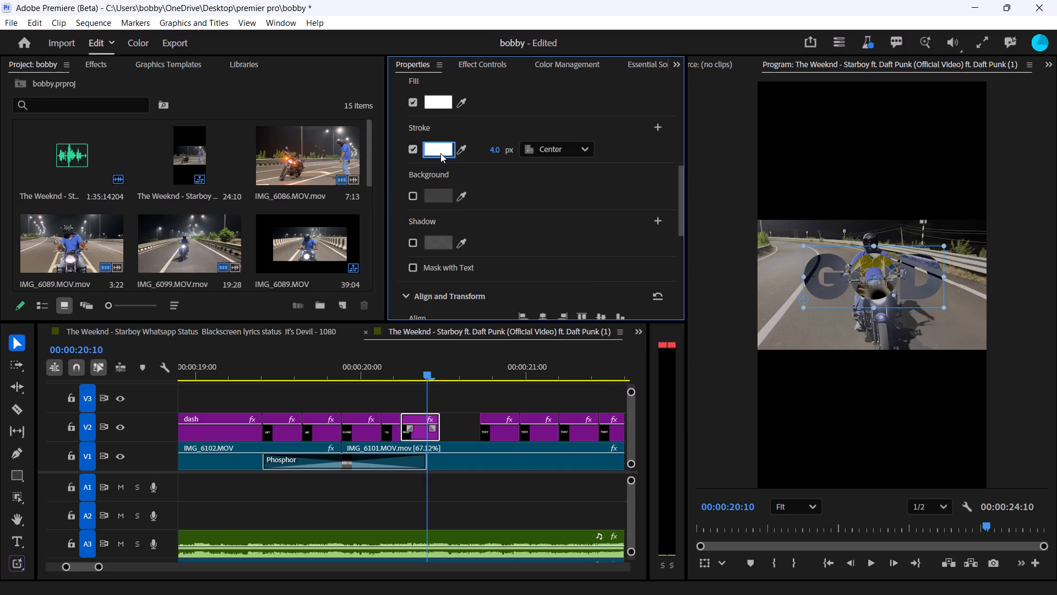
left_click(440, 153)
left_click_drag(466, 228, 586, 419)
left_click(634, 421)
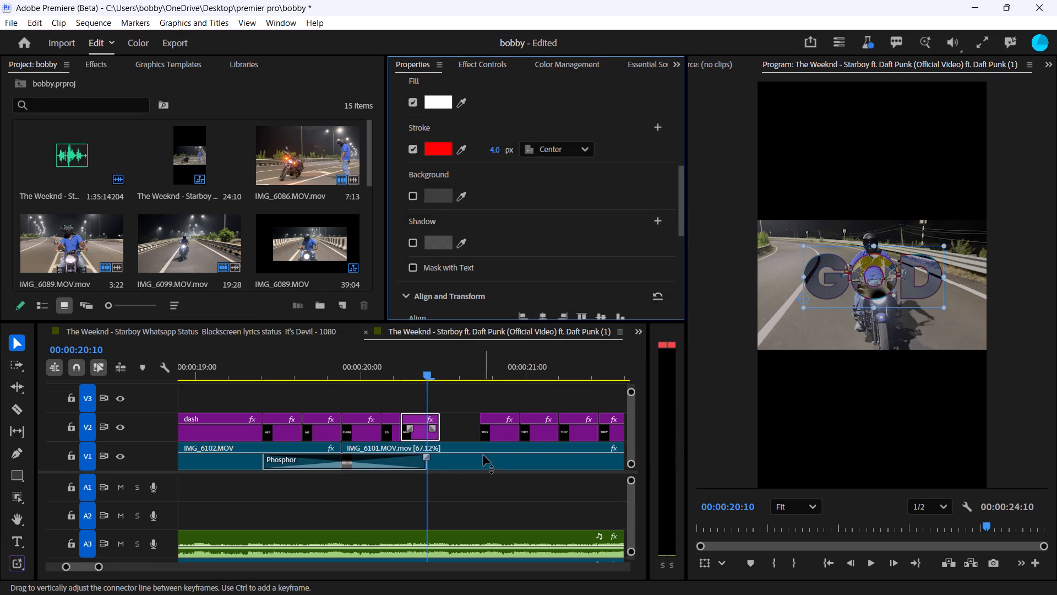
left_click_drag(432, 371, 335, 391)
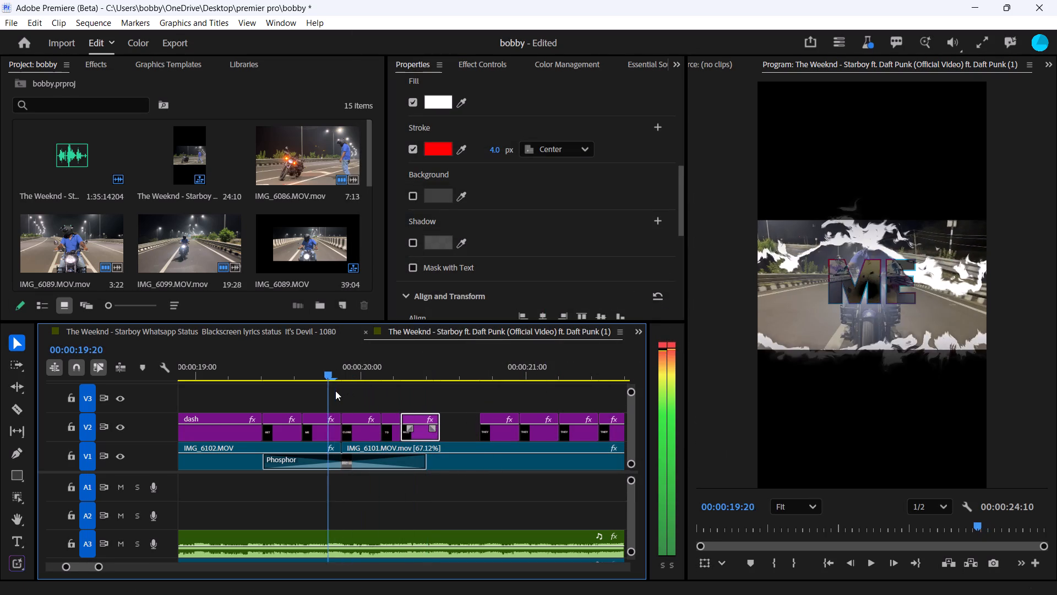
left_click_drag(335, 391, 537, 390)
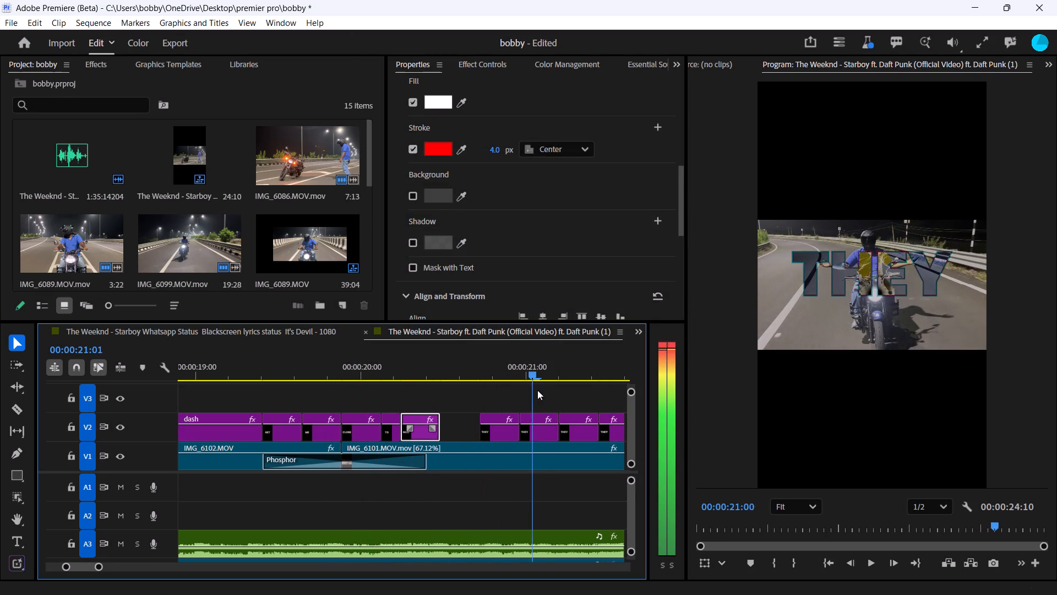
left_click_drag(537, 390, 436, 427)
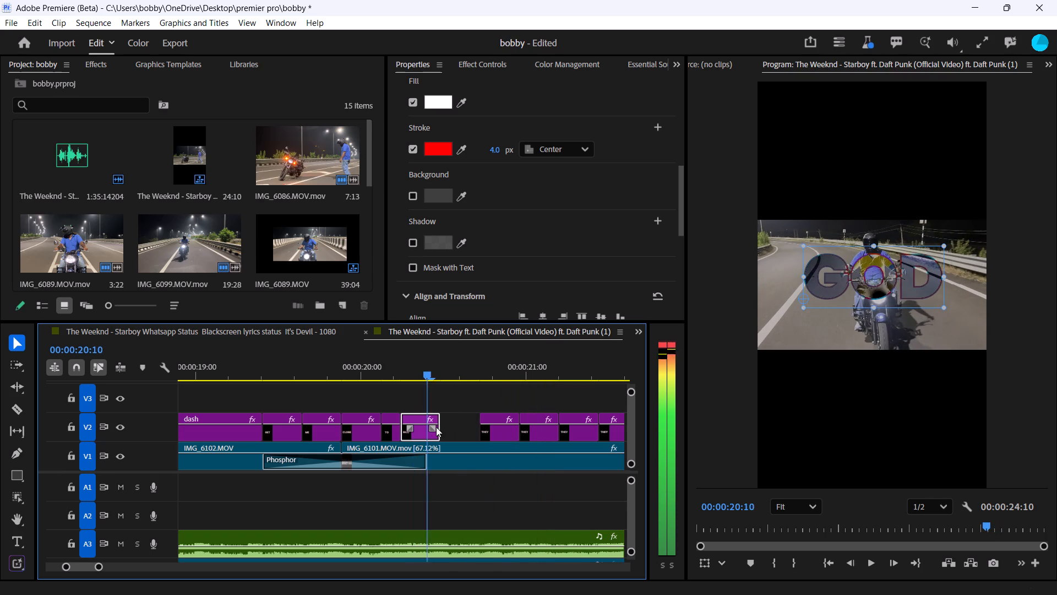
left_click_drag(436, 427, 457, 422)
Copy the IMG_6101.MOV clip on V1 and paste it on V1 at 00:00:23:20, after the original clip's end.
left_click(495, 453)
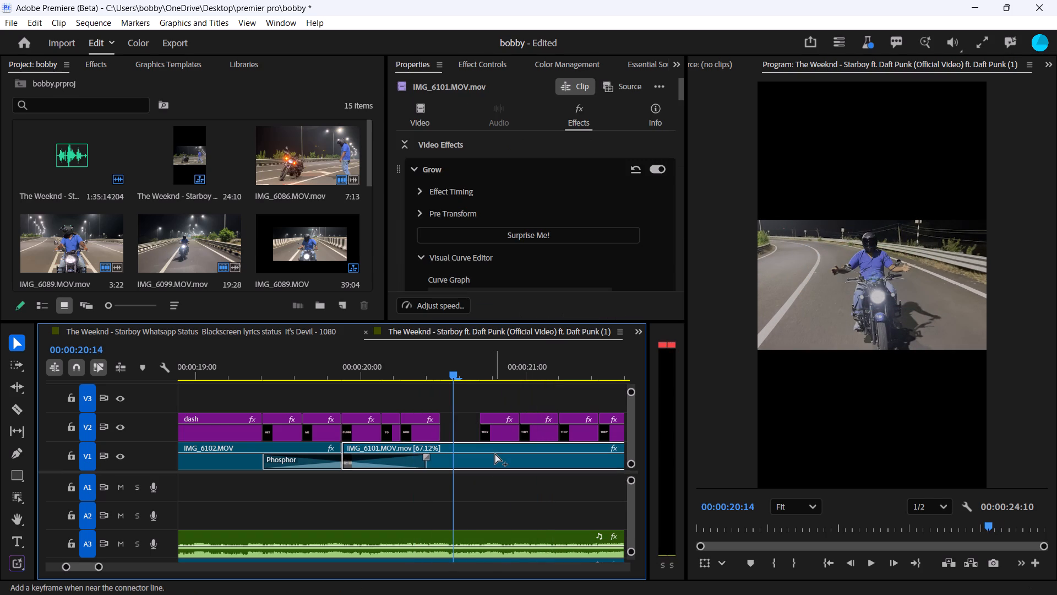
key("ctrl+c")
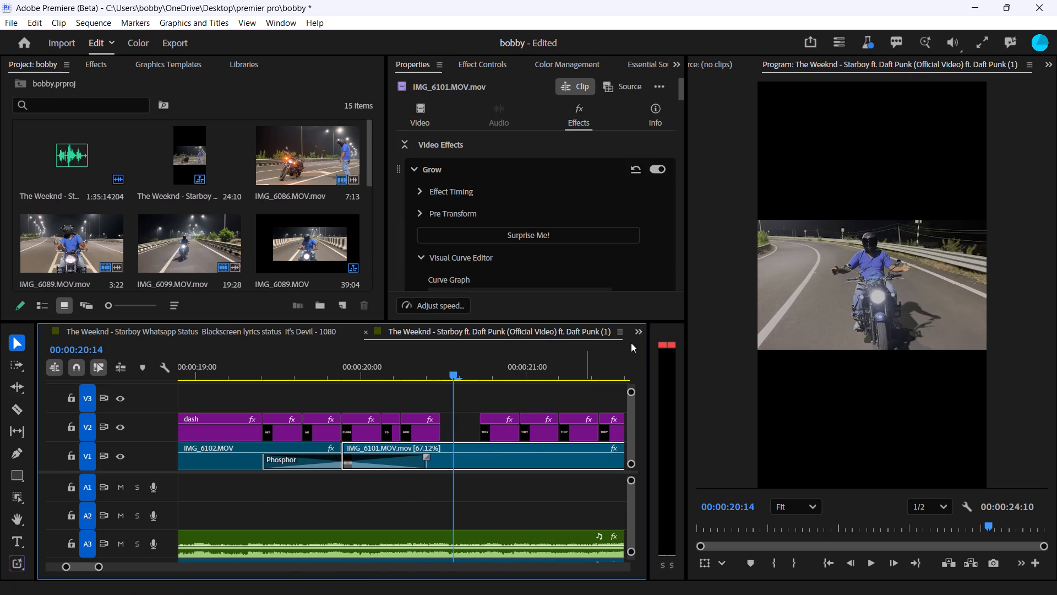
left_click_drag(554, 321, 584, 182)
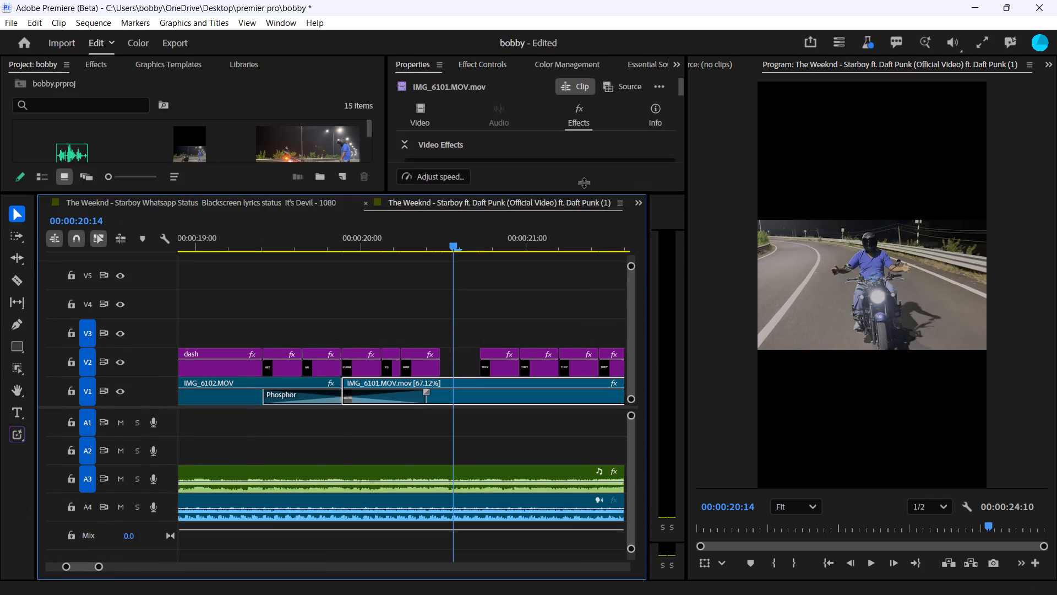
left_click_drag(584, 182, 584, 180)
left_click(629, 255)
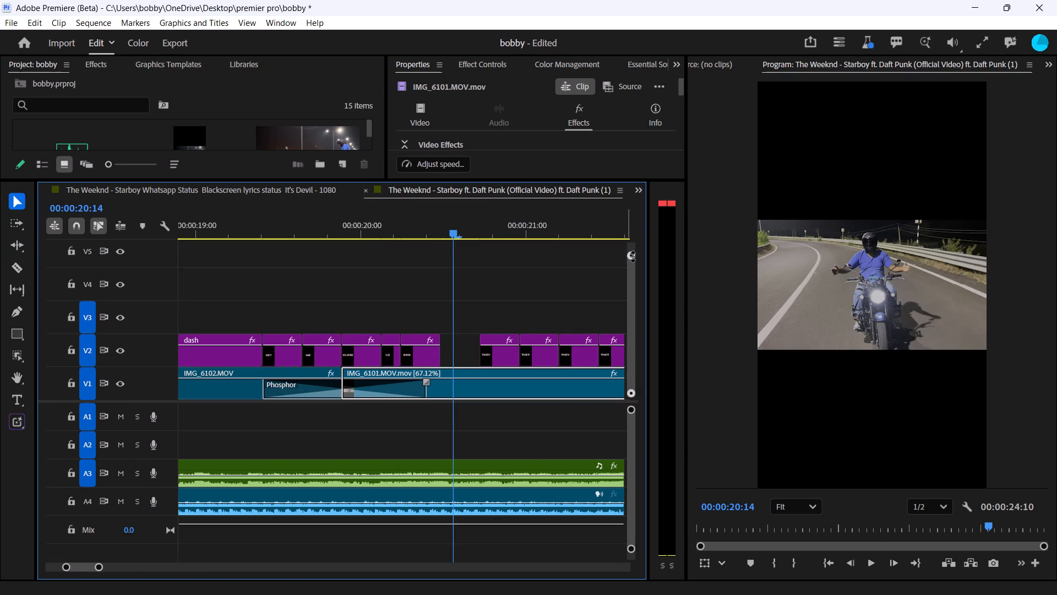
left_click(524, 317)
left_click_drag(449, 230, 580, 253)
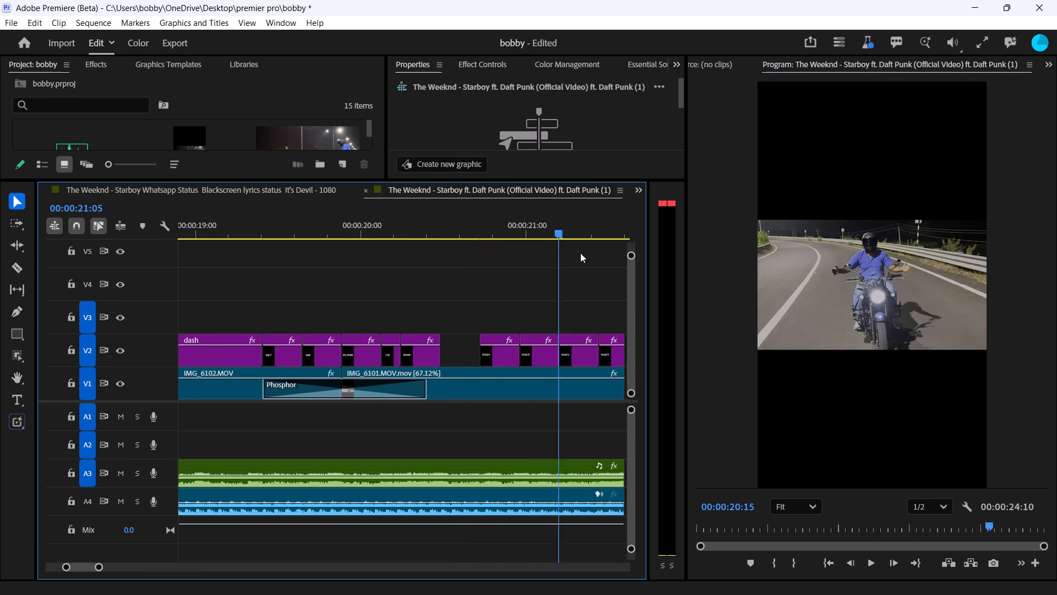
left_click_drag(580, 253, 580, 304)
left_click(584, 380)
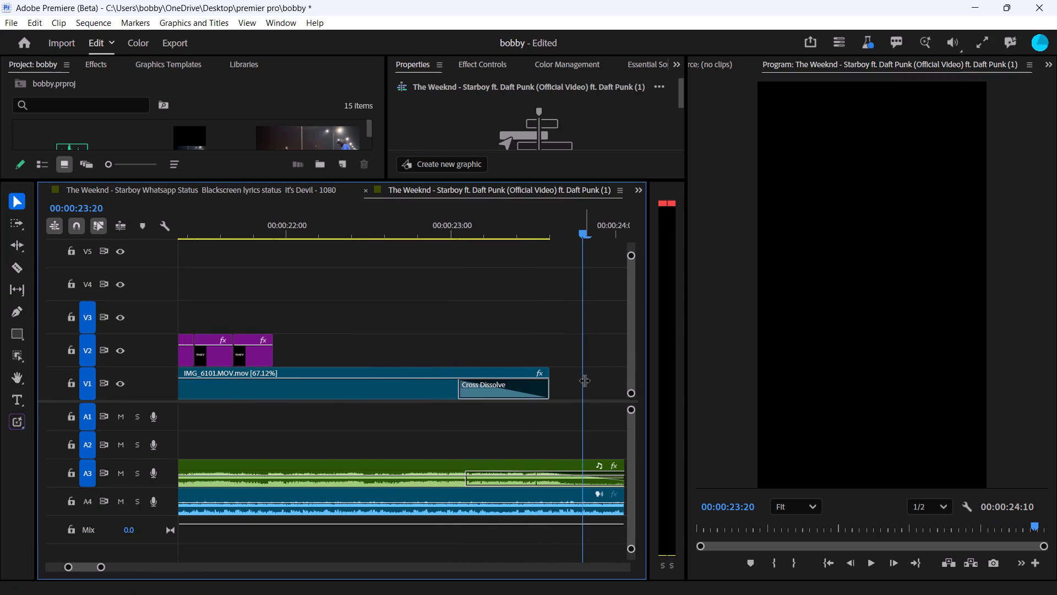
key("ctrl+v")
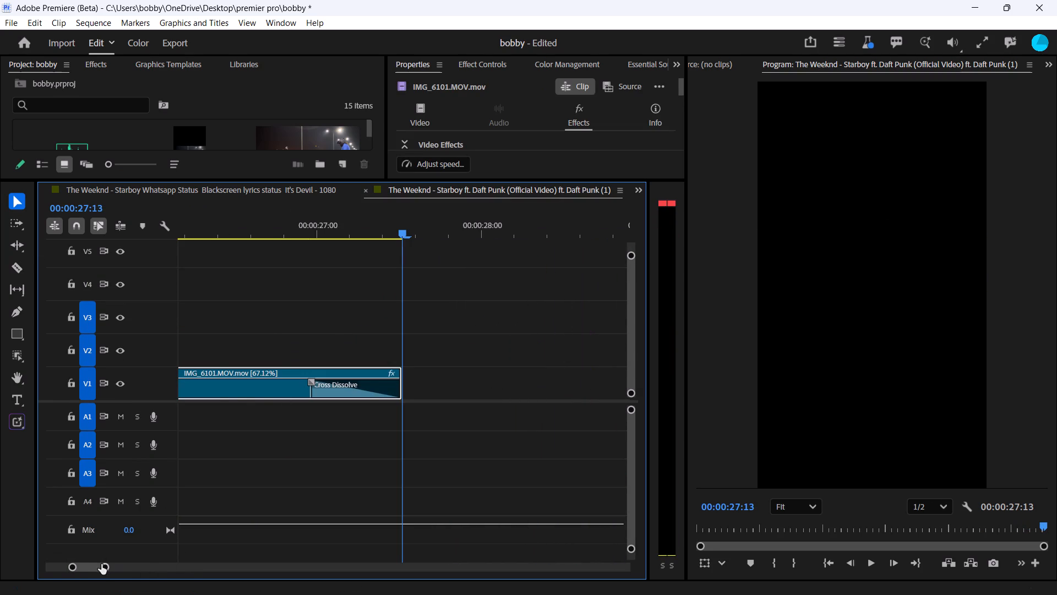
Move the pasted IMG_6101.MOV copy to V3, aligned directly above the original clip on V1.
left_click_drag(103, 565, 176, 571)
left_click(143, 568)
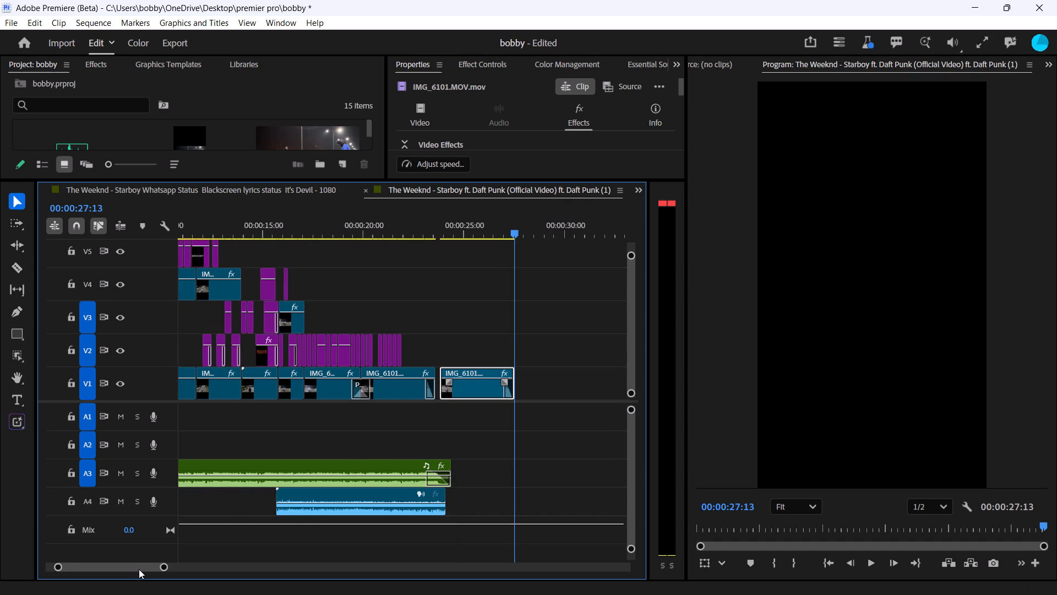
left_click_drag(479, 385, 411, 316)
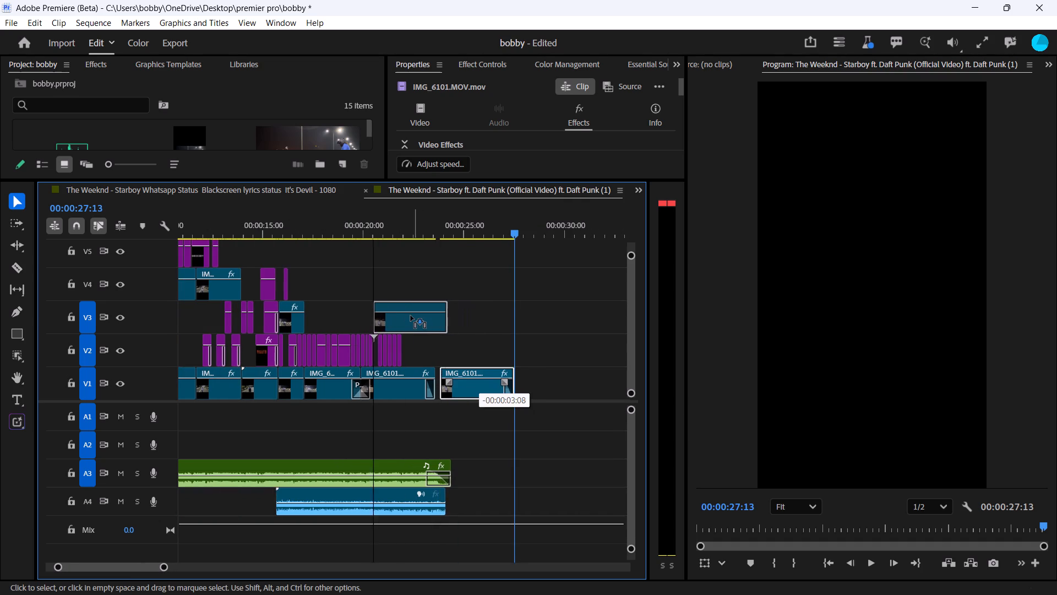
left_click_drag(411, 316, 399, 317)
left_click(405, 321)
Create a Smooth object mask around the rider and motorcycle on the V3 IMG_6101.MOV copy at 00:00:20:13 and track it in both directions.
left_click_drag(444, 228, 382, 247)
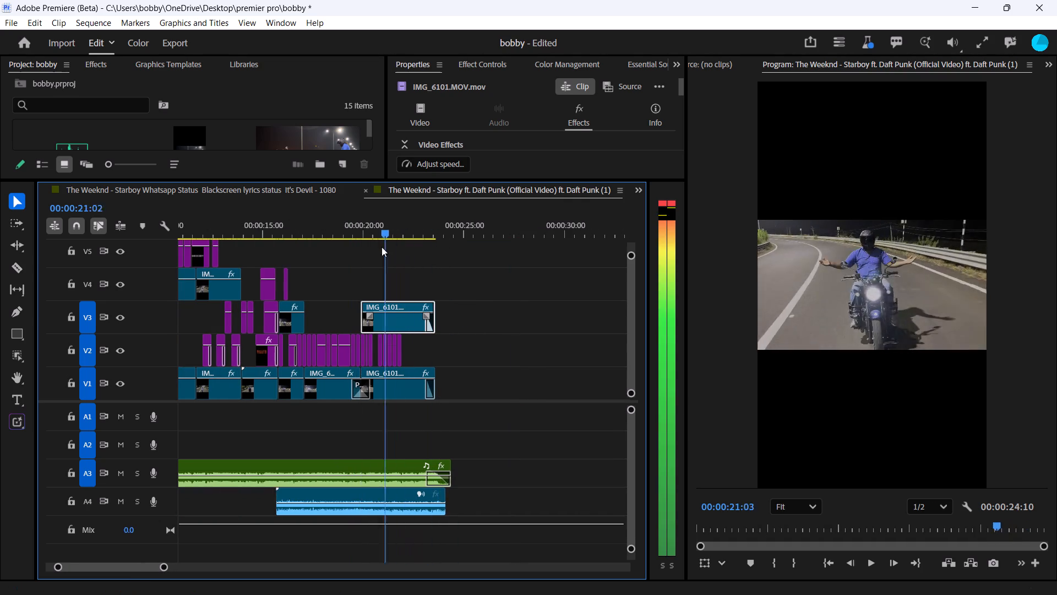
left_click_drag(382, 247, 375, 250)
left_click(390, 323)
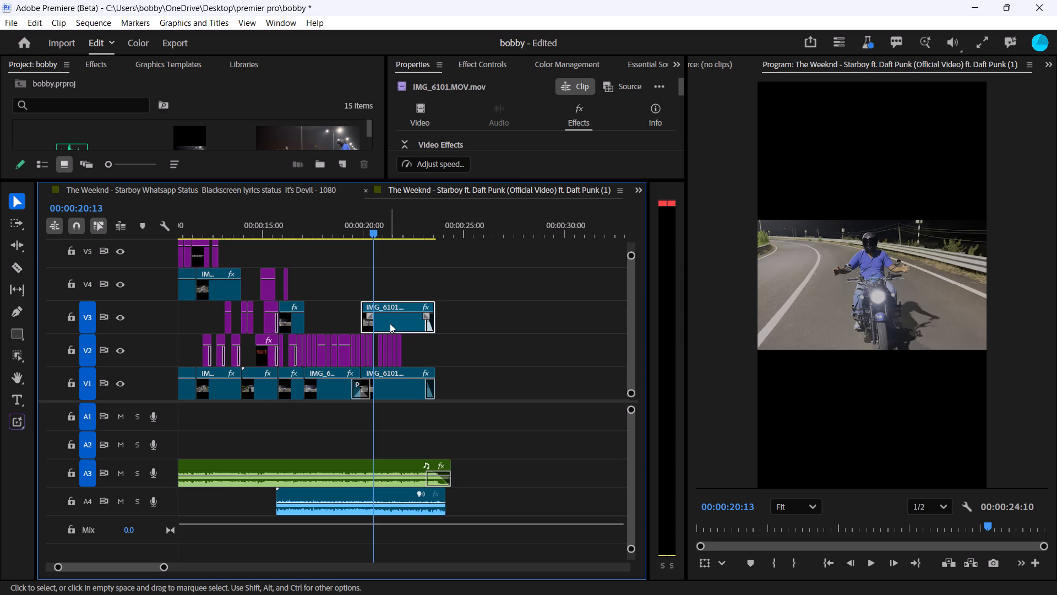
left_click(21, 354)
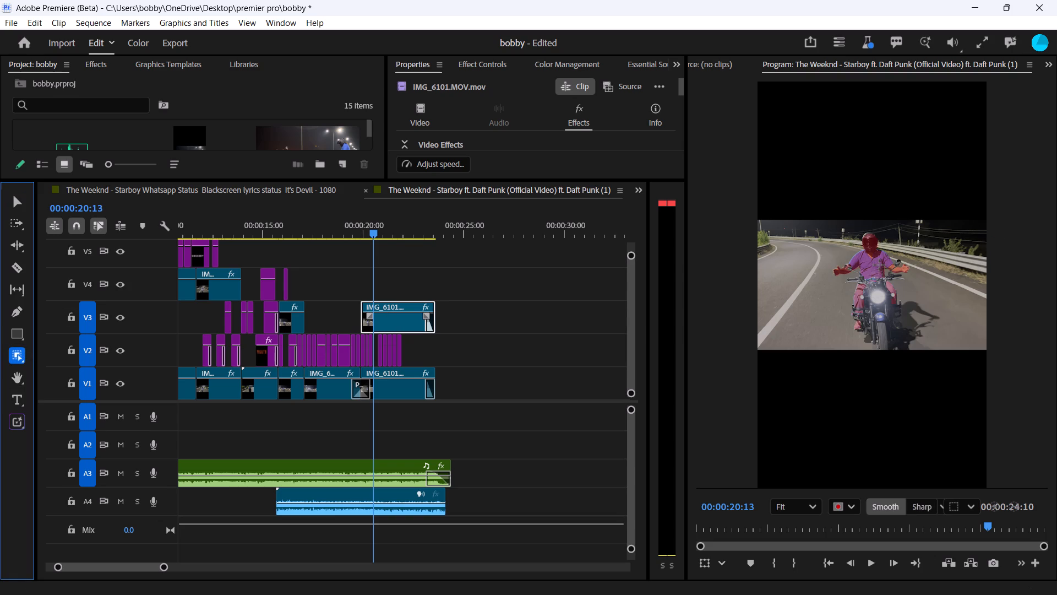
left_click(879, 265)
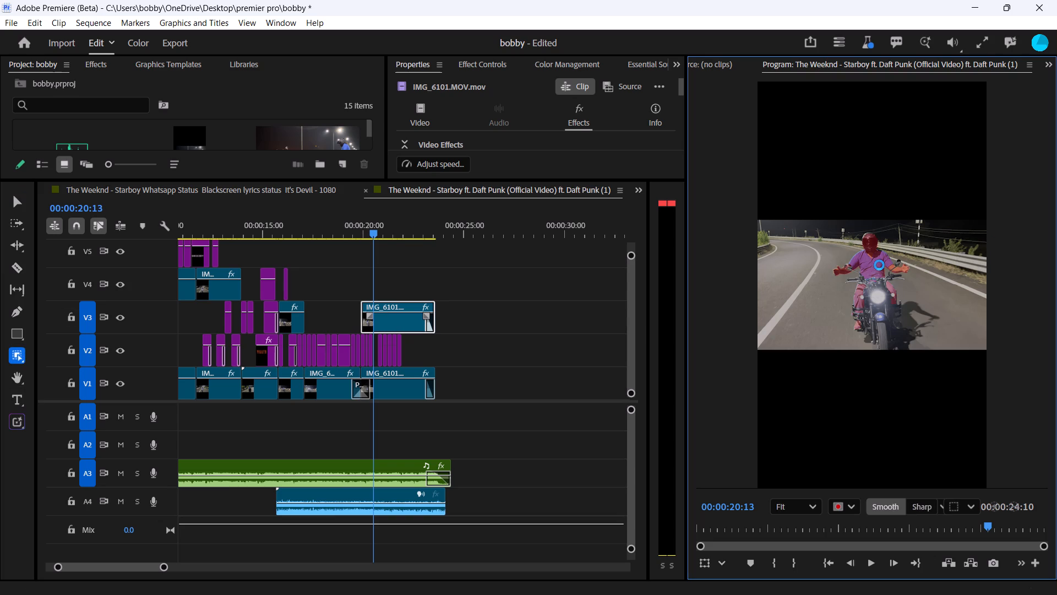
left_click(882, 311)
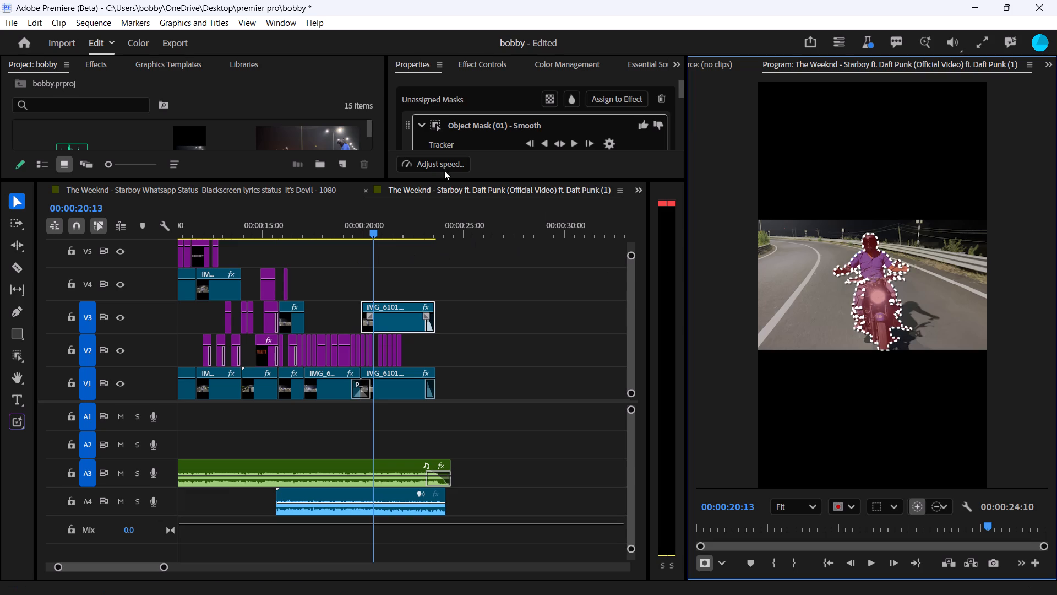
left_click(554, 143)
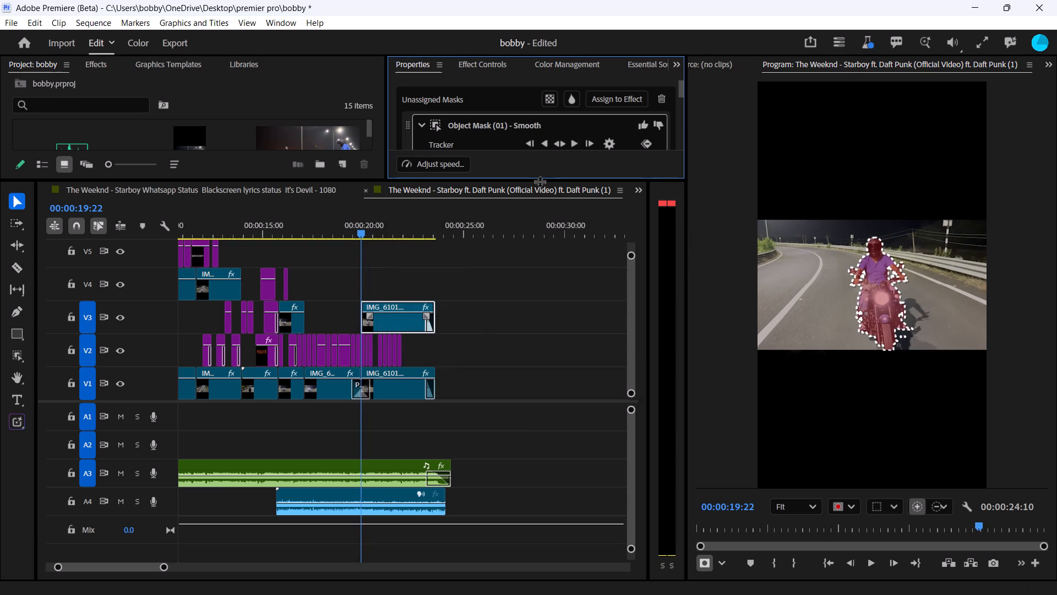
Assign the Smooth object mask on the V3 IMG_6101.MOV copy to its Opacity effect.
left_click_drag(540, 181, 531, 343)
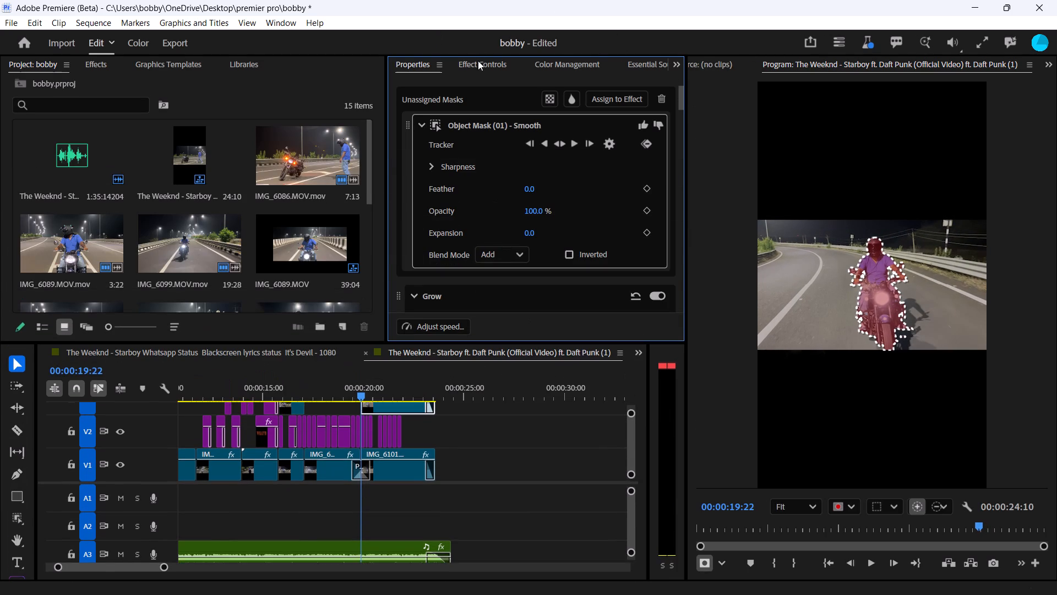
left_click(478, 61)
left_click(386, 407)
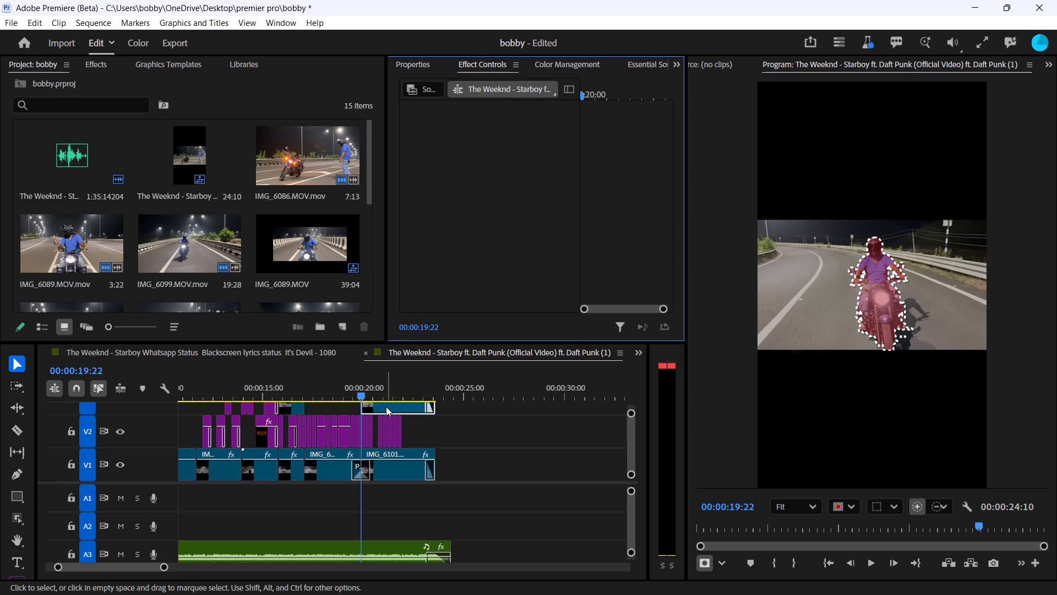
left_click_drag(362, 390, 373, 390)
left_click(572, 59)
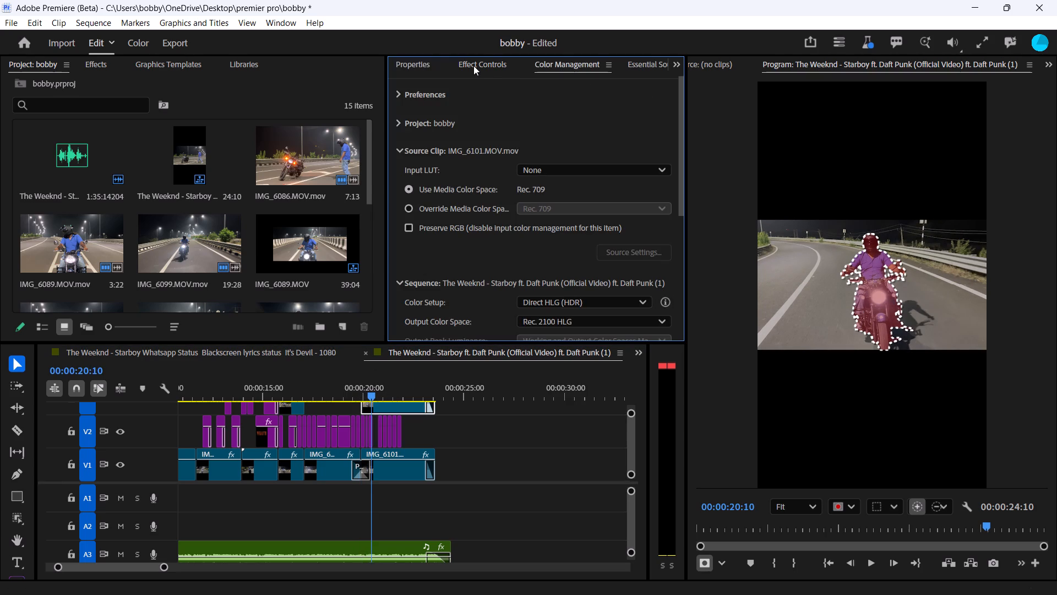
left_click(484, 63)
scroll(497, 199, "up", 7)
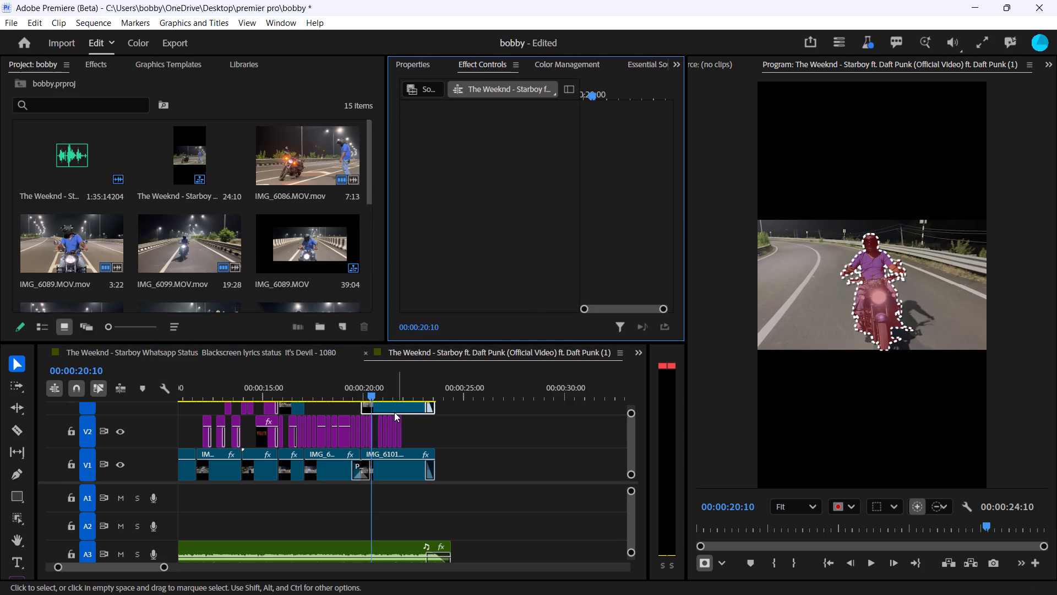
left_click(390, 408)
left_click(415, 61)
scroll(542, 203, "down", 5)
scroll(504, 226, "up", 8)
left_click_drag(470, 165, 497, 164)
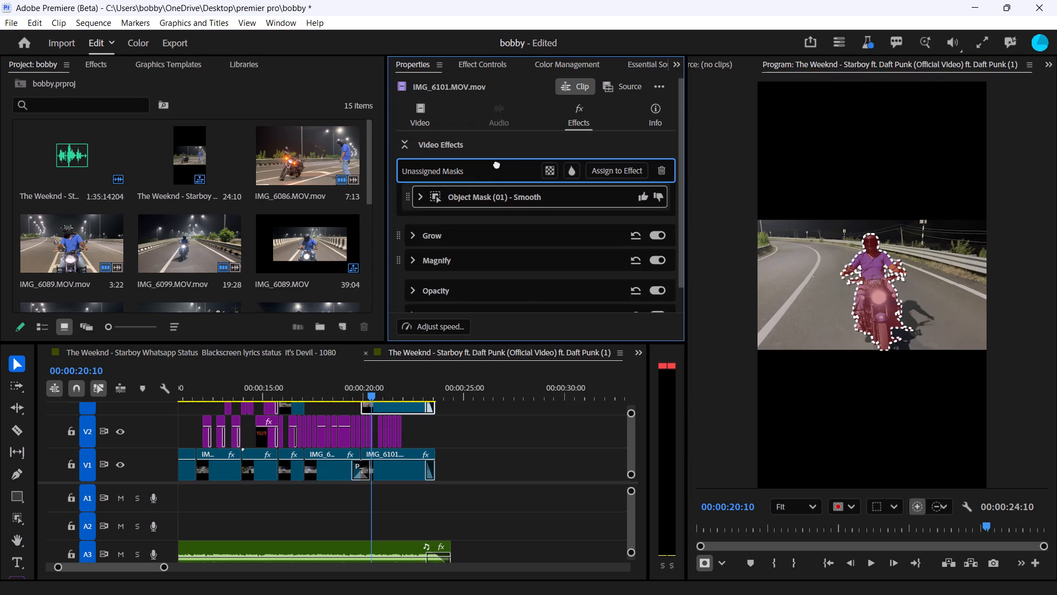
left_click_drag(497, 164, 512, 170)
left_click_drag(467, 164, 519, 284)
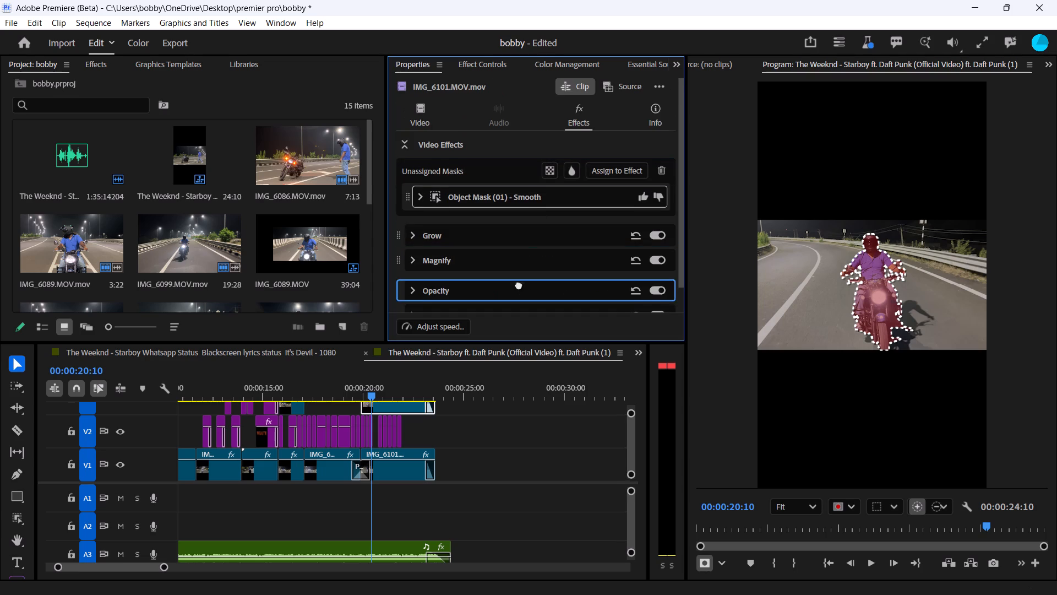
left_click_drag(519, 284, 514, 299)
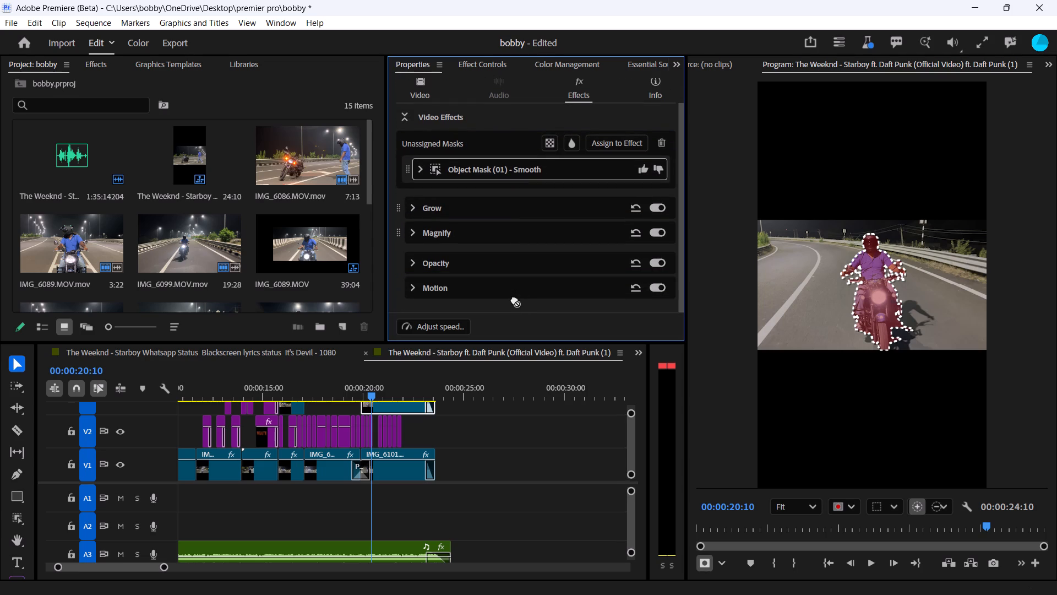
left_click_drag(514, 299, 515, 267)
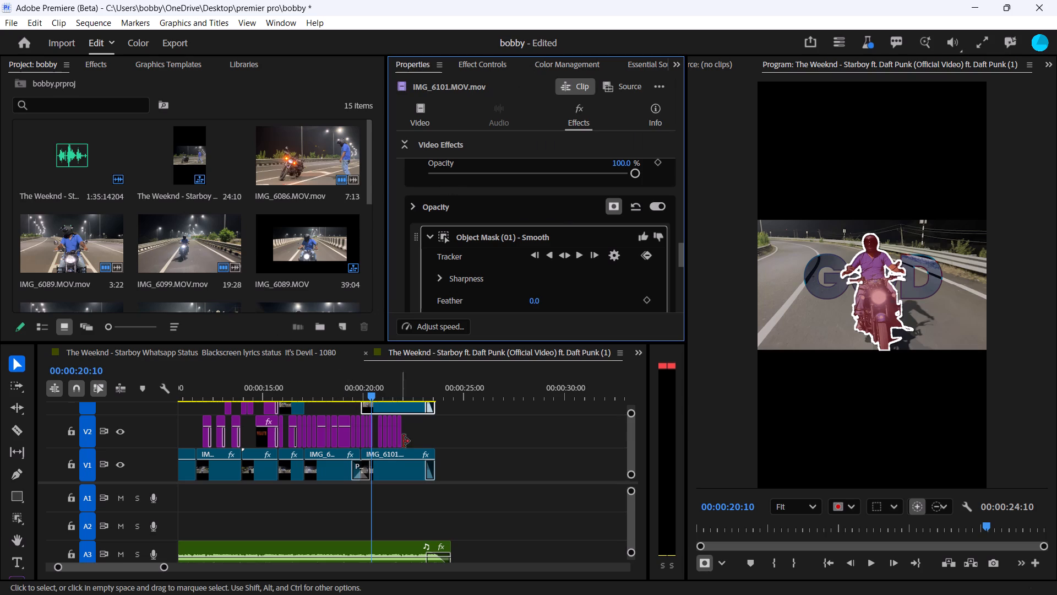
left_click(512, 502)
Play back the lyric titles around 00:00:20:00 and extend the end of the "god" title on V2 to 00:00:20:13.
left_click_drag(163, 567, 156, 572)
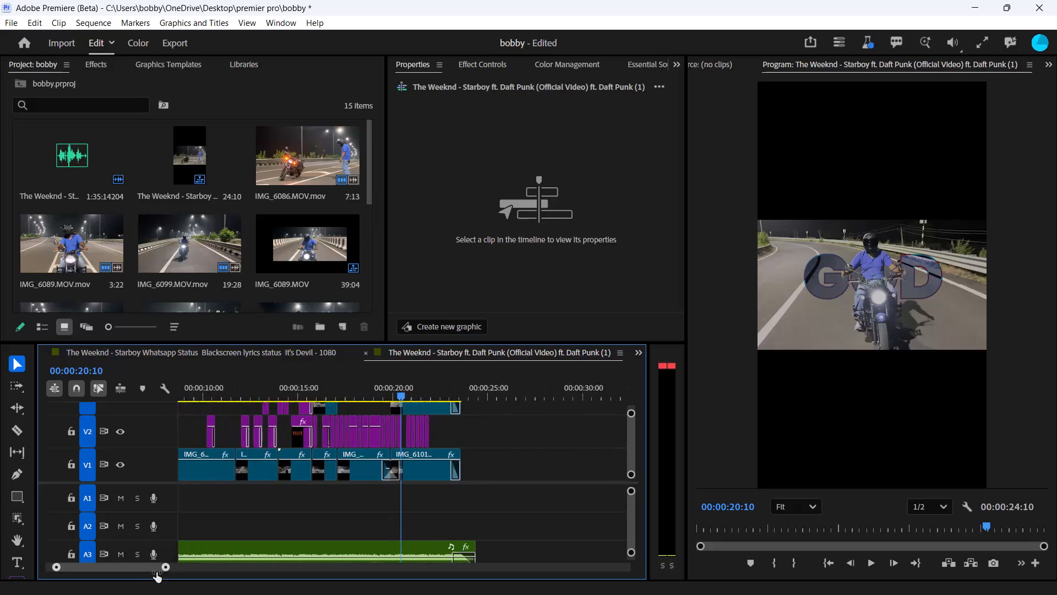
left_click_drag(156, 572, 103, 574)
left_click_drag(397, 395, 352, 405)
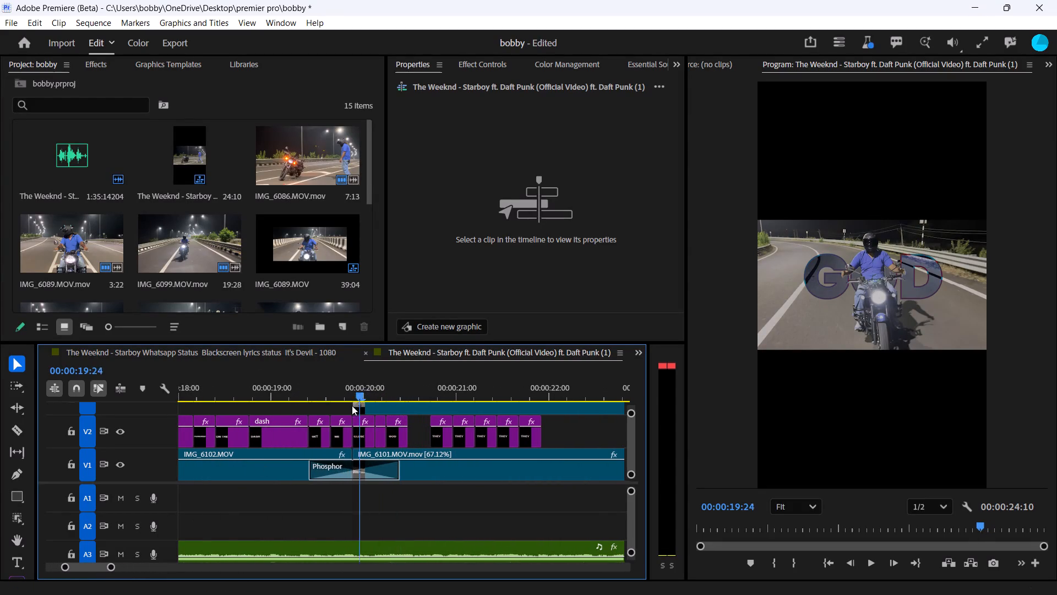
left_click_drag(352, 405, 298, 397)
key("space")
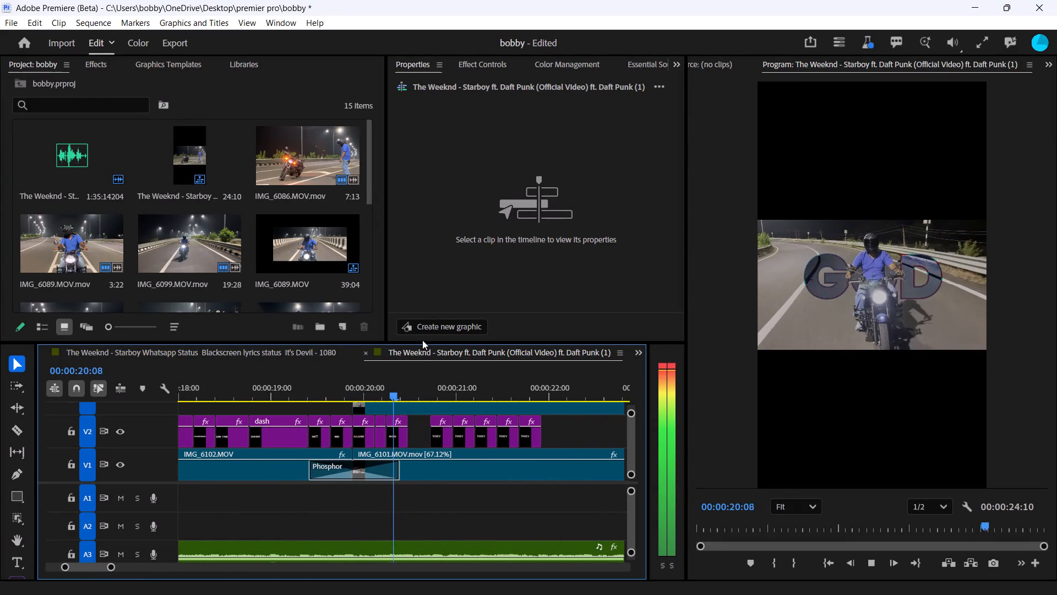
key("space")
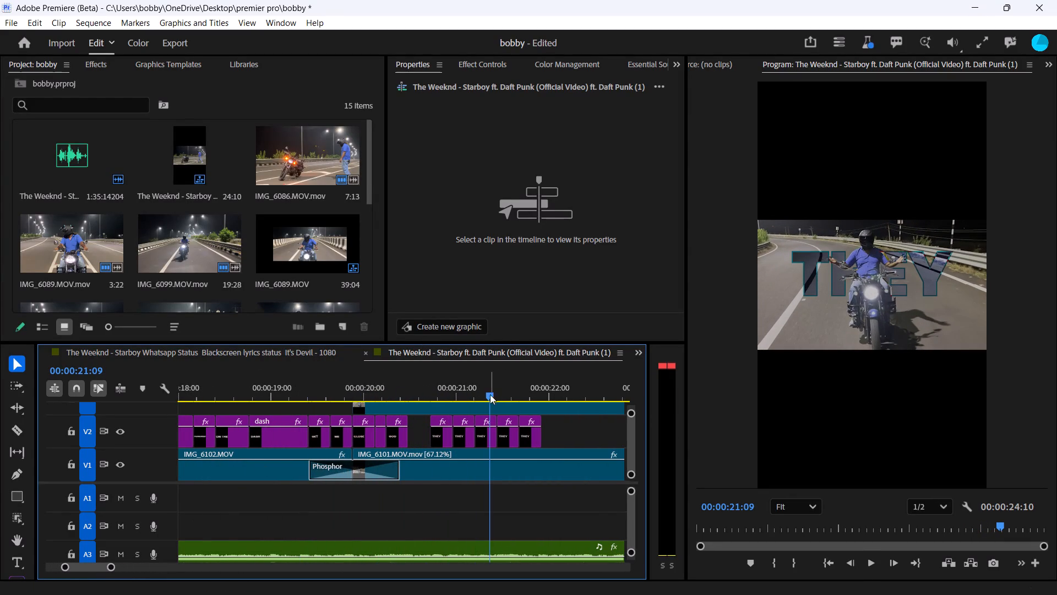
left_click_drag(490, 394, 437, 412)
left_click(442, 441)
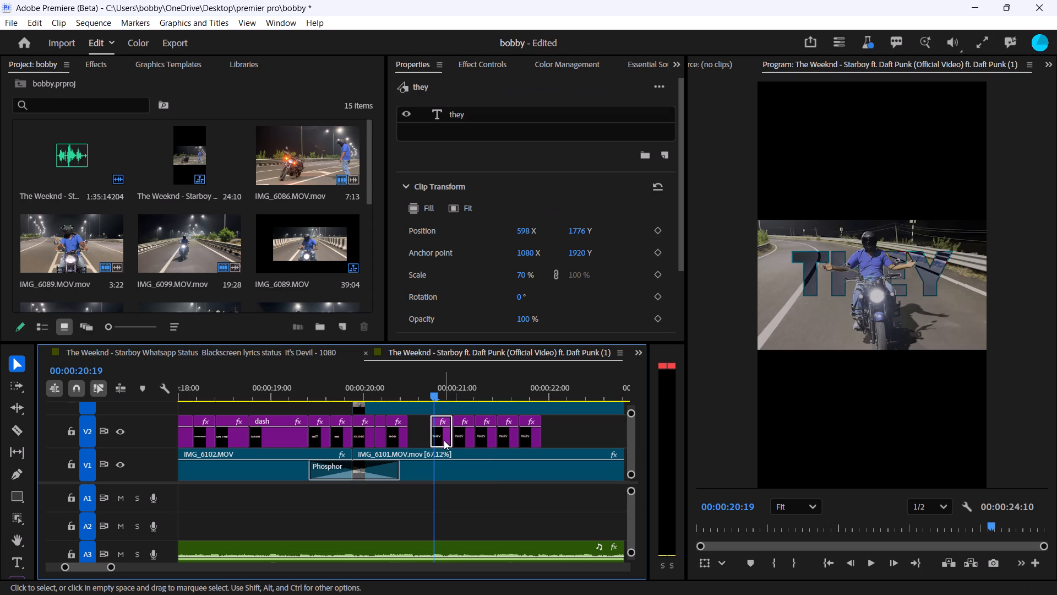
left_click_drag(444, 440, 438, 447)
left_click_drag(426, 387, 360, 394)
key("space")
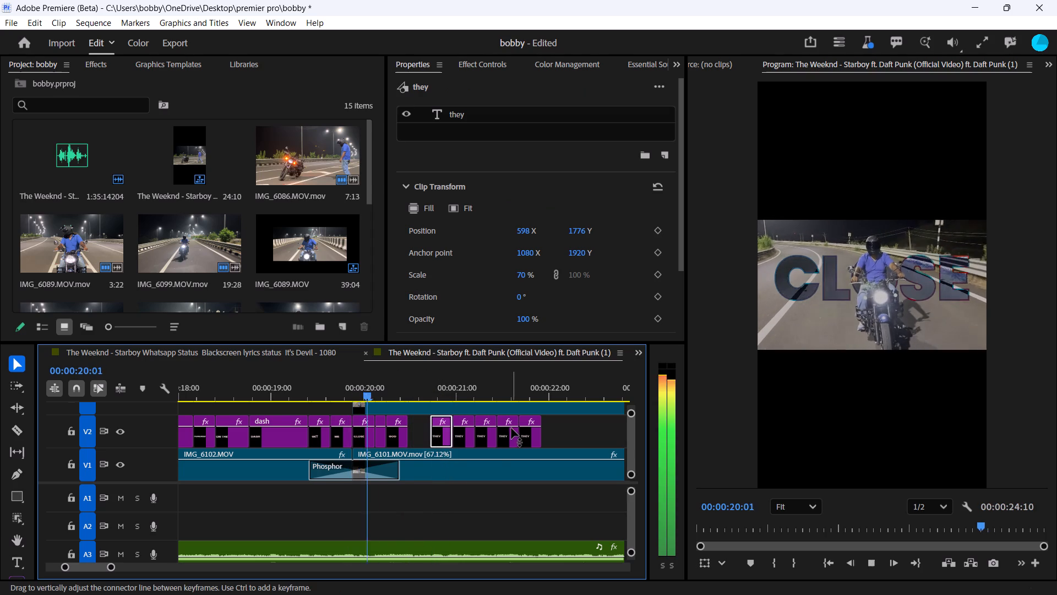
key("space")
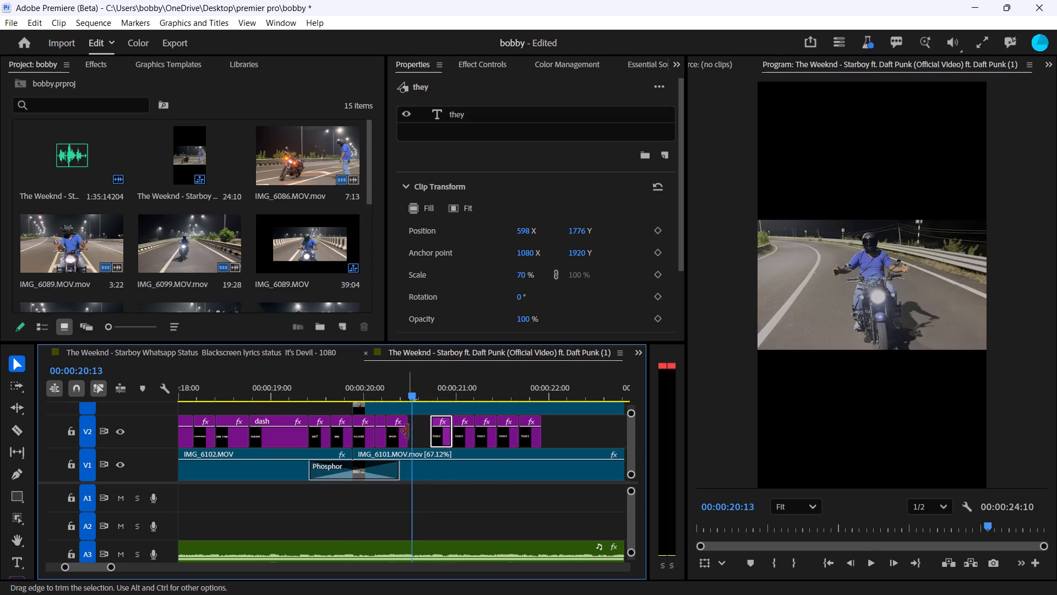
left_click(410, 432)
Move the first "they" title following "god" on V2 to start at 00:00:20:13, directly against the "god" title.
key("space")
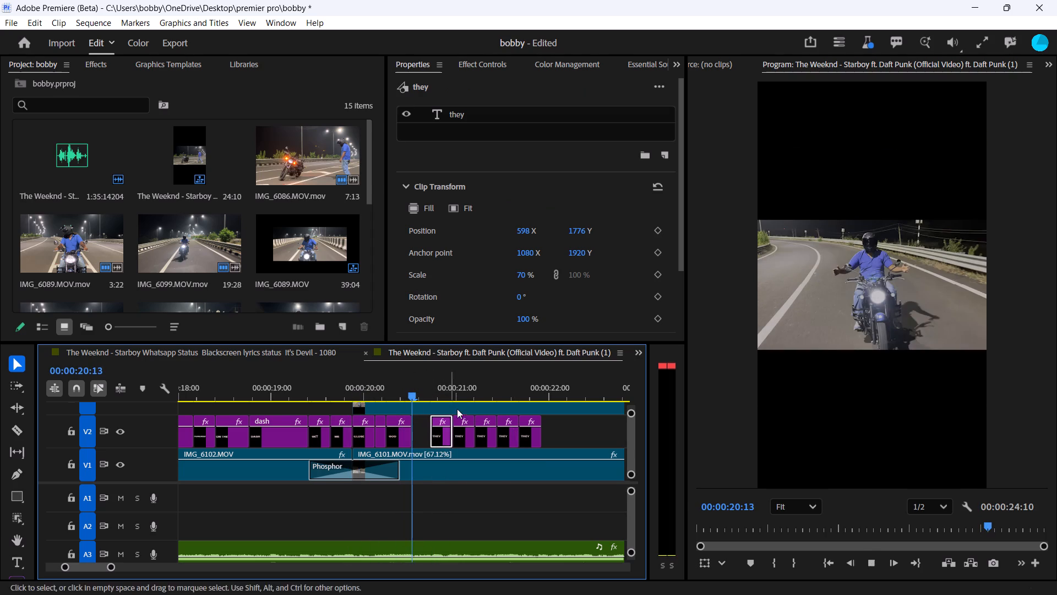
key("space")
left_click_drag(441, 441, 421, 443)
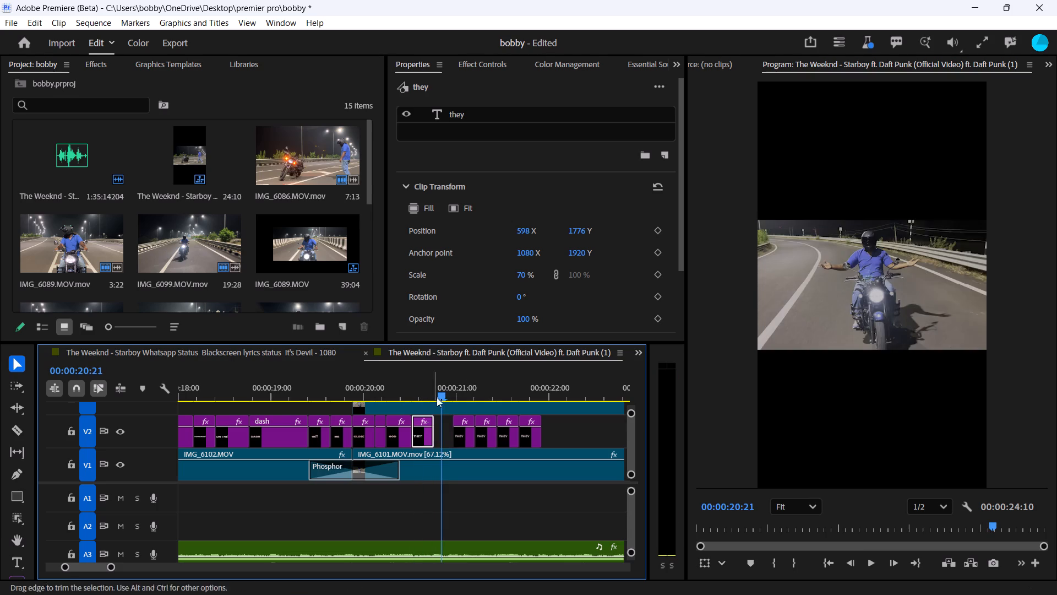
Change the text of the "they" title at 00:00:20:13 on V2 to "we".
left_click_drag(440, 388, 417, 394)
left_click(427, 443)
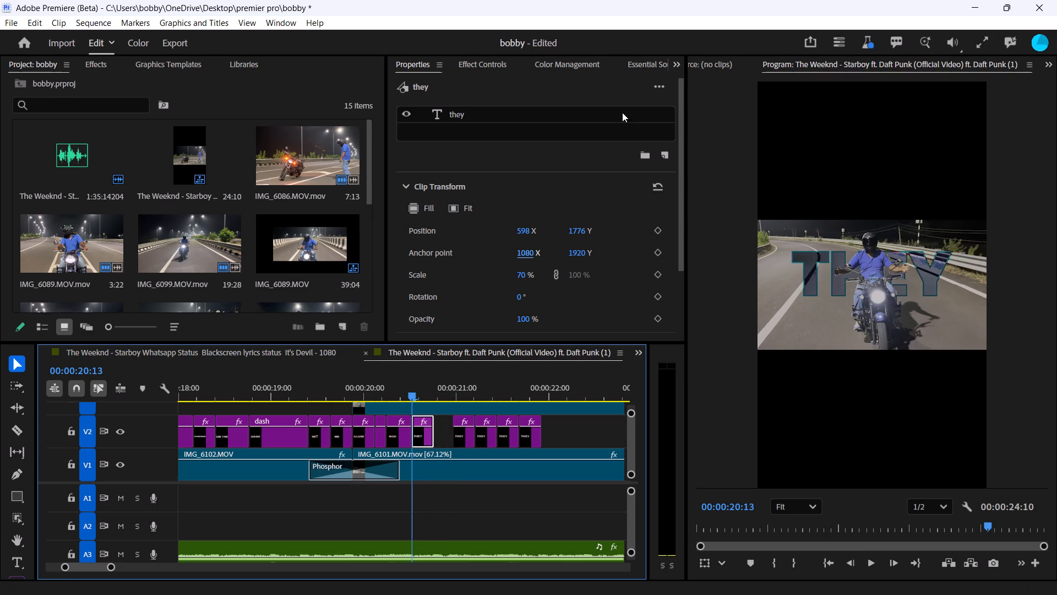
left_click(675, 67)
left_click(702, 143)
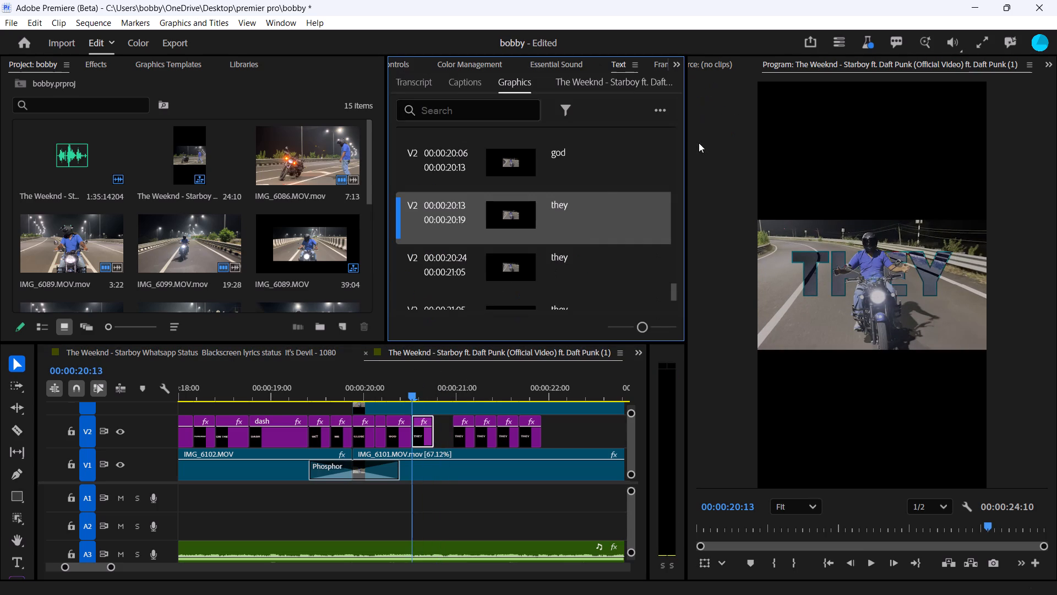
double_click(559, 213)
double_click(564, 207)
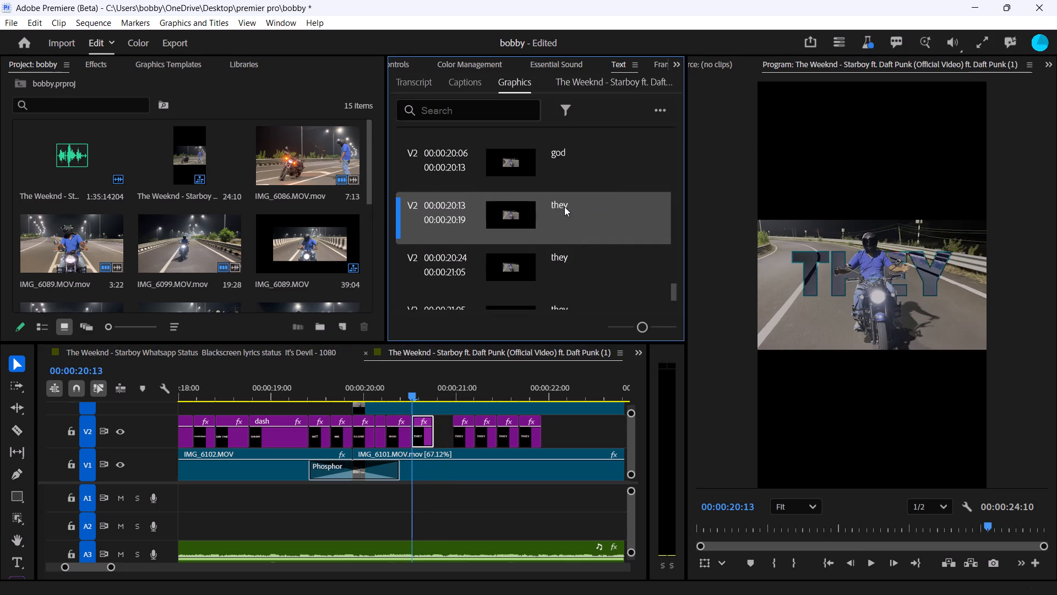
double_click(571, 210)
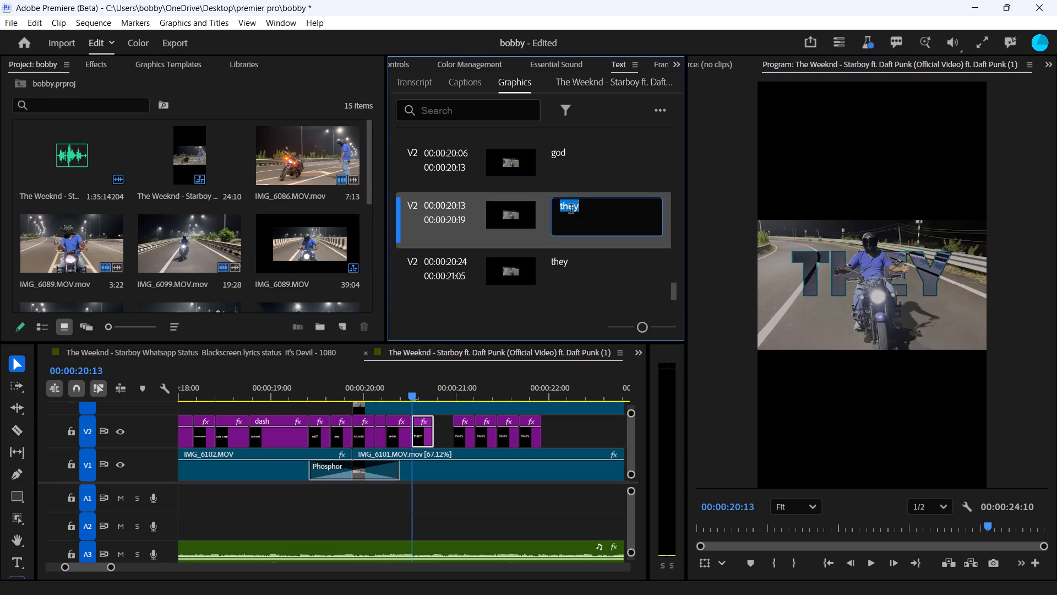
type("we")
left_click(531, 233)
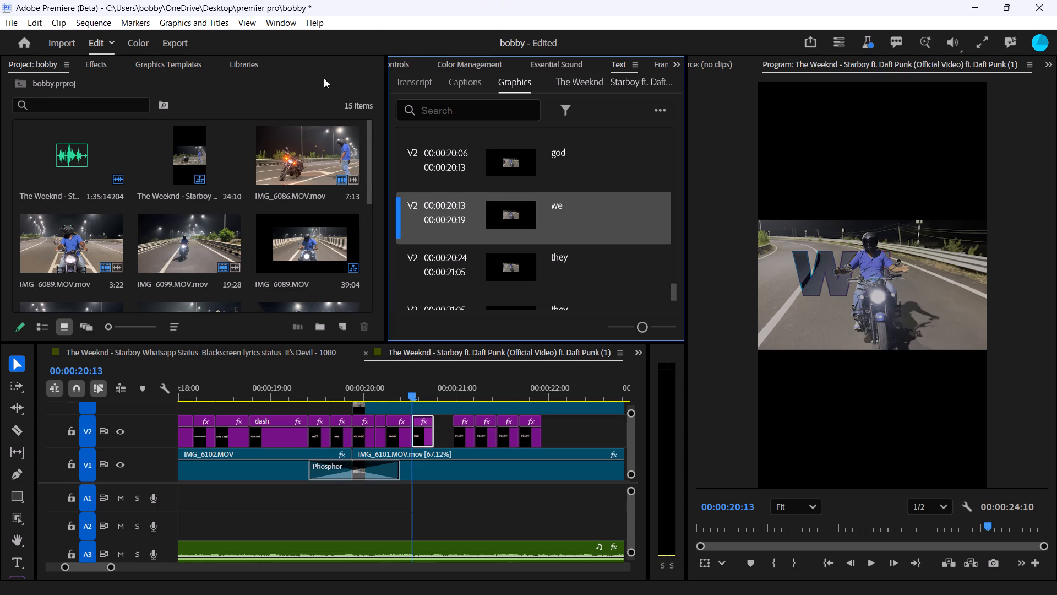
Set the "we" title's scale to 104% and its position to 761 X, 1800 Y so it spans behind the rider.
left_click(396, 61)
left_click(399, 66)
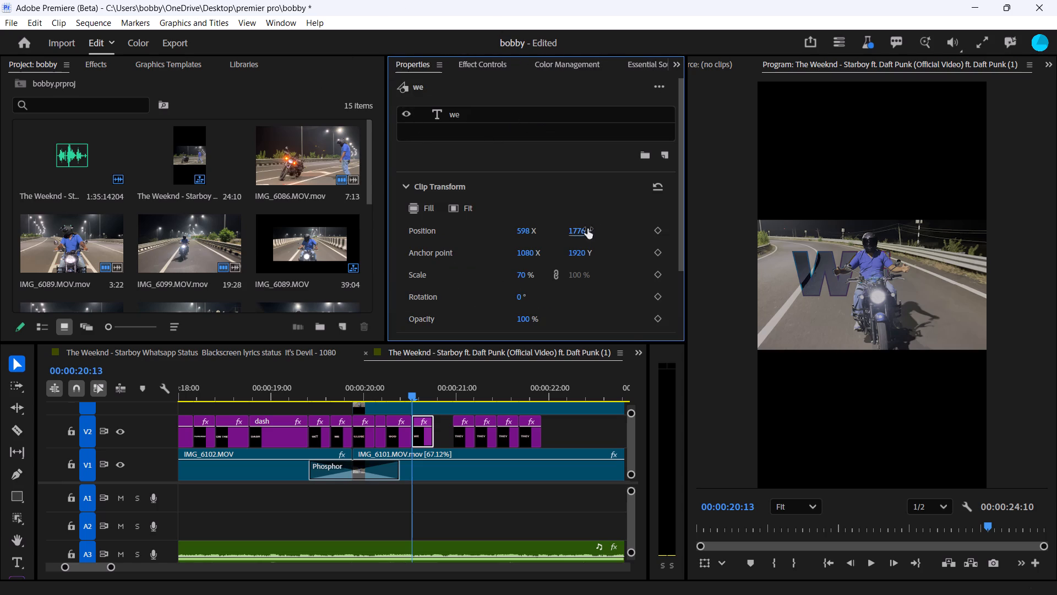
left_click_drag(578, 230, 709, 236)
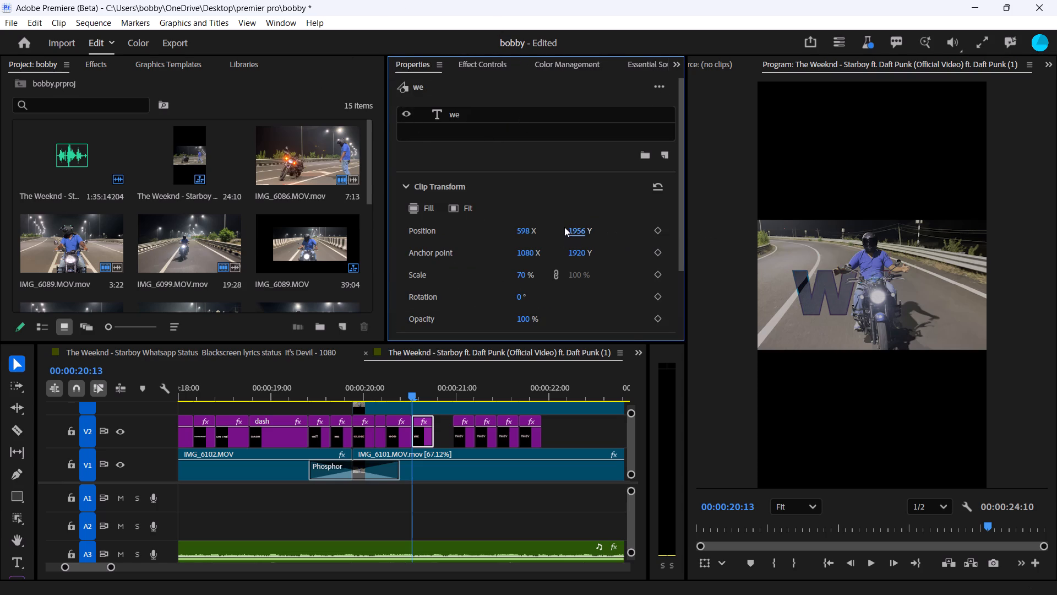
left_click_drag(581, 230, 500, 247)
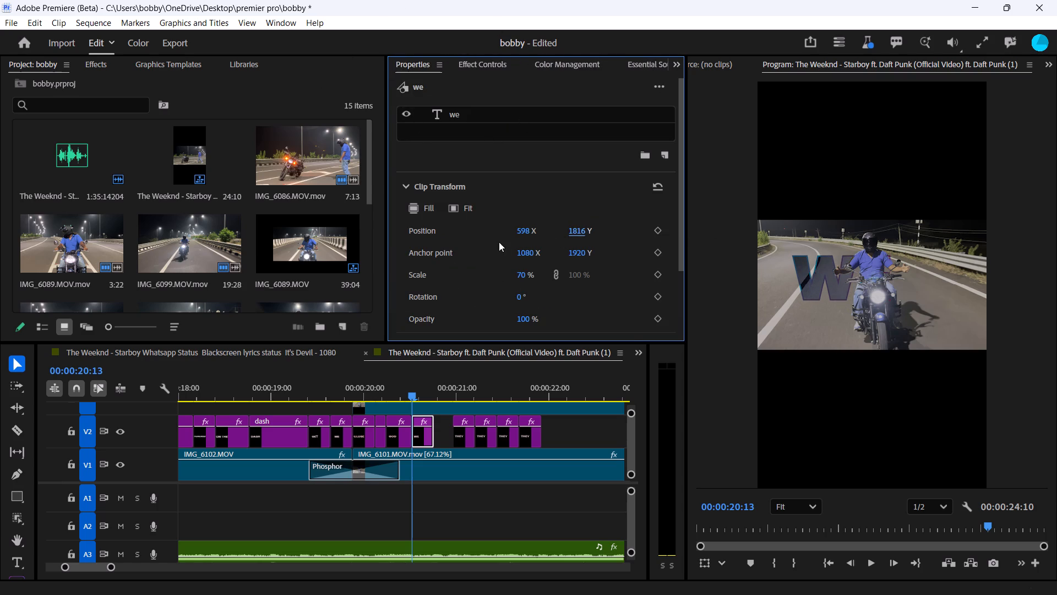
left_click_drag(526, 231, 720, 237)
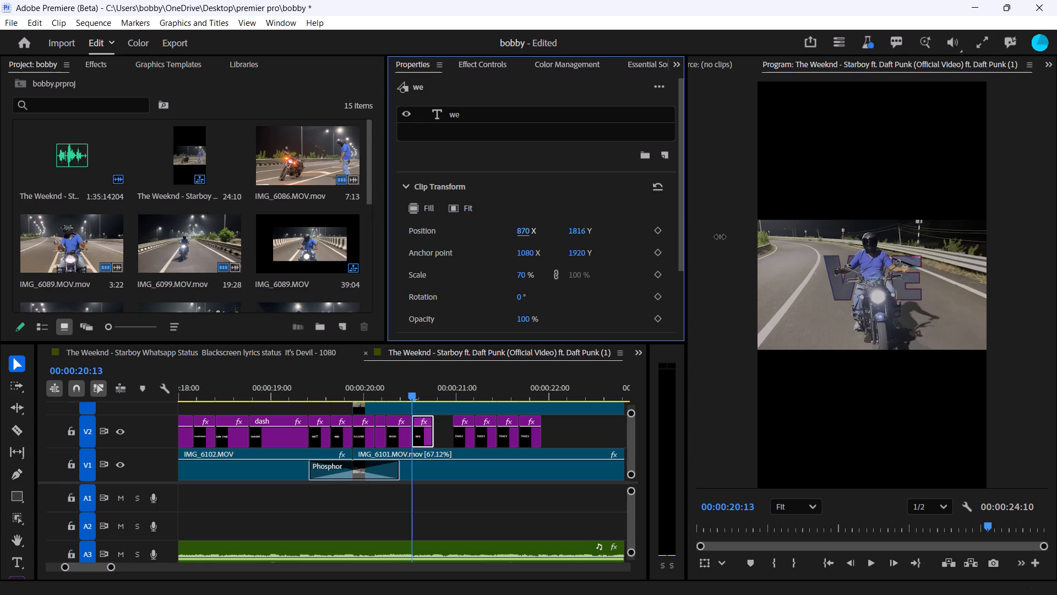
left_click_drag(720, 237, 716, 237)
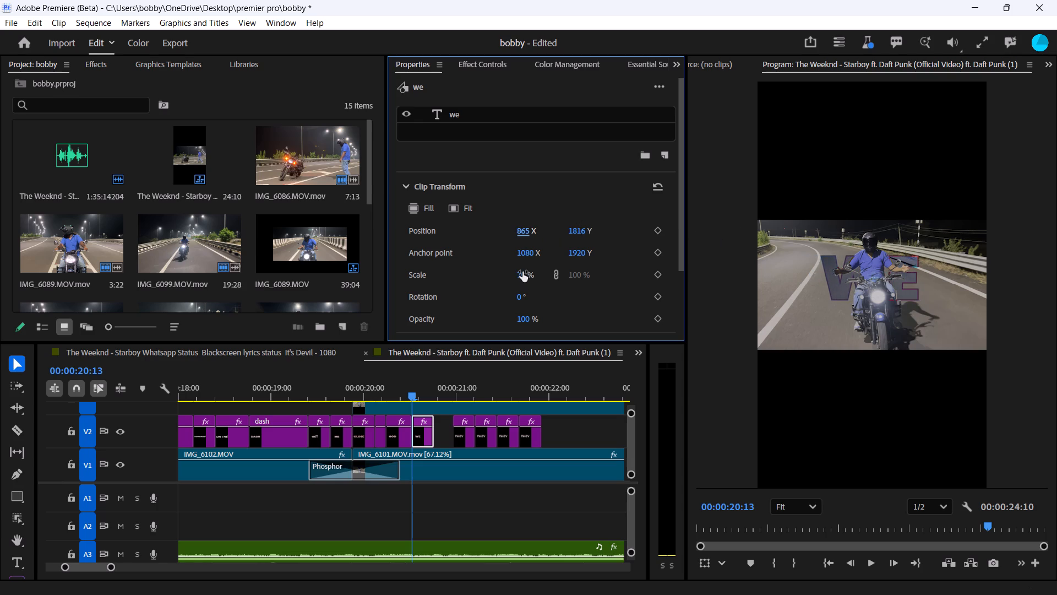
left_click_drag(522, 272, 555, 279)
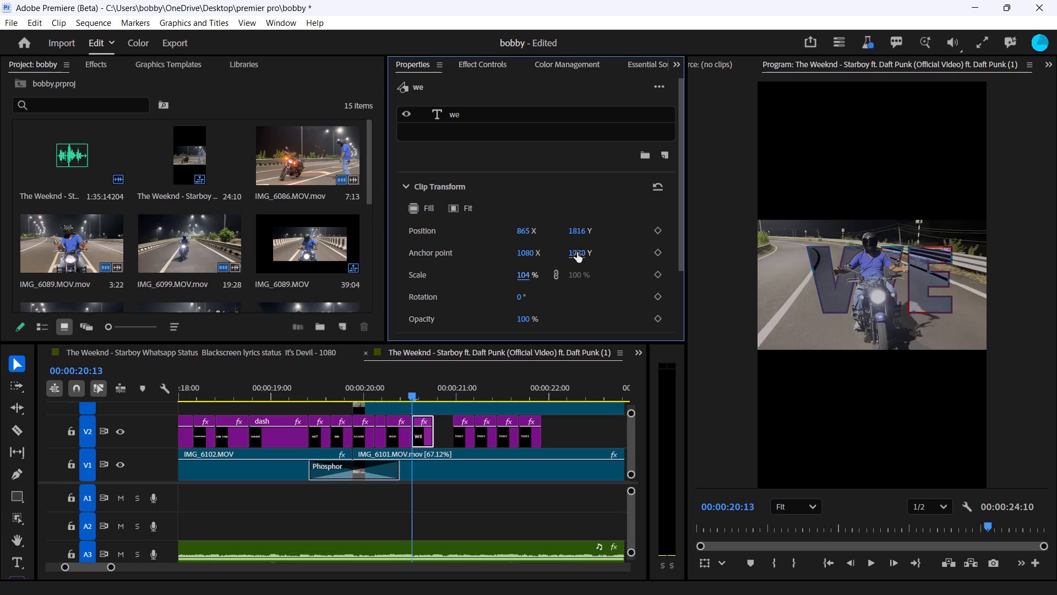
left_click_drag(579, 232, 559, 239)
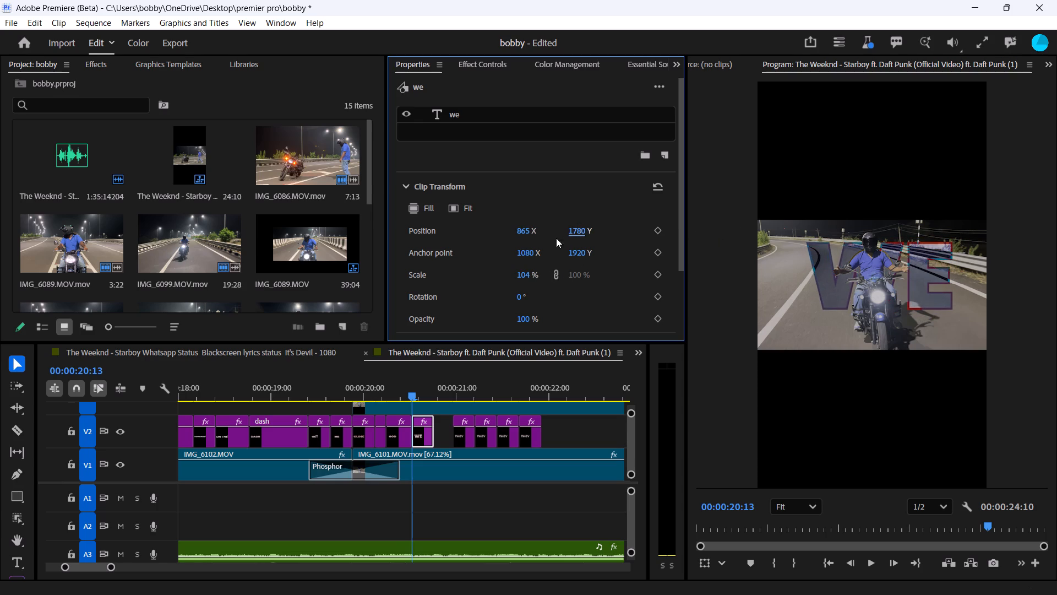
left_click_drag(522, 228, 457, 245)
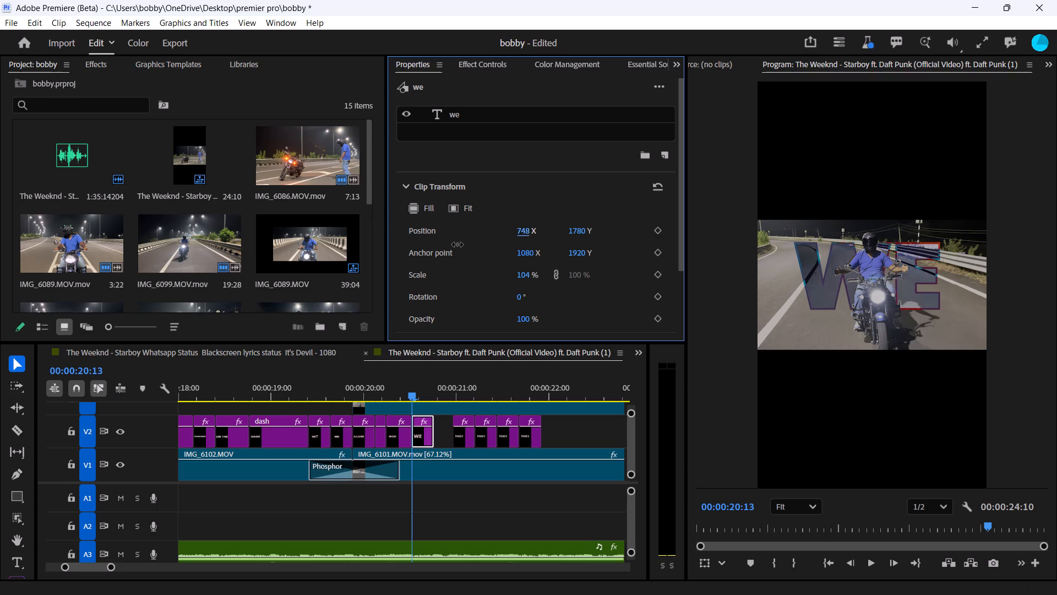
left_click_drag(457, 245, 466, 243)
left_click_drag(579, 229, 593, 229)
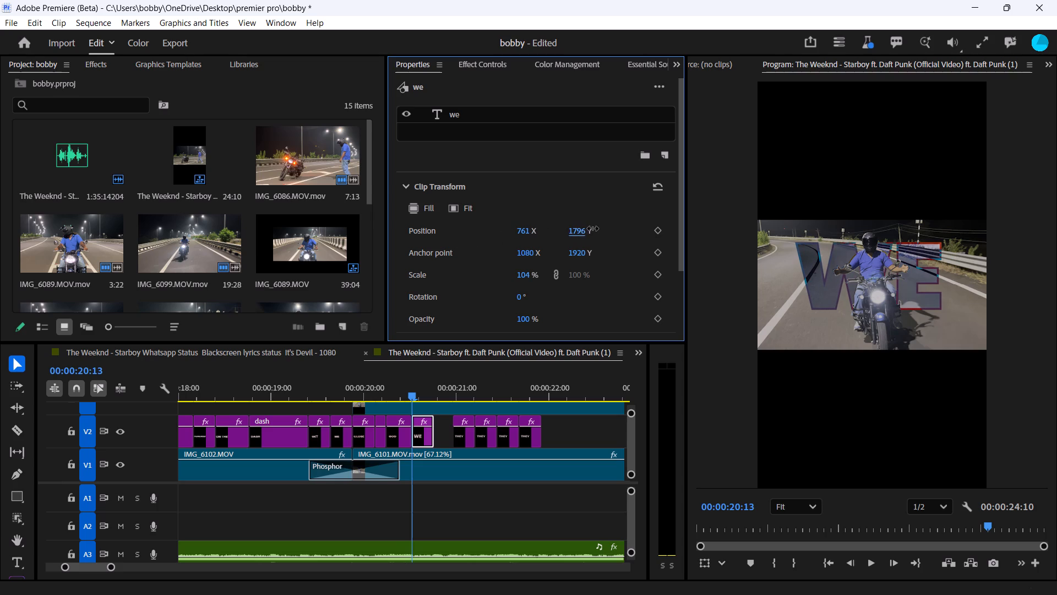
left_click_drag(593, 229, 595, 229)
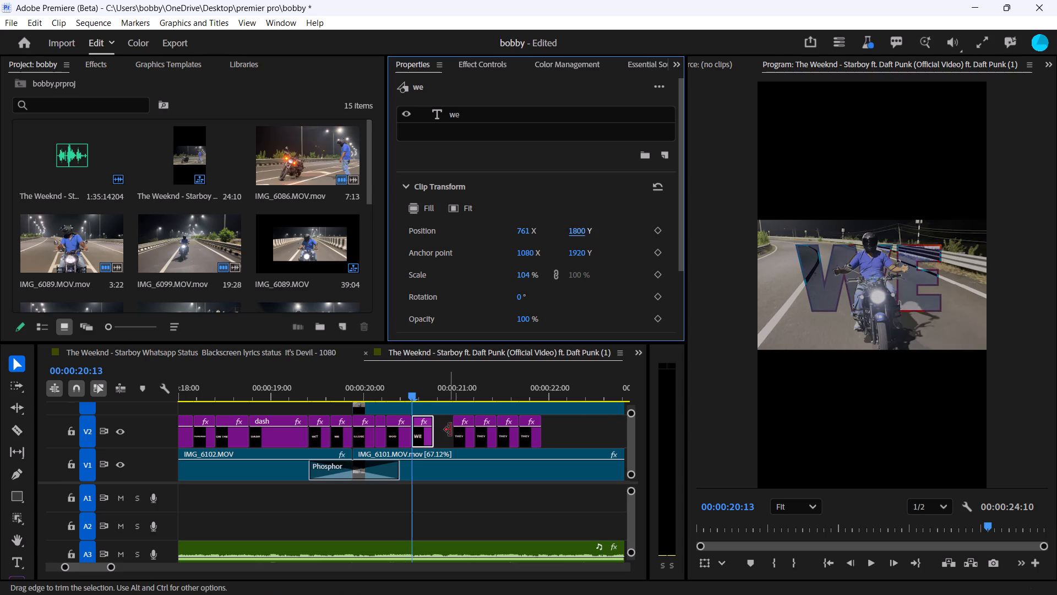
Play back from the "we" title and move the first following "they" title on V2 to start at 00:00:21:23, after the last "they".
key("space")
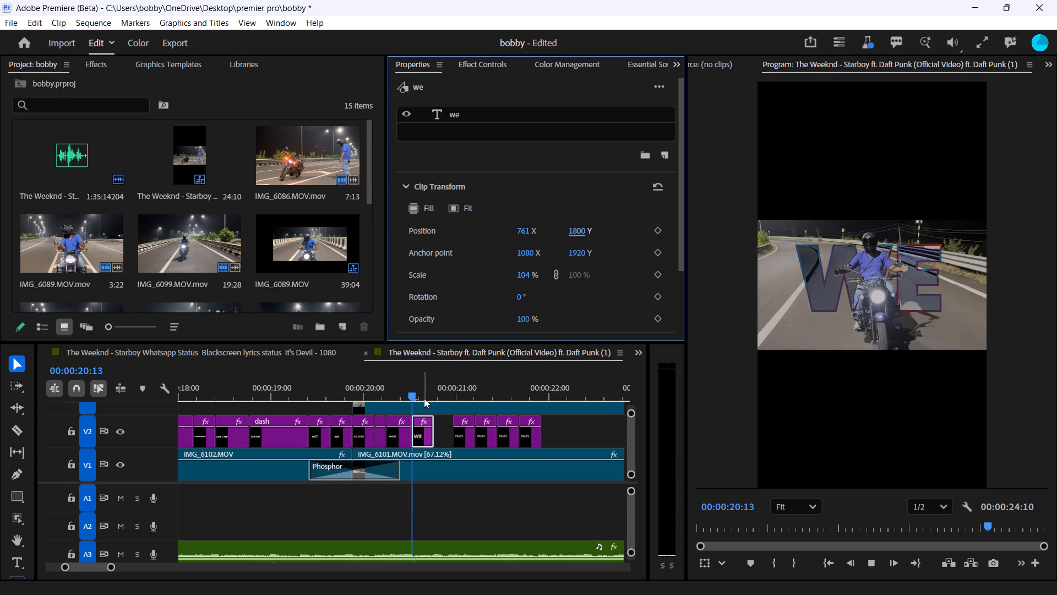
key("space")
left_click_drag(444, 395, 411, 403)
key("space")
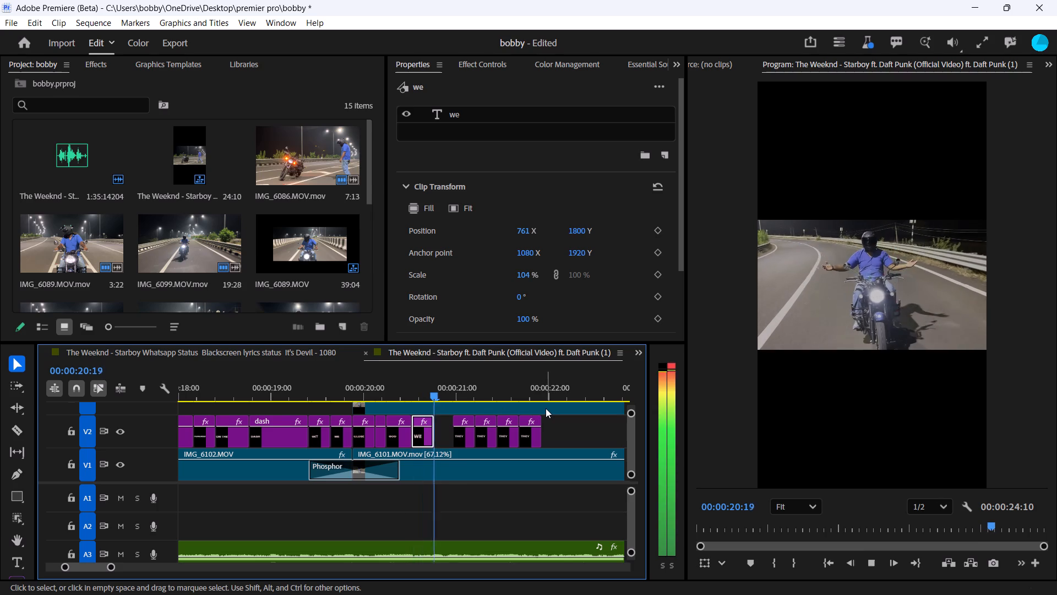
key("space")
left_click_drag(466, 442, 452, 446)
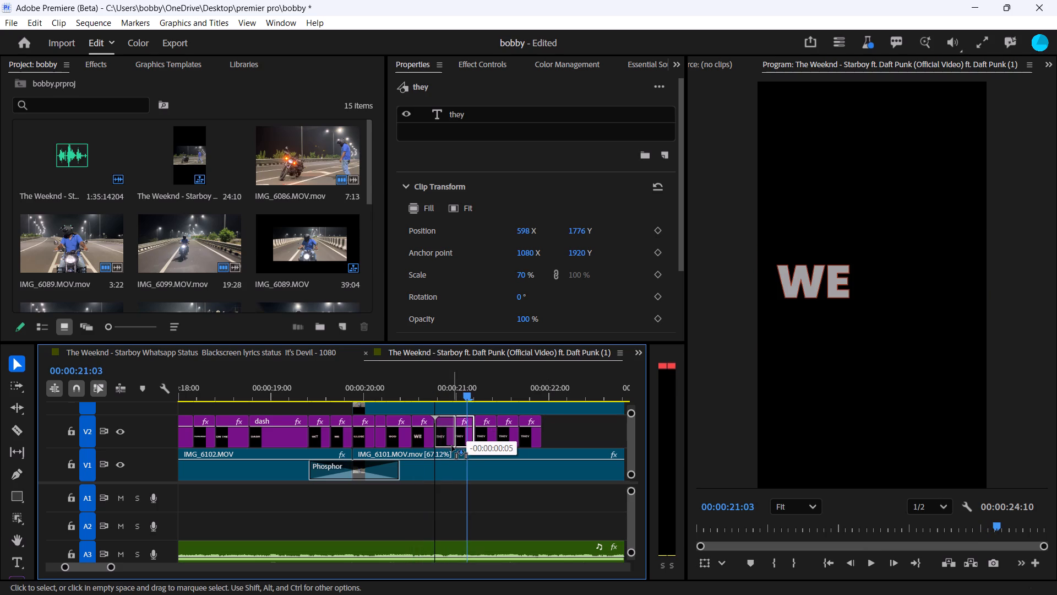
left_click_drag(452, 446, 562, 436)
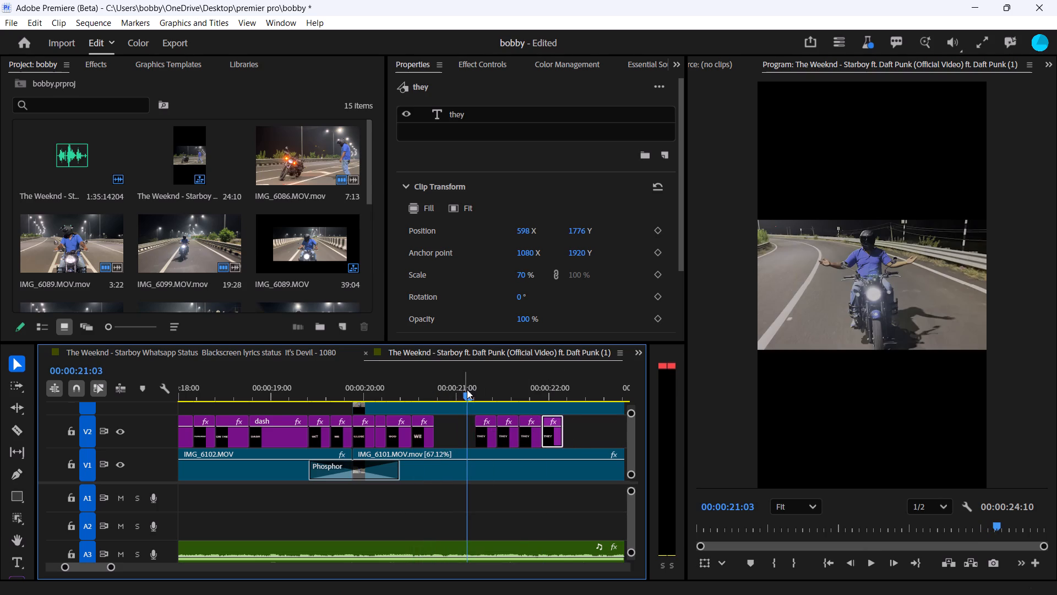
Play back the section around the "we" title on V2 and extend its end to 00:00:20:20.
left_click_drag(467, 390, 401, 407)
key("space")
key("space")
key("space")
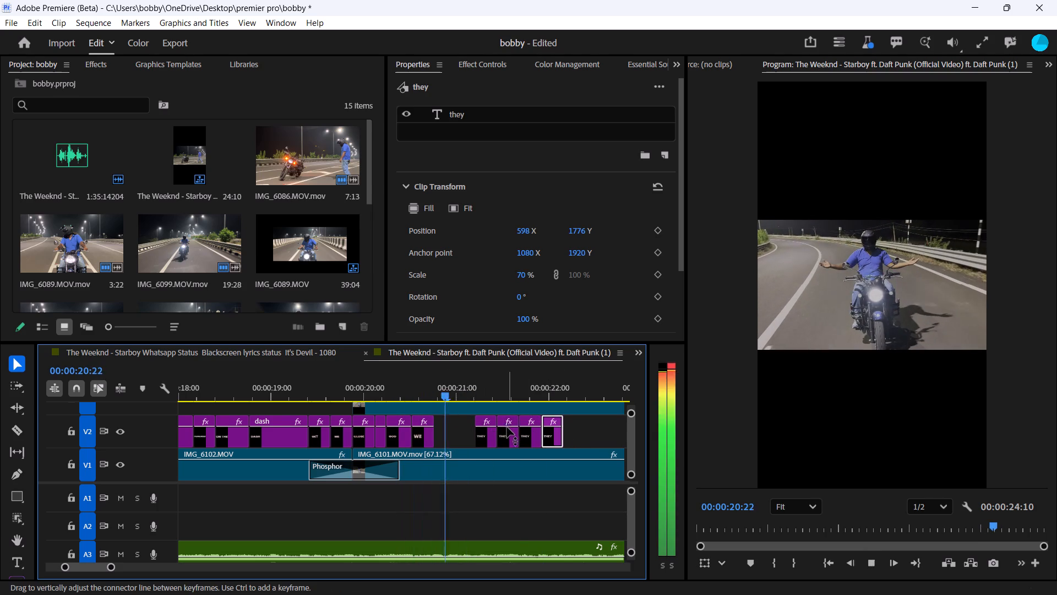
key("space")
left_click(435, 430)
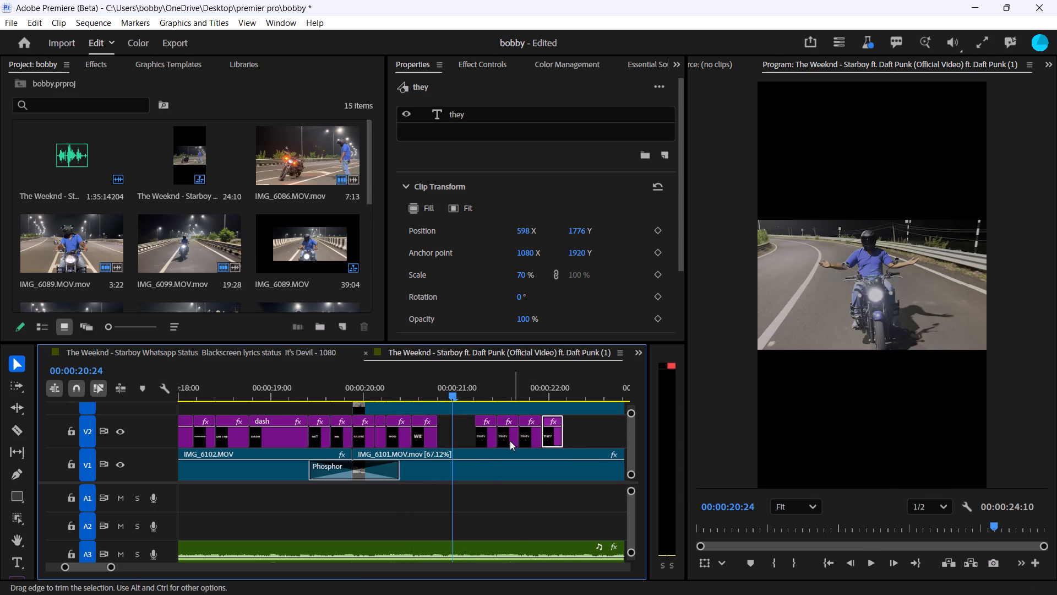
Move the first remaining "they" title on V2 to start at 00:00:20:20, directly against the "we" title.
left_click(490, 445)
left_click_drag(491, 438, 466, 440)
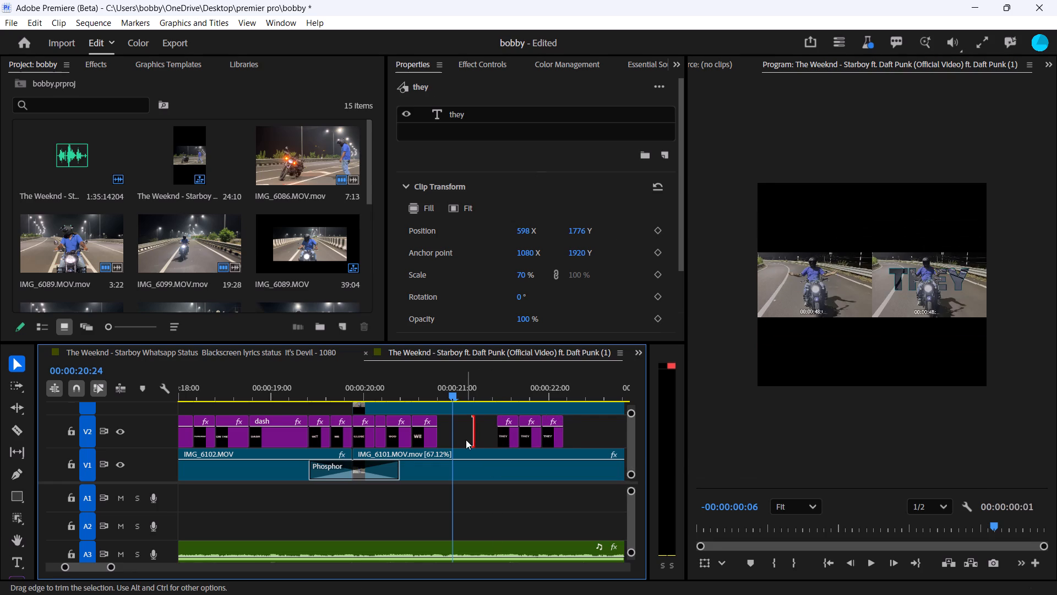
key("ctrl+z")
left_click_drag(487, 442, 450, 445)
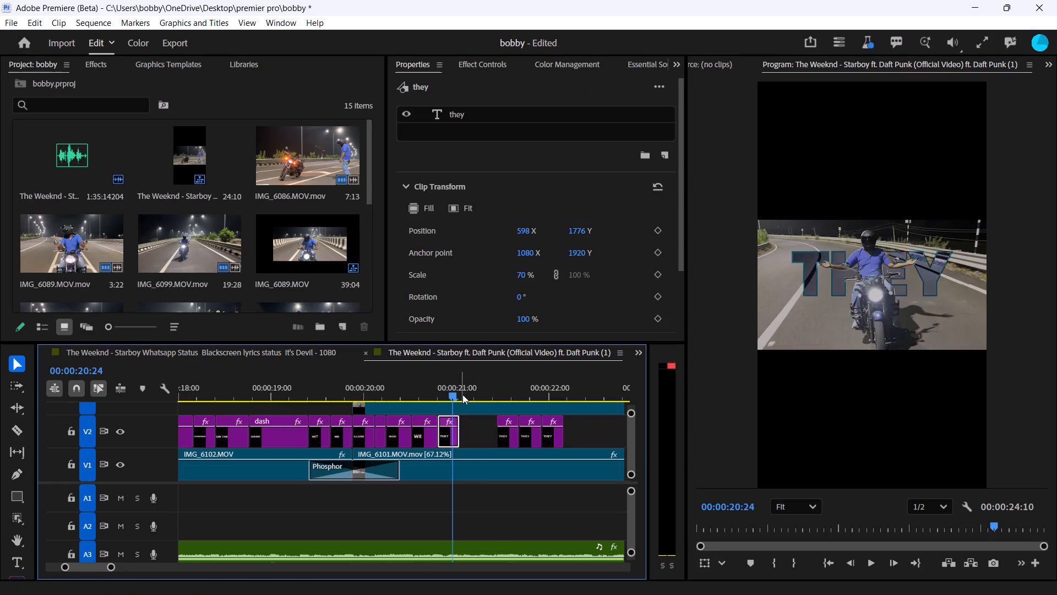
Change the text of the "they" title at 00:00:20:20 on V2 to "don't".
left_click_drag(454, 393, 448, 393)
left_click(450, 434)
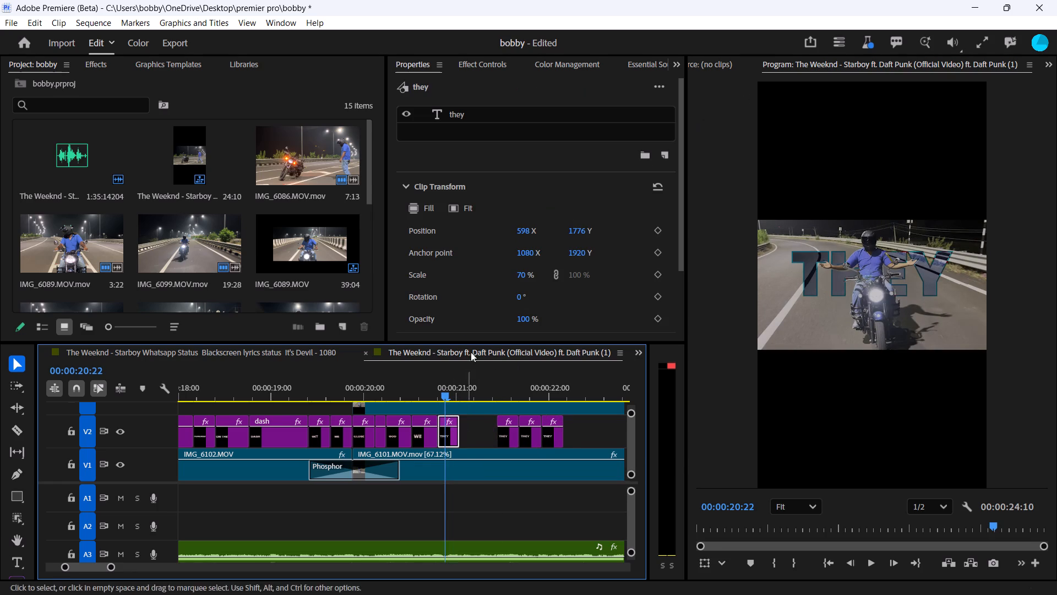
left_click(673, 68)
left_click(692, 145)
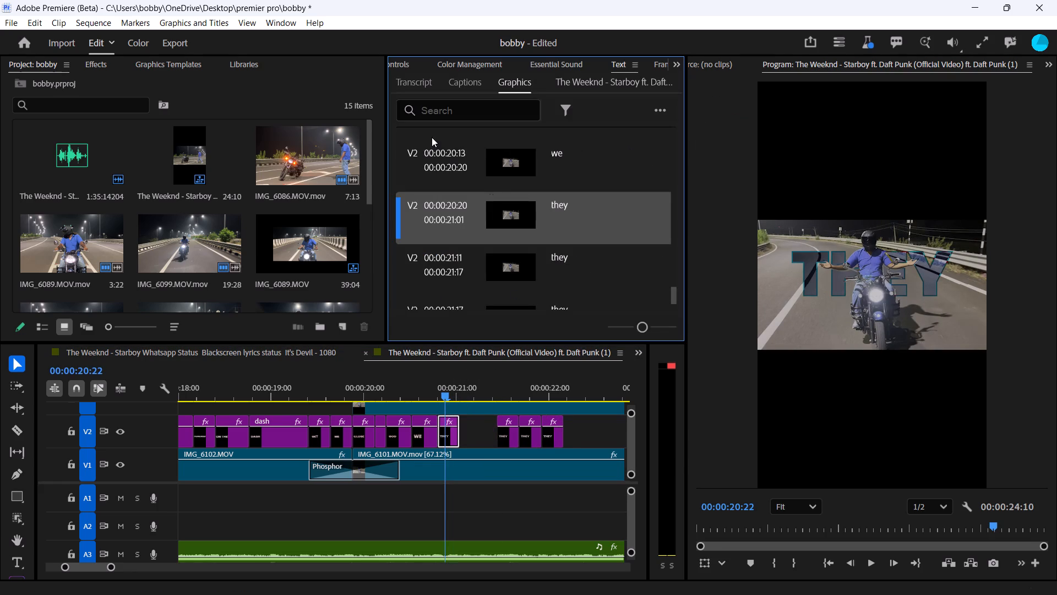
double_click(571, 206)
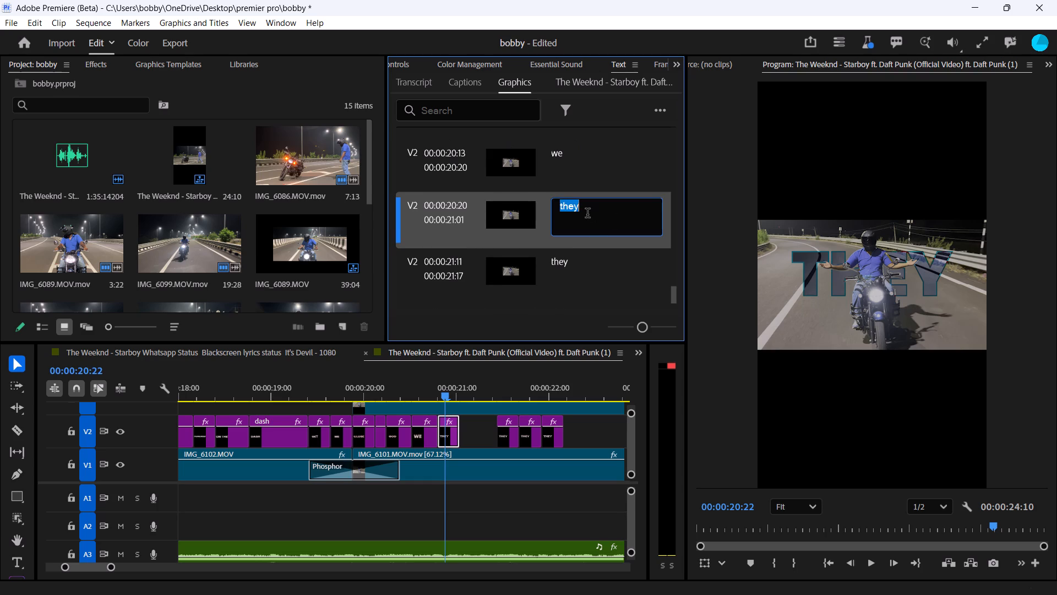
type("don")
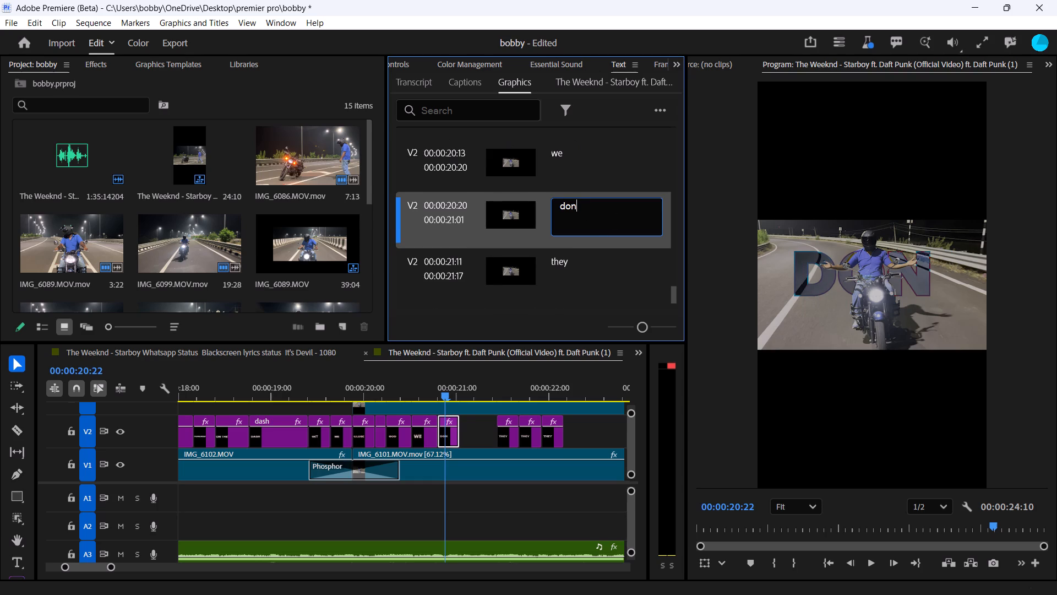
key("apostrophe")
key("t")
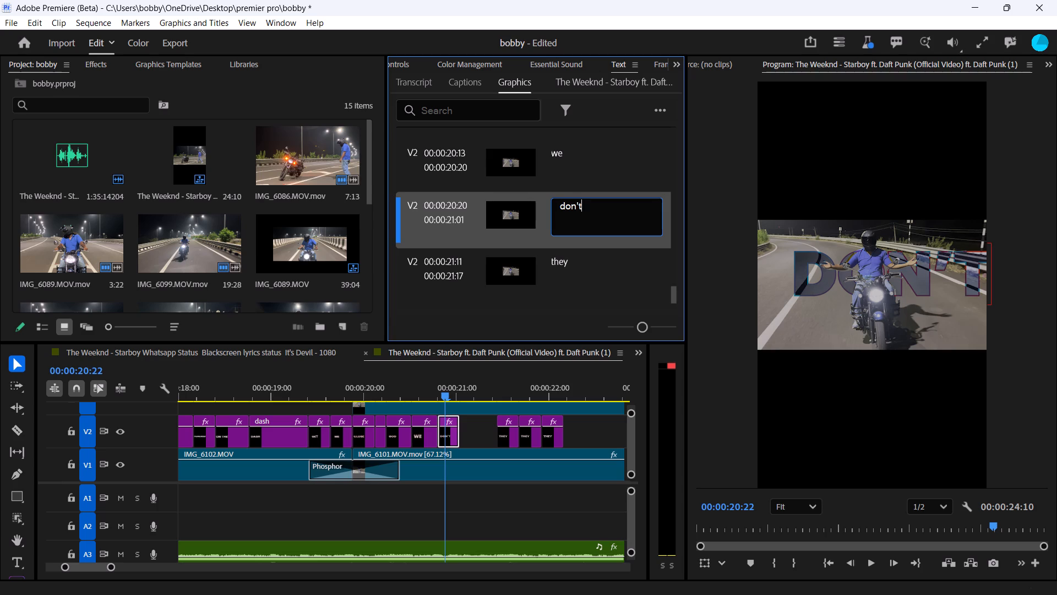
left_click(476, 430)
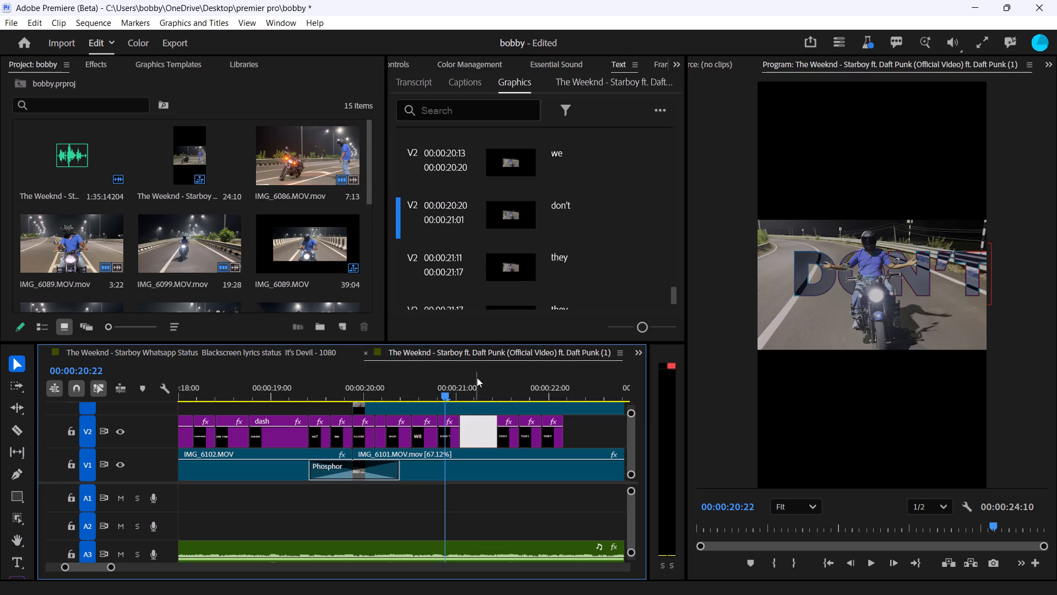
Copy the word "pray" from the Starboy lyrics page in Brave and paste it as the text of the "they" title at 00:00:21:11.
left_click(448, 432)
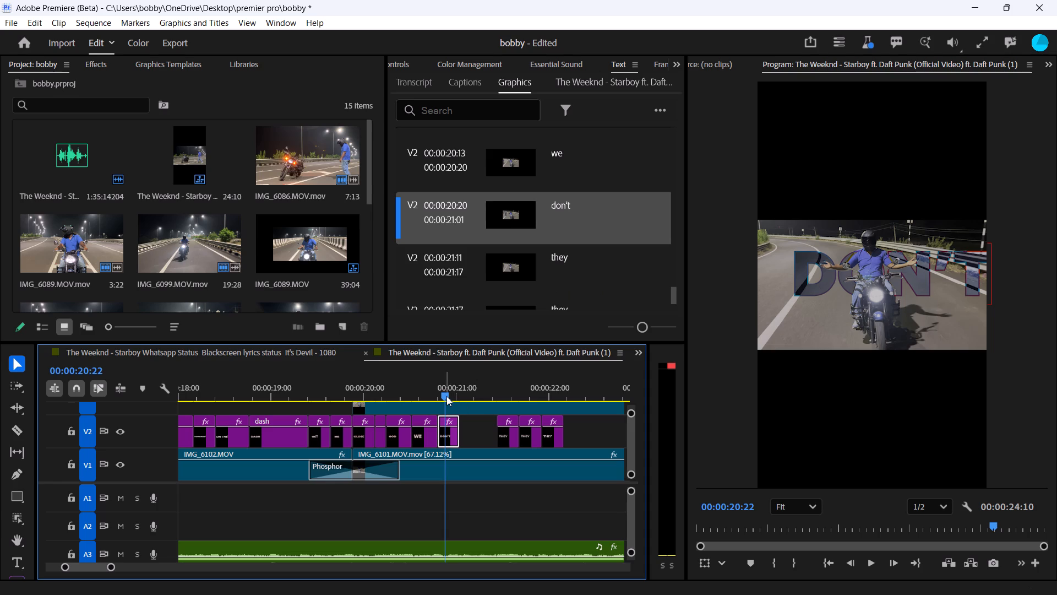
left_click_drag(448, 395, 521, 395)
left_click_drag(514, 392, 510, 394)
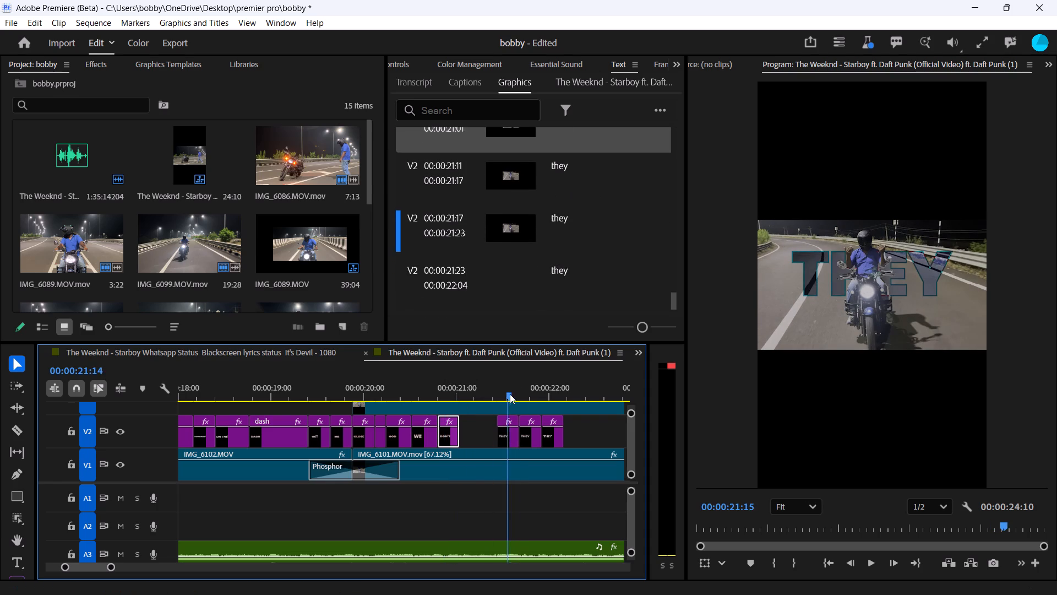
left_click_drag(510, 394, 506, 396)
left_click(507, 432)
double_click(565, 209)
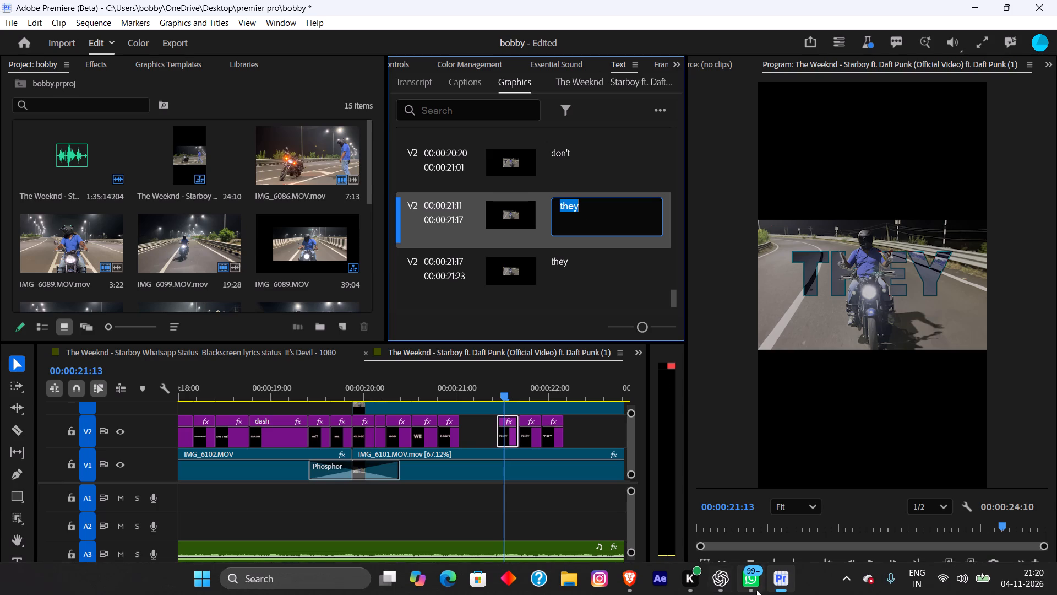
left_click(635, 587)
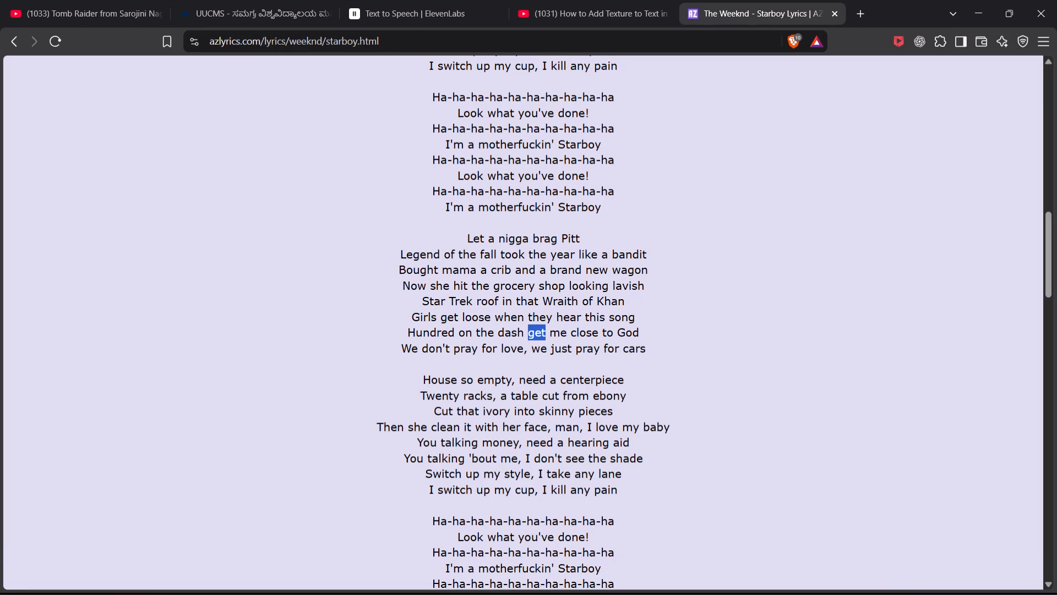
left_click_drag(454, 351, 478, 355)
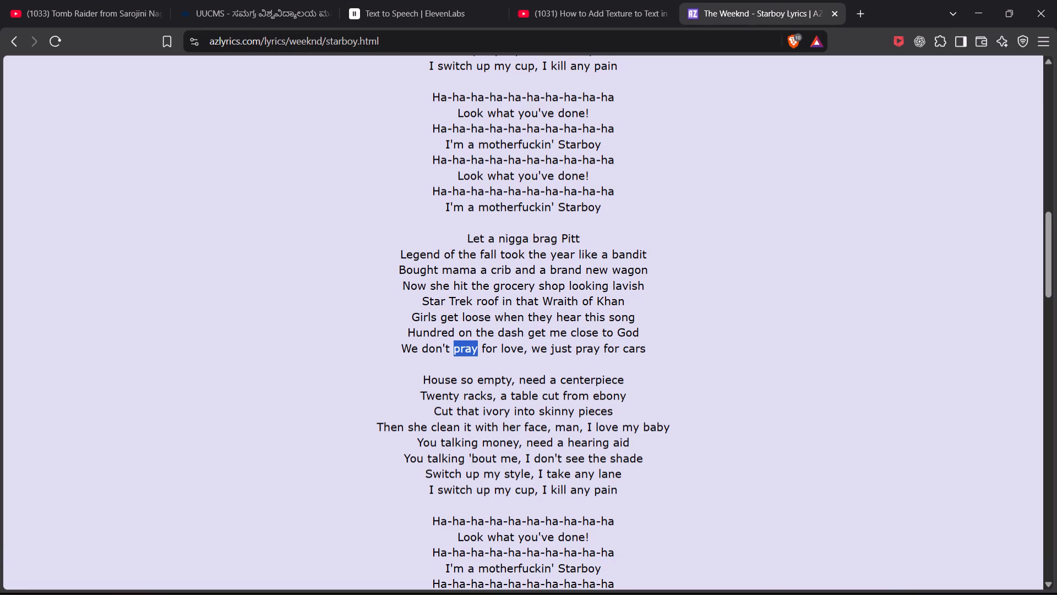
key("ctrl+c")
left_click(980, 8)
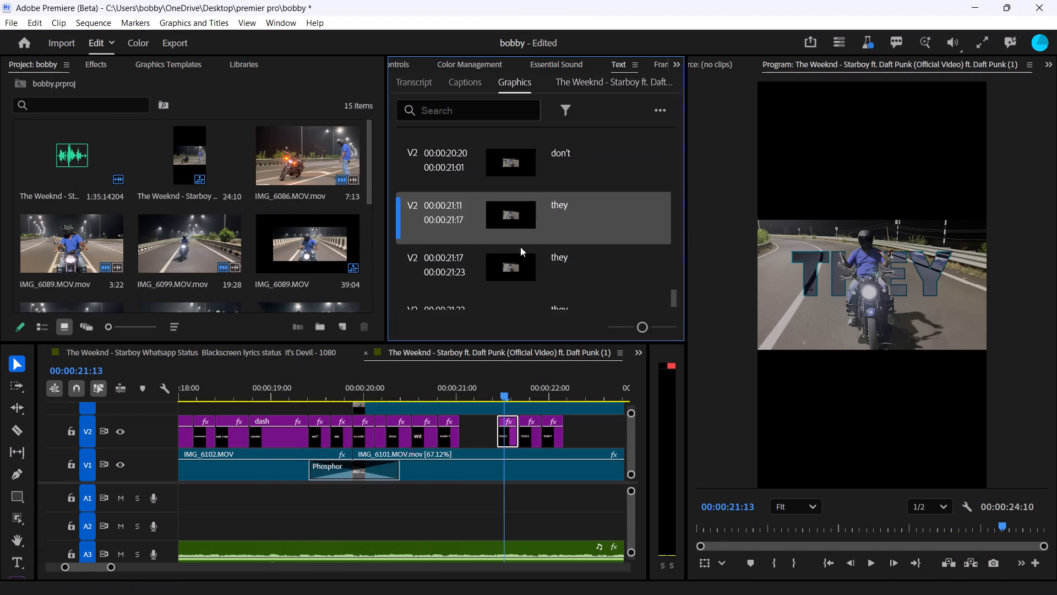
double_click(570, 209)
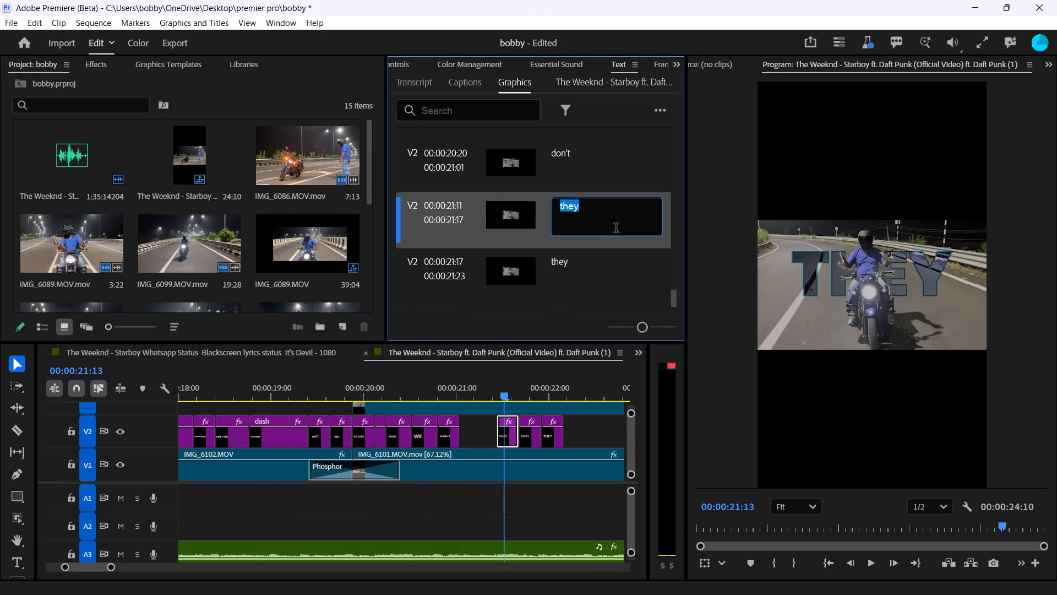
key("ctrl+v")
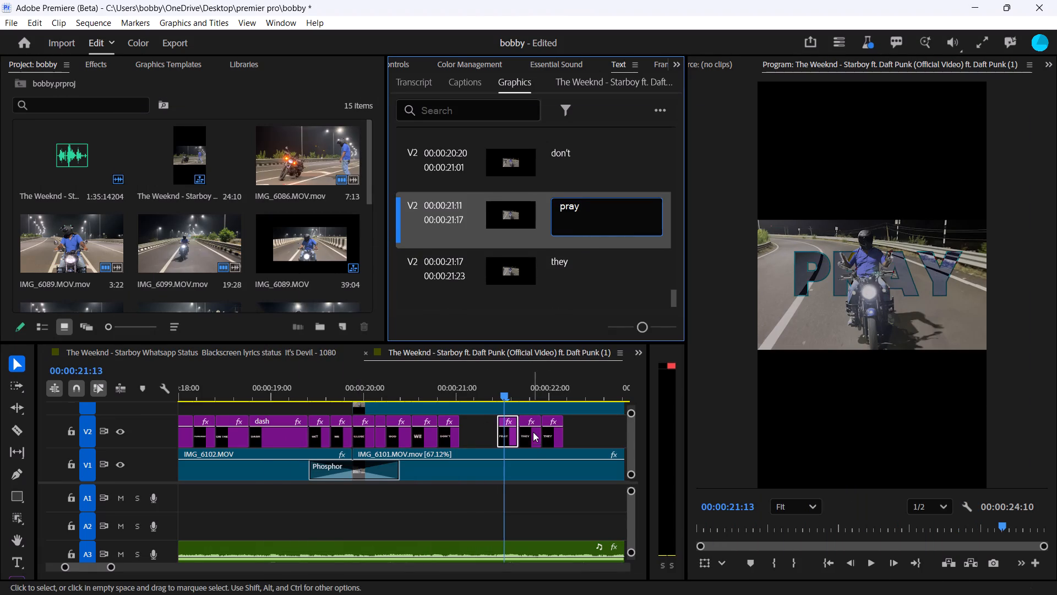
Change the text of the "they" title at 00:00:21:17 on V2 to "love".
left_click_drag(502, 391, 522, 391)
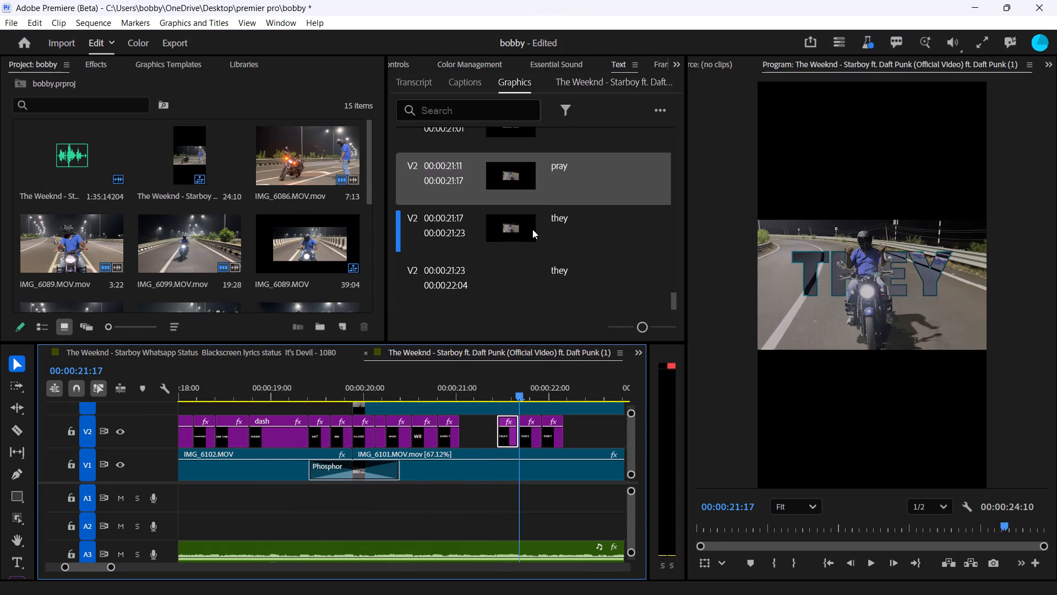
left_click(563, 169)
left_click(562, 209)
left_click(562, 227)
double_click(562, 227)
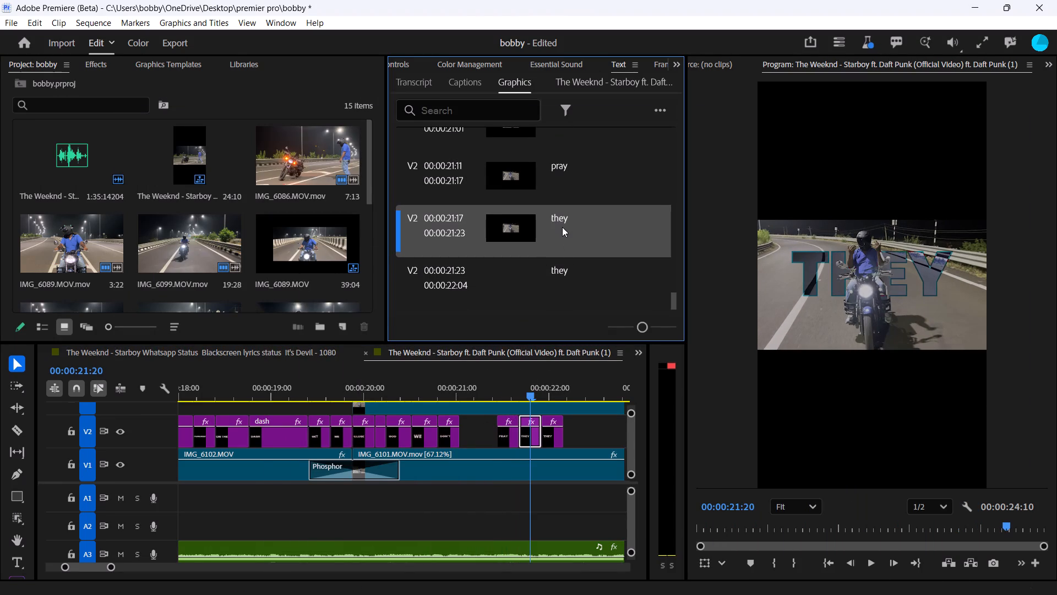
double_click(565, 221)
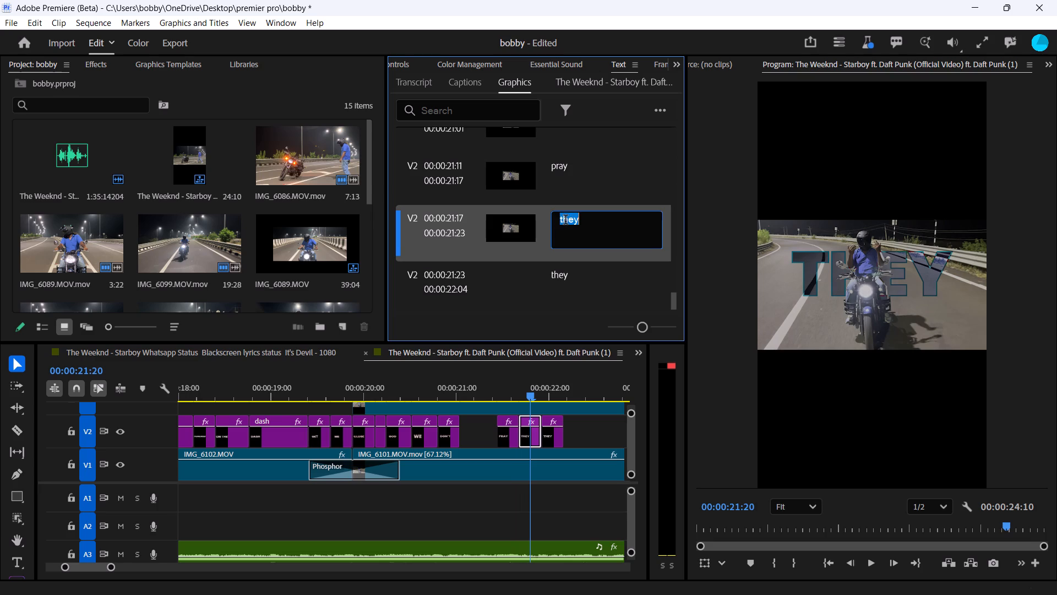
type("love")
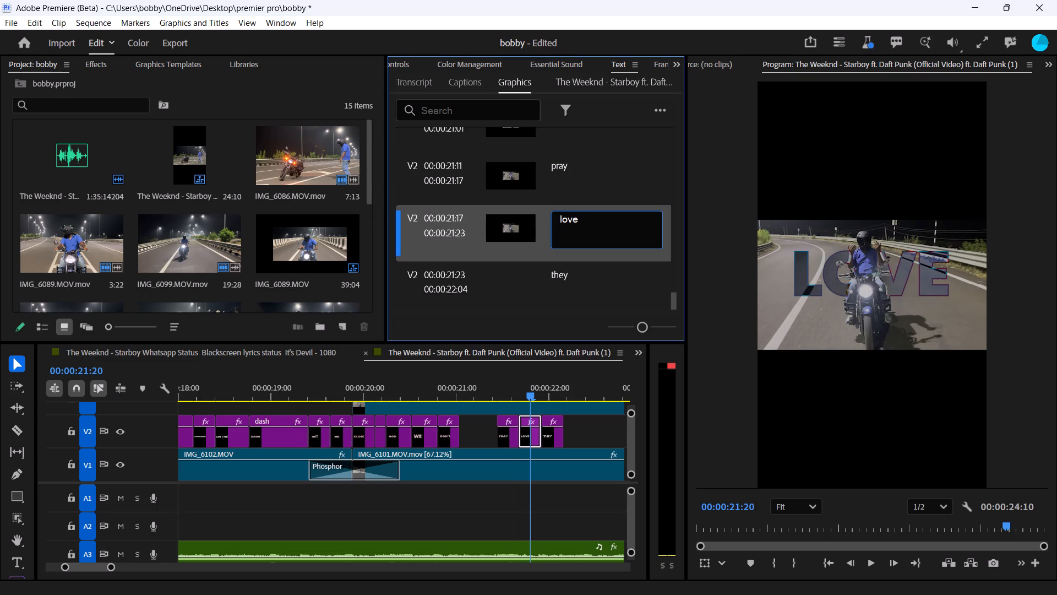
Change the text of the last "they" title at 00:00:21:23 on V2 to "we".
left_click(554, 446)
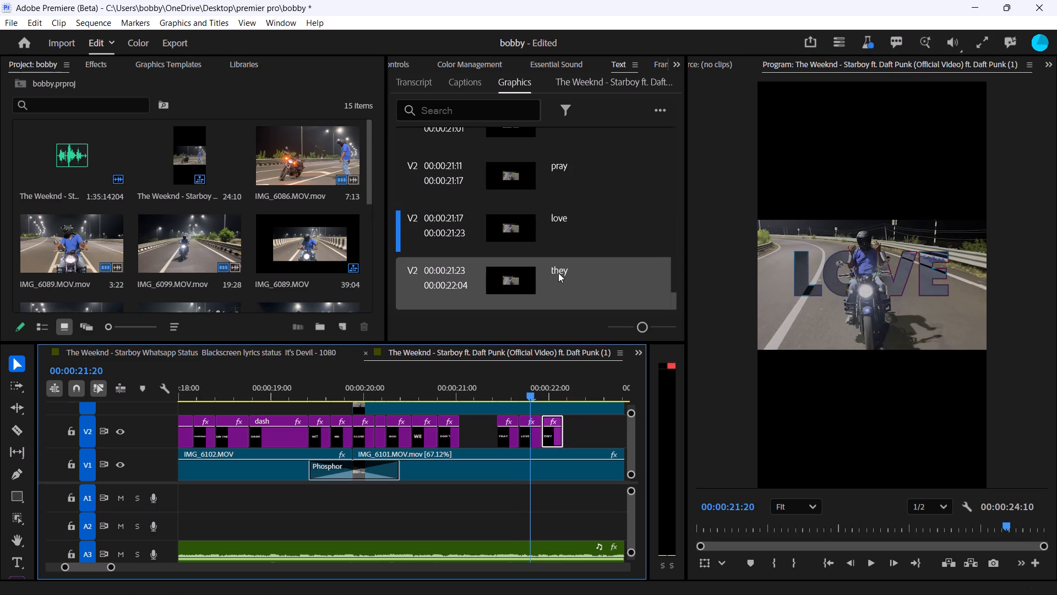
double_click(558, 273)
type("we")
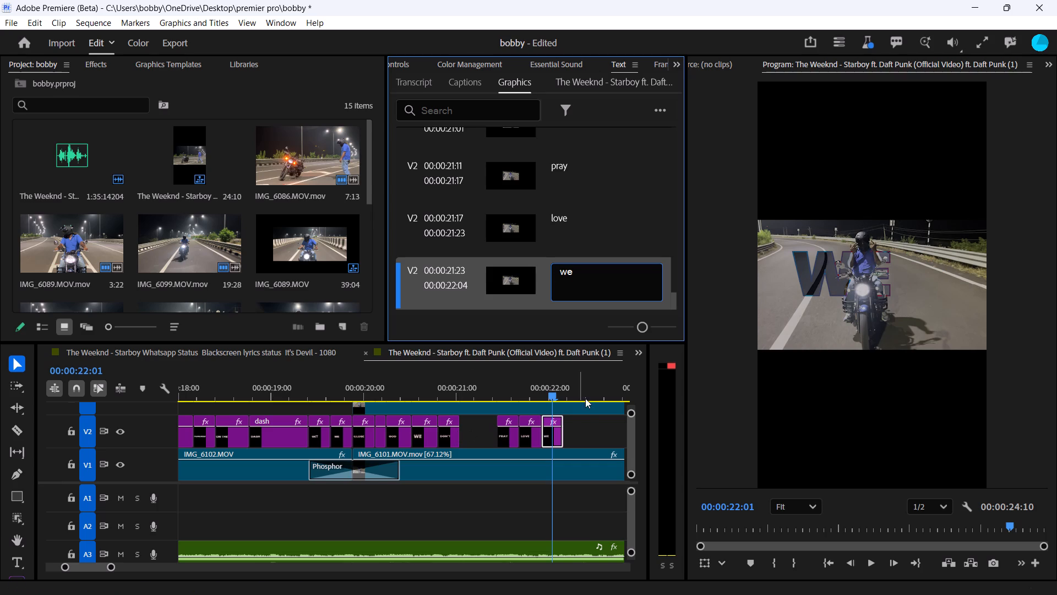
Delete the "we" title at 00:00:21:23 on V2.
left_click(555, 445)
key("BackSpace")
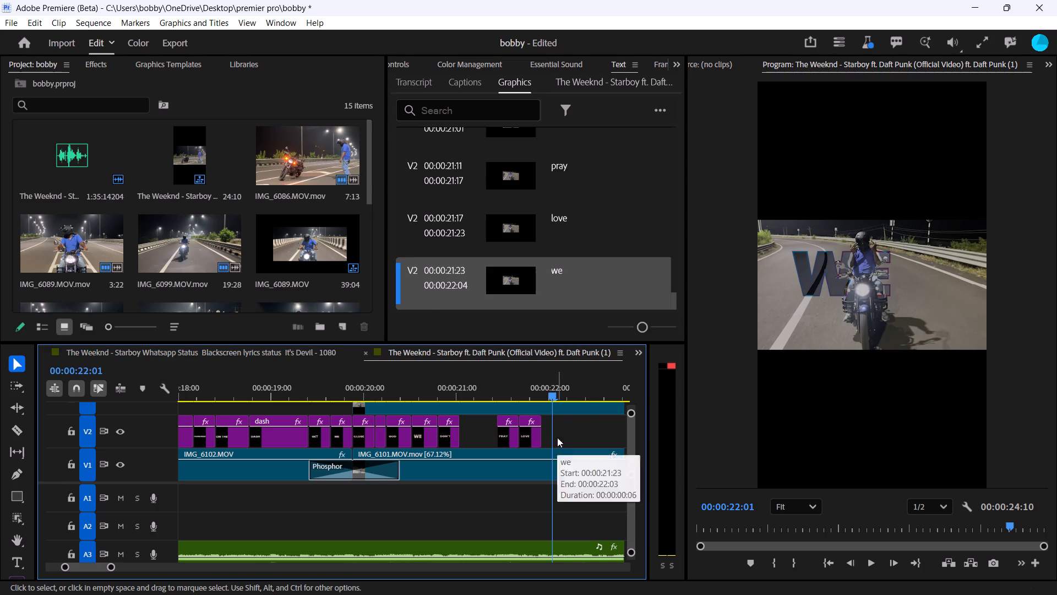
Duplicate the "love" title on V2 so the copy starts at 00:00:22:01.
left_click(531, 436)
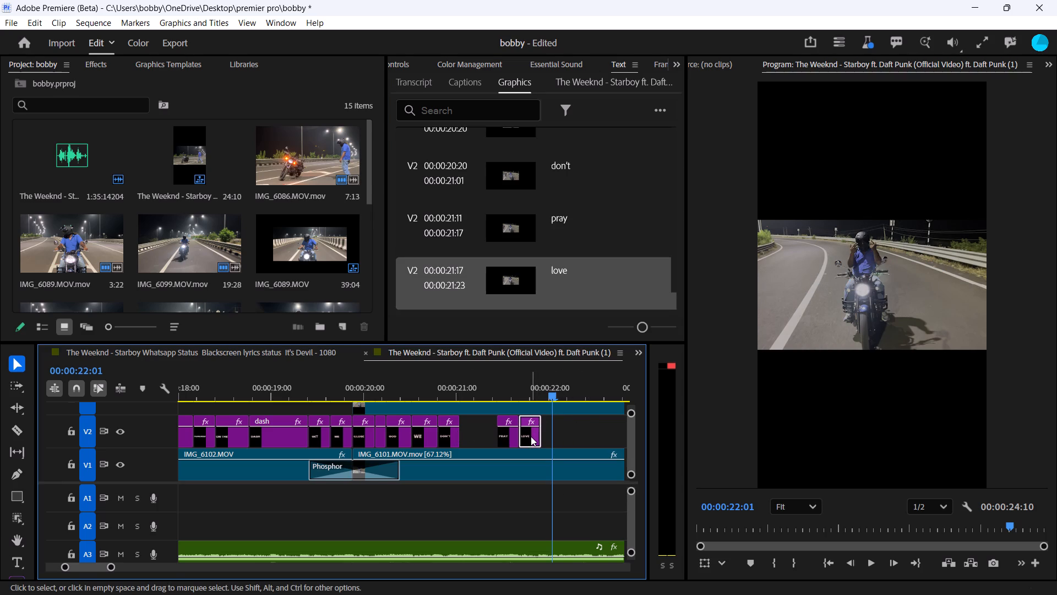
key("ctrl+c")
key("ctrl+v")
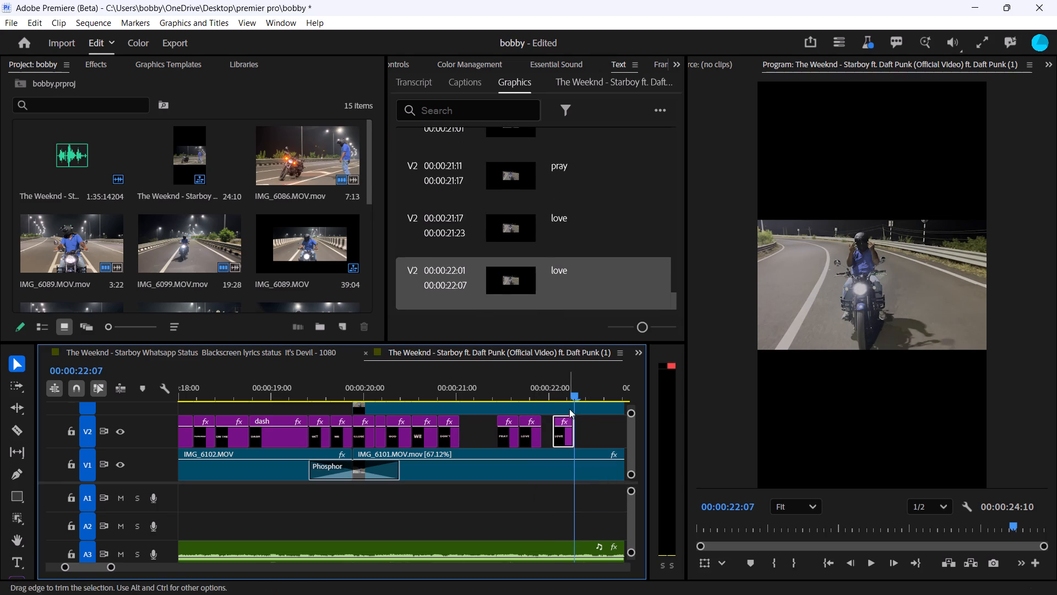
Examine the vocal timing between about 00:00:21:08 and 00:00:22:04, and check the next words on the browser's Starboy lyrics page.
left_click(566, 397)
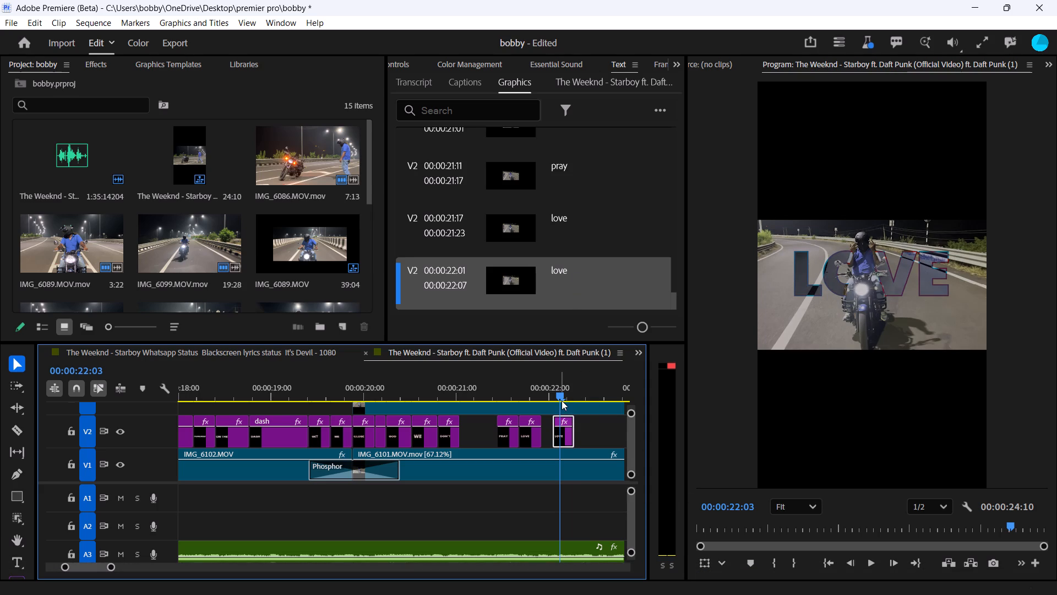
left_click_drag(554, 392, 508, 403)
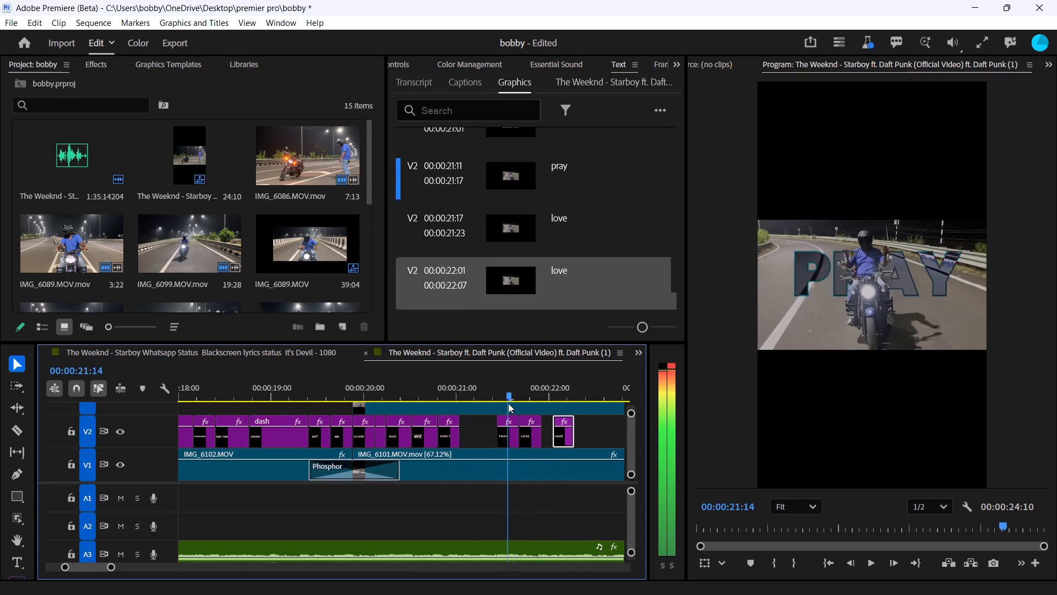
left_click_drag(508, 403, 489, 392)
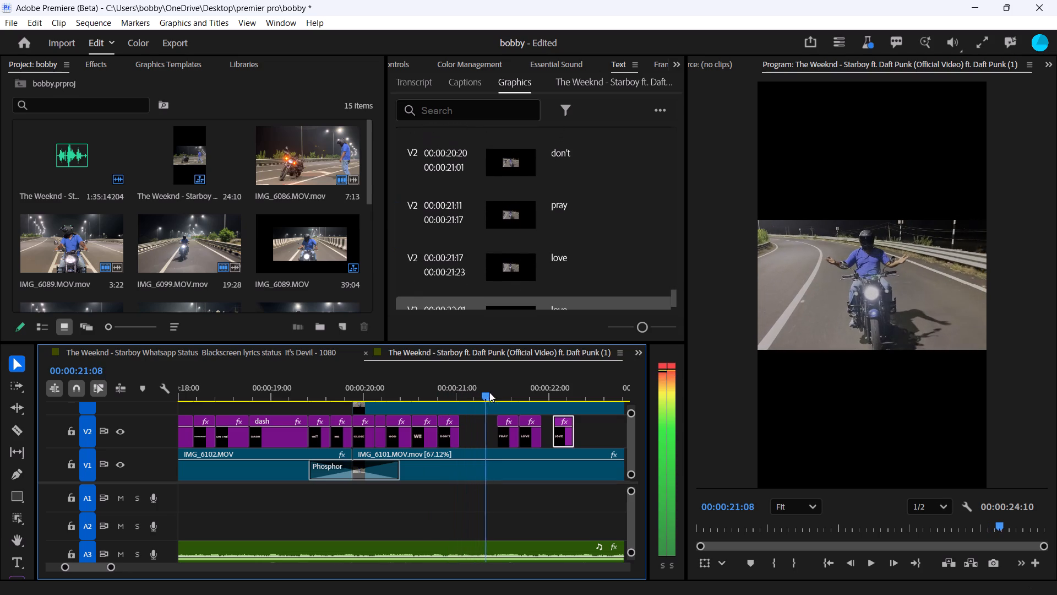
left_click_drag(489, 392, 546, 385)
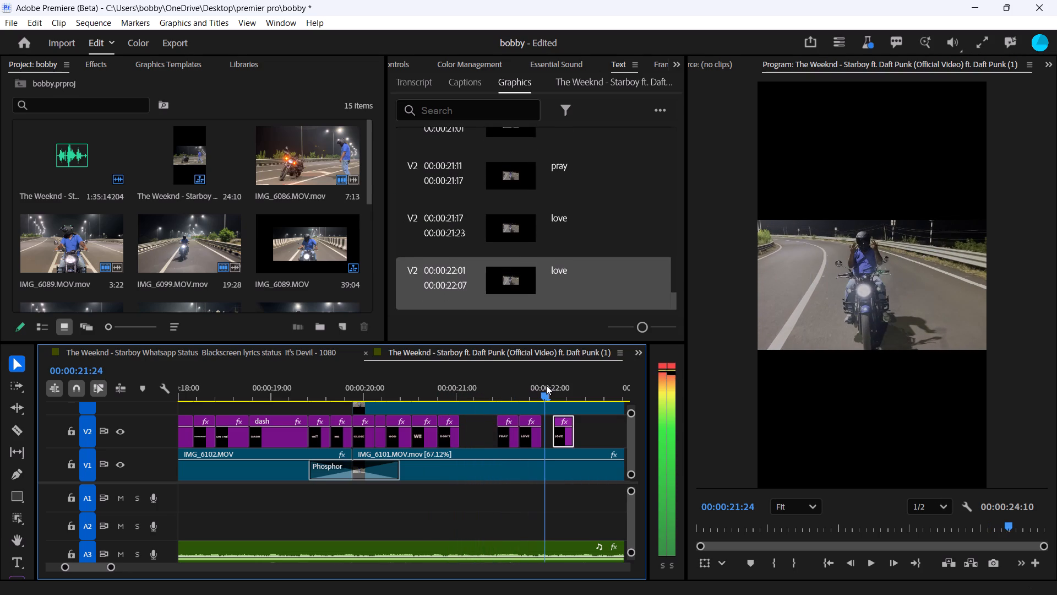
left_click_drag(546, 385, 565, 383)
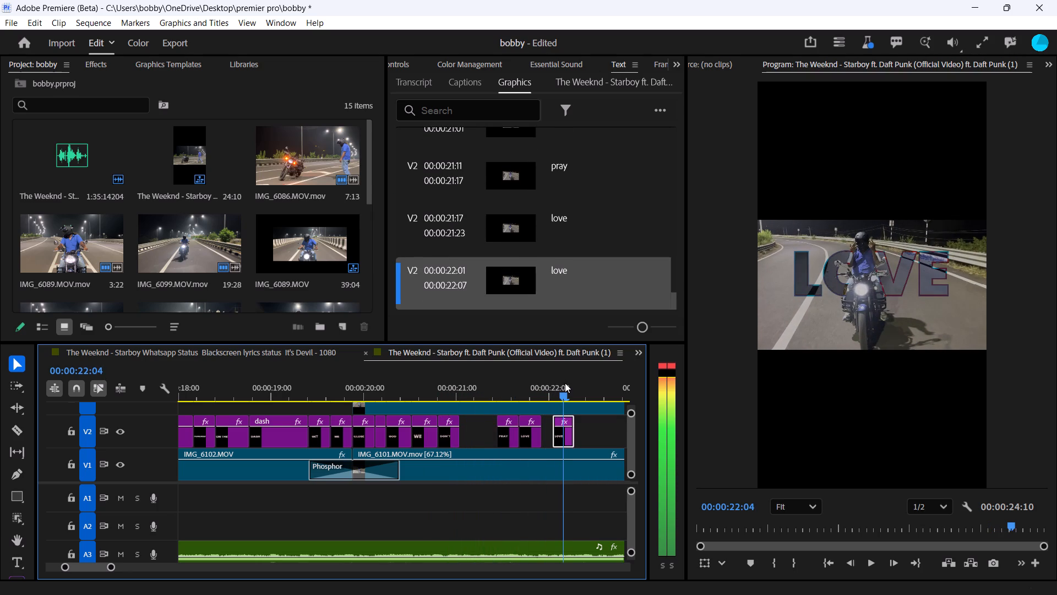
left_click_drag(565, 383, 555, 387)
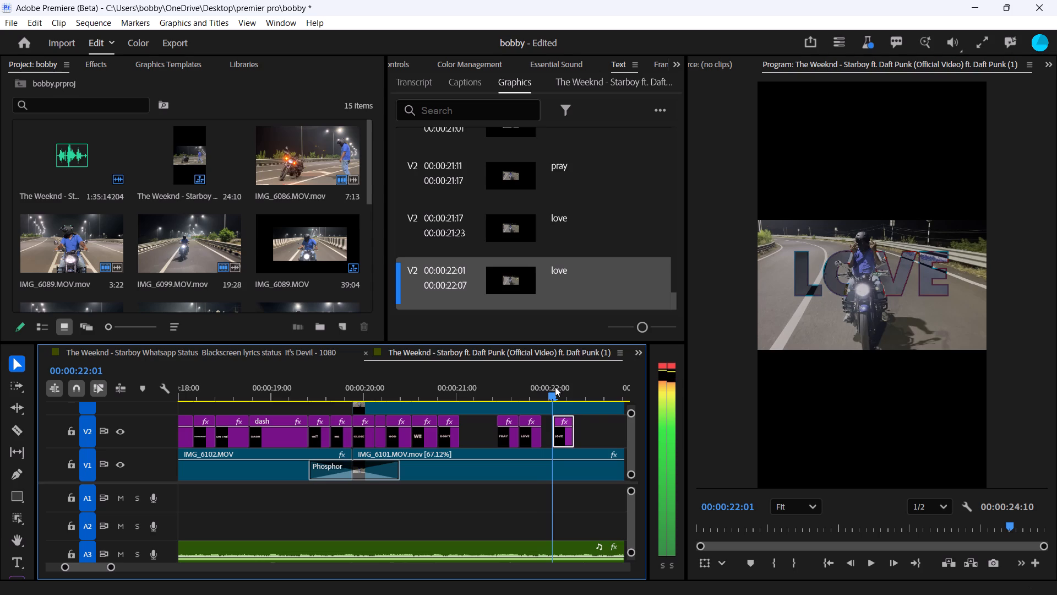
left_click_drag(555, 387, 555, 387)
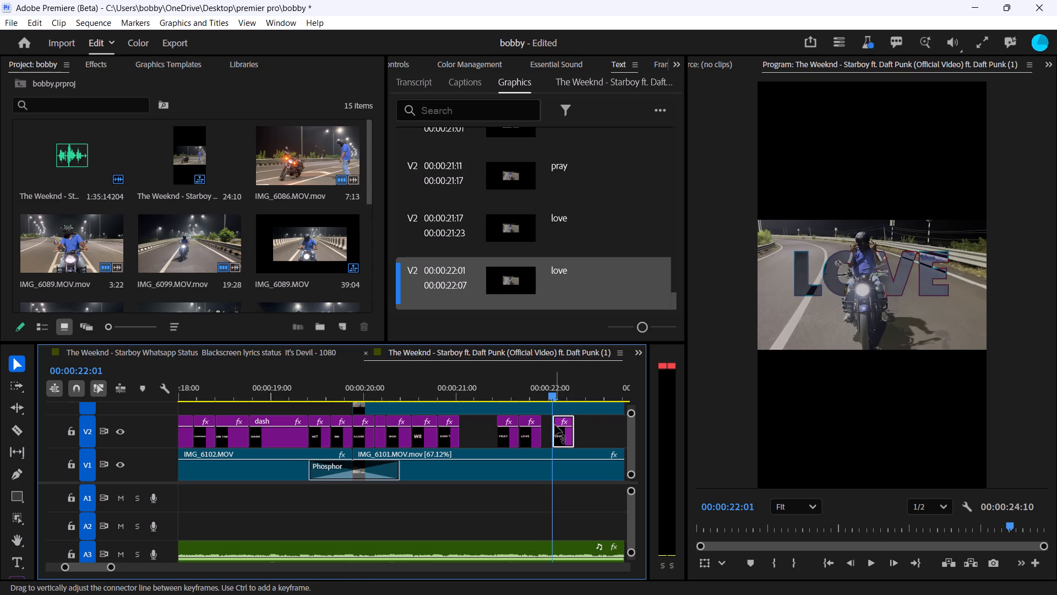
left_click(625, 581)
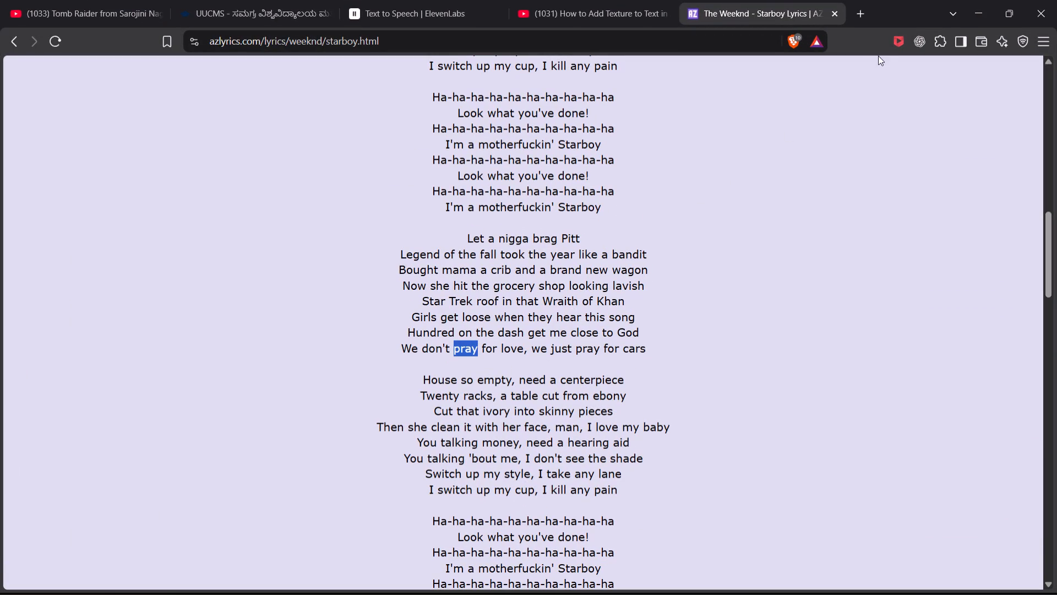
left_click(968, 10)
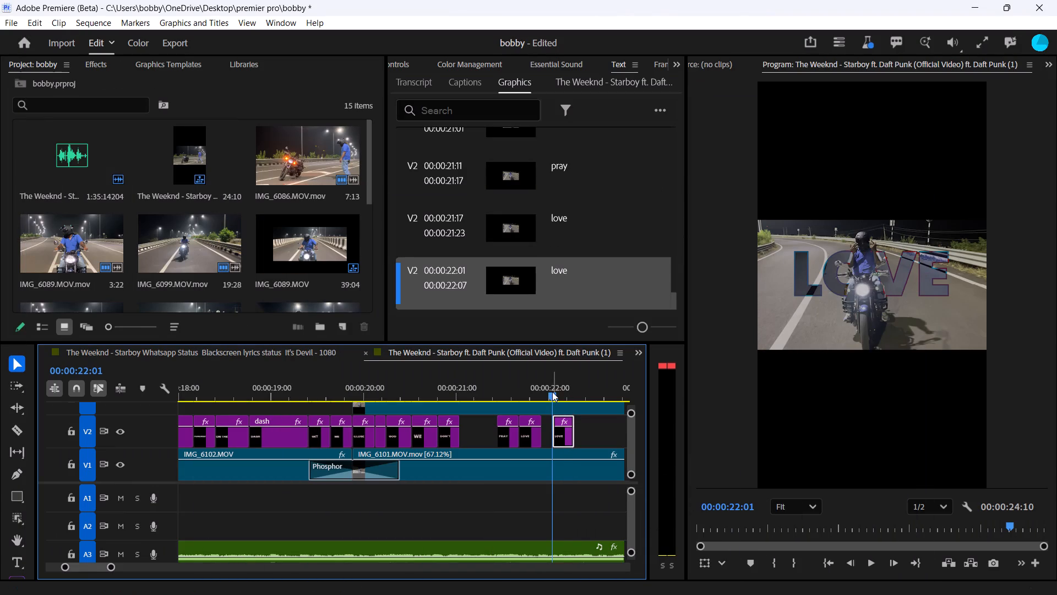
Change the text of the "love" title at 00:00:22:01 on V2 to "just".
left_click_drag(552, 392, 562, 392)
double_click(572, 268)
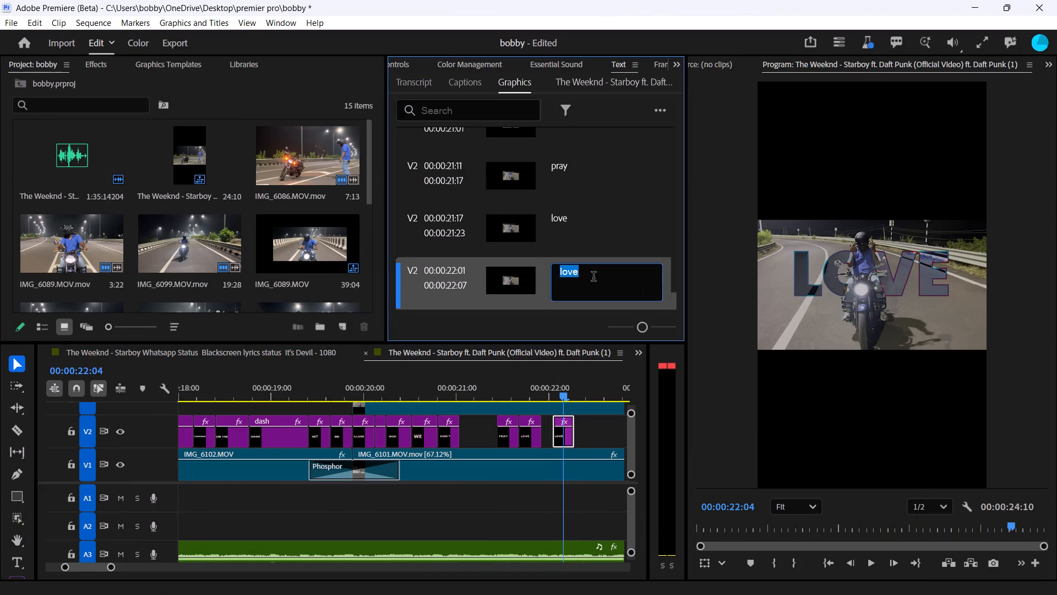
type("just")
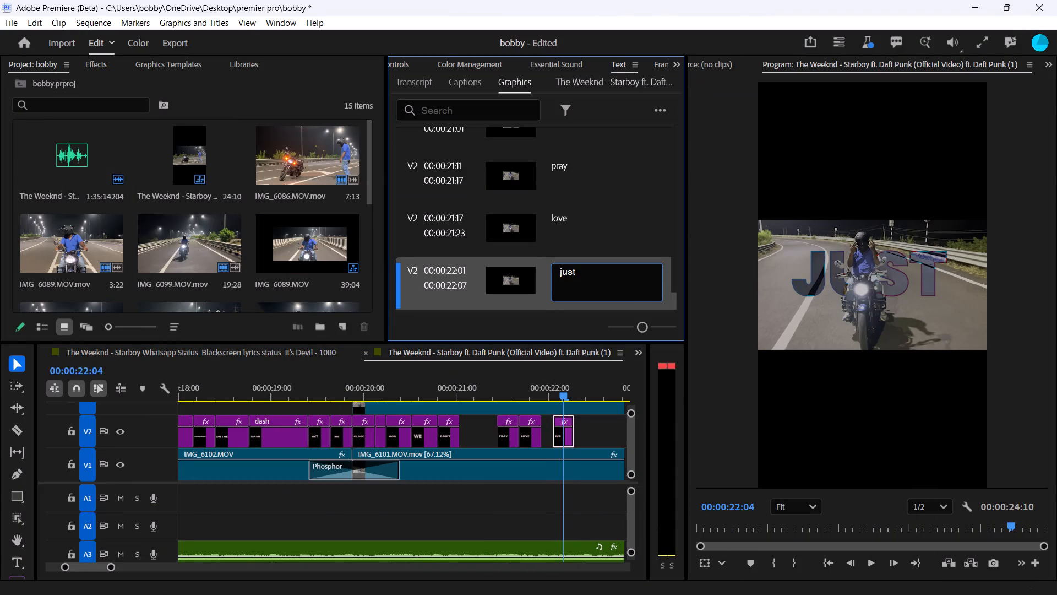
left_click(584, 434)
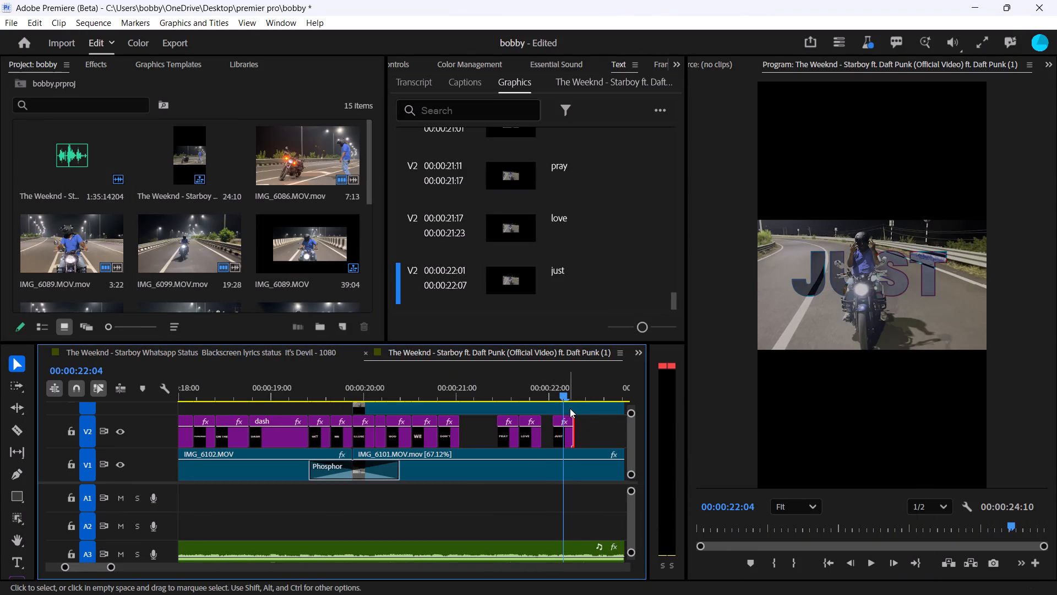
Duplicate the "just" title on V2 so the copy starts at 00:00:22:09.
left_click_drag(564, 394, 587, 396)
left_click(596, 442)
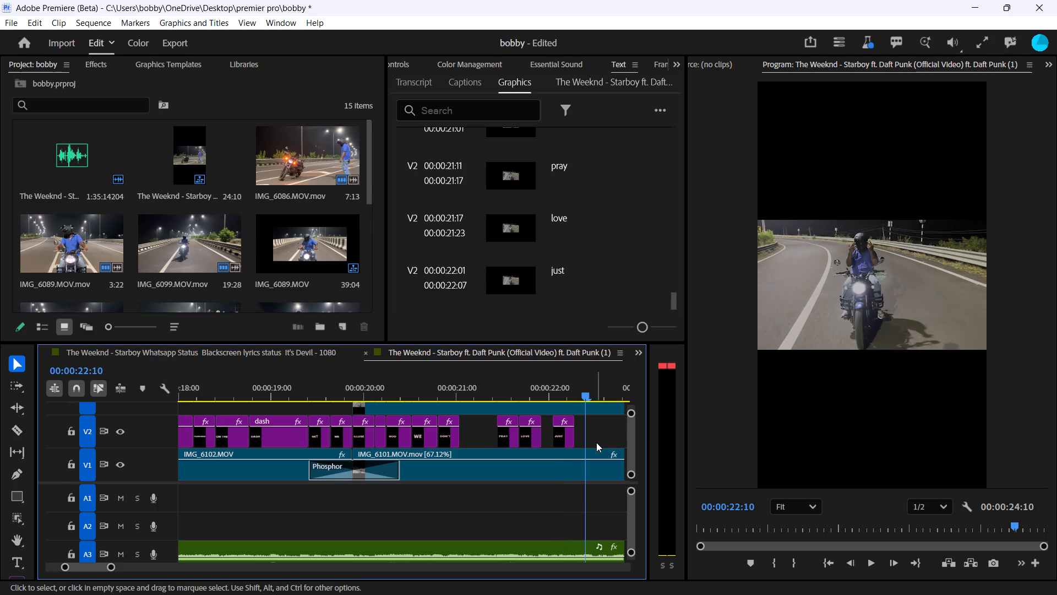
left_click_drag(580, 397, 585, 397)
left_click(563, 440)
key("ctrl+c")
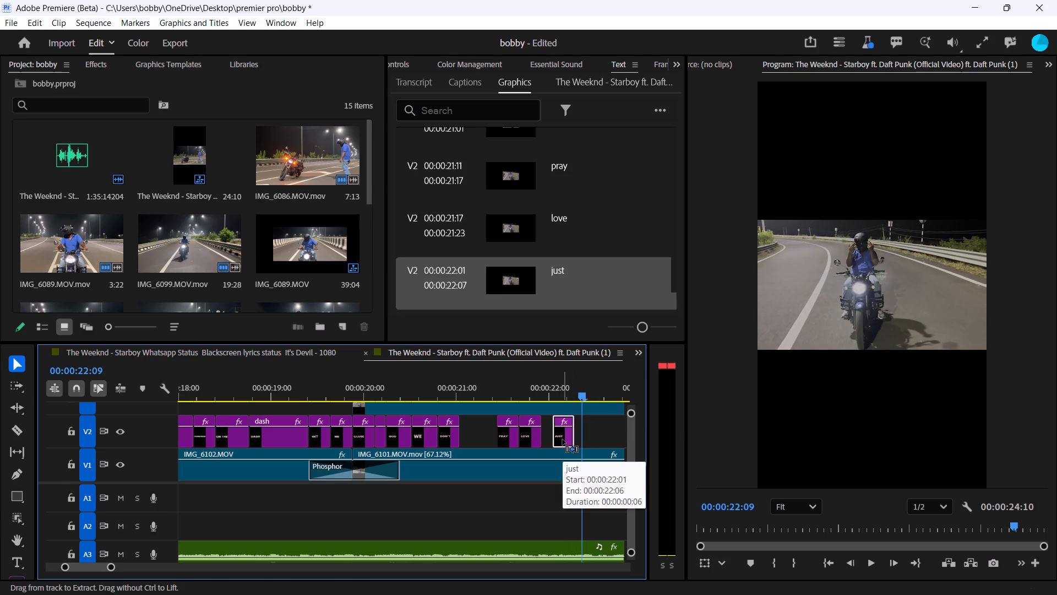
key("ctrl+v")
Change the text of the copied "just" title at 00:00:22:09 on V2 to "car's".
left_click(592, 435)
double_click(567, 274)
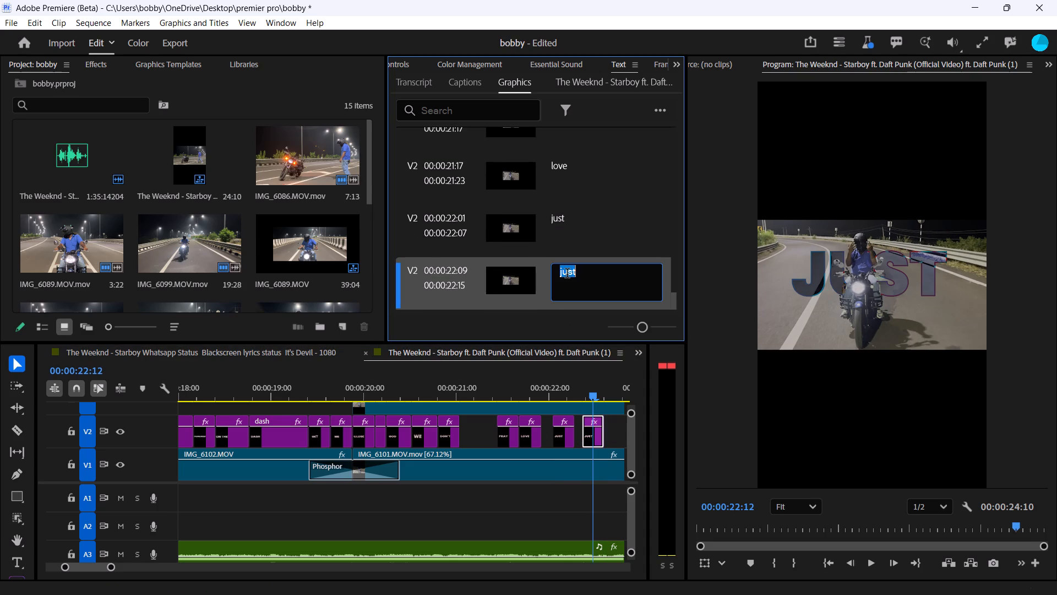
type("car")
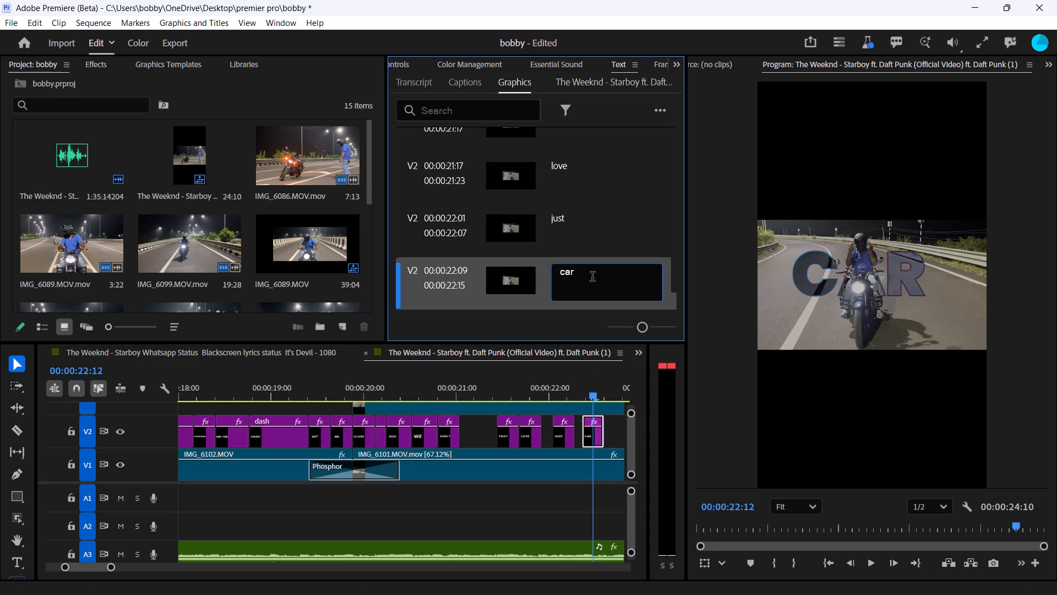
type("'s")
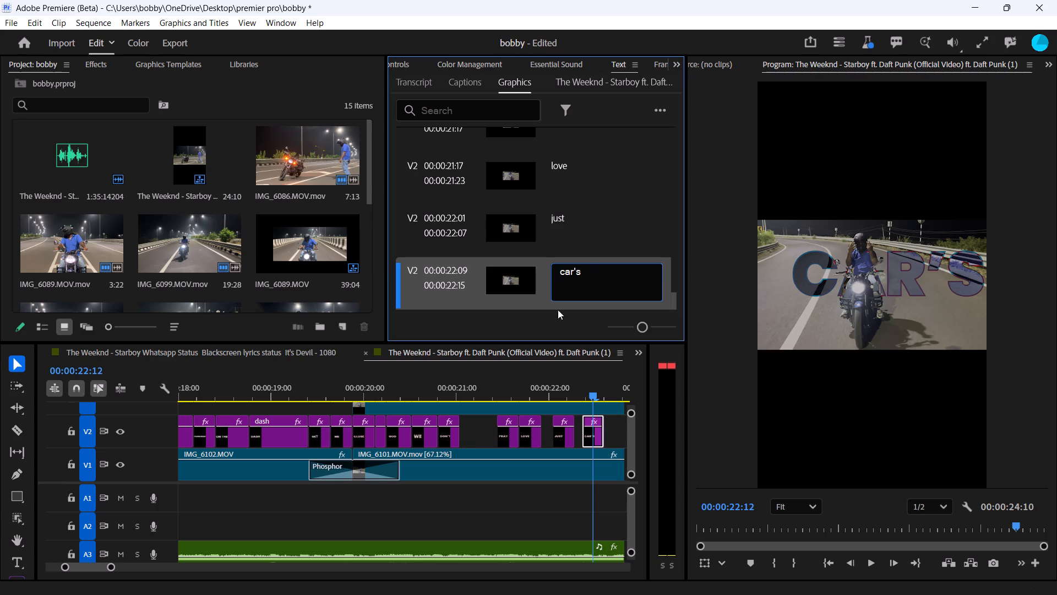
Set the "car's" title's clip position to 453 X and 1709 Y.
left_click_drag(520, 385, 412, 406)
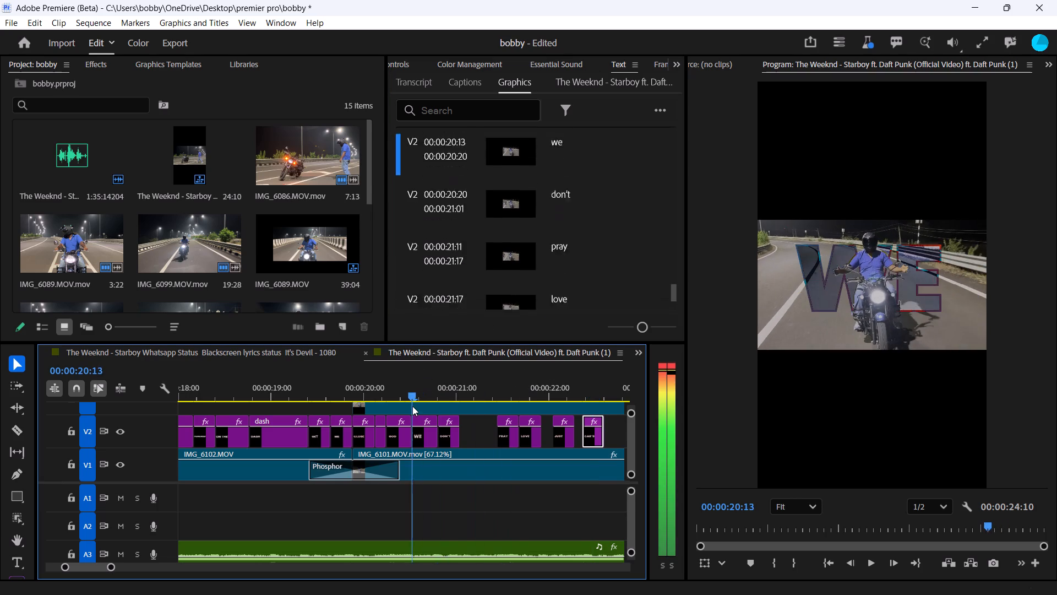
left_click_drag(412, 406, 411, 408)
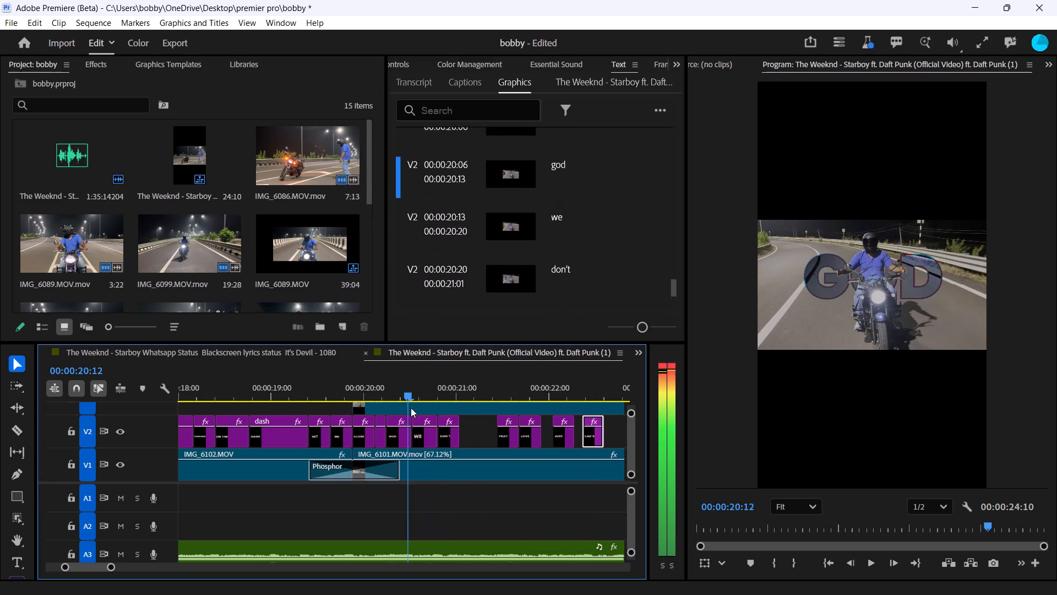
key("space")
key("space")
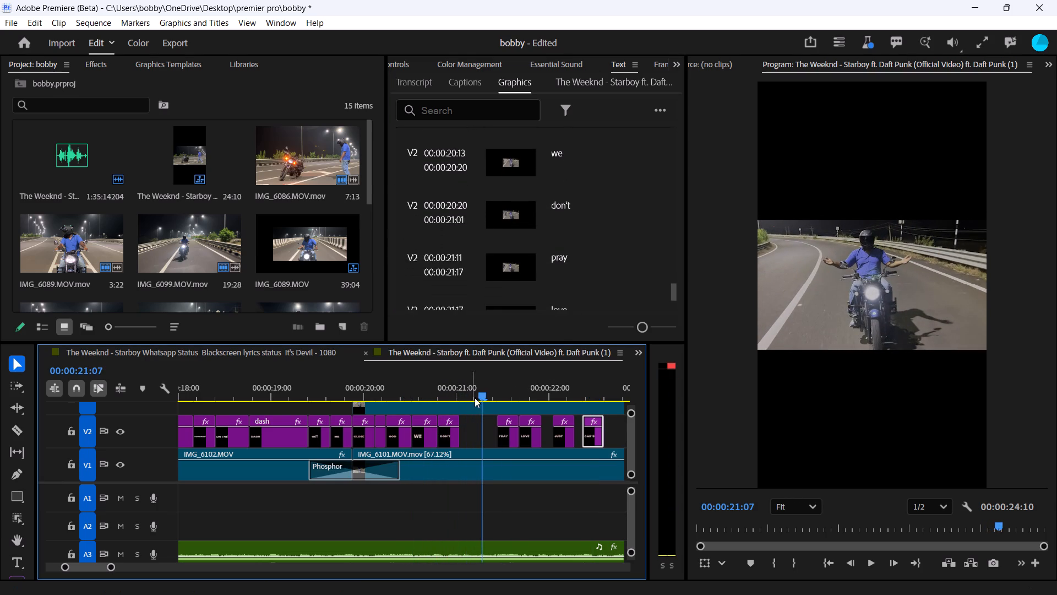
left_click_drag(473, 397, 450, 403)
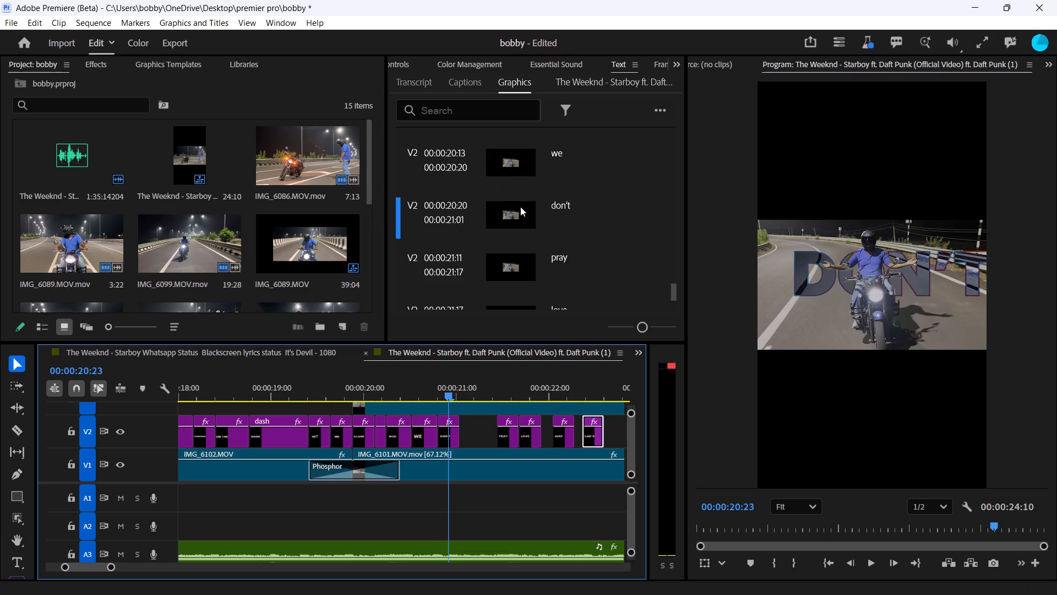
left_click(402, 67)
left_click(392, 66)
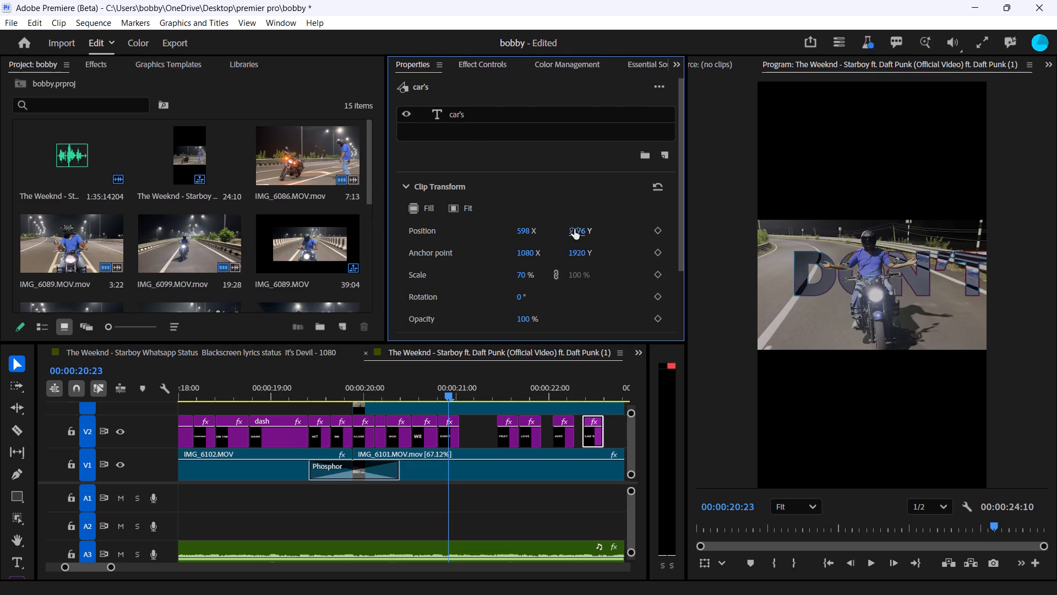
left_click_drag(573, 228, 533, 237)
left_click_drag(527, 228, 480, 234)
left_click_drag(480, 234, 479, 234)
left_click_drag(524, 231, 486, 241)
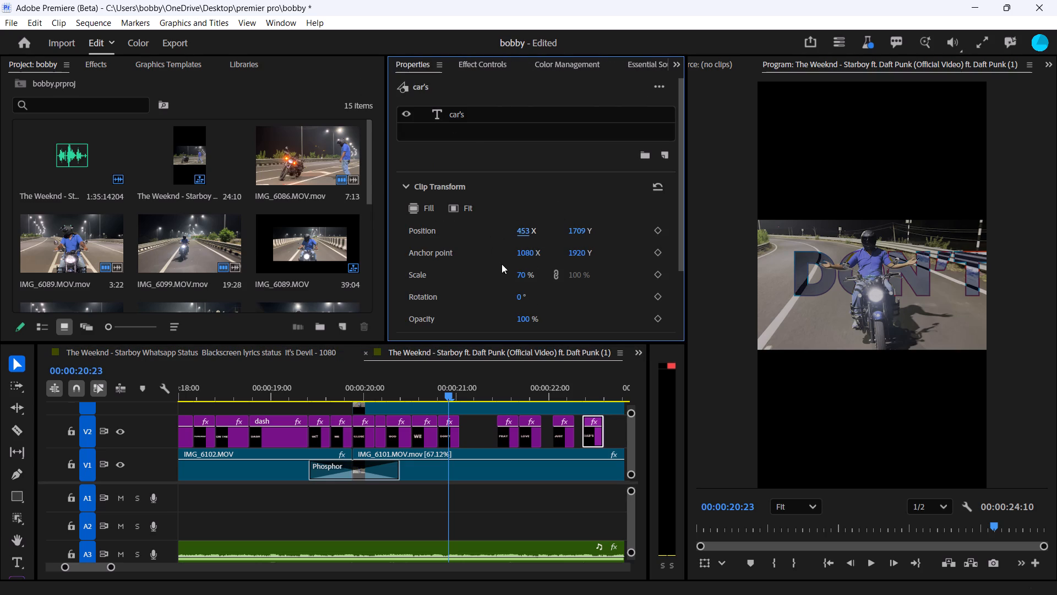
Set the X position of the "don't" title at 00:00:20:20 on V2 to 463.
left_click(455, 445)
left_click(449, 440)
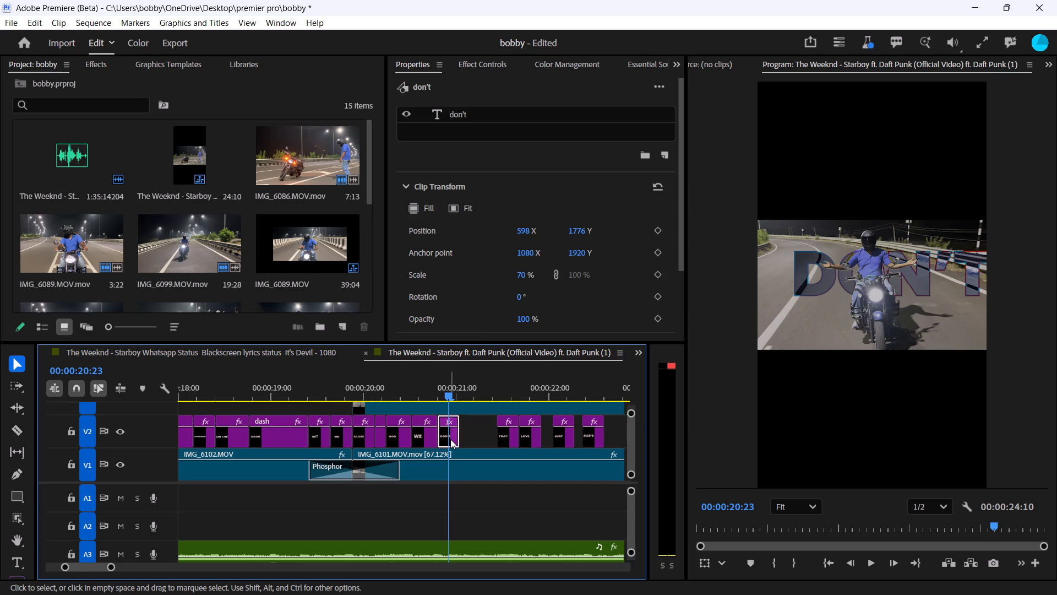
left_click_drag(518, 235, 419, 250)
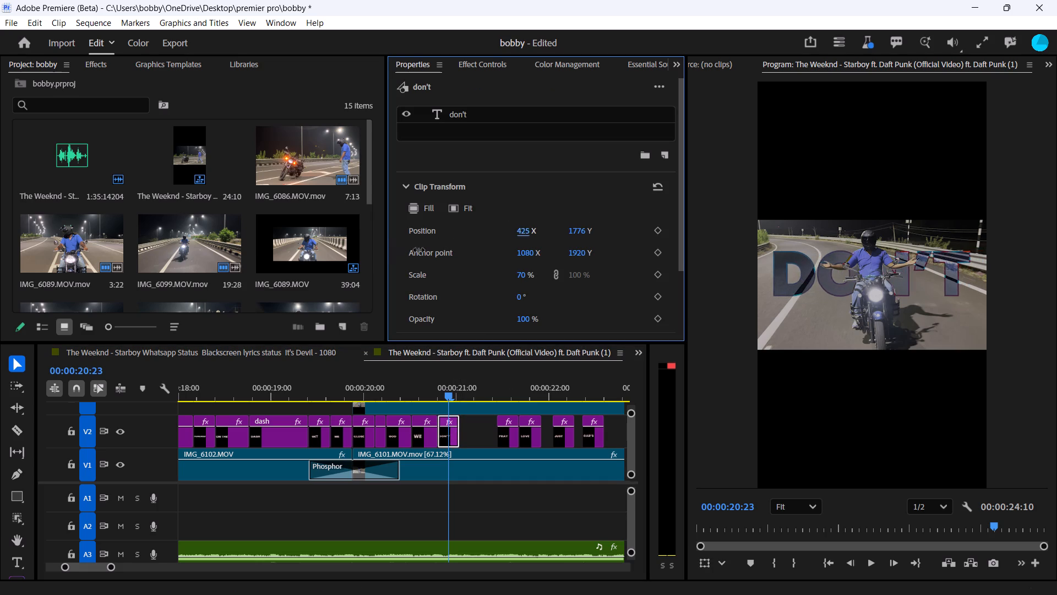
left_click_drag(419, 250, 445, 256)
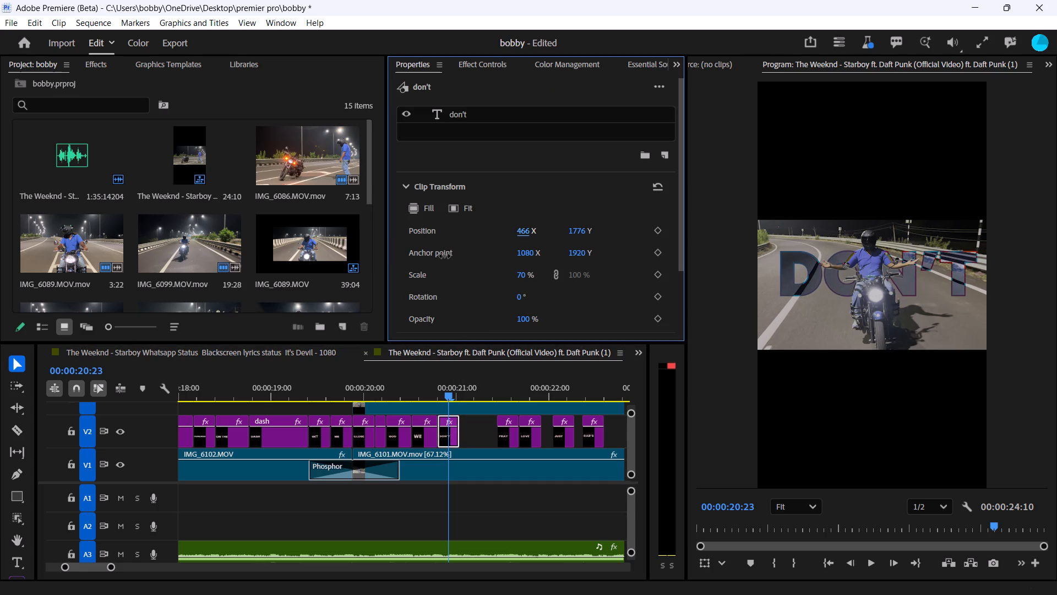
left_click_drag(445, 256, 444, 257)
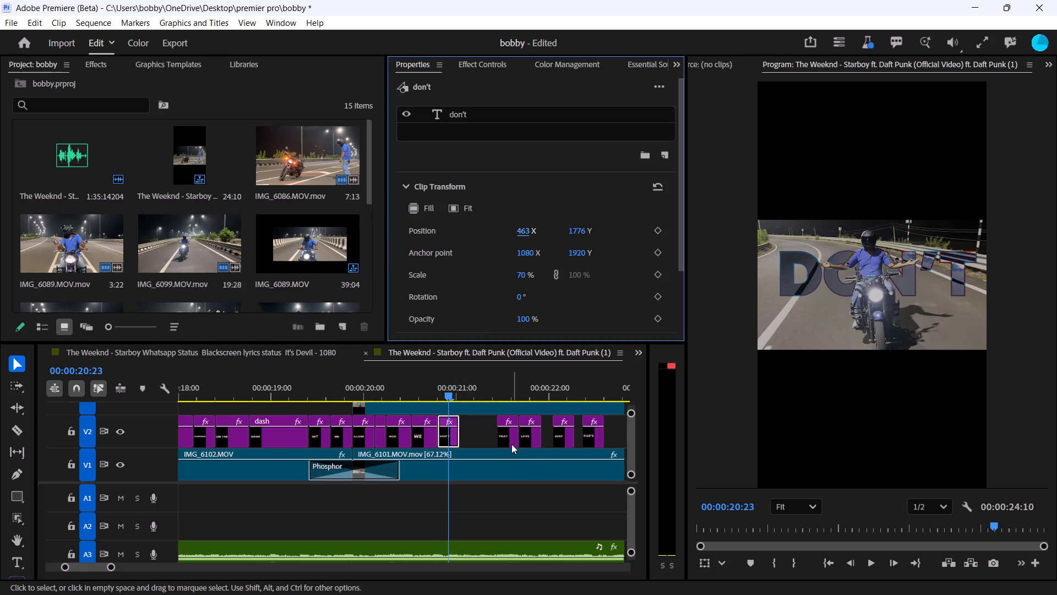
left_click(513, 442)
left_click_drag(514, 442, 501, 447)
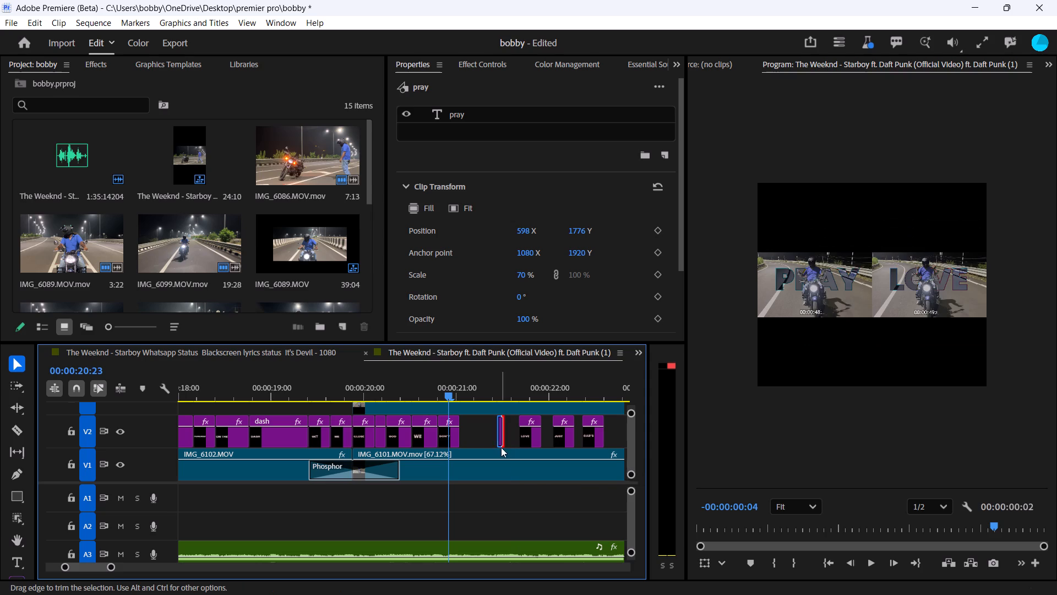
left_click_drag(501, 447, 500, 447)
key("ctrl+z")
Move the "pray" title earlier on V2 so it starts at 00:00:21:01, directly after the "don't" title.
left_click_drag(509, 441, 473, 440)
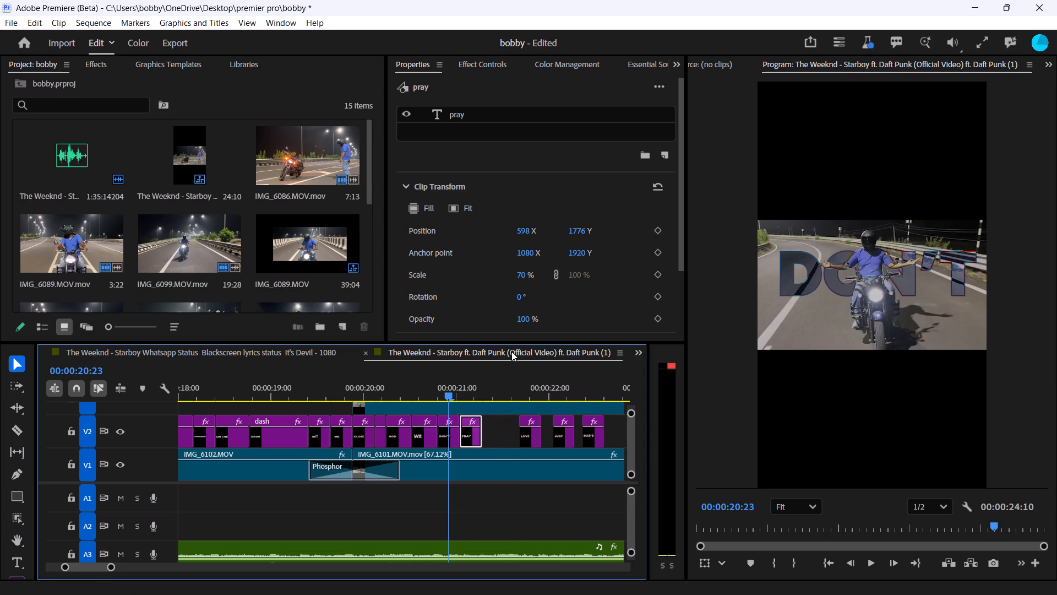
Copy the "pray" title on V2 and paste the duplicate at 00:00:21:09, before the "love" title.
left_click_drag(449, 394, 404, 404)
key("space")
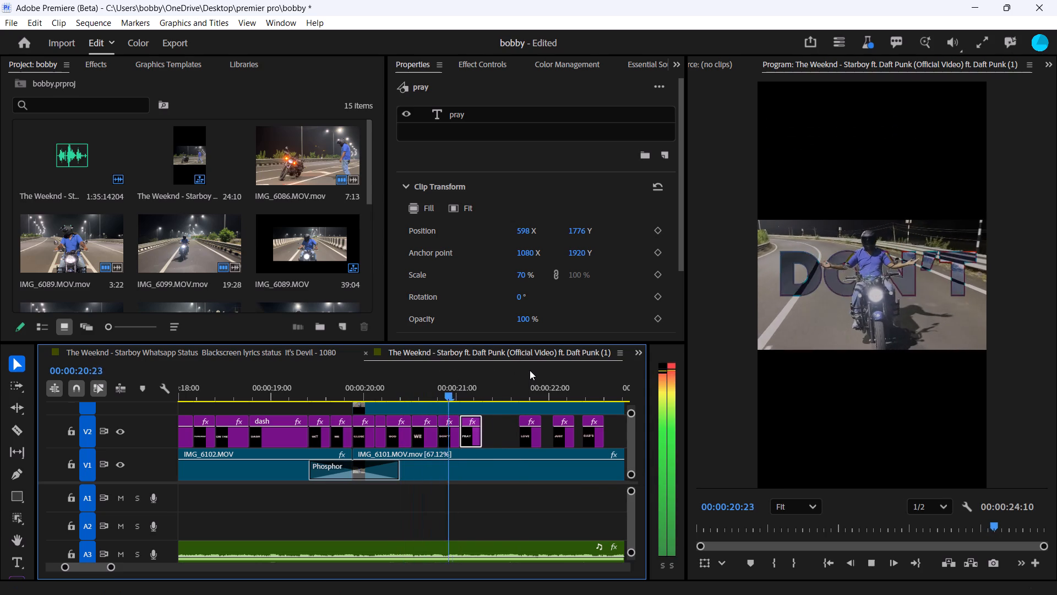
key("space")
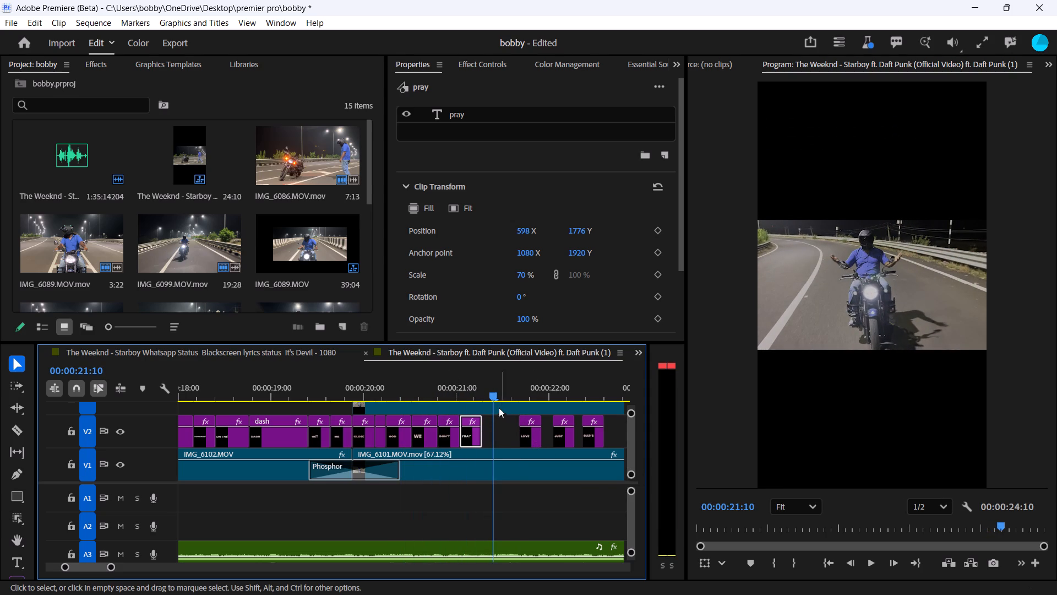
left_click_drag(495, 398, 431, 407)
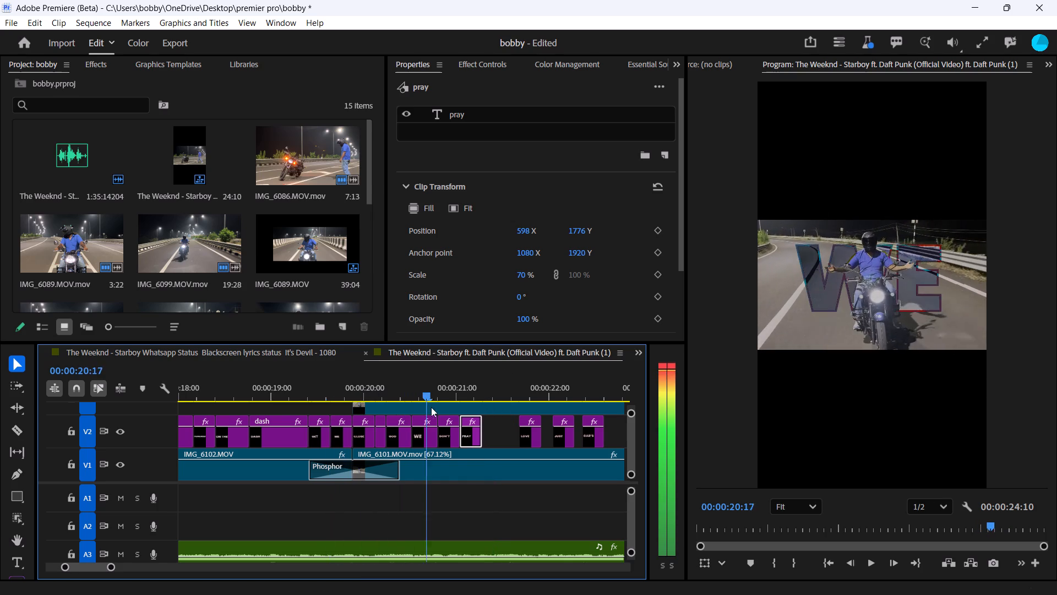
left_click_drag(431, 407, 540, 407)
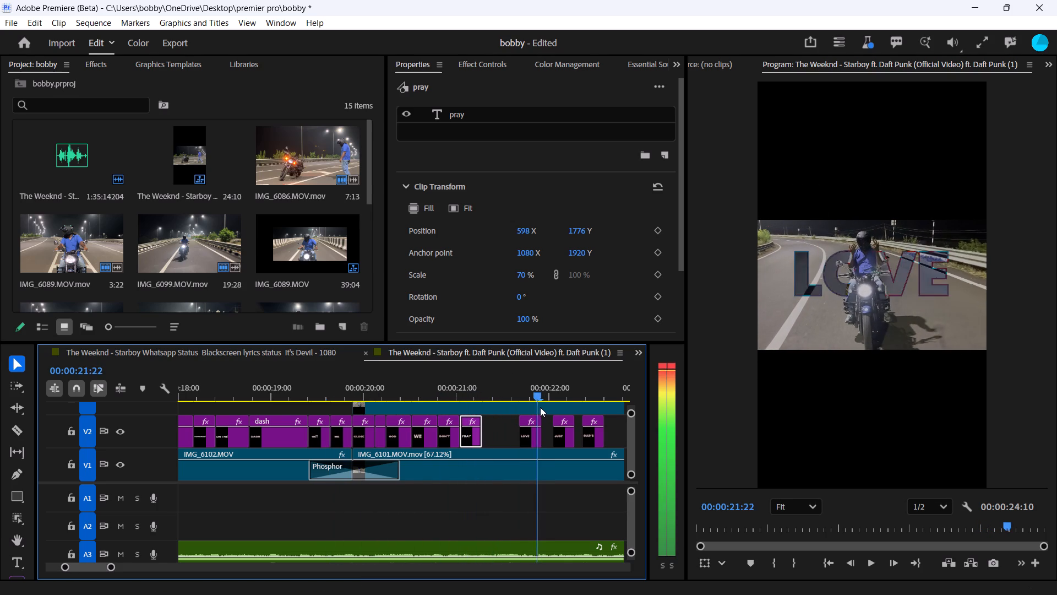
left_click_drag(540, 407, 491, 414)
left_click(500, 429)
left_click(475, 439)
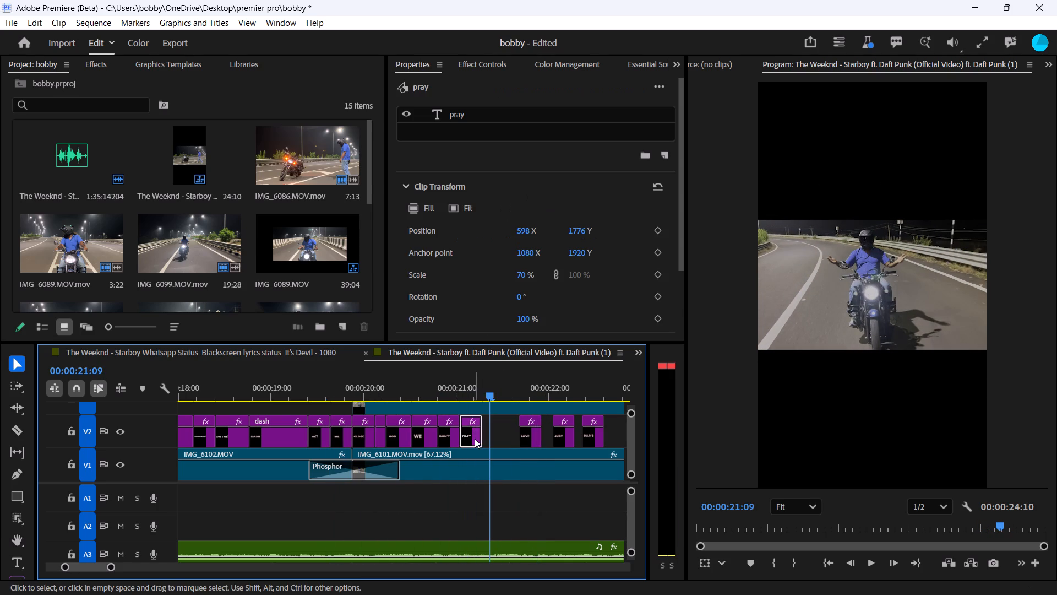
key("ctrl+c")
key("ctrl+v")
Change the text of the copied "pray" title at 00:00:21:09 on V2 to "for".
left_click(504, 442)
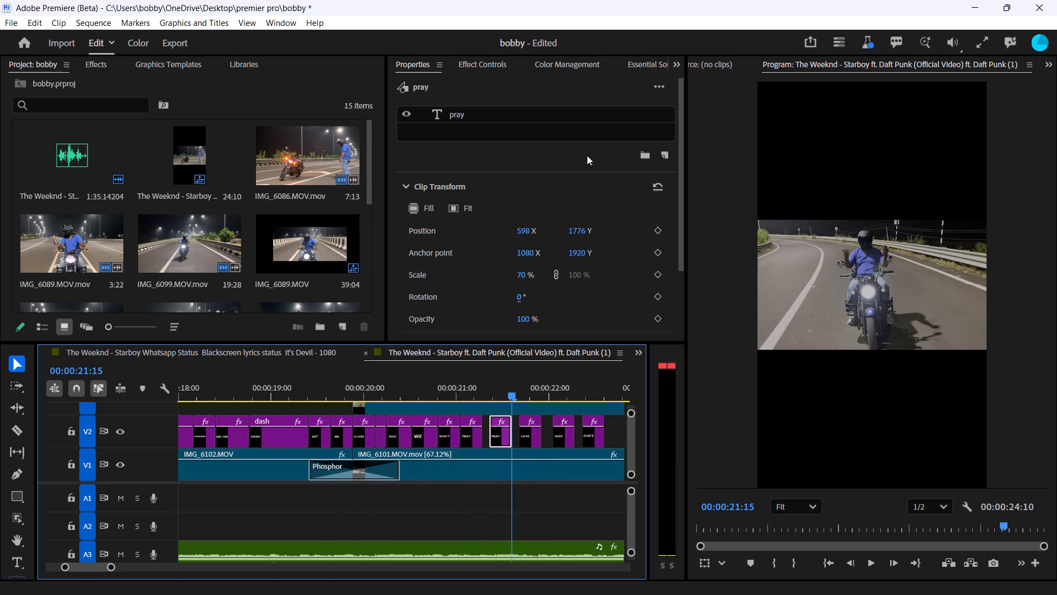
left_click(669, 58)
left_click(682, 147)
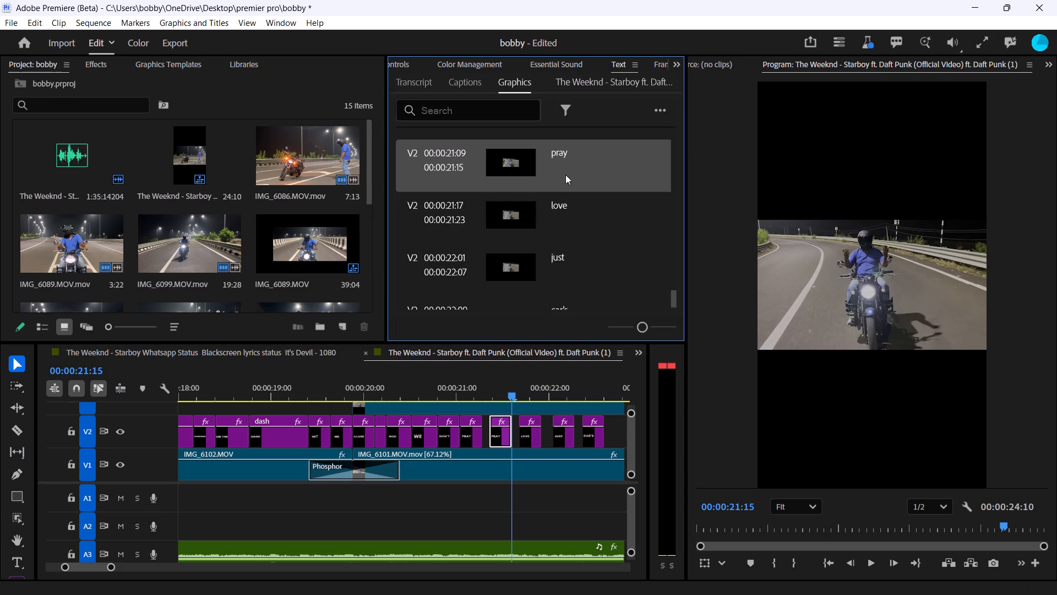
double_click(567, 149)
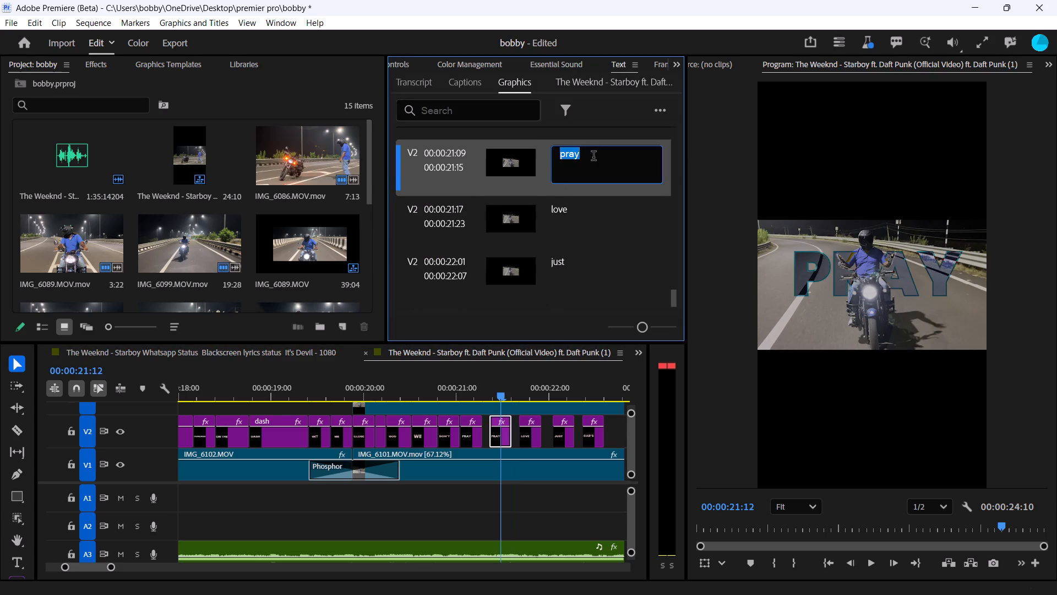
type("for")
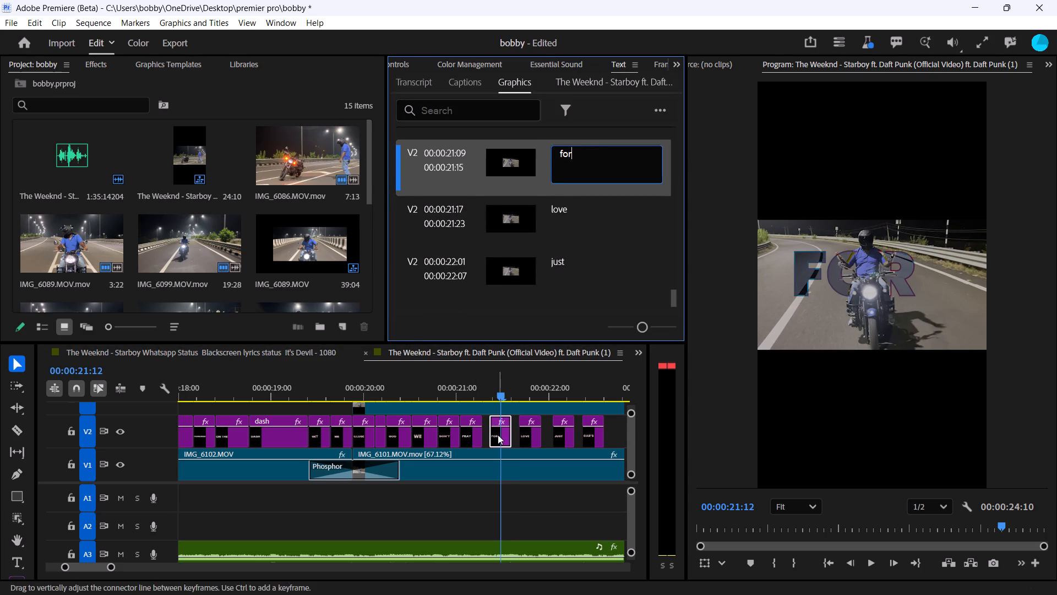
Move the "for" title earlier on V2 so it starts at 00:00:21:07, directly after the "pray" title.
left_click(498, 435)
left_click_drag(499, 442, 494, 443)
Scale the "pray" title at 00:00:21:01 on V2 to 81% and set its X position to 498.
left_click_drag(497, 396, 457, 407)
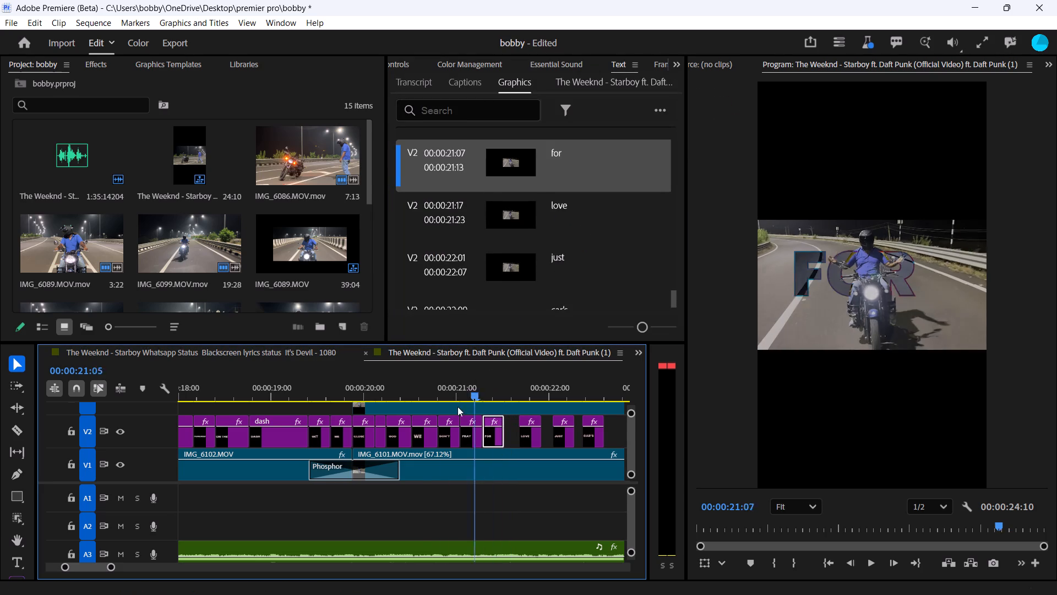
left_click_drag(457, 407, 459, 406)
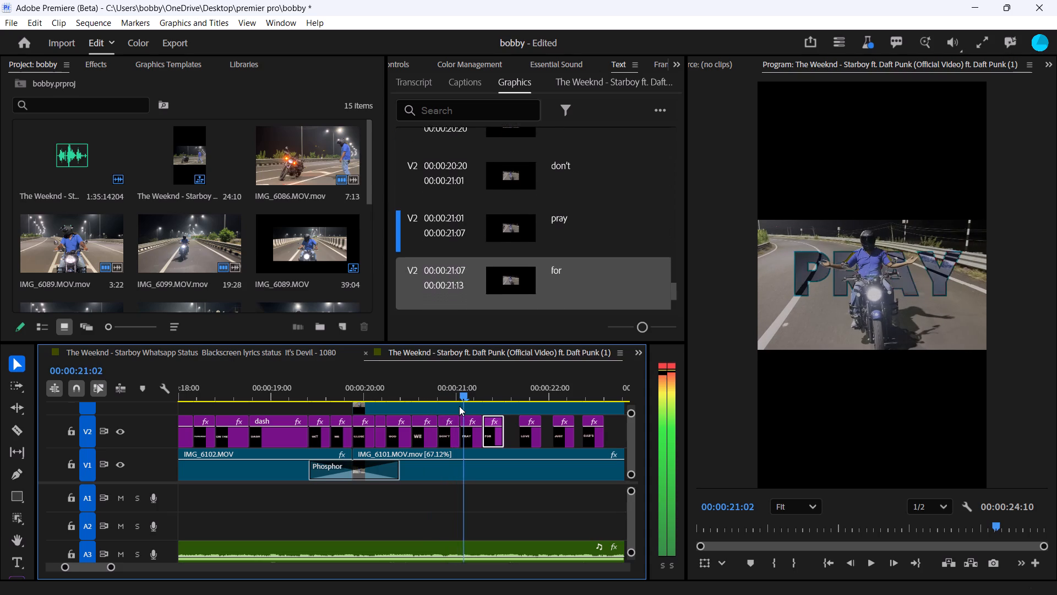
left_click_drag(459, 406, 458, 406)
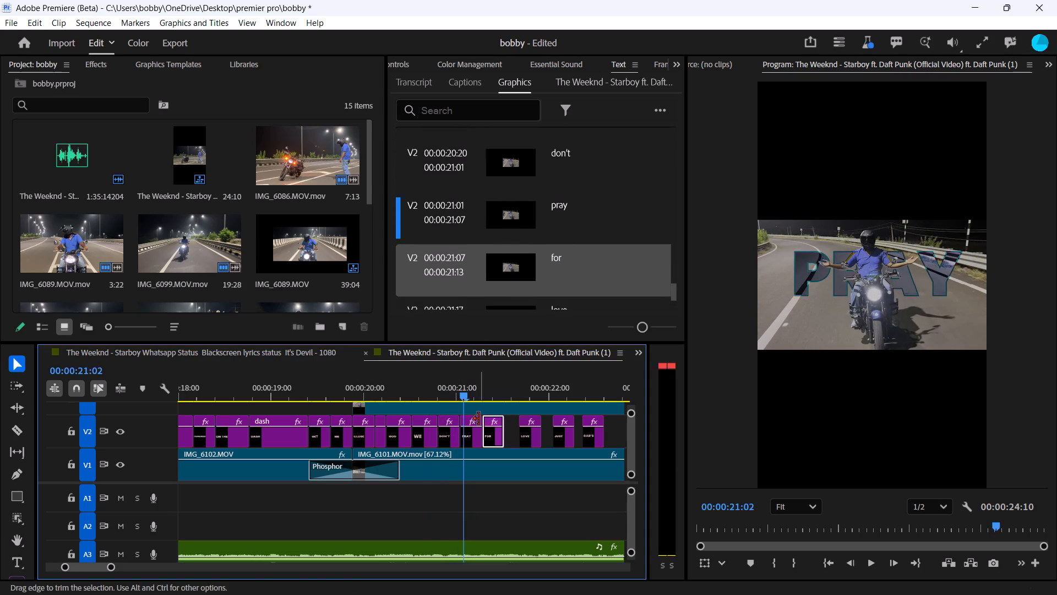
left_click(472, 441)
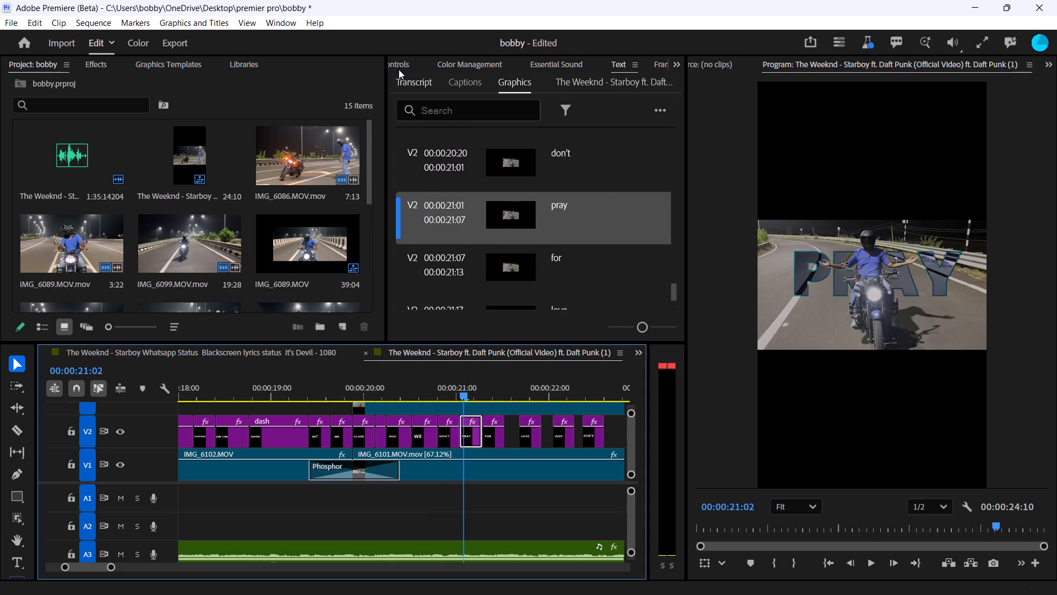
left_click(399, 69)
left_click(398, 68)
left_click(398, 68)
left_click(399, 68)
left_click(401, 61)
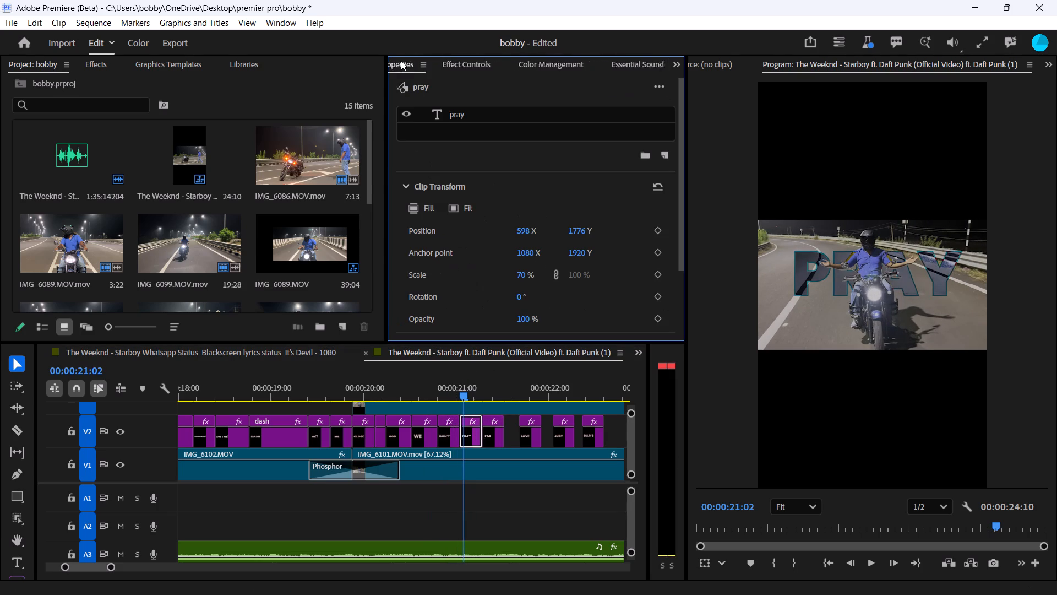
left_click_drag(522, 278, 540, 279)
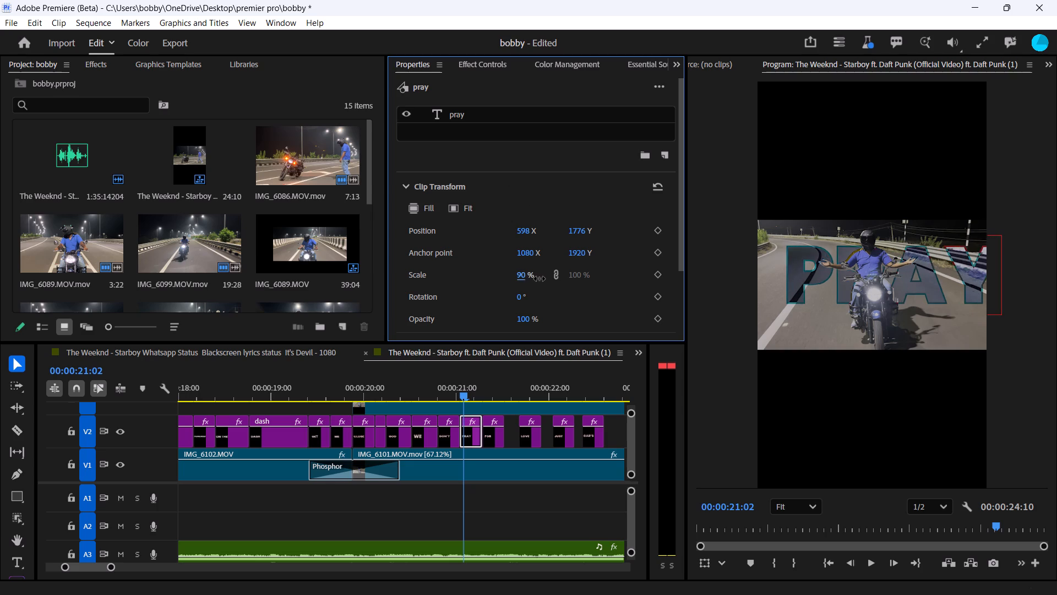
left_click_drag(540, 279, 534, 280)
left_click_drag(525, 236, 442, 249)
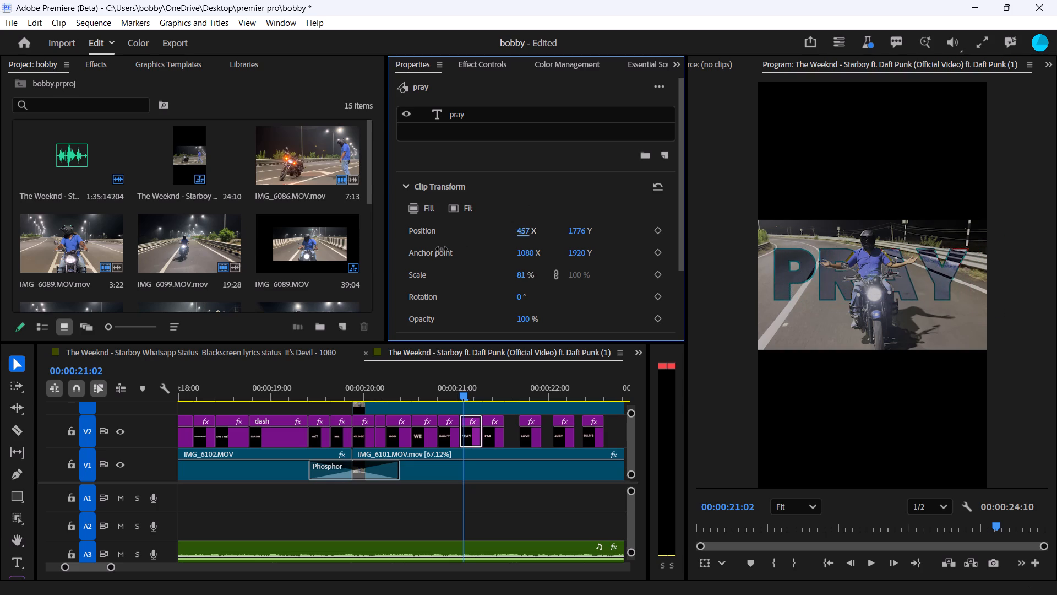
left_click_drag(442, 249, 471, 251)
Scale the "for" title at 00:00:21:07 on V2 to 99% and set its position to 612 X and 1771 Y.
left_click(494, 443)
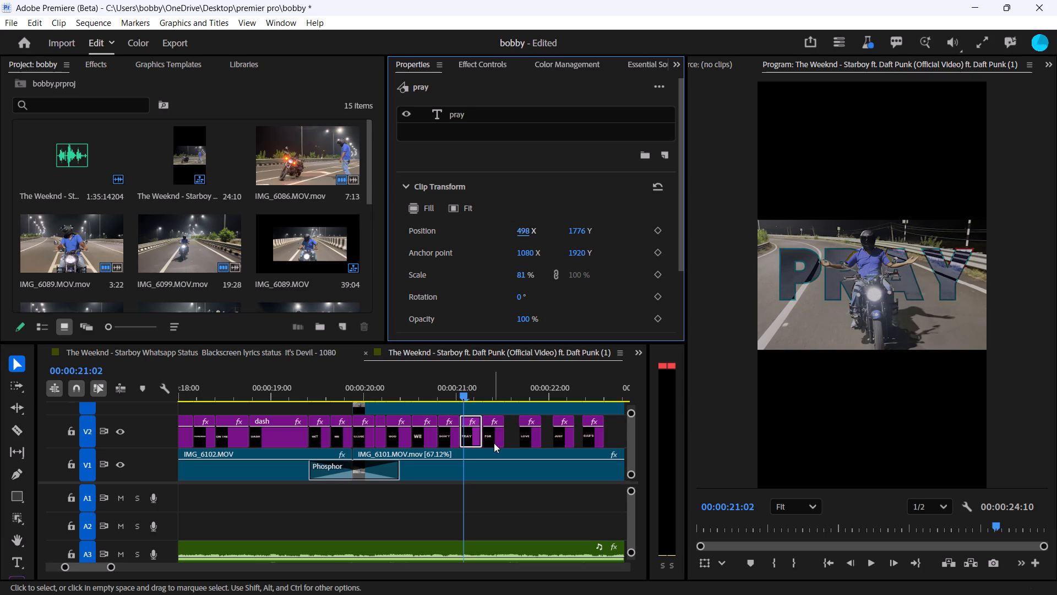
left_click_drag(481, 391, 492, 390)
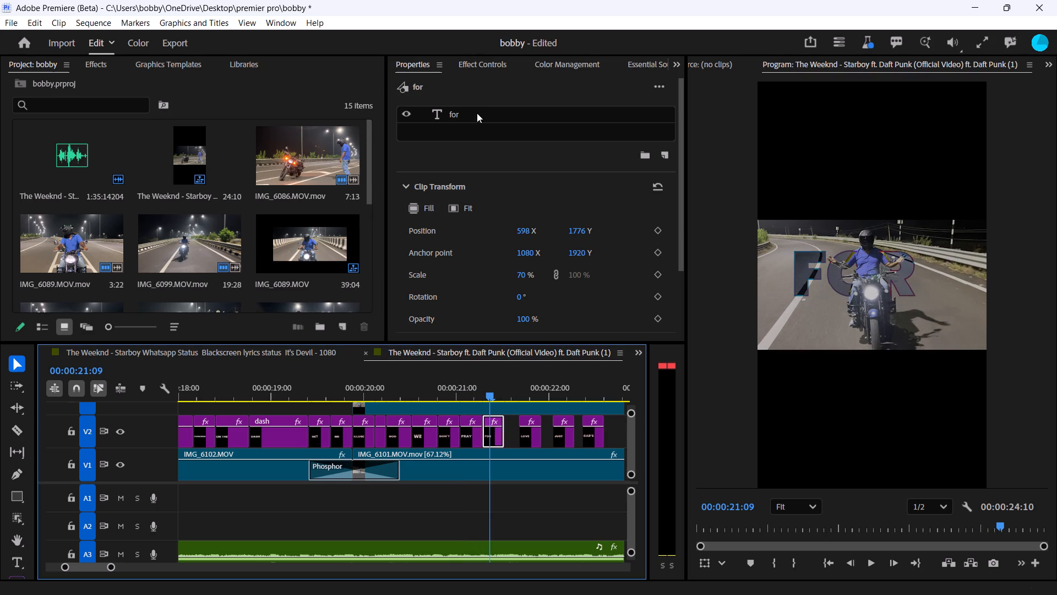
left_click_drag(525, 229, 639, 256)
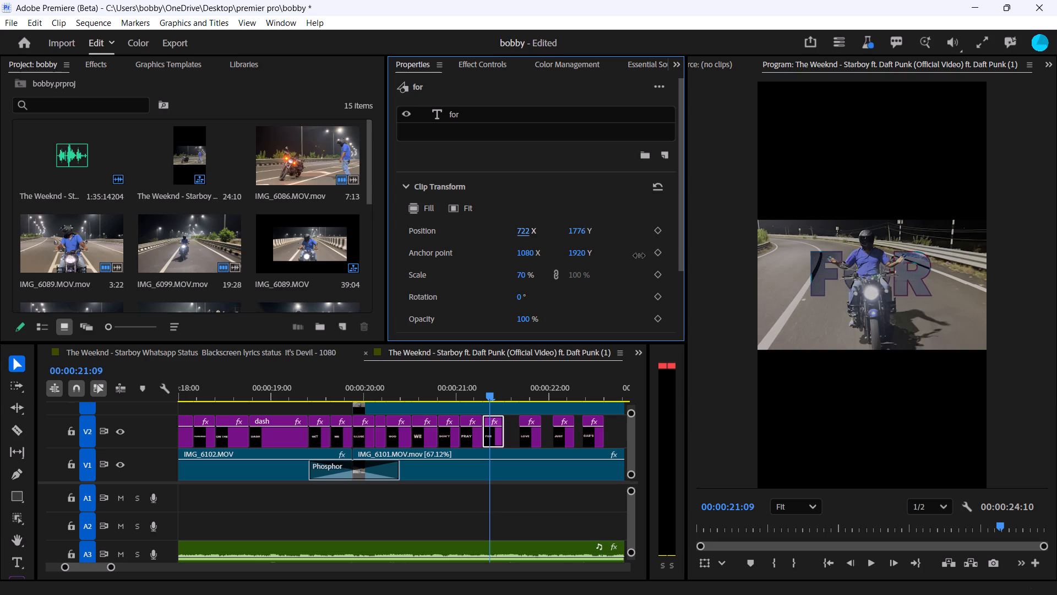
left_click_drag(639, 256, 638, 256)
left_click_drag(524, 279, 555, 284)
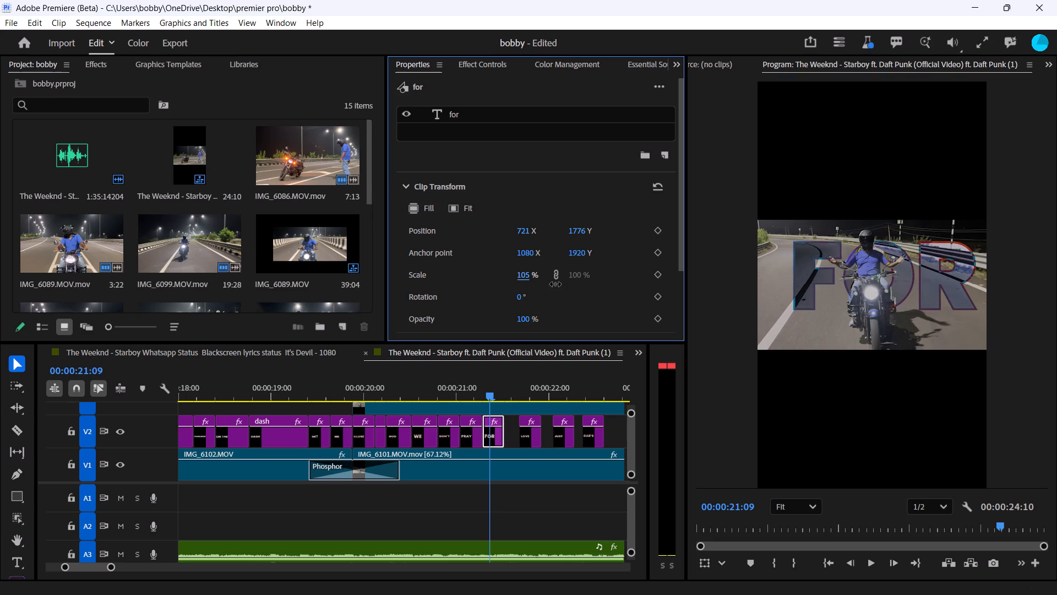
left_click_drag(555, 284, 553, 285)
left_click_drag(580, 231, 568, 239)
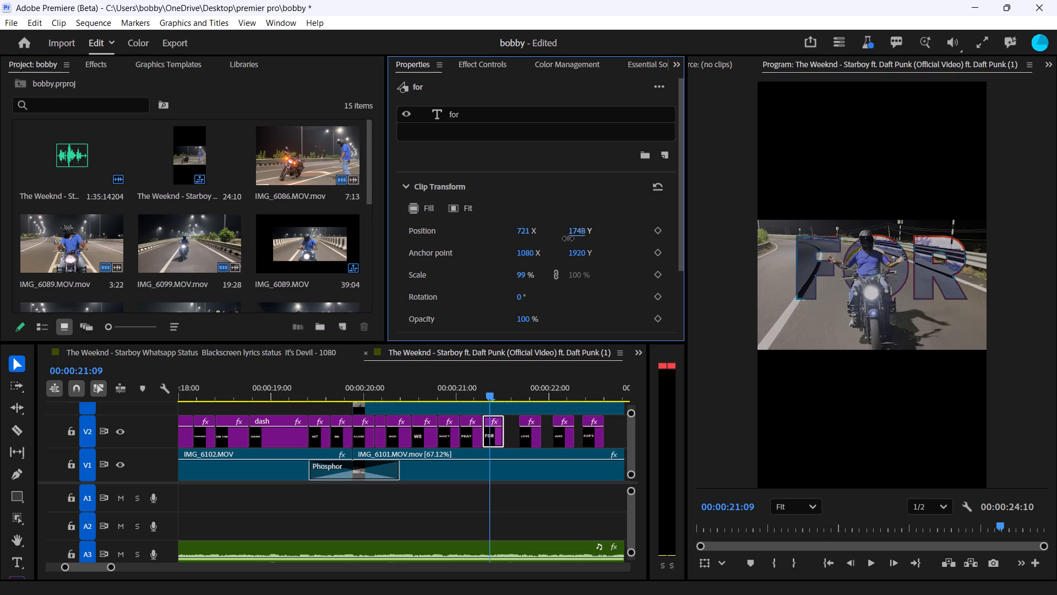
left_click_drag(568, 239, 580, 236)
left_click_drag(527, 236, 473, 247)
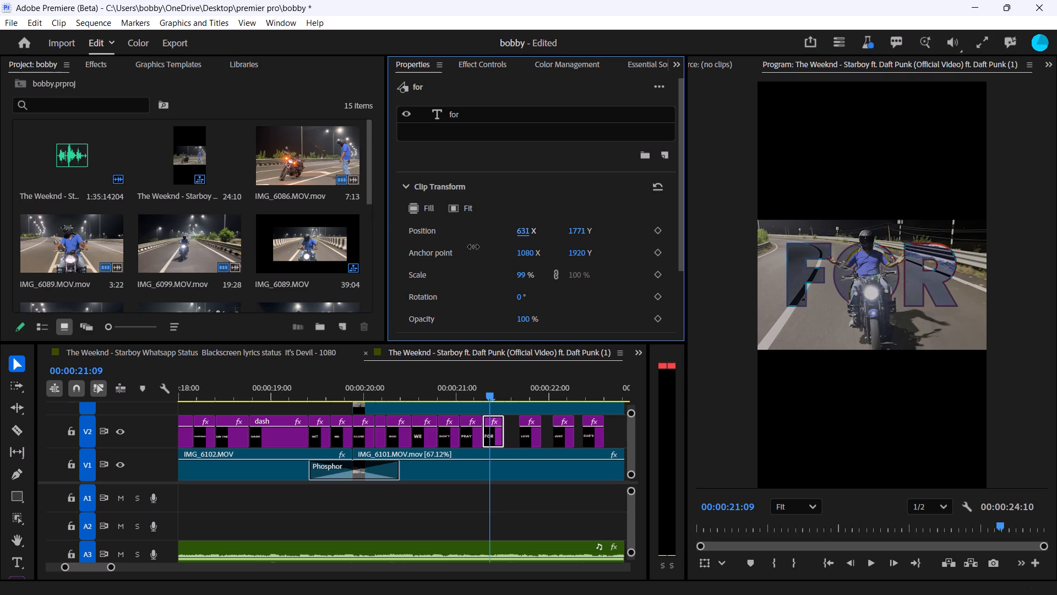
left_click_drag(473, 247, 450, 253)
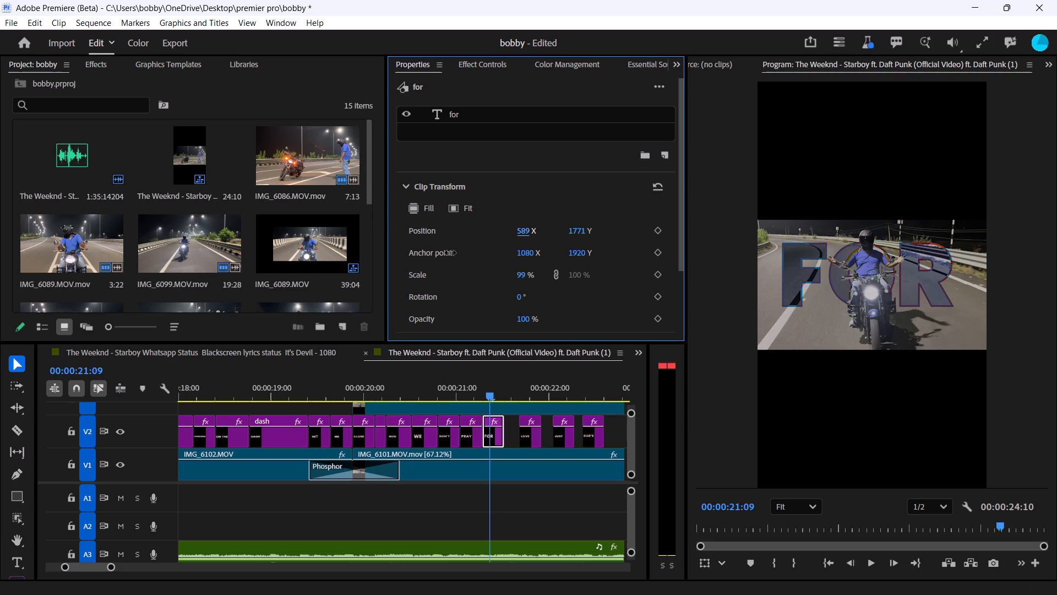
left_click_drag(450, 253, 465, 251)
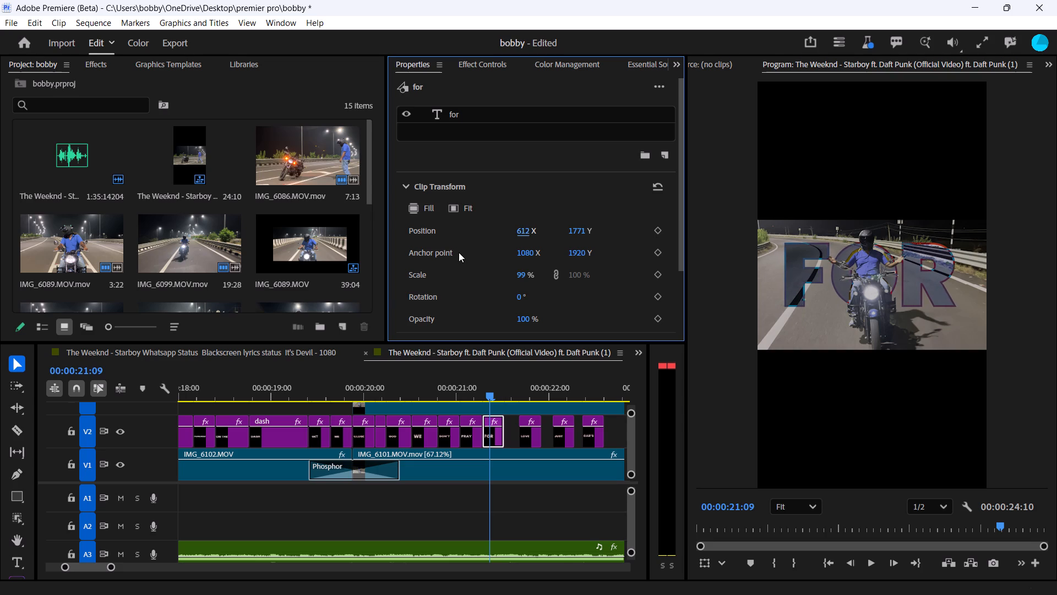
Move the "love" title earlier on V2 so it starts at 00:00:21:13, directly after the "for" title.
left_click_drag(489, 396, 444, 397)
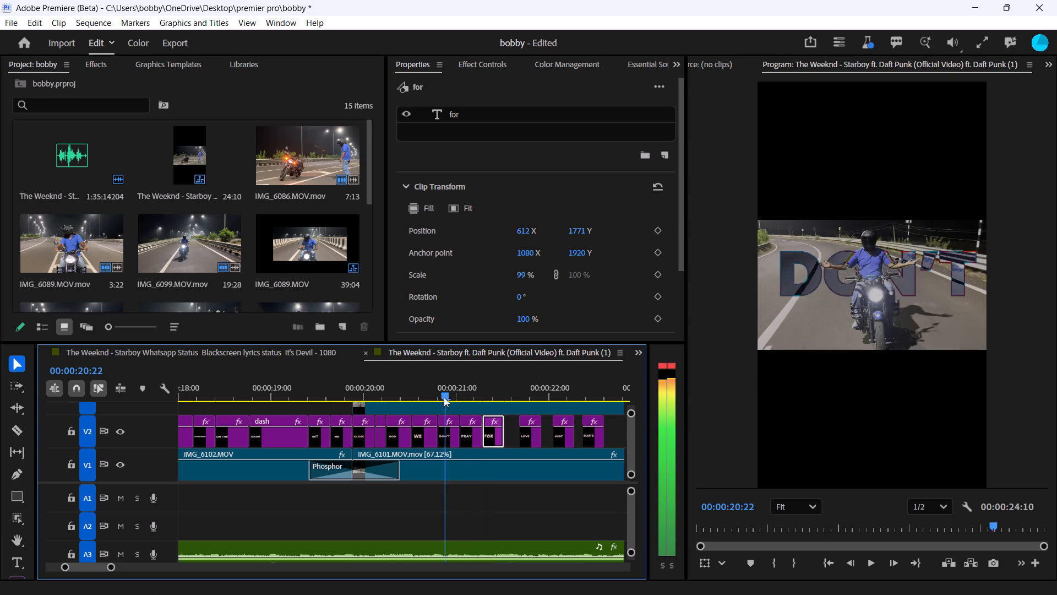
left_click_drag(444, 397, 429, 405)
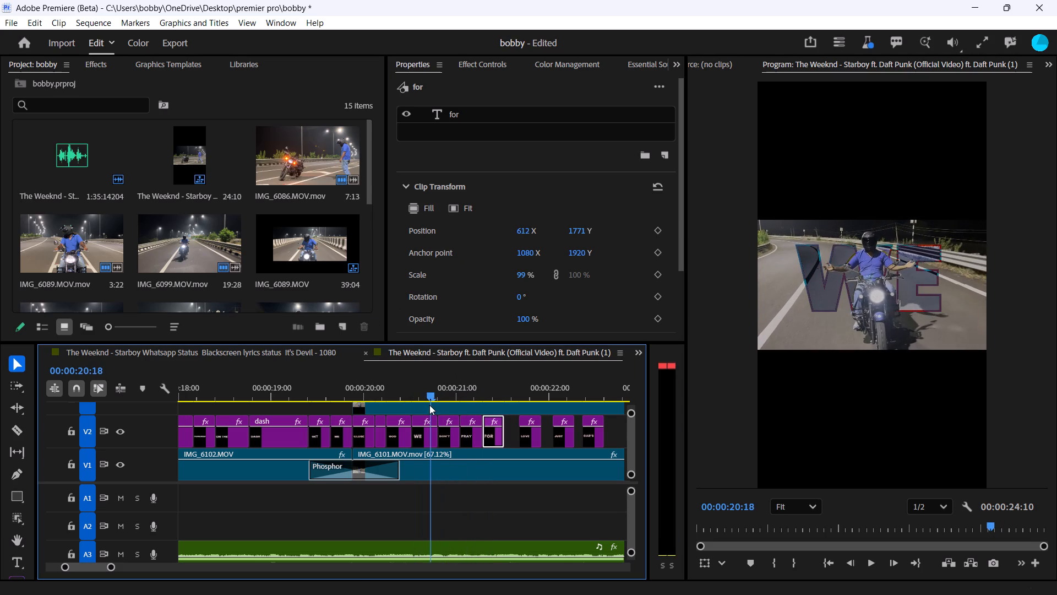
key("space")
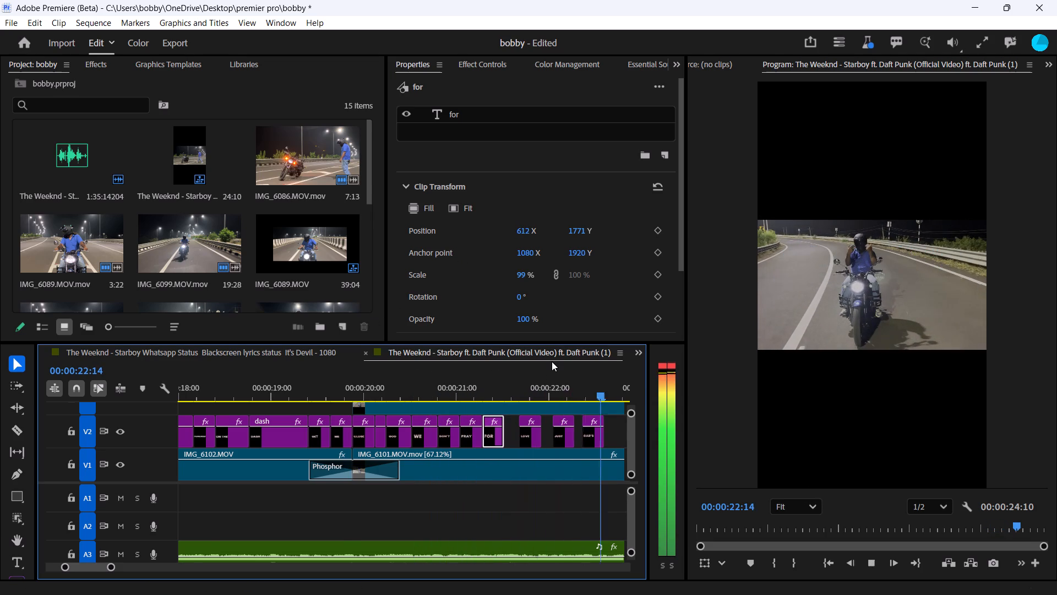
key("space")
left_click_drag(215, 395, 214, 394)
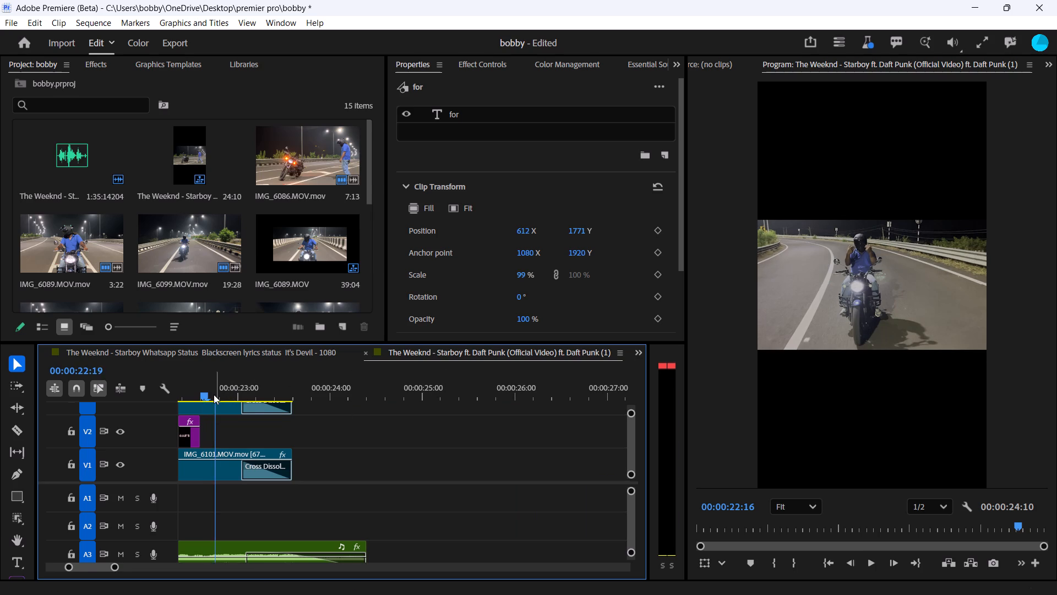
left_click_drag(214, 394, 382, 388)
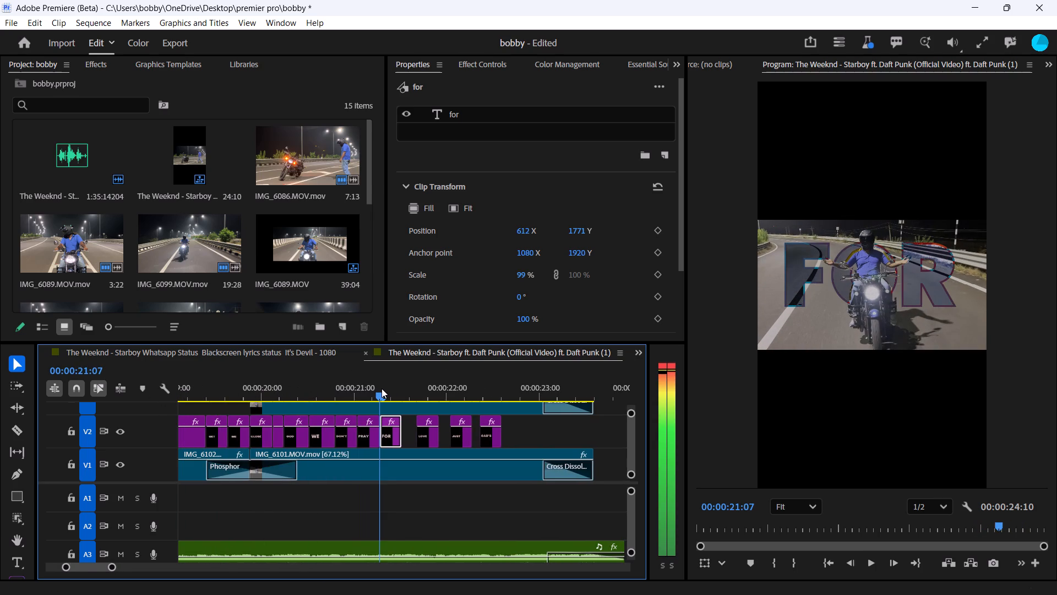
left_click_drag(382, 388, 355, 394)
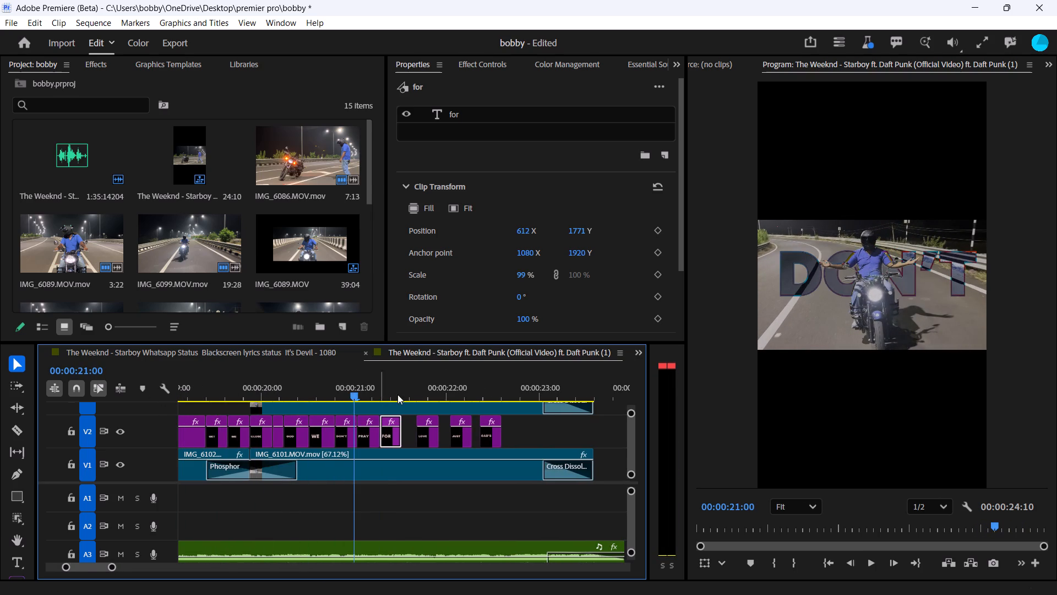
key("space")
key("space")
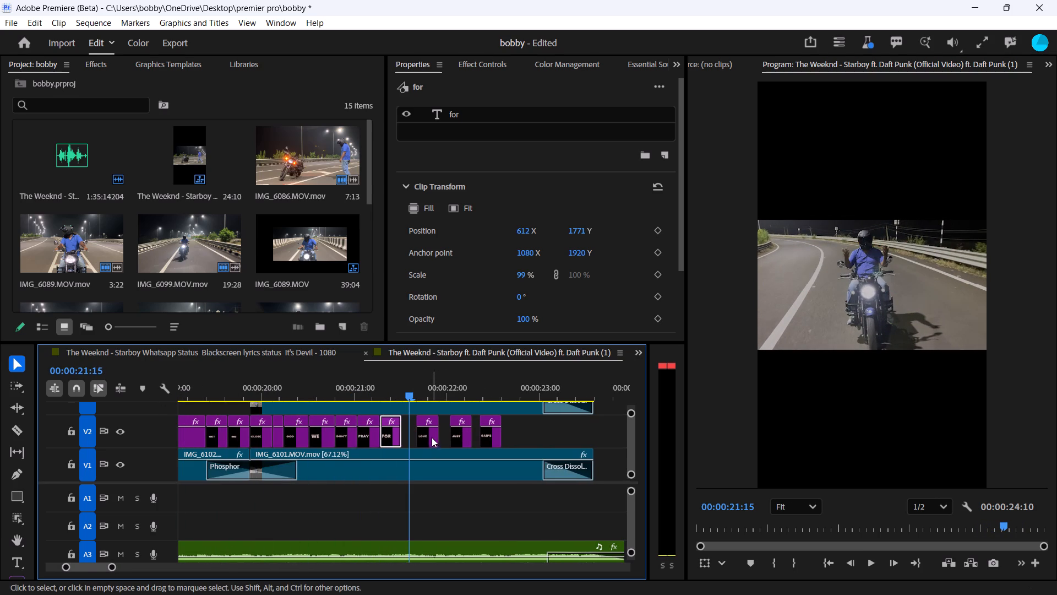
left_click_drag(431, 436, 416, 440)
Play back the section from the "for" title past the "love" title to check the lyric timing against the song.
left_click_drag(413, 386, 383, 393)
key("space")
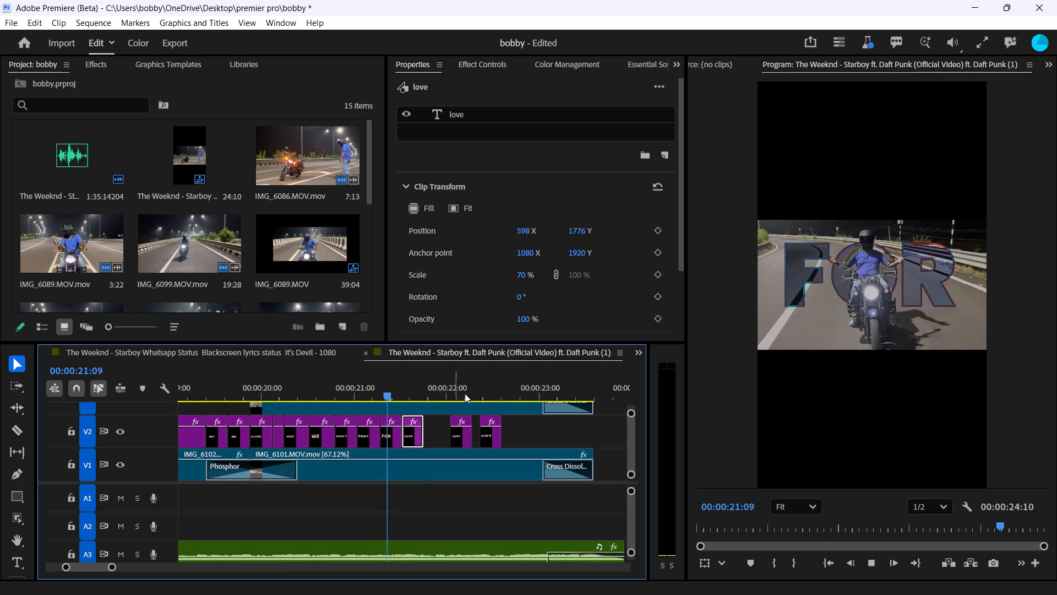
key("space")
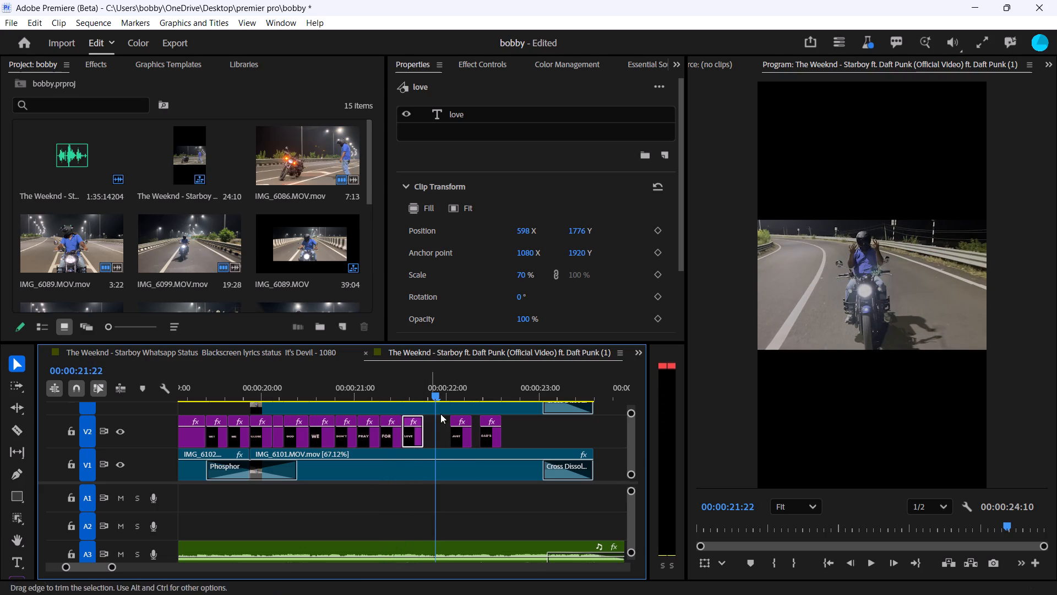
key("space")
key("space")
left_click_drag(462, 396, 420, 404)
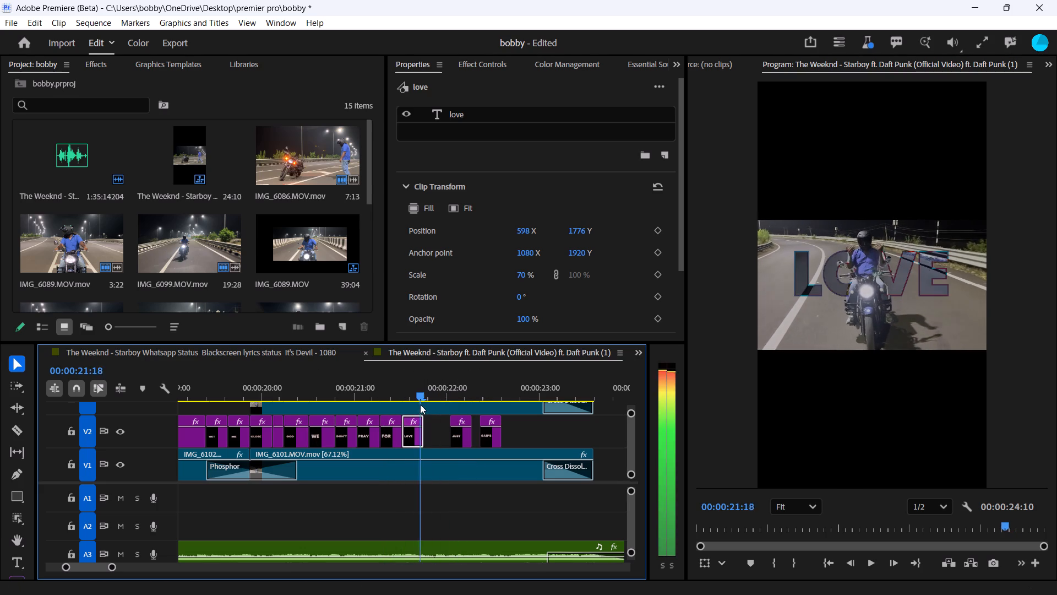
left_click_drag(420, 404, 406, 408)
key("space")
key("space")
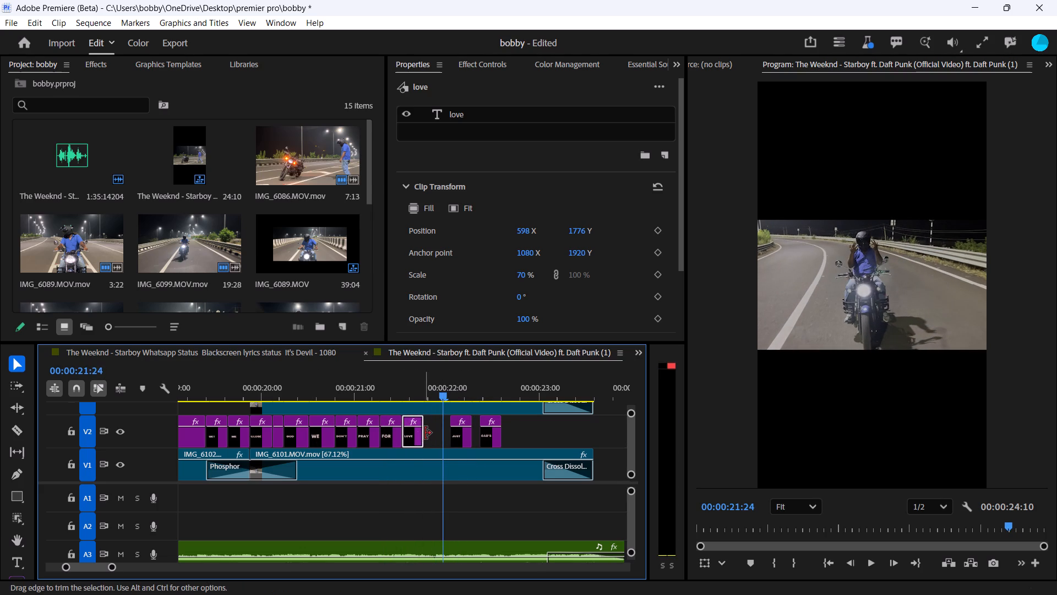
Extend the end of the "love" title on V2 to about 00:00:21:24 and play it back against the song.
left_click_drag(425, 433, 440, 433)
left_click_drag(444, 393, 353, 418)
key("space")
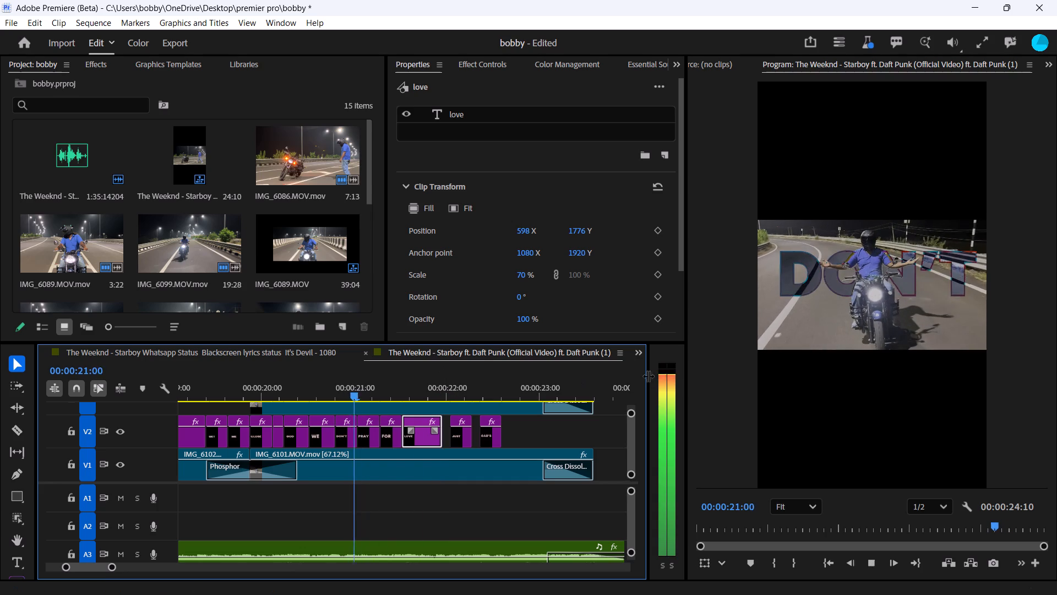
key("space")
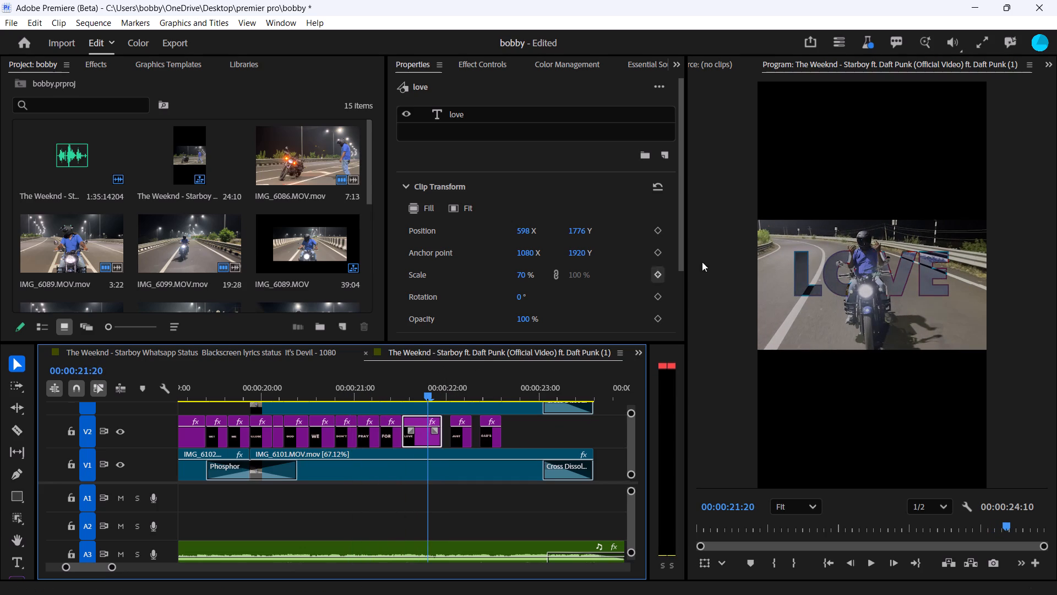
Scale the "love" title to 89%, set its X position to 448, and play back the lyric line.
left_click_drag(521, 277, 553, 278)
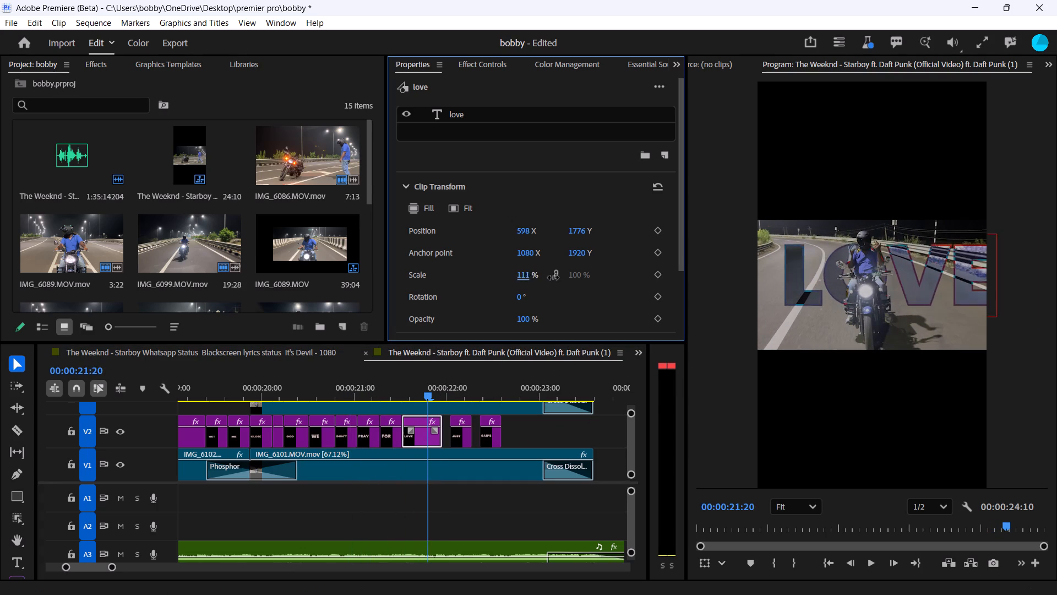
left_click_drag(553, 278, 540, 281)
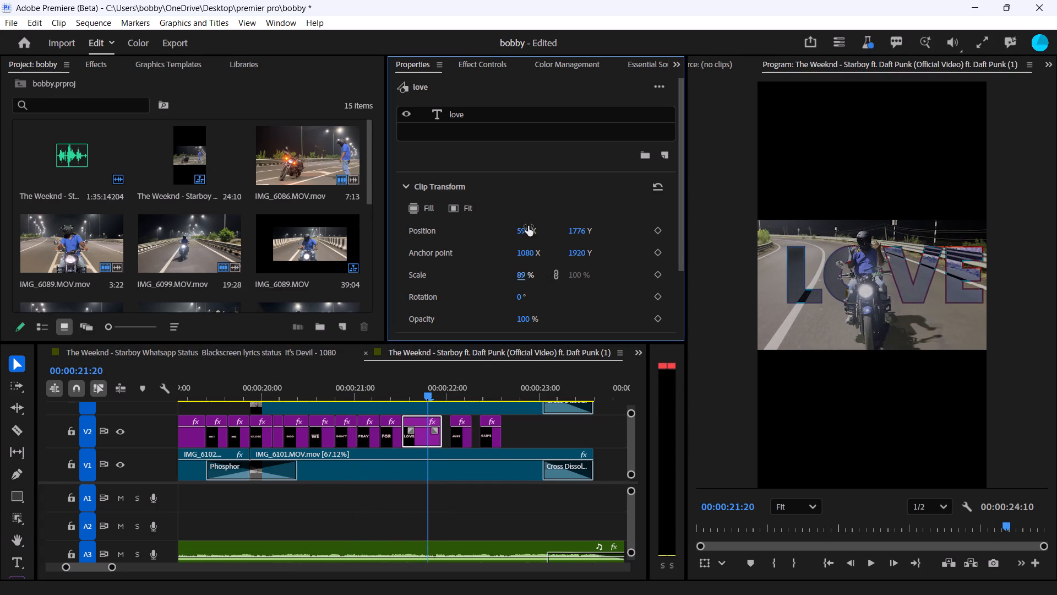
left_click_drag(531, 235, 445, 255)
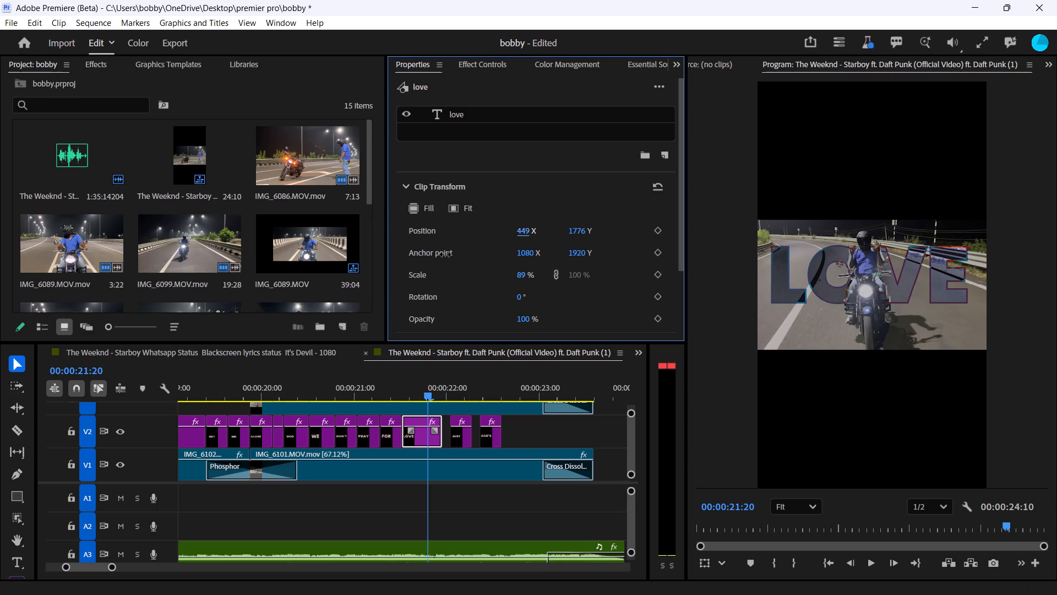
left_click_drag(445, 255, 445, 255)
left_click_drag(427, 393, 307, 408)
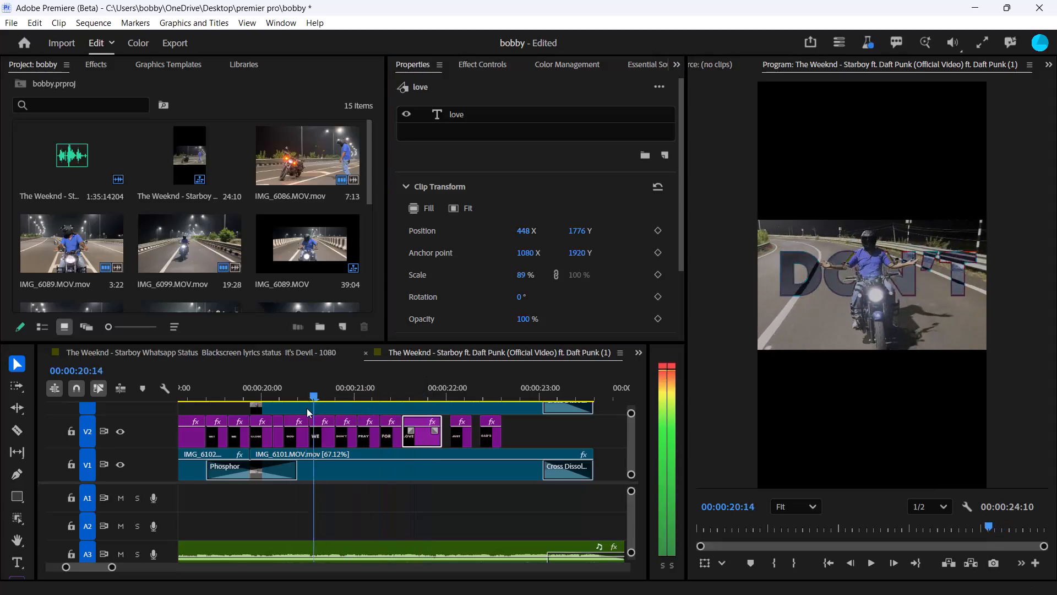
left_click_drag(307, 408, 252, 416)
key("space")
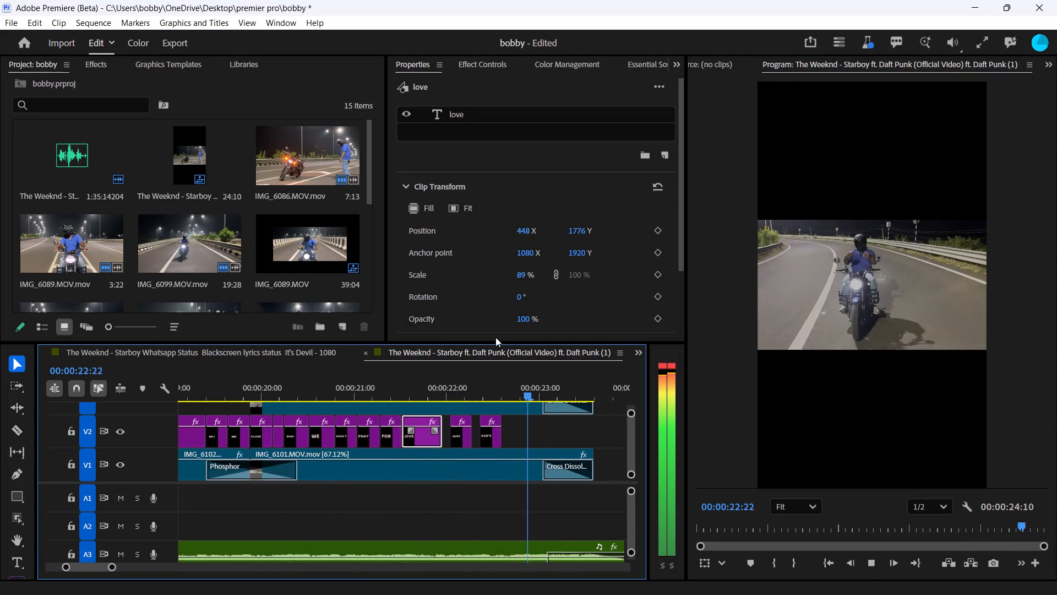
key("space")
Copy the "we" title at 00:00:20:19 and paste it on V2 in the empty space after the "car's" title.
left_click_drag(505, 397, 344, 398)
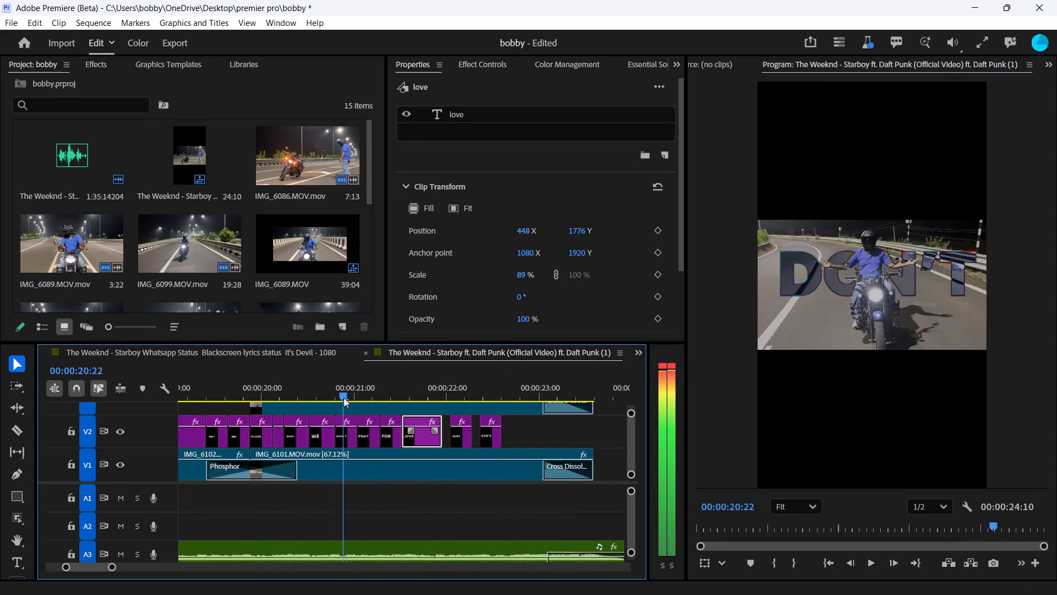
left_click_drag(344, 398, 334, 398)
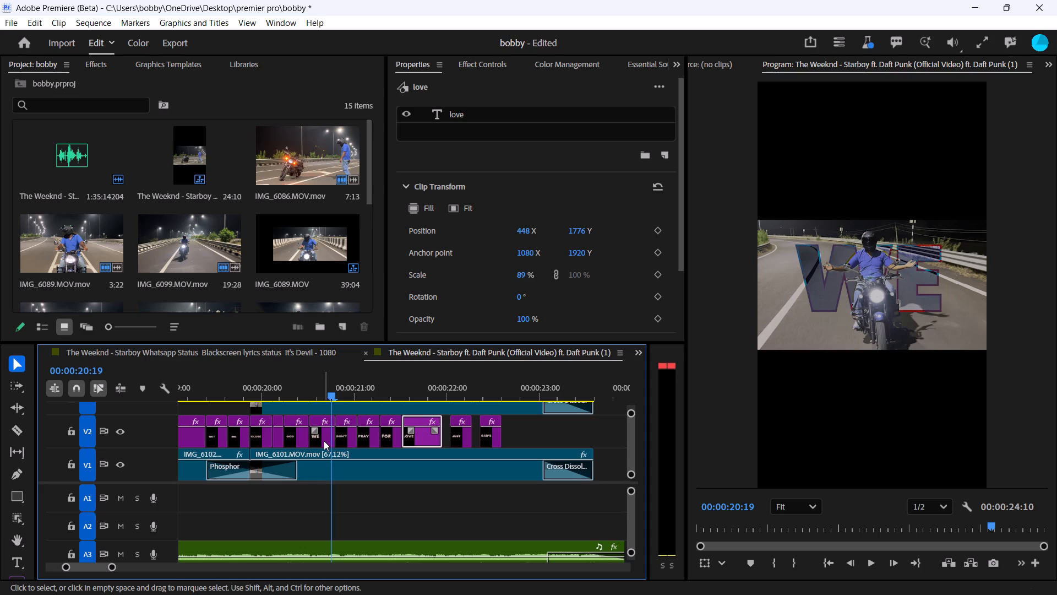
left_click(324, 441)
key("ctrl+c")
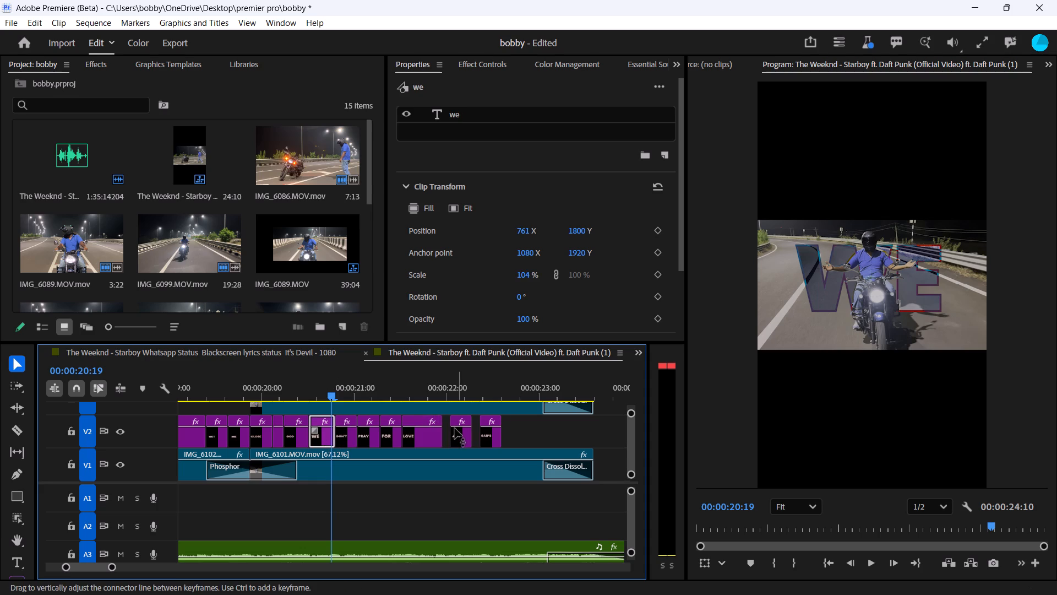
left_click(524, 425)
left_click_drag(508, 392, 527, 392)
key("ctrl+v")
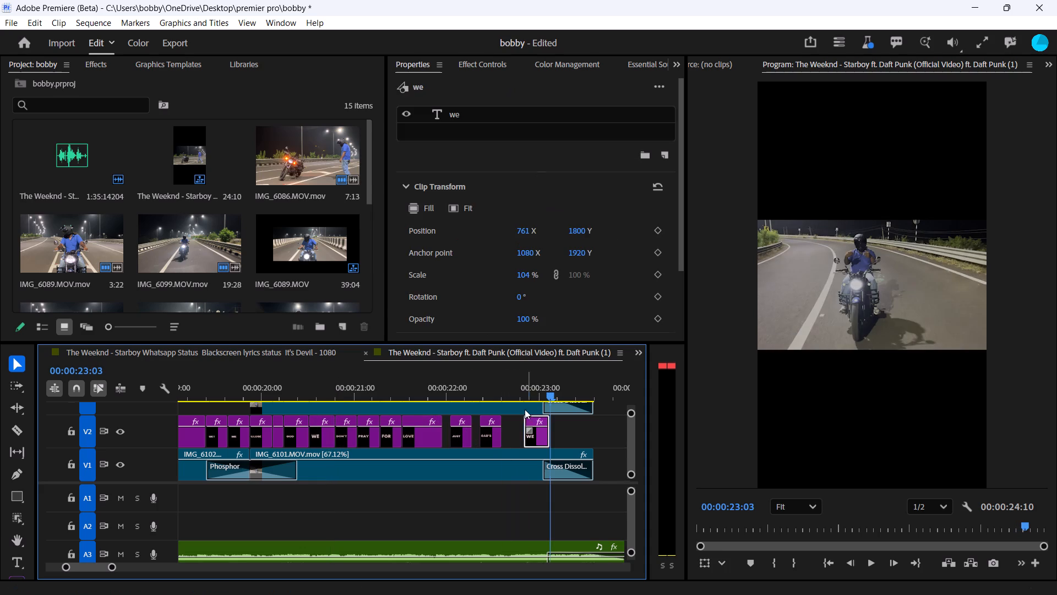
Move the "just" and "car's" titles together later on V2 so "just" starts at 00:00:23:03, after the pasted "we".
left_click_drag(509, 435, 464, 440)
left_click_drag(489, 440, 542, 433)
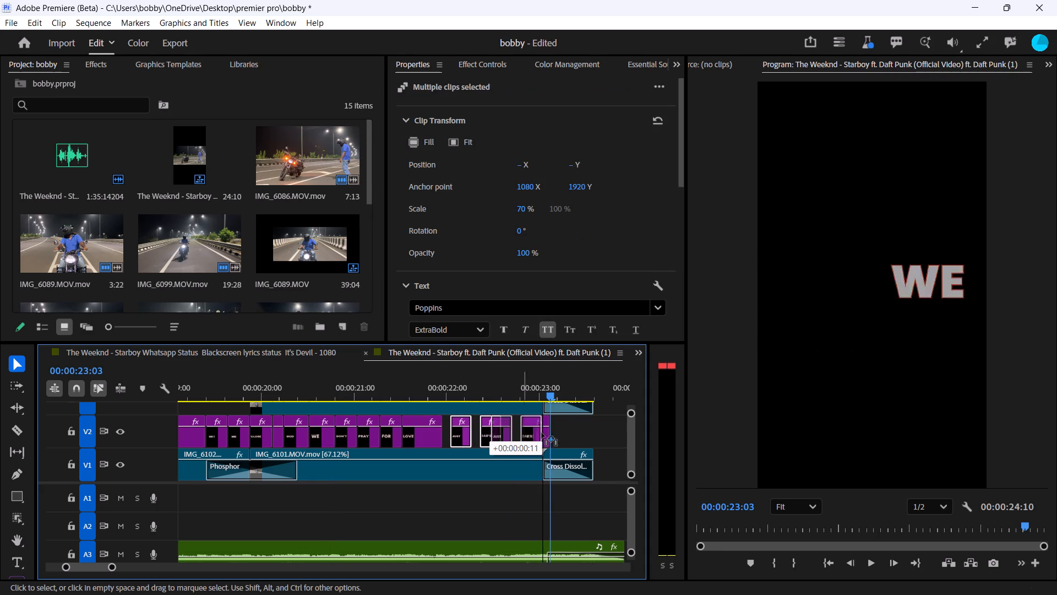
left_click_drag(542, 433, 596, 428)
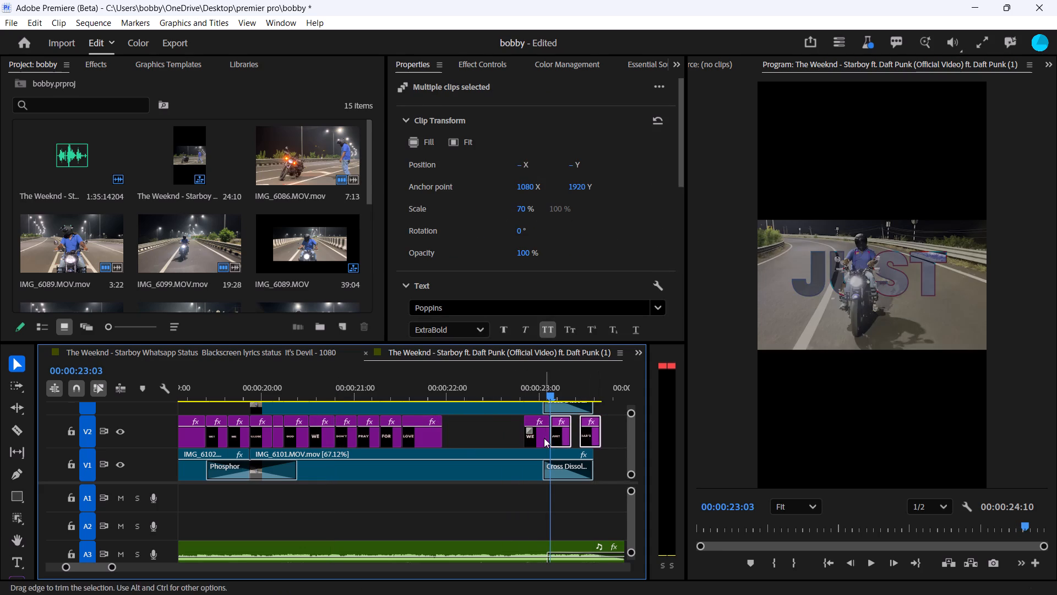
Move the pasted "we" title directly after "love" on V2 and trim its end to 00:00:22:04 to match the song.
left_click_drag(542, 443, 463, 438)
left_click_drag(466, 391, 437, 398)
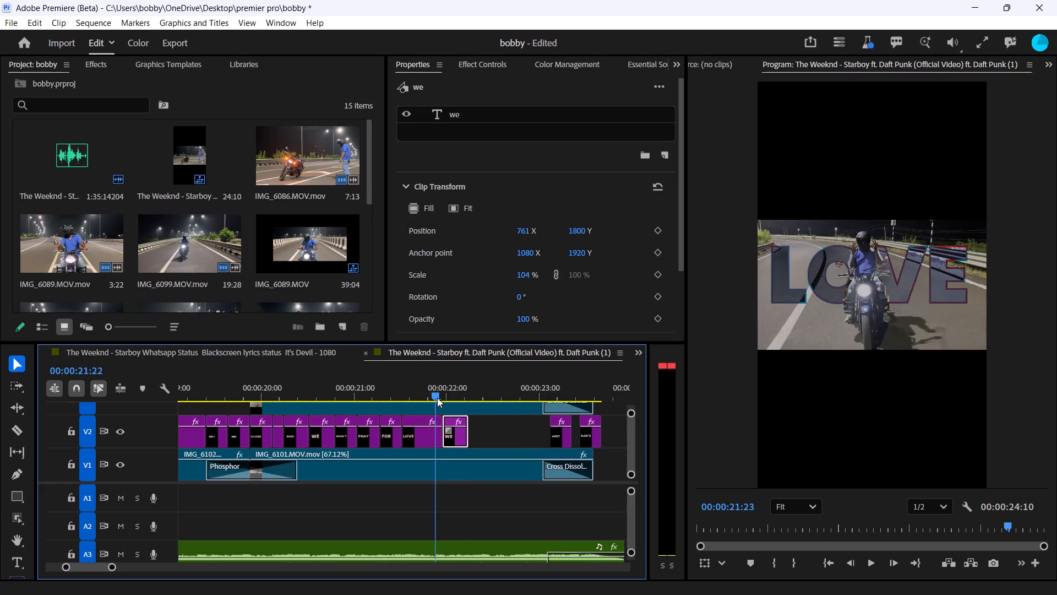
left_click_drag(437, 398, 434, 399)
key("space")
key("space")
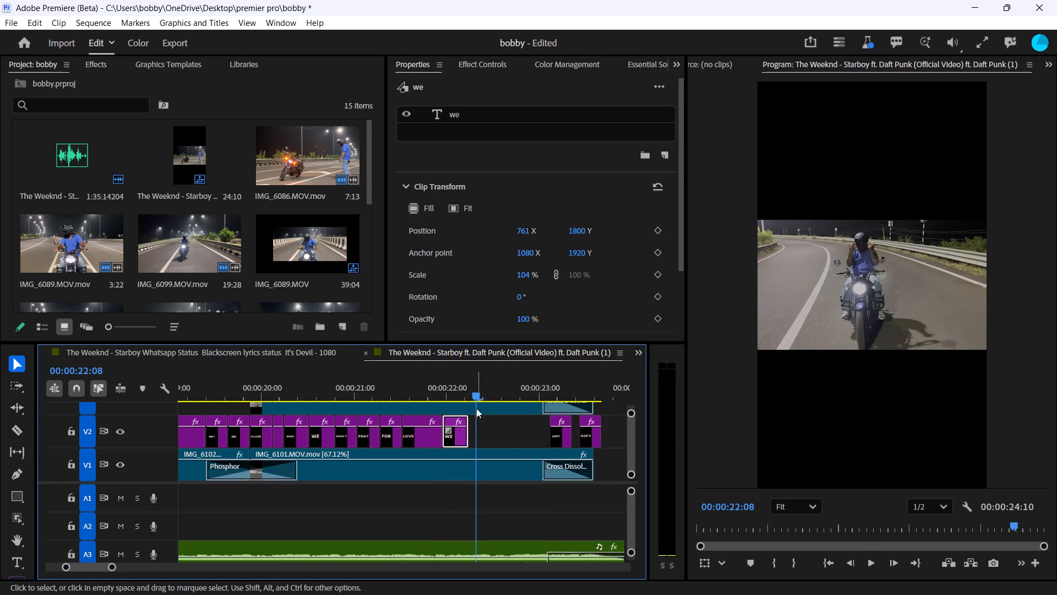
left_click_drag(472, 390, 465, 391)
left_click_drag(472, 431, 462, 434)
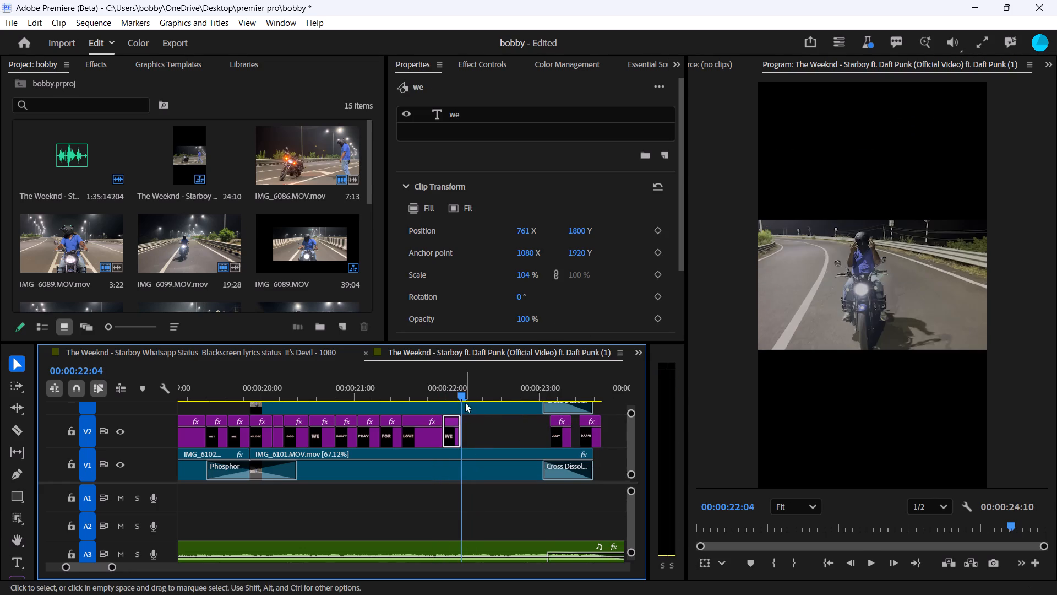
Move the "just" title on V2 directly after the second "we" title and play it back against the song.
left_click_drag(462, 391, 483, 387)
left_click_drag(559, 437, 468, 442)
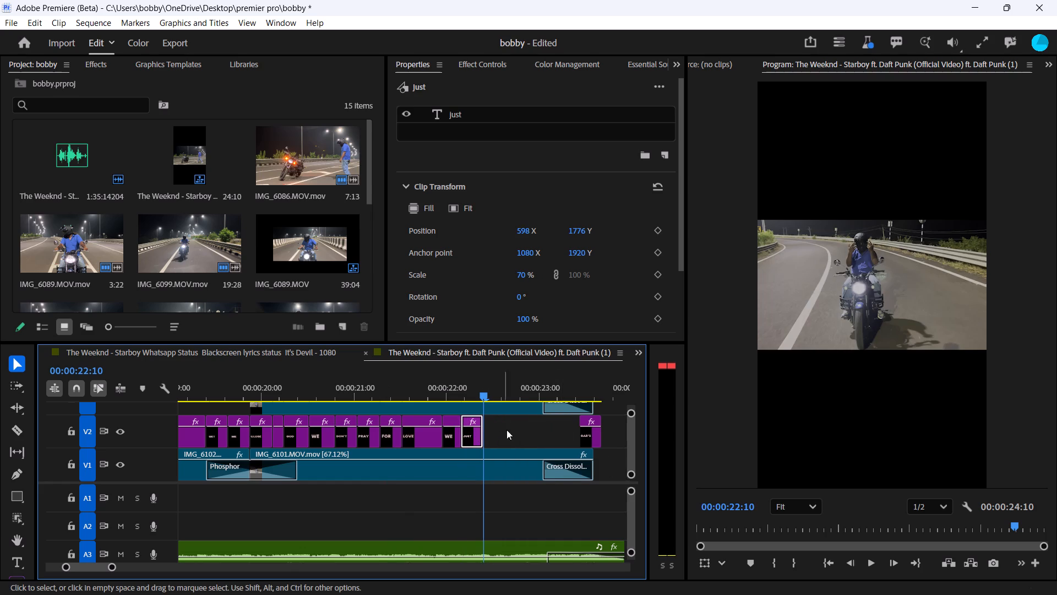
left_click_drag(483, 391, 470, 393)
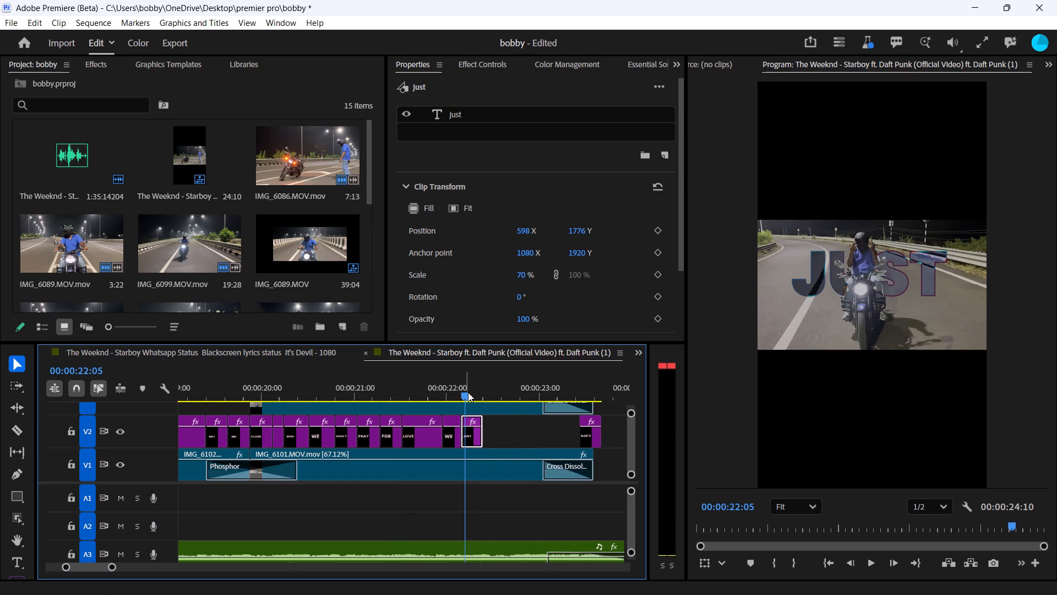
left_click_drag(468, 392, 448, 398)
key("space")
key("space")
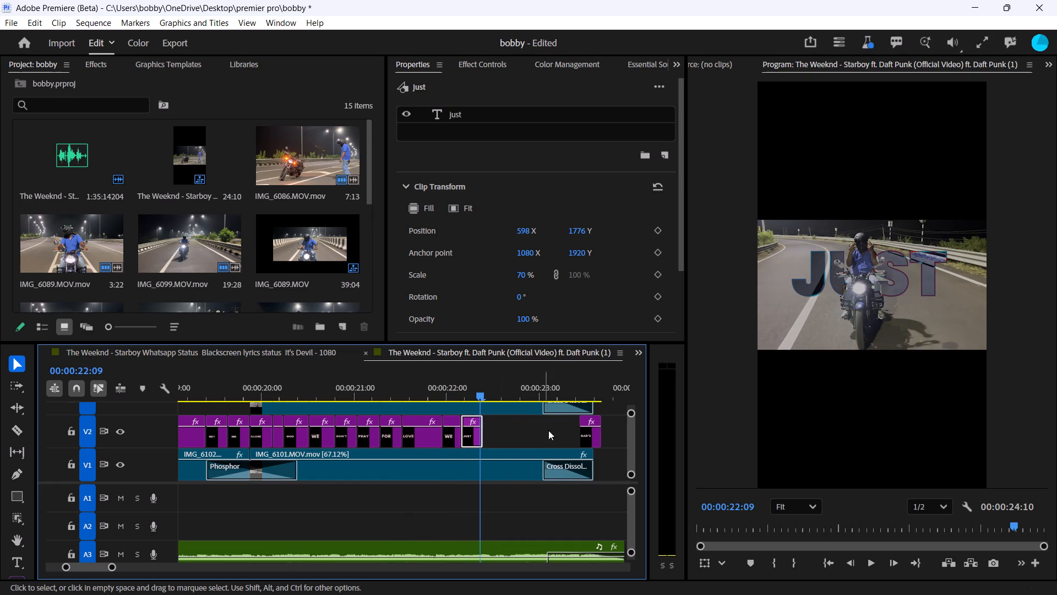
Paste a copy of the "pray" title on V2 at 00:00:22:09, following "just", and play back its timing.
left_click(368, 440)
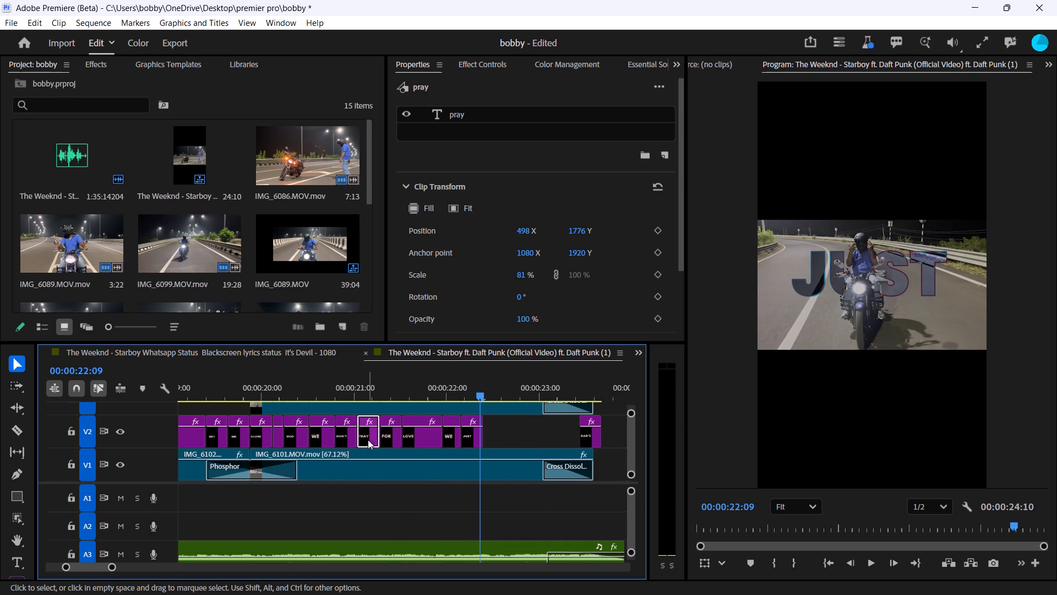
key("ctrl+c")
key("ctrl+v")
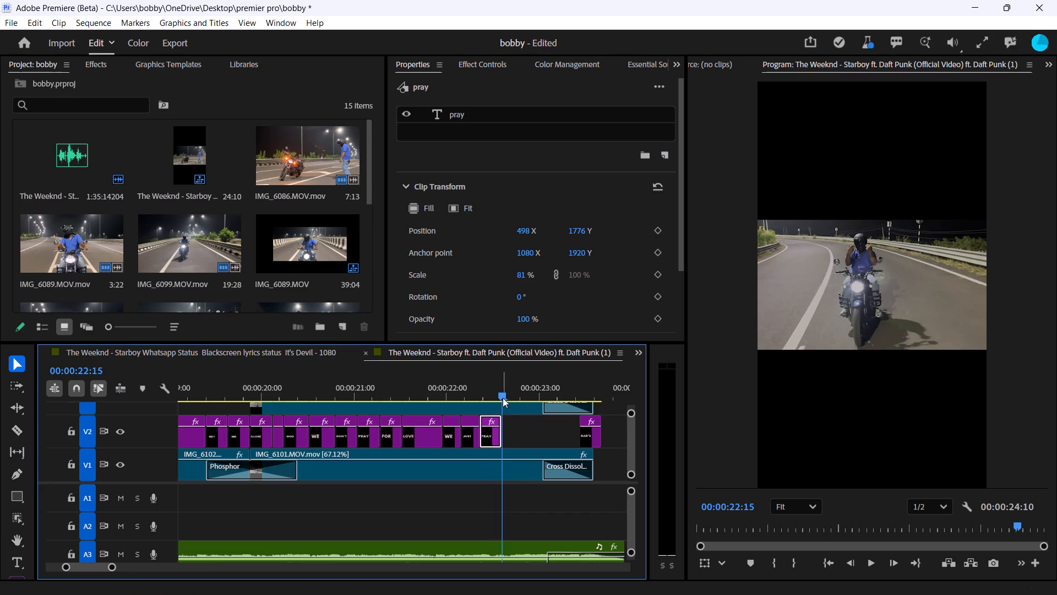
left_click_drag(502, 396, 453, 403)
key("space")
key("space")
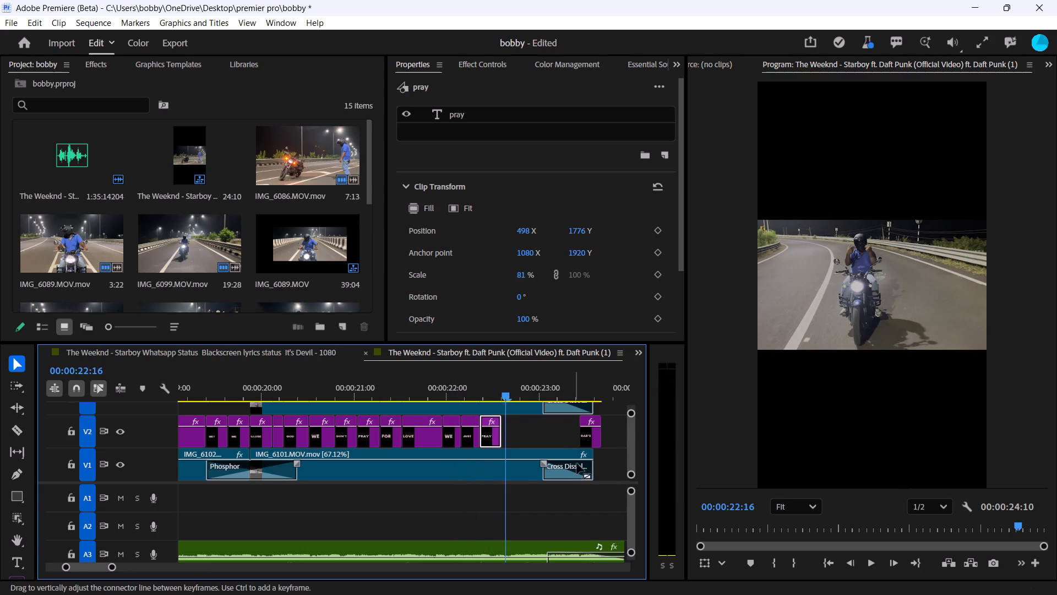
Copy the "for" title and place the copy on V2 directly after the second "pray" title.
left_click(386, 443)
key("ctrl+c")
key("ctrl+v")
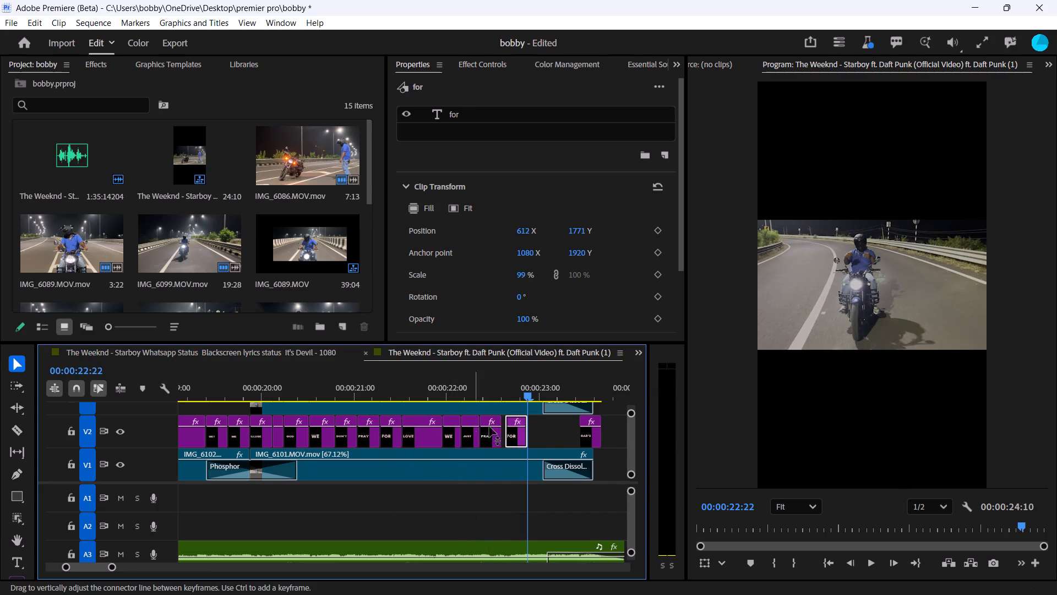
left_click(517, 438)
Move the "car's" title earlier on V2 so it starts directly after the second "for" title.
left_click_drag(591, 438, 585, 440)
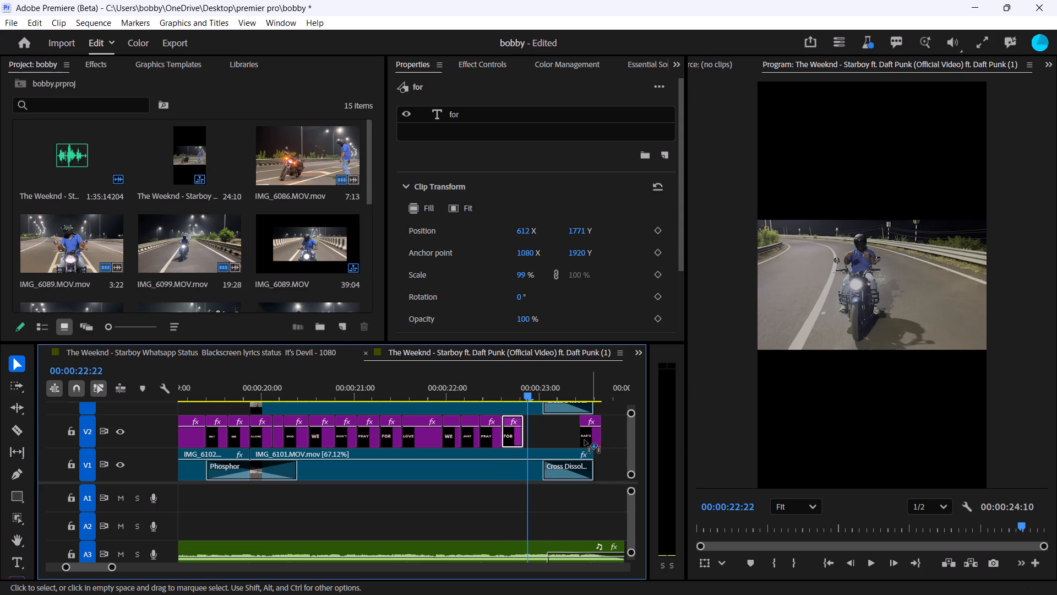
left_click_drag(585, 440, 533, 437)
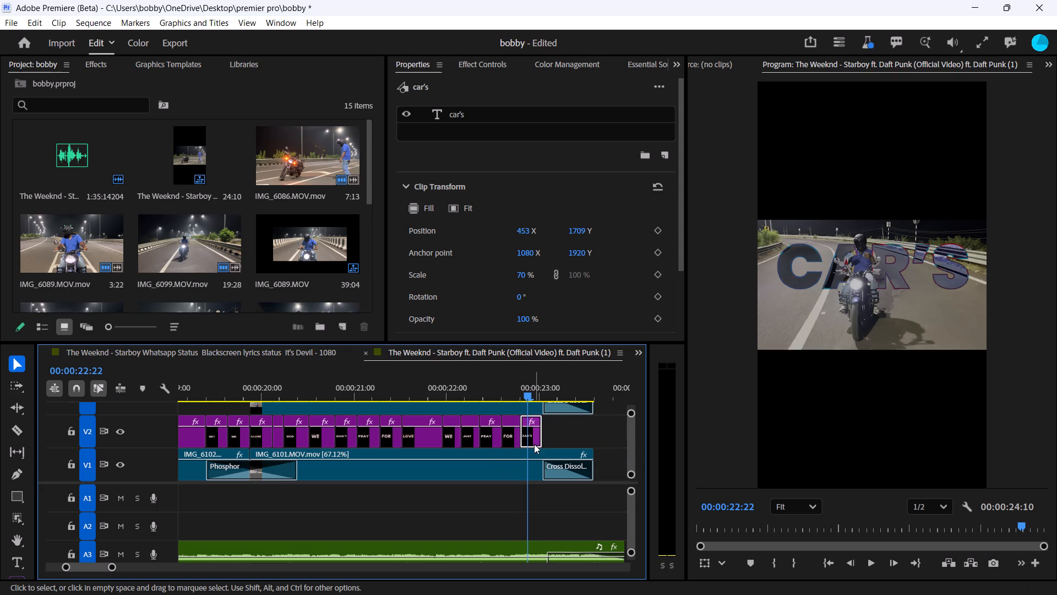
Extend the "car's" title on V2 to end at about 00:00:23:07 and add a cross dissolve at its end.
left_click(534, 444)
left_click_drag(548, 433, 586, 432)
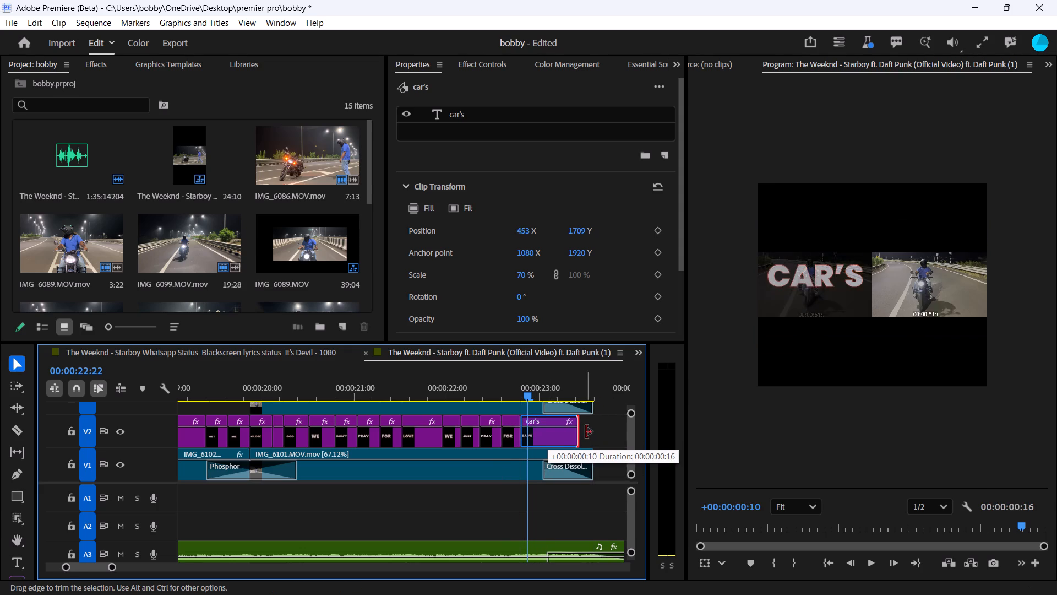
left_click_drag(586, 432, 574, 434)
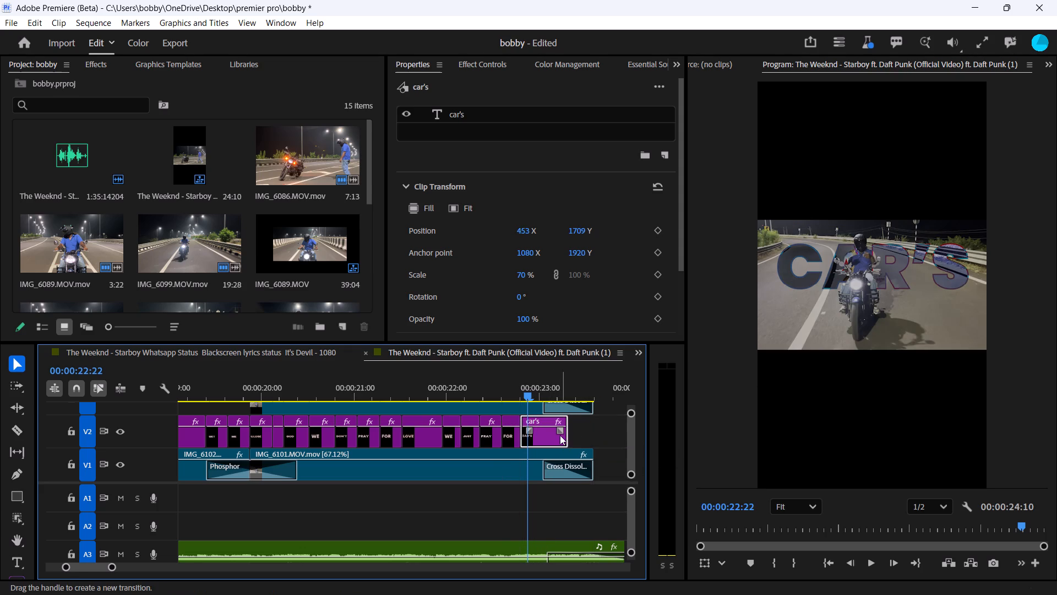
double_click(559, 436)
left_click_drag(560, 429, 538, 434)
left_click(538, 435)
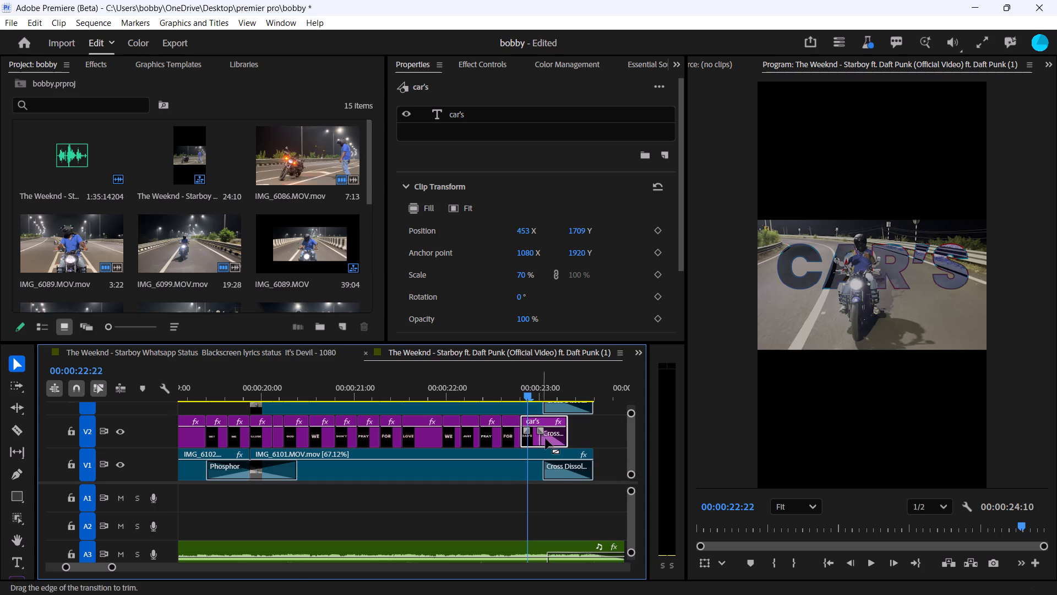
Scale the "car's" title at 00:00:22:20 to 79% and set its position to 356 X and 1787 Y.
left_click_drag(522, 392, 527, 399)
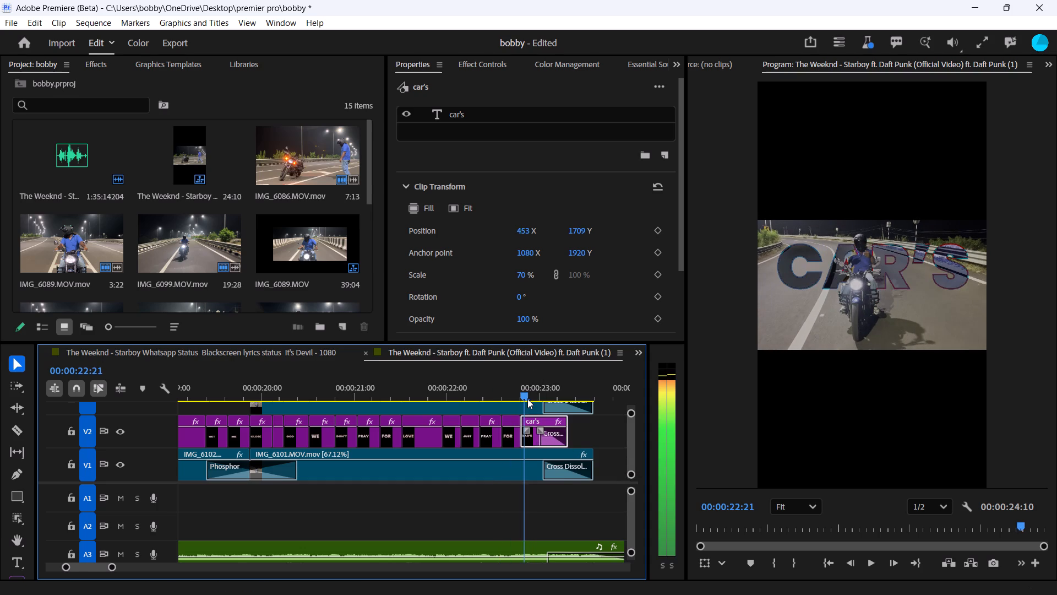
left_click_drag(527, 399, 522, 401)
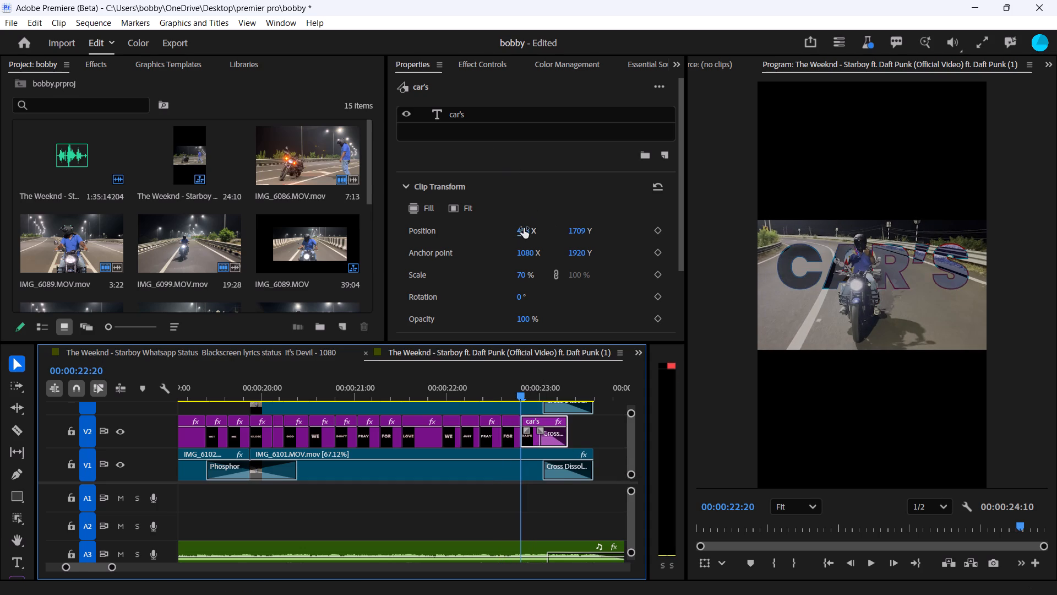
left_click_drag(575, 225, 638, 232)
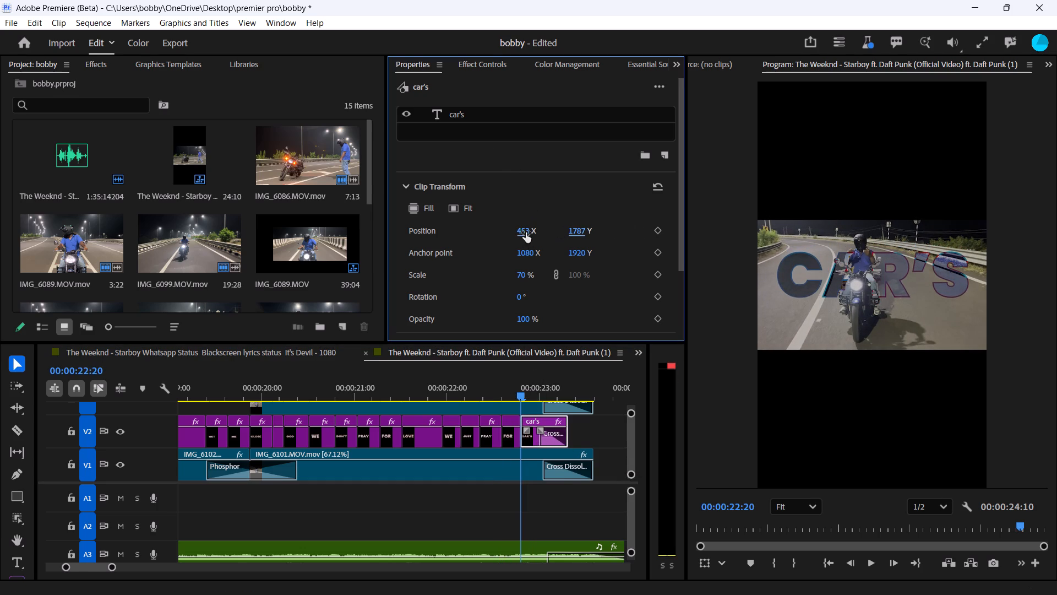
left_click_drag(526, 233, 492, 242)
left_click_drag(520, 274, 541, 273)
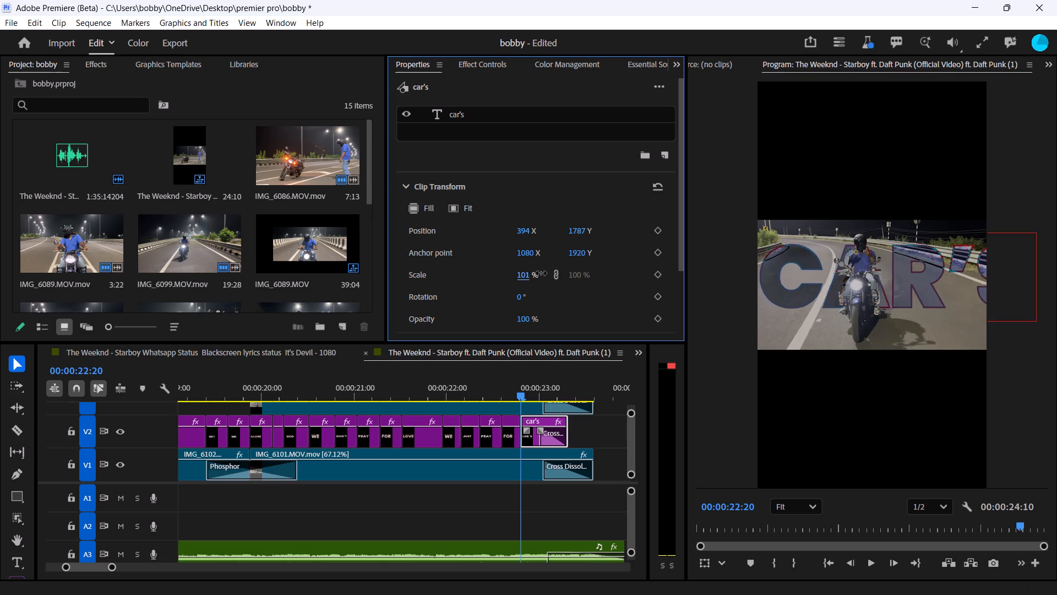
left_click_drag(541, 273, 529, 275)
left_click_drag(530, 230, 497, 237)
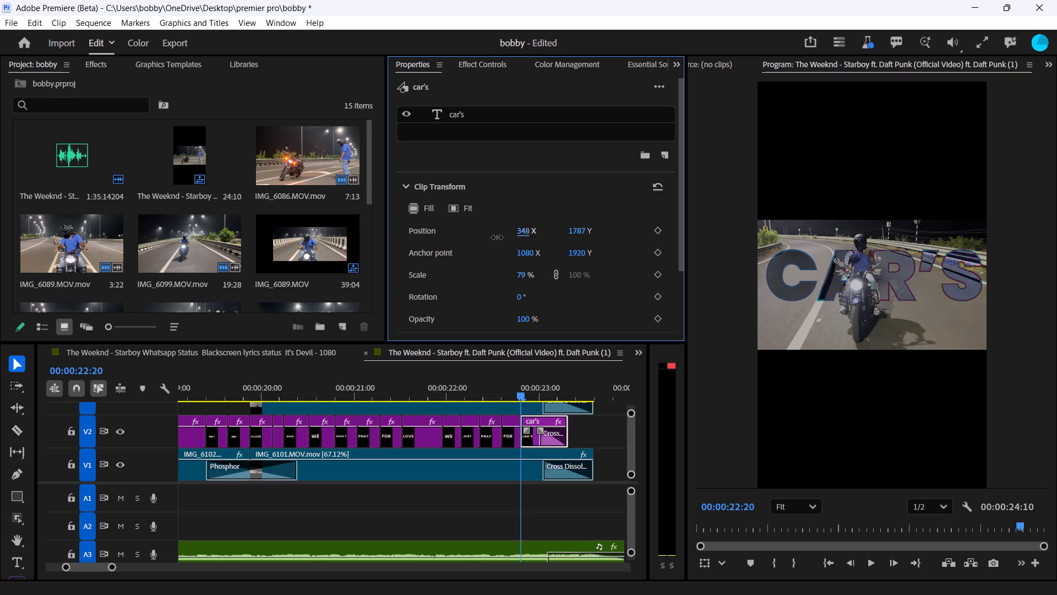
left_click_drag(497, 237, 508, 235)
Change the font of the "love" title on V2 at 00:00:21:15 to Onyx.
left_click_drag(519, 395, 510, 397)
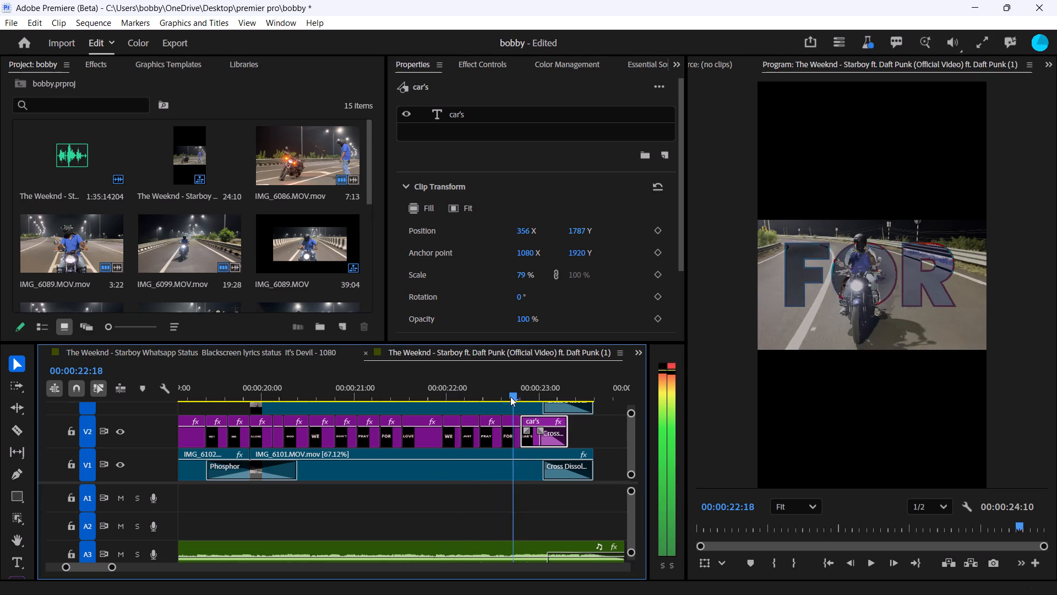
left_click_drag(510, 397, 407, 401)
left_click(417, 432)
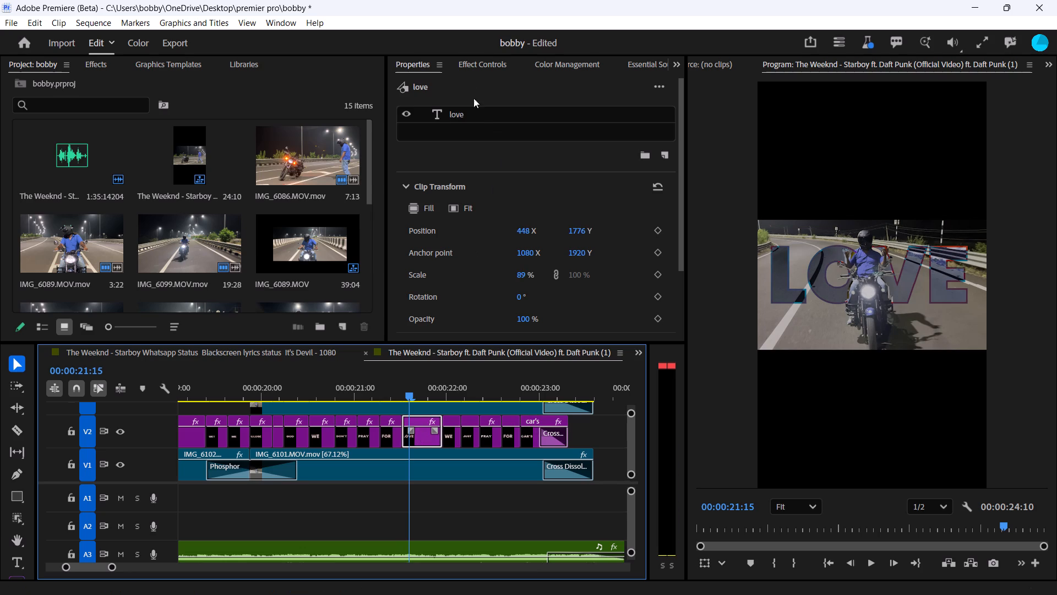
left_click(480, 115)
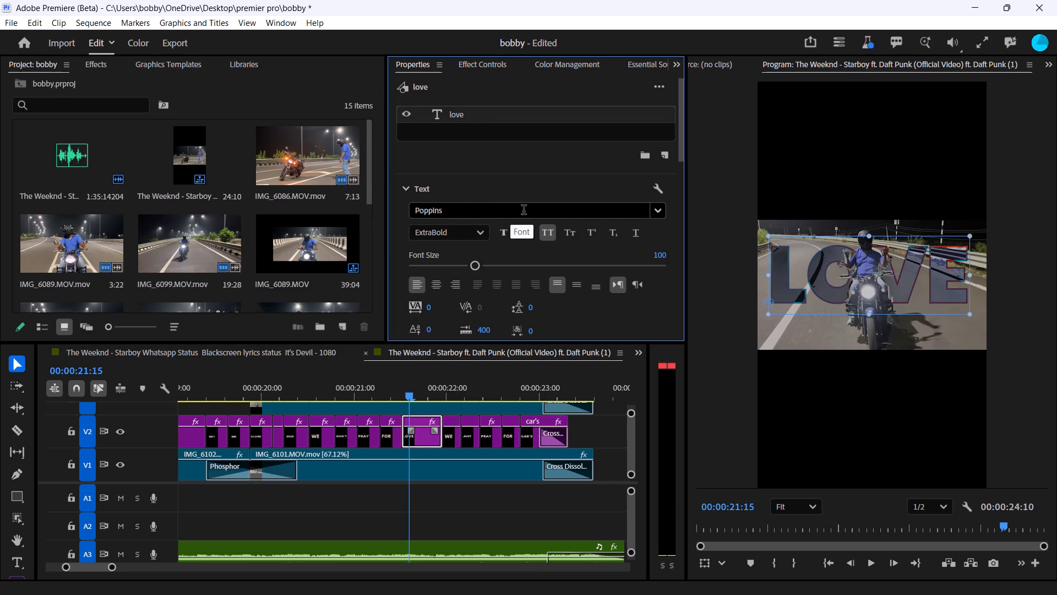
scroll(524, 211, "up", 2)
left_click(661, 211)
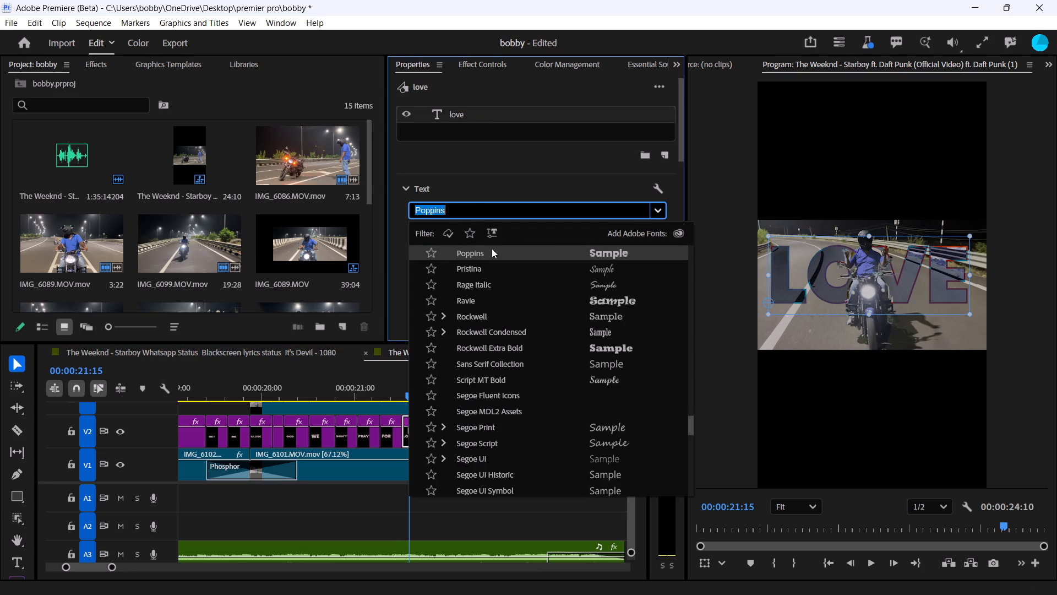
scroll(514, 278, "up", 10)
scroll(514, 278, "up", 14)
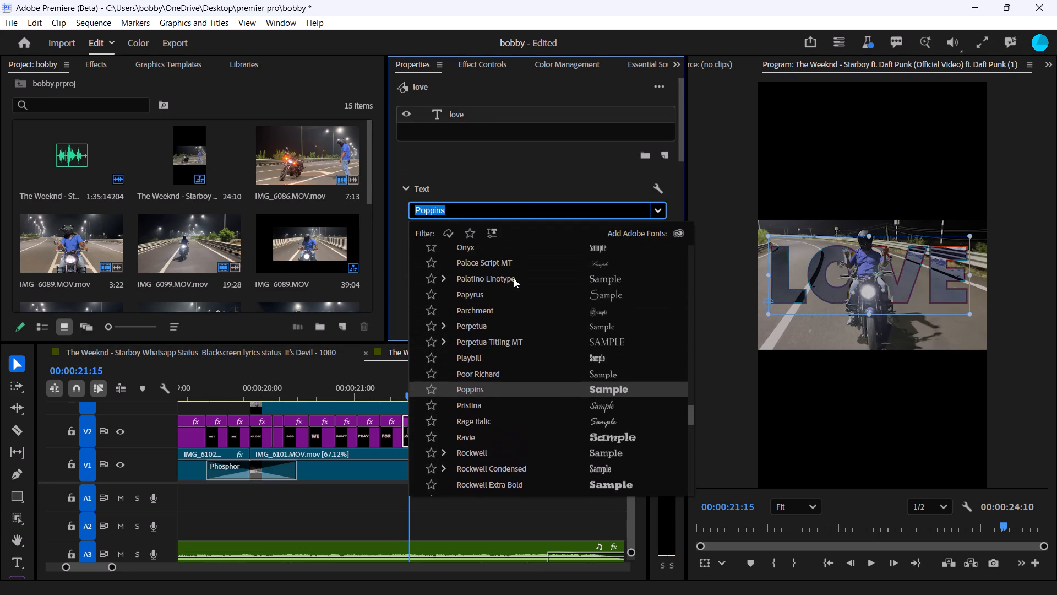
scroll(514, 278, "up", 5)
left_click(514, 278)
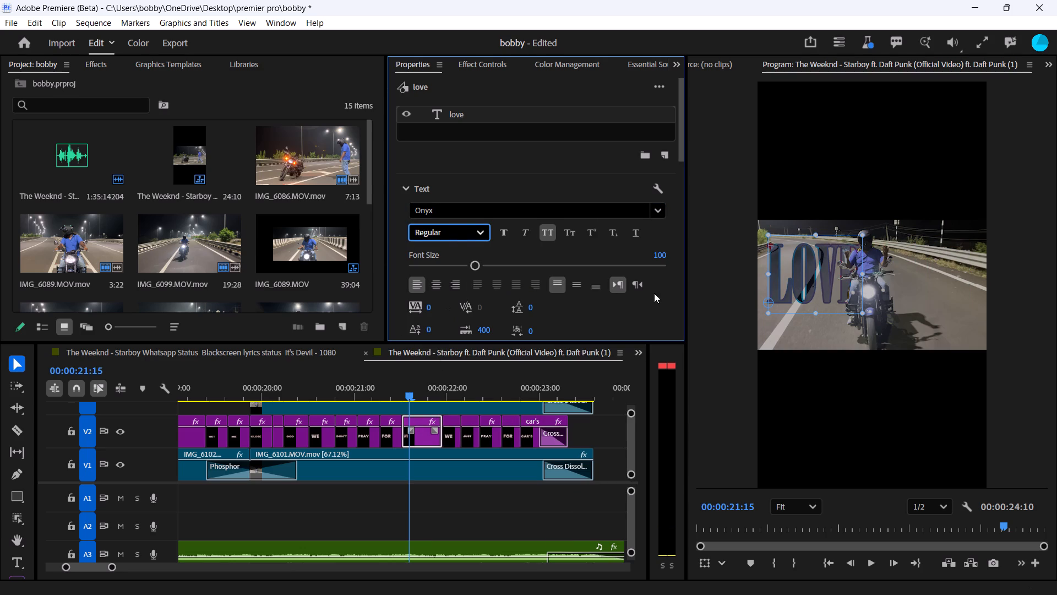
Set the "love" title's fill colour to pure red.
scroll(508, 291, "down", 7)
scroll(431, 307, "down", 2)
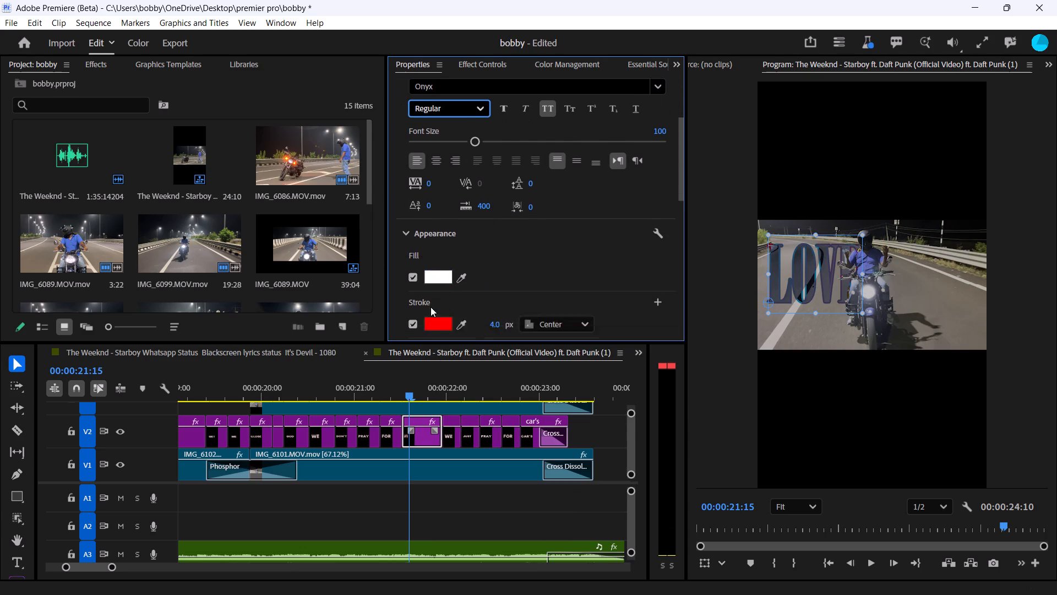
scroll(431, 307, "down", 1)
left_click(439, 266)
left_click(444, 259)
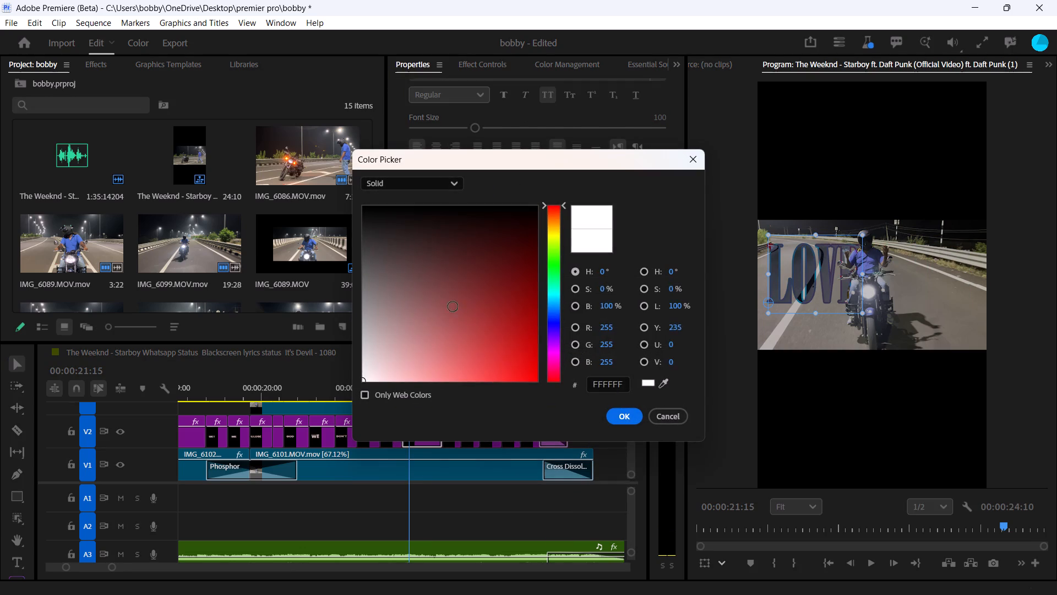
left_click_drag(454, 307, 643, 445)
left_click(619, 423)
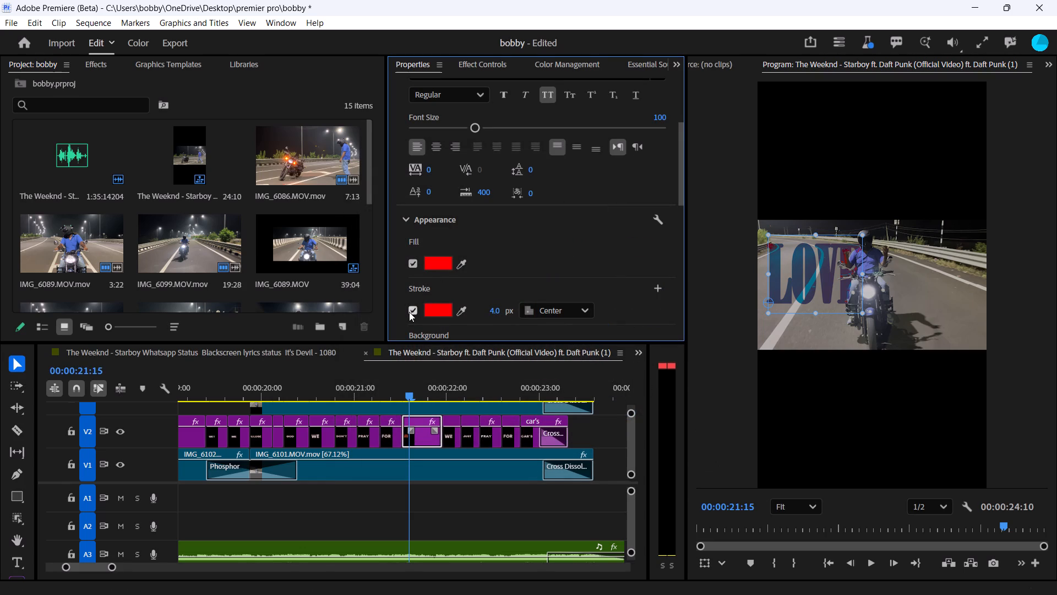
Set the opacity blend mode of the "love" title to Normal.
scroll(592, 252, "down", 8)
scroll(592, 252, "up", 6)
scroll(592, 252, "down", 2)
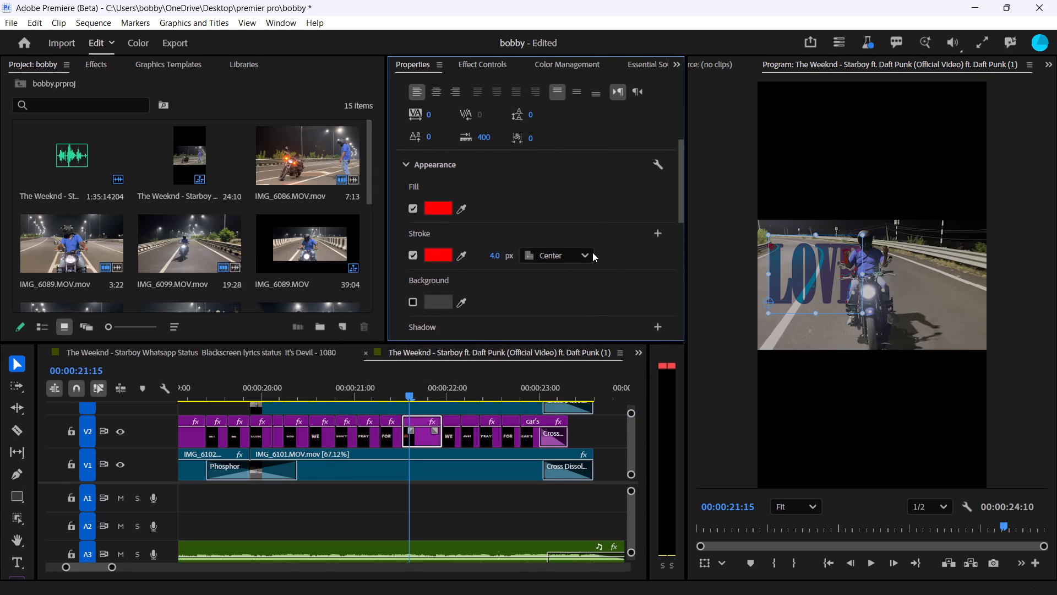
scroll(592, 252, "down", 4)
scroll(592, 252, "up", 2)
scroll(592, 252, "down", 4)
scroll(592, 252, "up", 1)
scroll(592, 252, "down", 10)
left_click(488, 62)
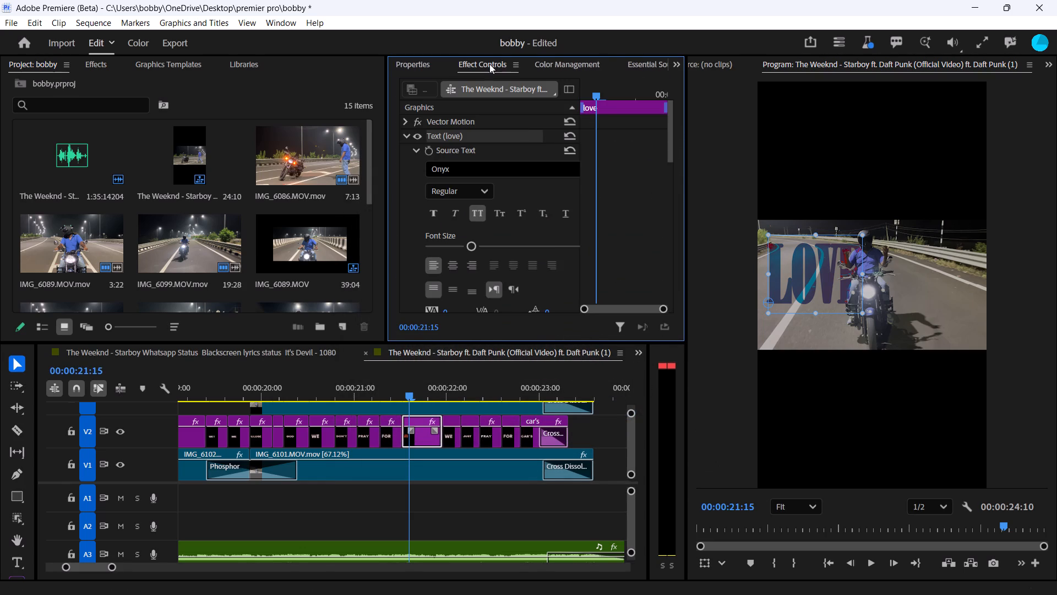
scroll(540, 266, "down", 10)
scroll(541, 259, "up", 1)
scroll(541, 259, "down", 3)
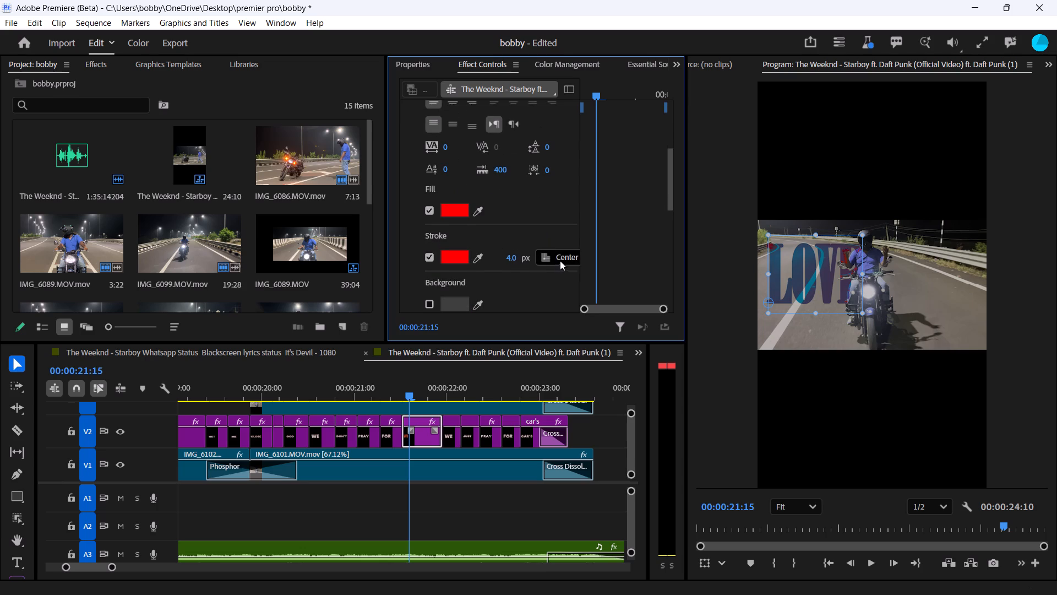
scroll(544, 268, "down", 1)
scroll(544, 269, "up", 1)
scroll(544, 269, "down", 7)
scroll(539, 250, "up", 1)
scroll(539, 250, "down", 3)
scroll(540, 250, "up", 1)
scroll(540, 250, "down", 7)
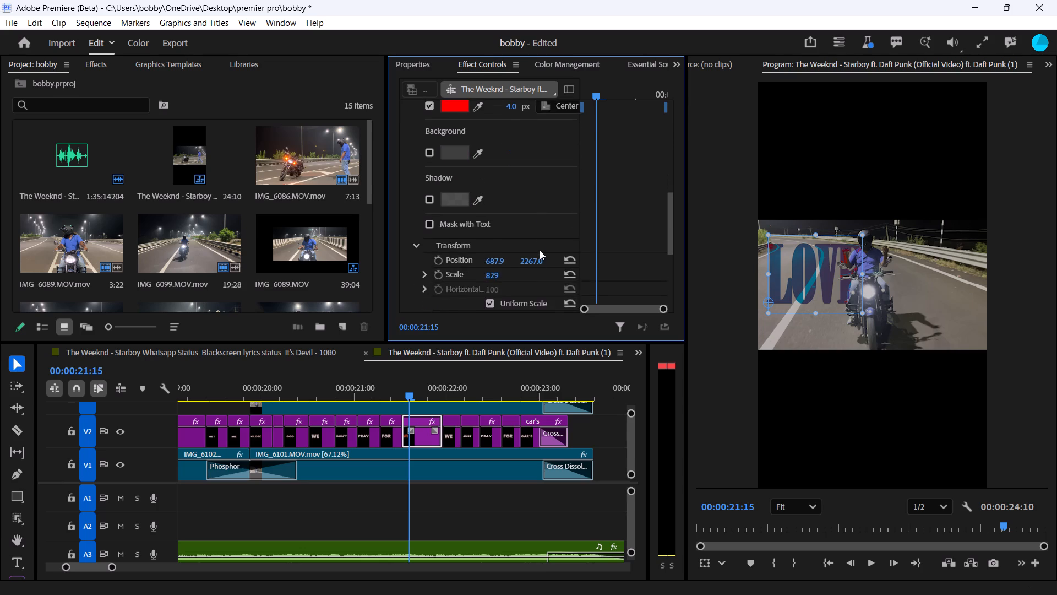
scroll(540, 250, "down", 7)
scroll(529, 285, "up", 1)
scroll(528, 287, "down", 1)
left_click(532, 292)
left_click(532, 285)
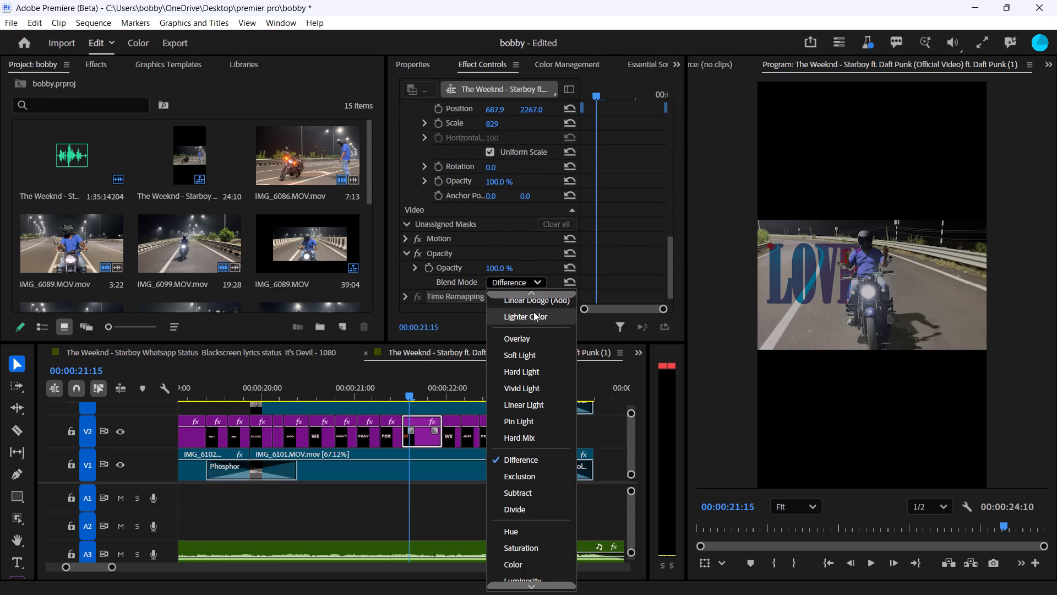
scroll(544, 329, "up", 2)
scroll(544, 329, "down", 1)
scroll(544, 329, "up", 20)
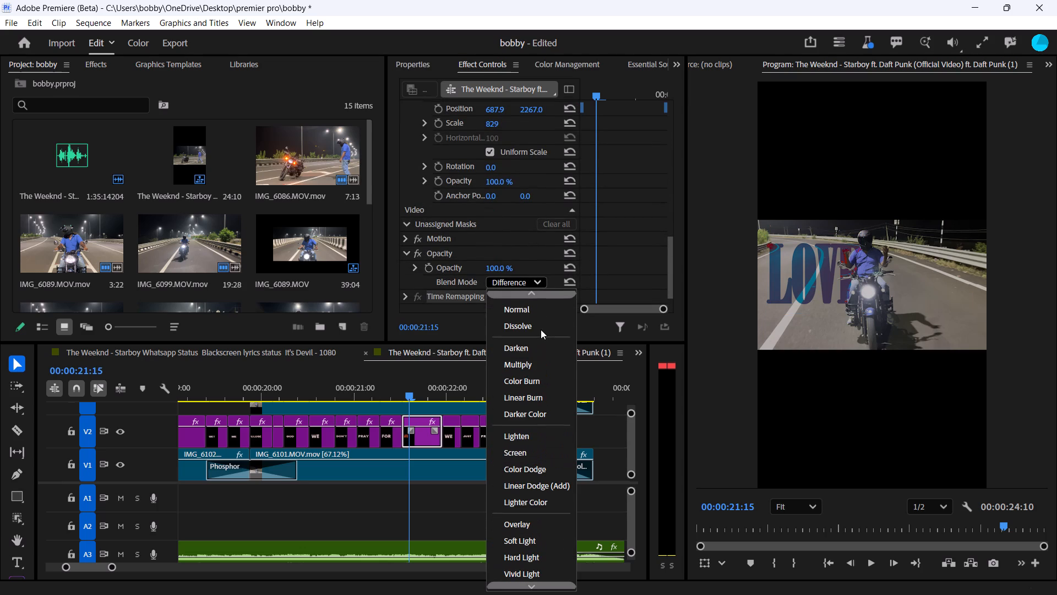
scroll(541, 329, "up", 3)
left_click(541, 311)
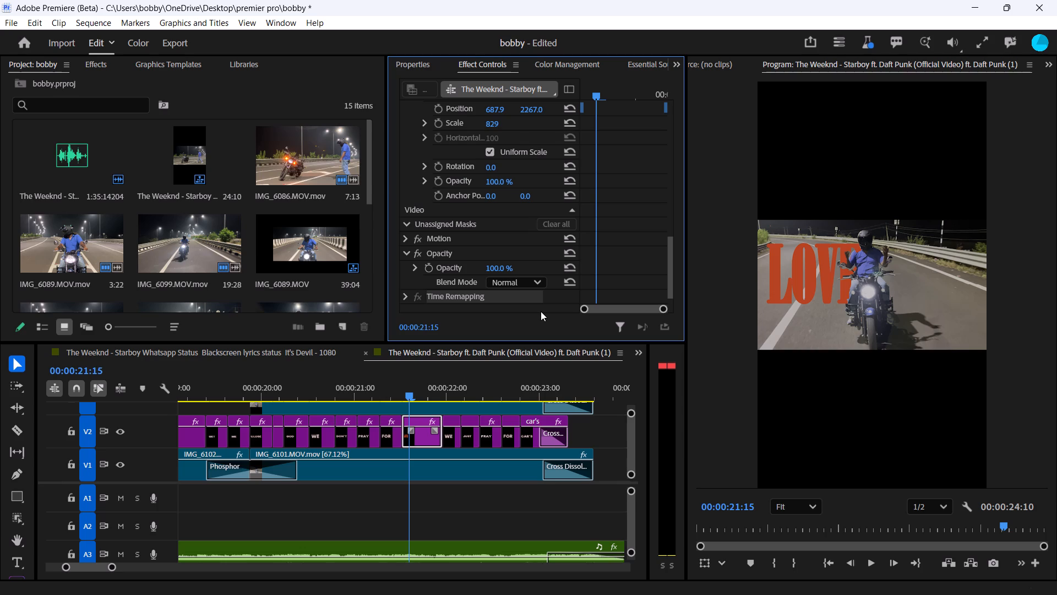
Scale the "love" text to 1241 and set its position to 1004.9, 2445.0 so it sits centred behind the rider.
left_click(417, 439)
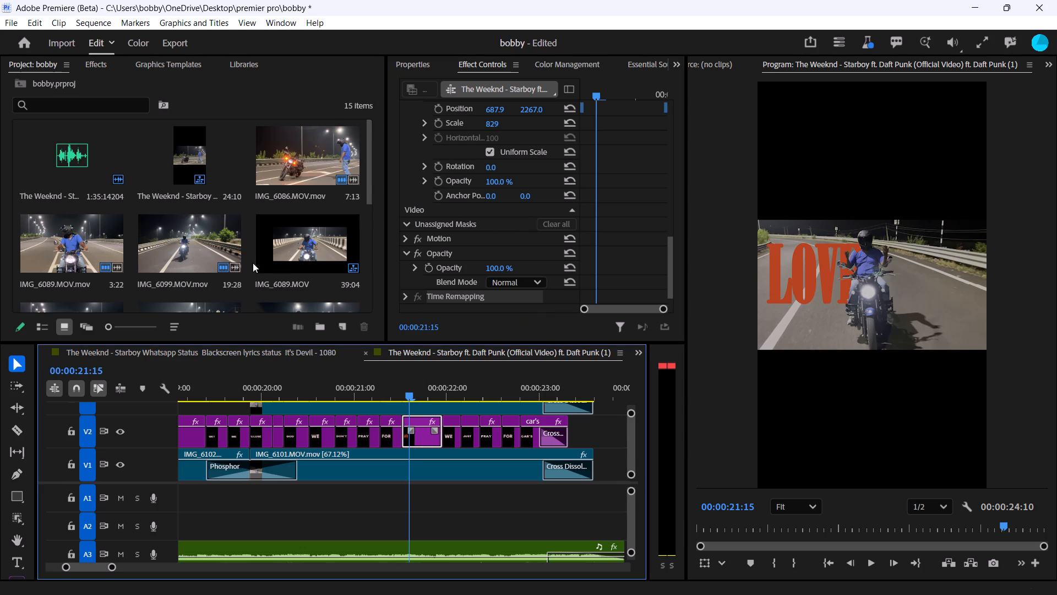
scroll(508, 122, "up", 2)
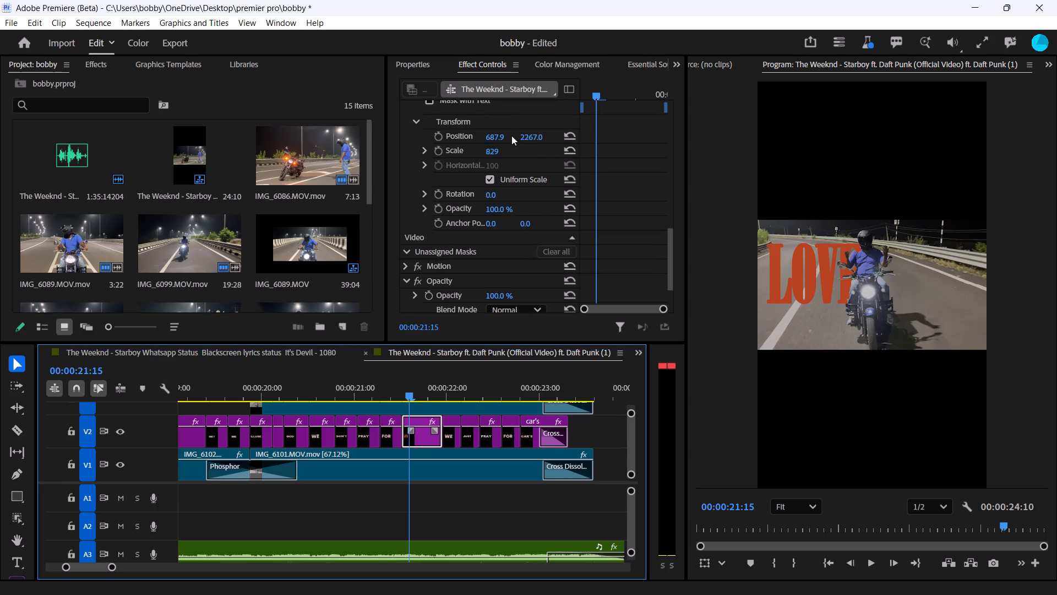
scroll(511, 136, "up", 2)
left_click_drag(492, 161, 711, 198)
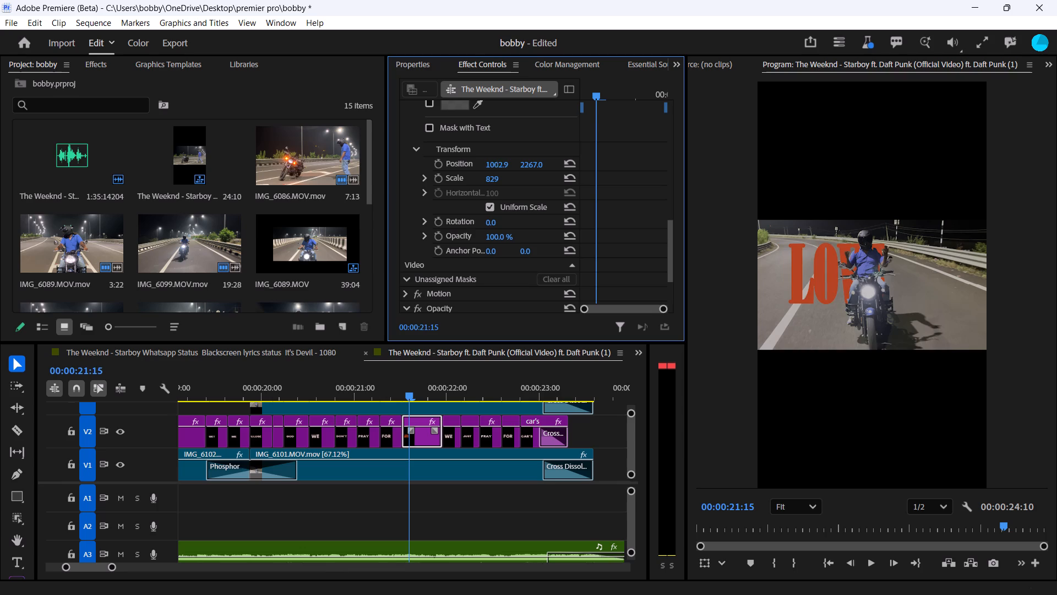
left_click_drag(711, 198, 889, 255)
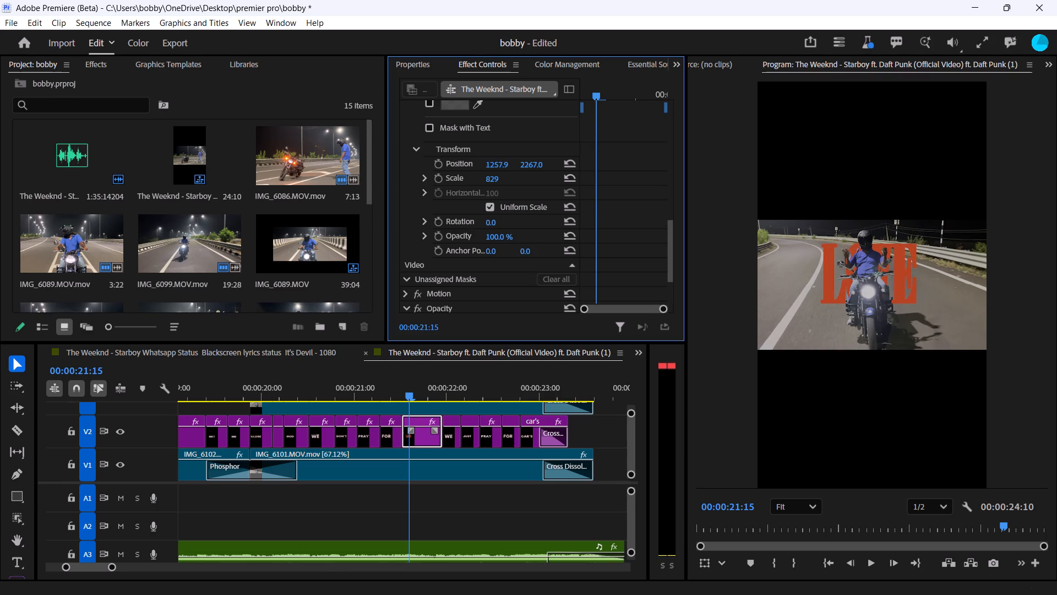
left_click_drag(889, 255, 888, 255)
left_click_drag(493, 181, 781, 191)
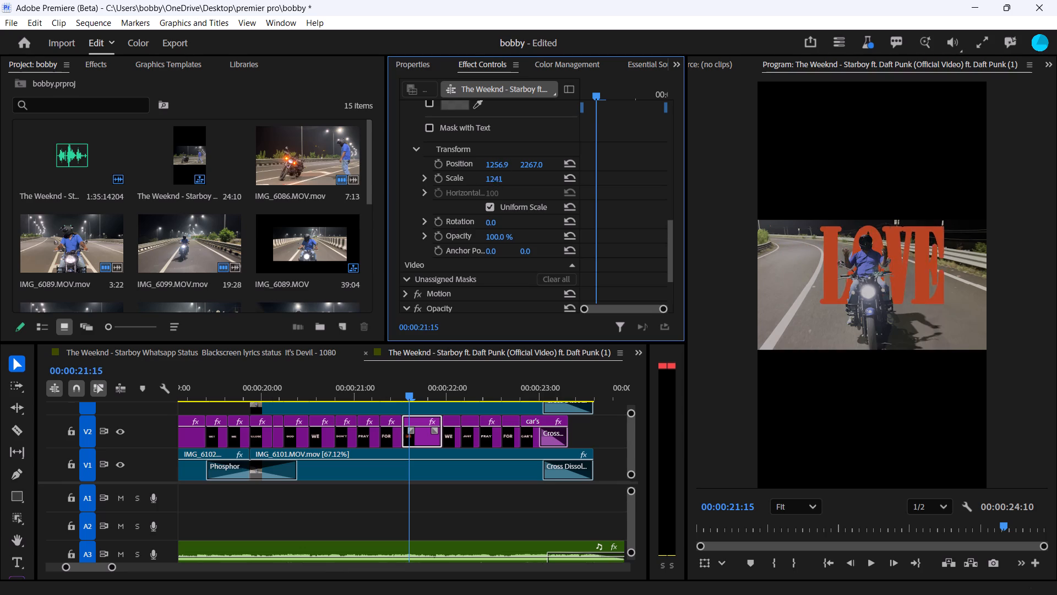
left_click_drag(781, 191, 782, 202)
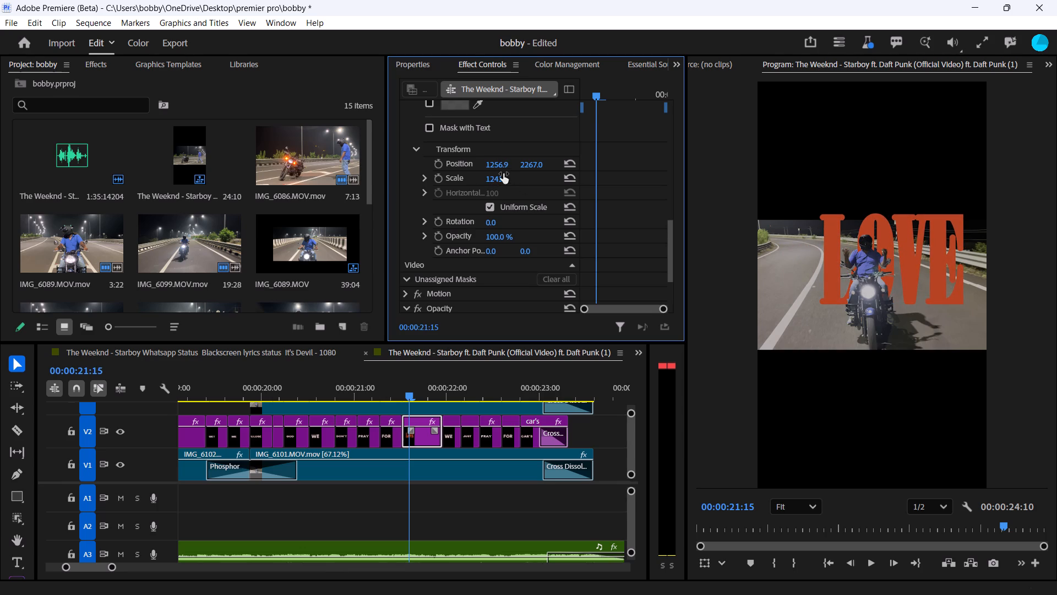
left_click_drag(499, 164, 343, 181)
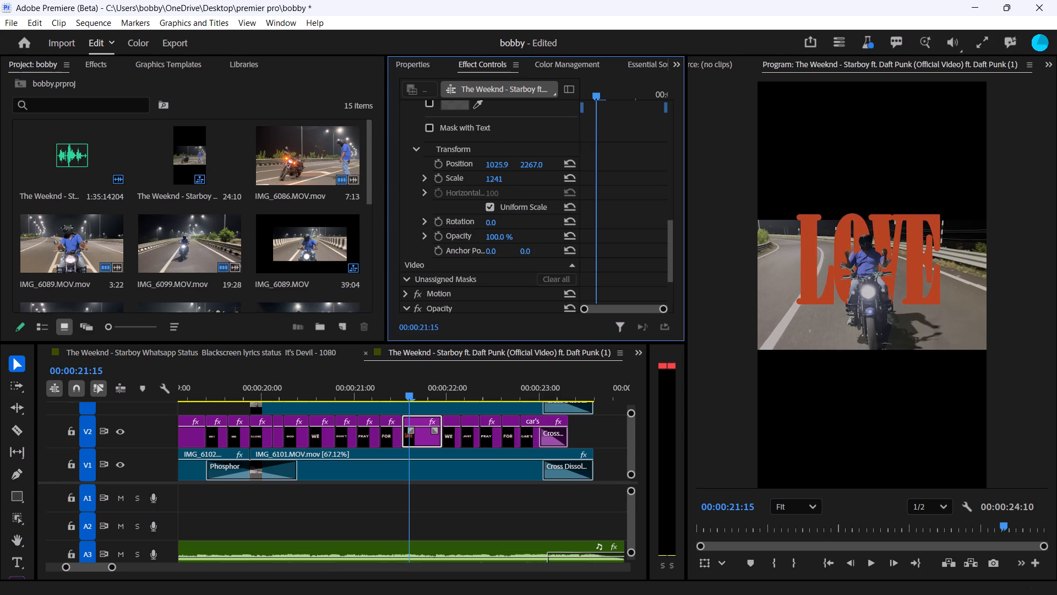
left_click_drag(343, 181, 351, 178)
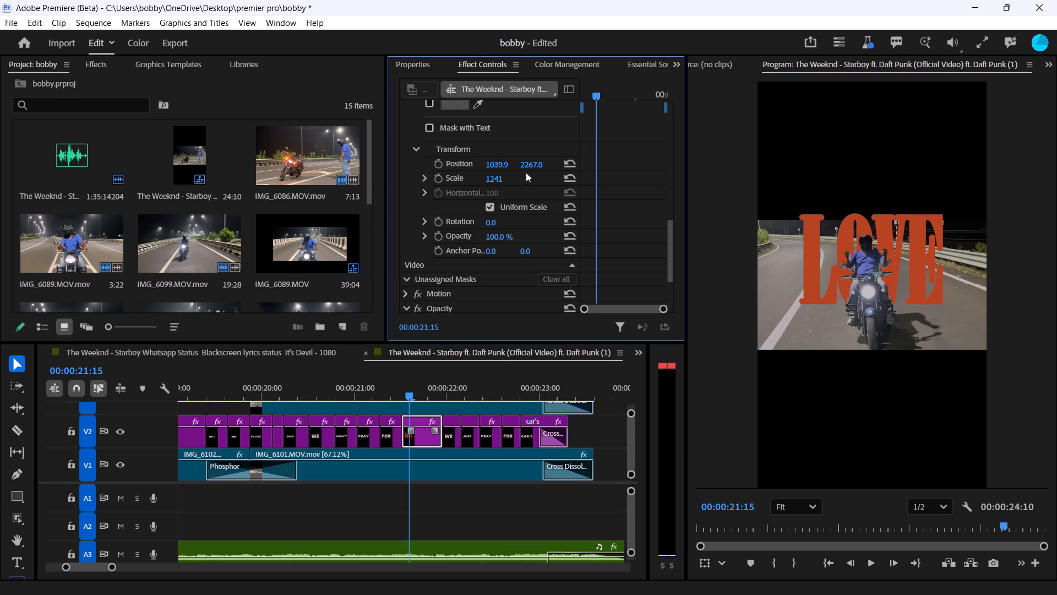
left_click_drag(525, 164, 652, 170)
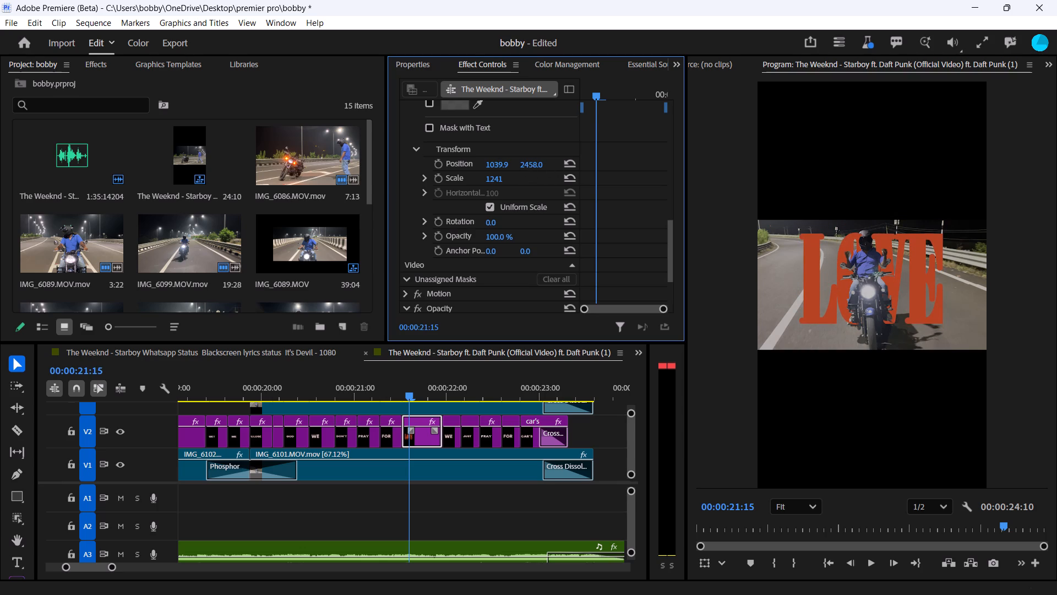
left_click_drag(652, 170, 648, 171)
left_click_drag(494, 163, 477, 168)
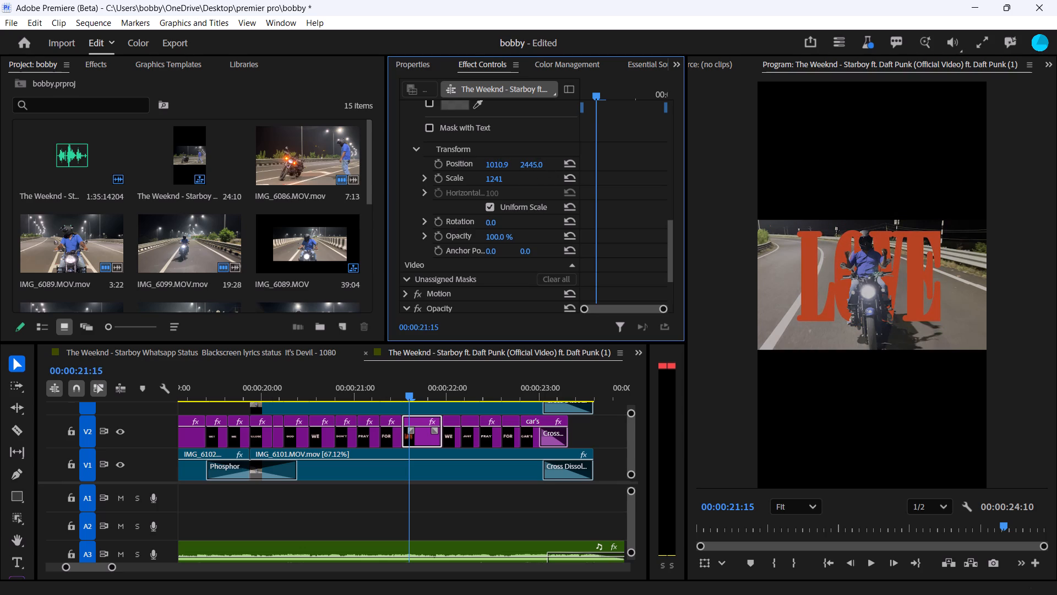
left_click_drag(477, 168, 473, 169)
Play back the lyric titles from about 00:00:21:02 to 00:00:23:00 to review the restyled "love" title.
left_click_drag(410, 393, 364, 405)
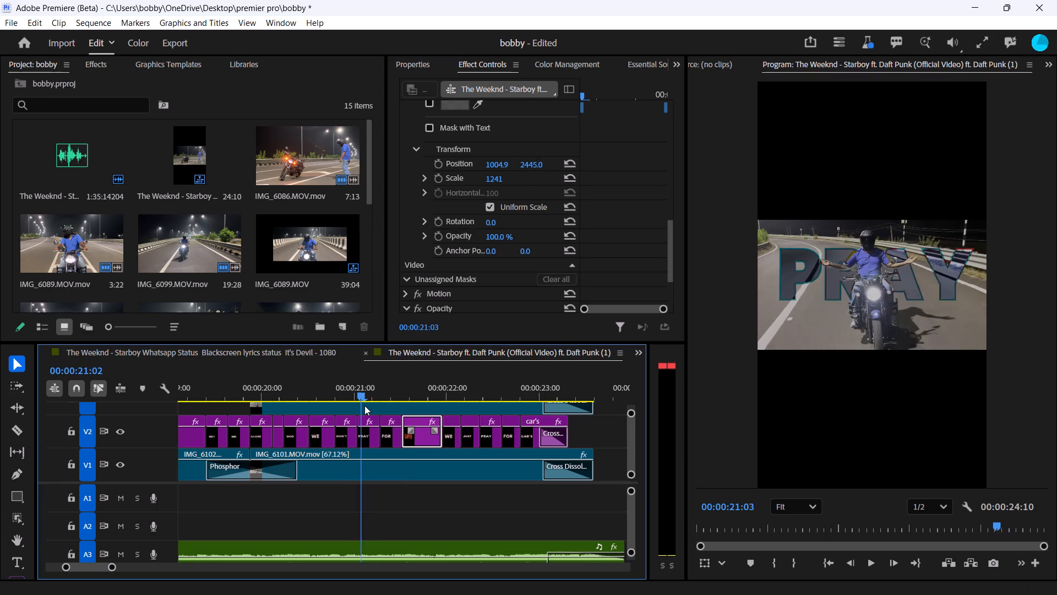
left_click_drag(364, 405, 359, 410)
key("space")
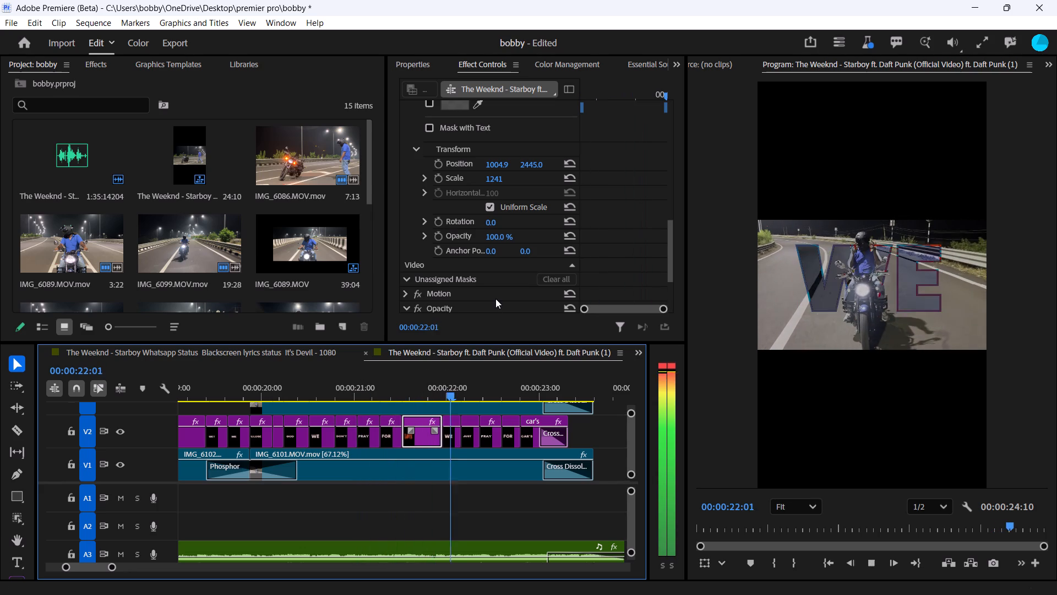
key("space")
key("space")
key("space")
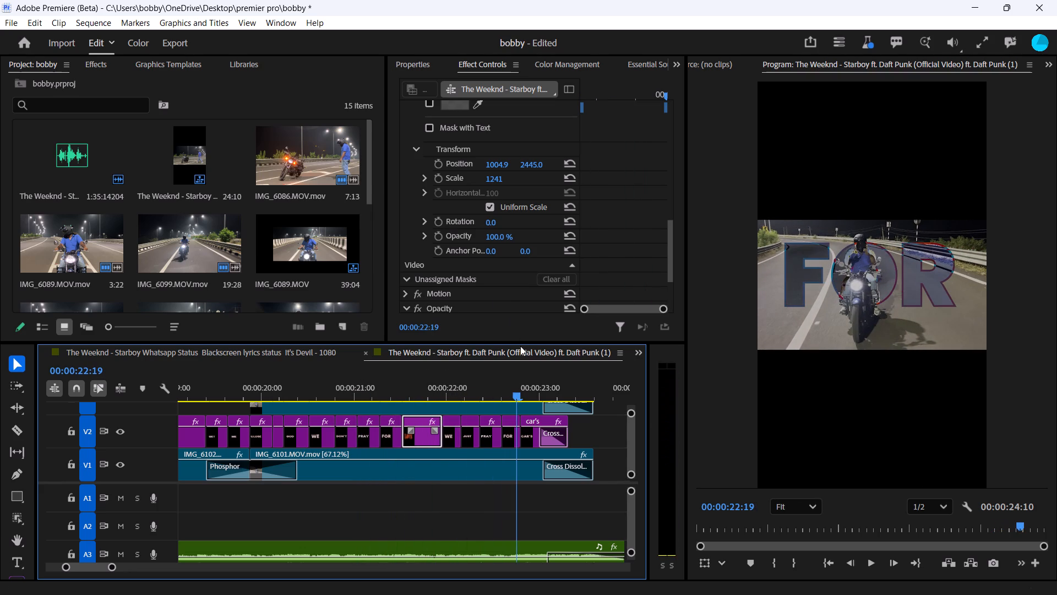
key("space")
key("space")
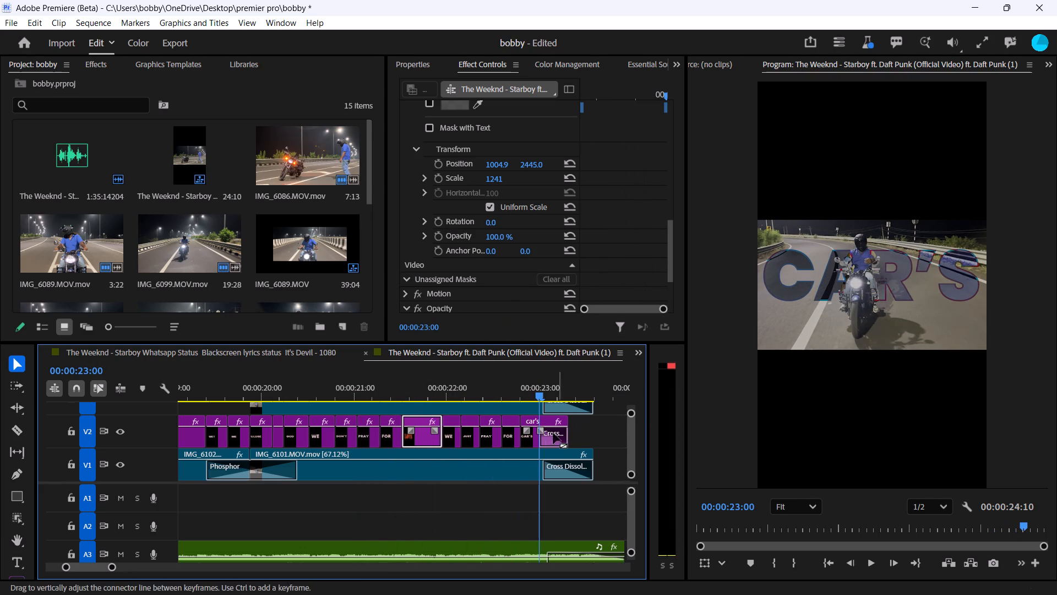
Change the font of the "car's" title on V2 to Onyx.
left_click(529, 443)
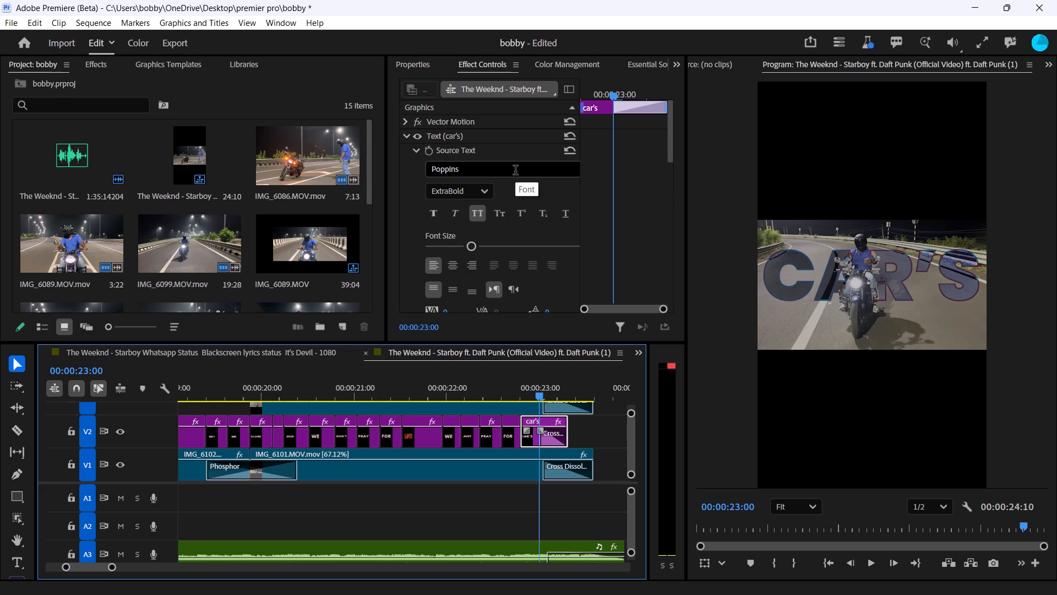
left_click(531, 169)
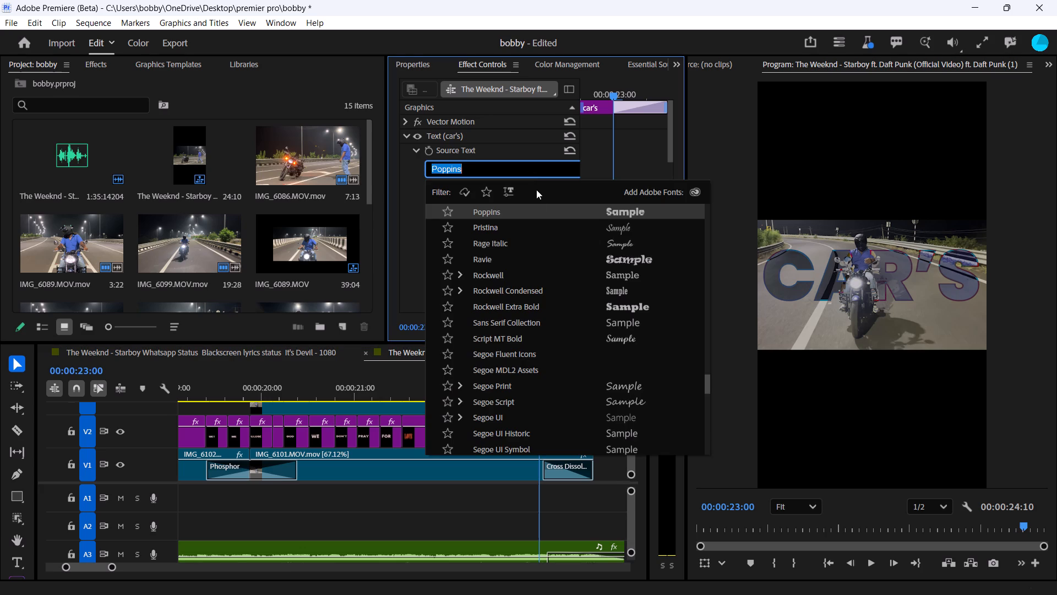
scroll(559, 251, "up", 3)
scroll(595, 250, "down", 1)
scroll(593, 251, "up", 1)
scroll(590, 253, "down", 1)
scroll(590, 253, "up", 4)
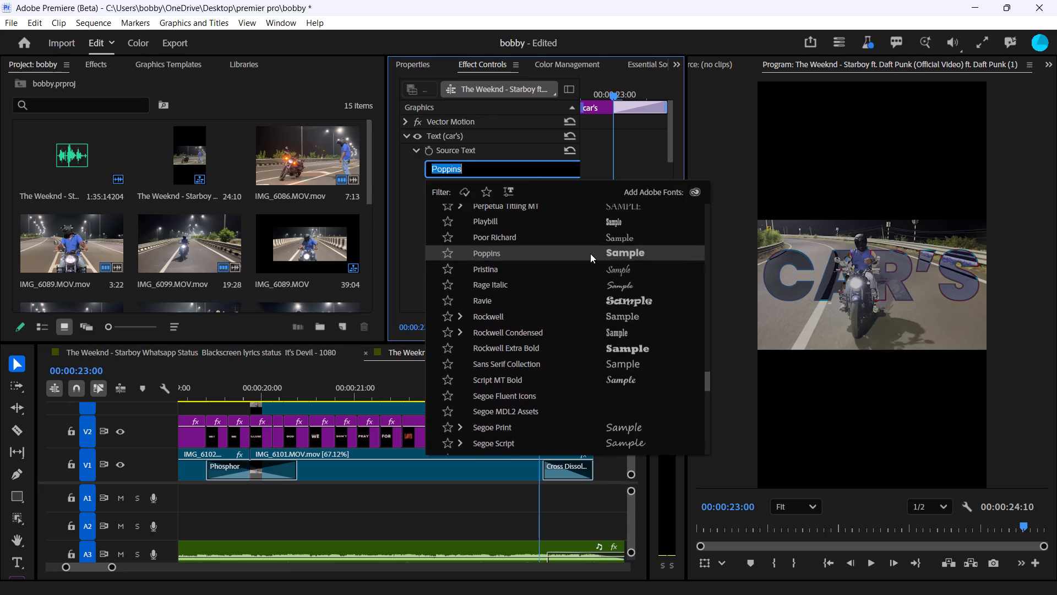
scroll(590, 253, "up", 5)
scroll(590, 253, "down", 1)
scroll(590, 253, "up", 19)
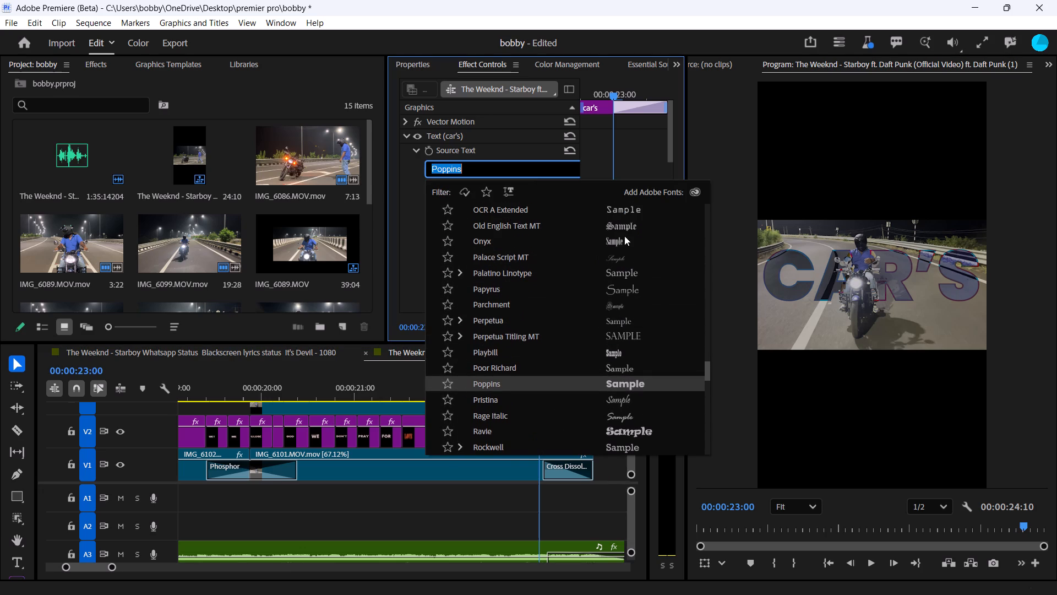
left_click(611, 241)
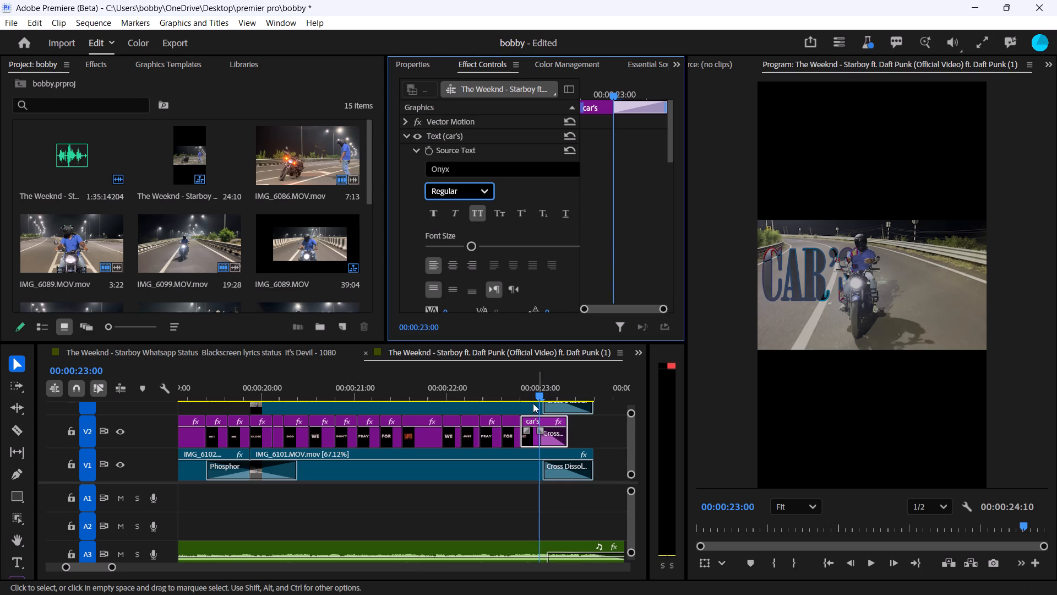
Scale the "car's" title clip to 132% and set its X position to 771 so it spreads centrally behind the rider.
left_click(531, 441)
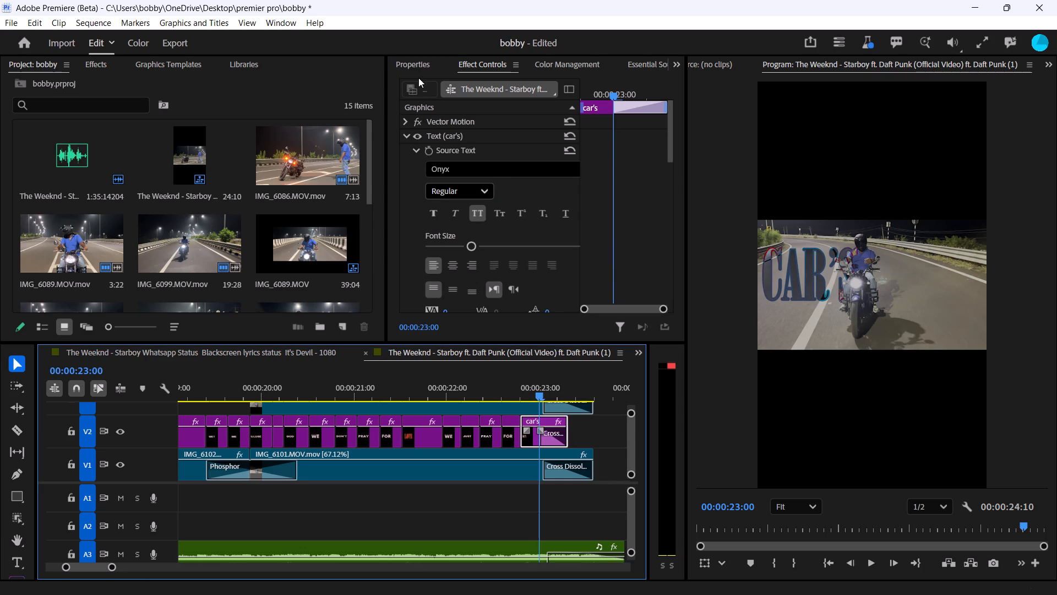
left_click(421, 66)
left_click_drag(526, 278, 559, 279)
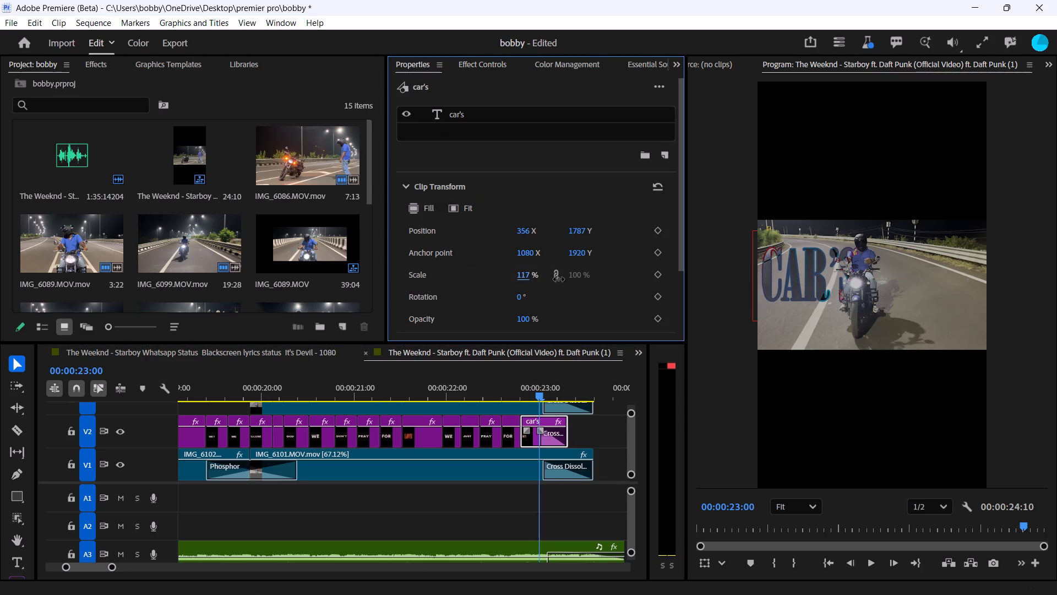
left_click_drag(559, 279, 571, 284)
left_click_drag(528, 226, 529, 226)
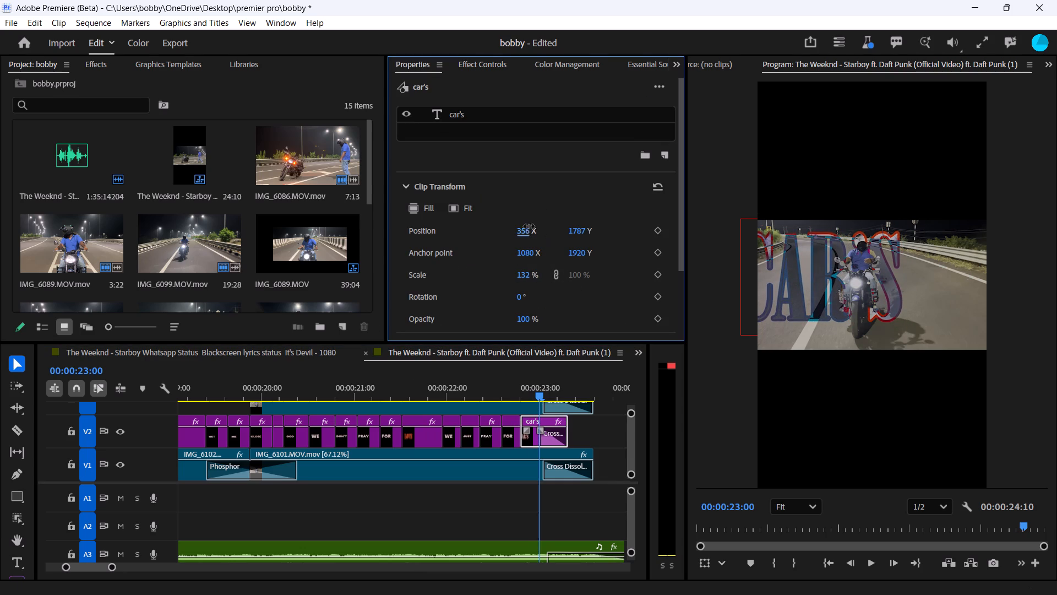
left_click_drag(529, 226, 827, 261)
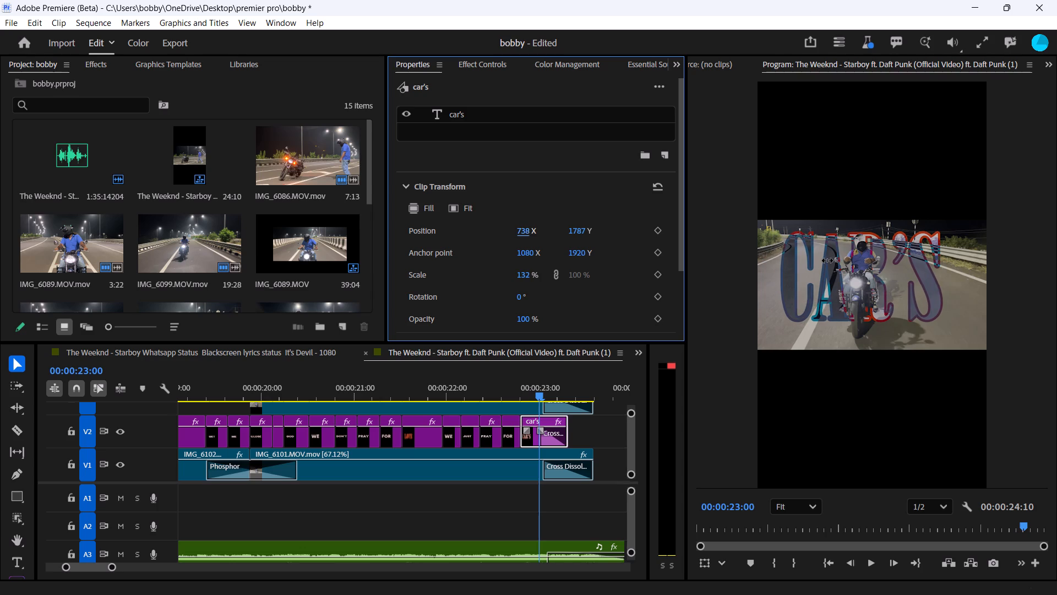
left_click_drag(827, 261, 849, 259)
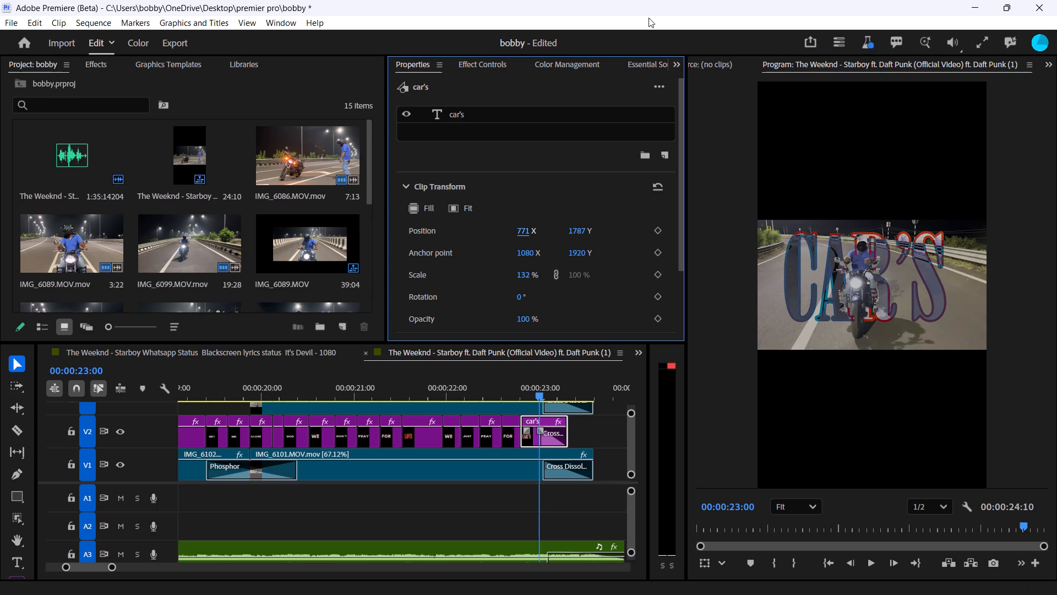
Set the opacity blend mode of the "car's" title to Normal.
left_click(487, 67)
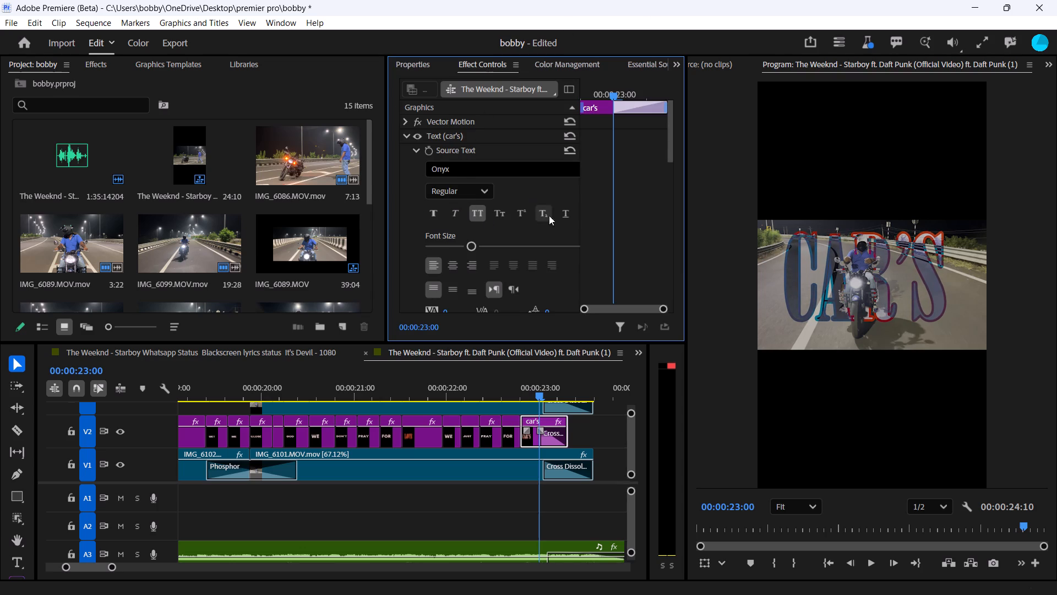
scroll(559, 264, "down", 13)
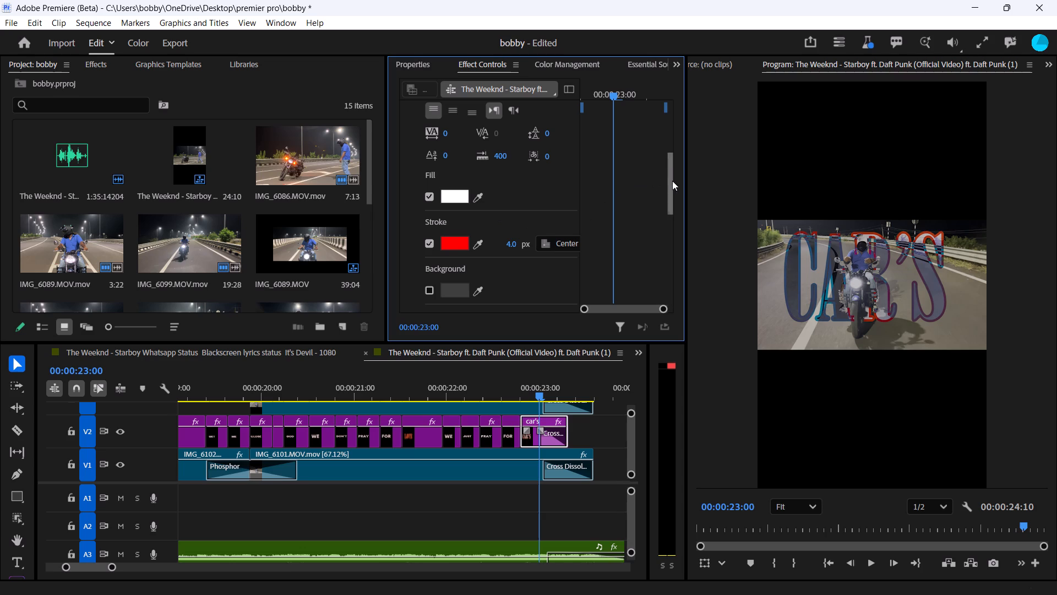
left_click_drag(673, 181, 677, 214)
left_click_drag(670, 190, 675, 289)
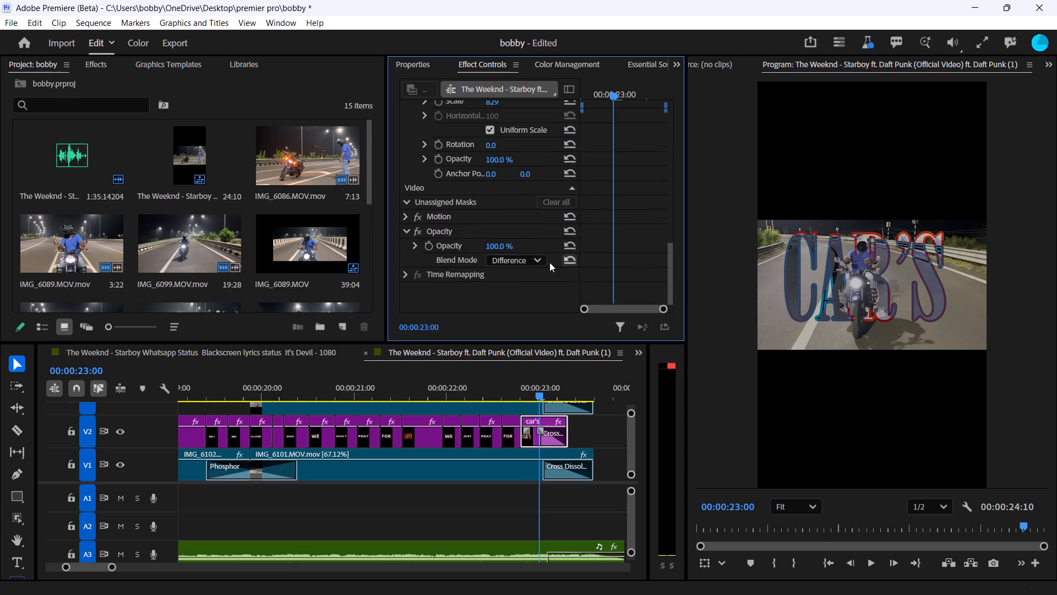
left_click(542, 263)
scroll(524, 373, "up", 9)
scroll(517, 297, "up", 3)
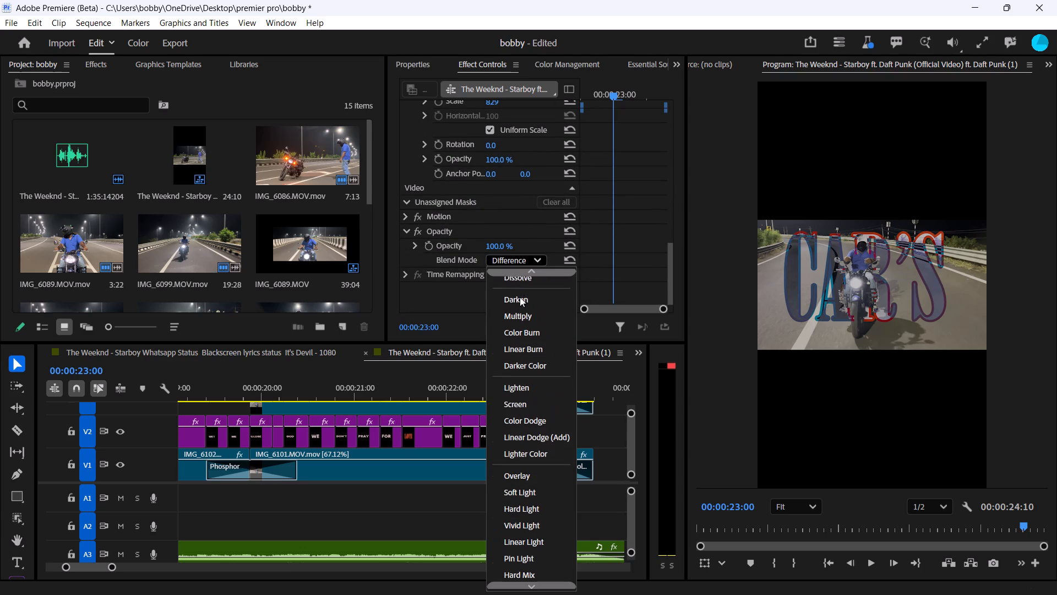
scroll(520, 297, "up", 4)
scroll(520, 297, "down", 1)
scroll(520, 297, "up", 3)
left_click(531, 289)
Change the fill colour of the "car's" text to red, FF0000.
scroll(483, 183, "up", 6)
scroll(434, 203, "up", 9)
scroll(454, 154, "up", 4)
left_click(455, 156)
left_click(456, 148)
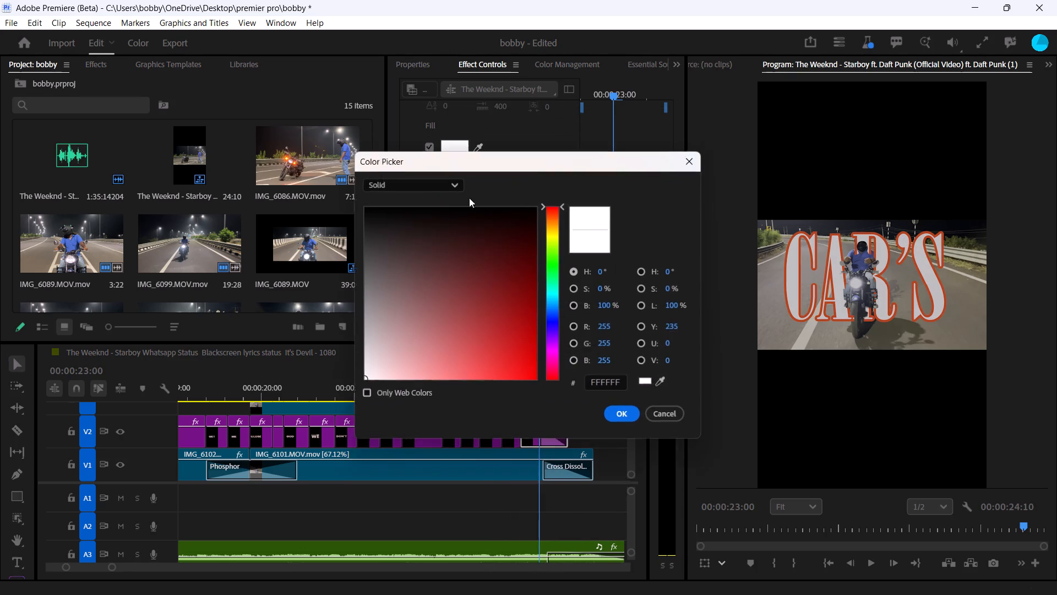
left_click_drag(490, 256, 587, 435)
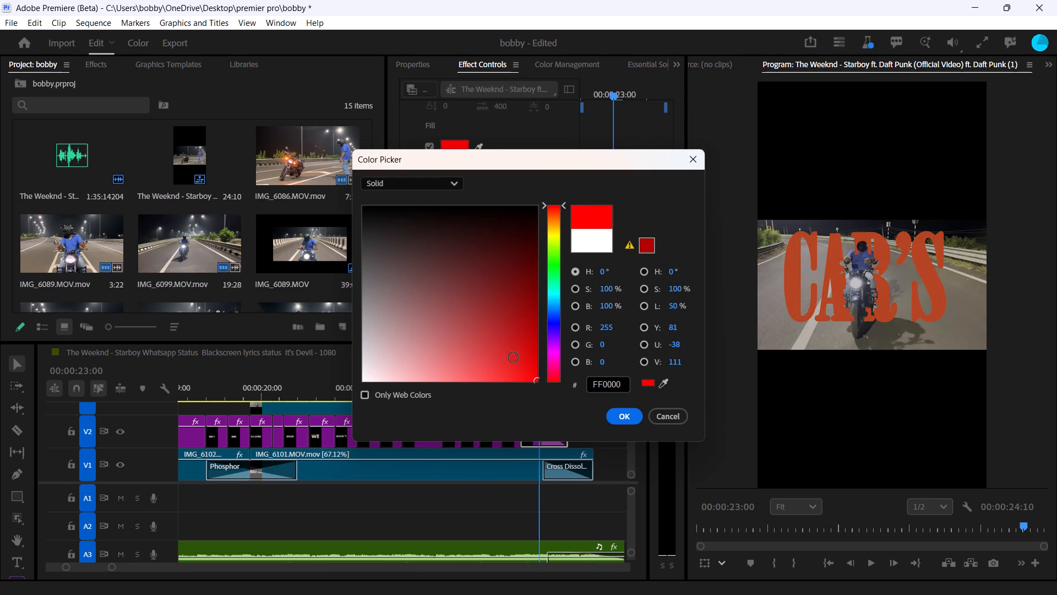
left_click_drag(521, 367, 602, 425)
left_click_drag(602, 425, 625, 440)
left_click(621, 416)
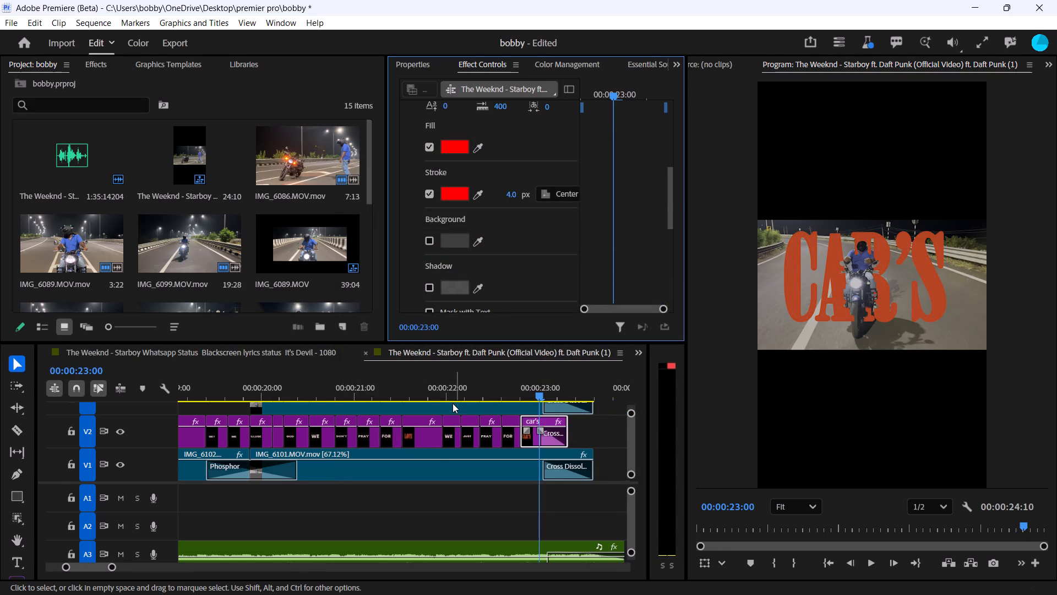
Play back the last lyric titles through the end of the video to review the red "car's" title.
left_click_drag(533, 400, 487, 412)
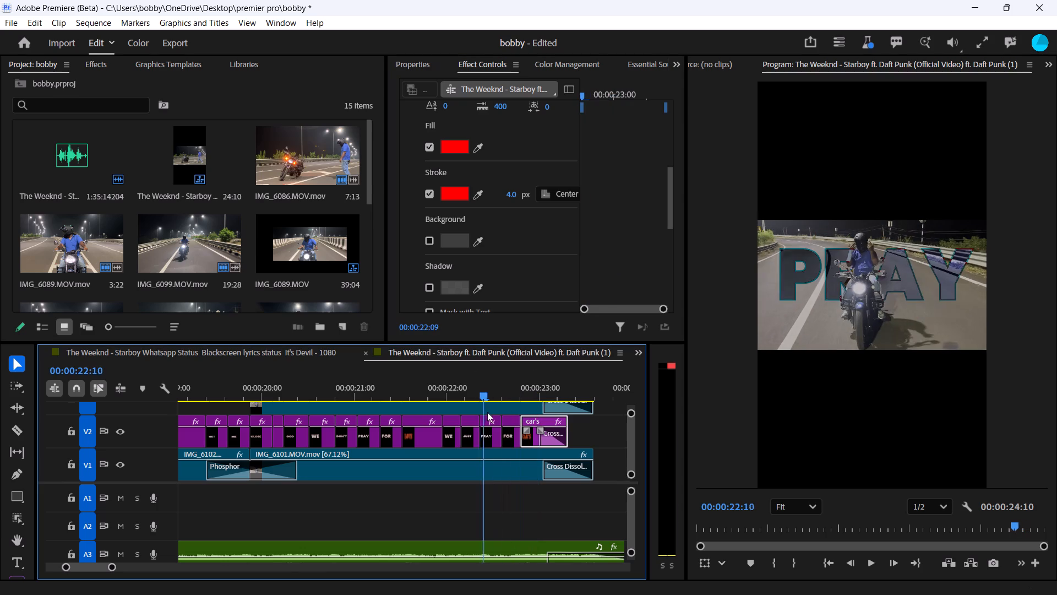
left_click_drag(487, 412, 510, 408)
key("space")
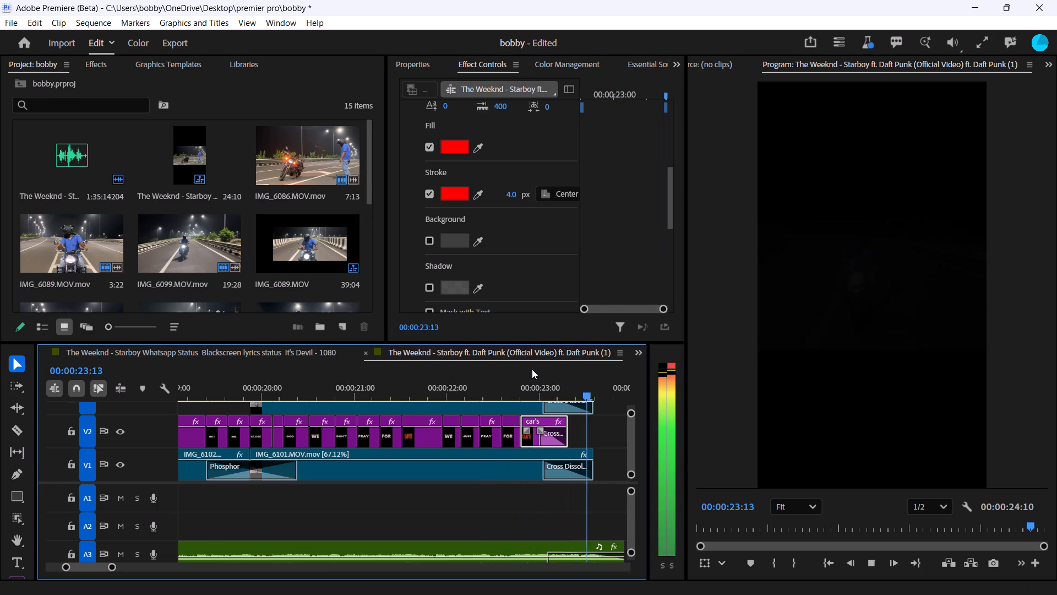
key("space")
left_click_drag(204, 391, 117, 419)
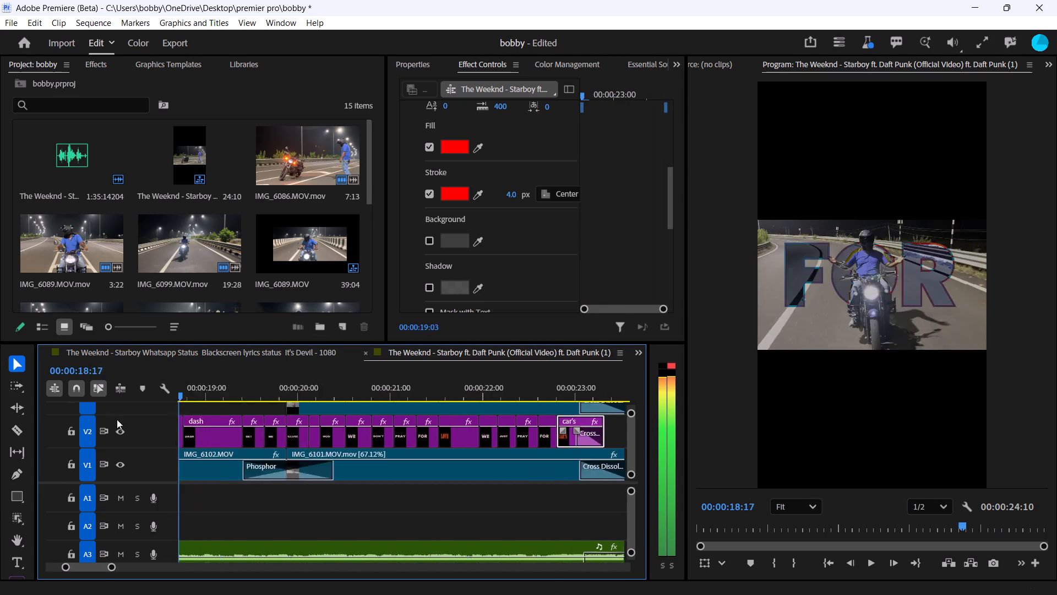
left_click_drag(117, 419, 463, 438)
key("space")
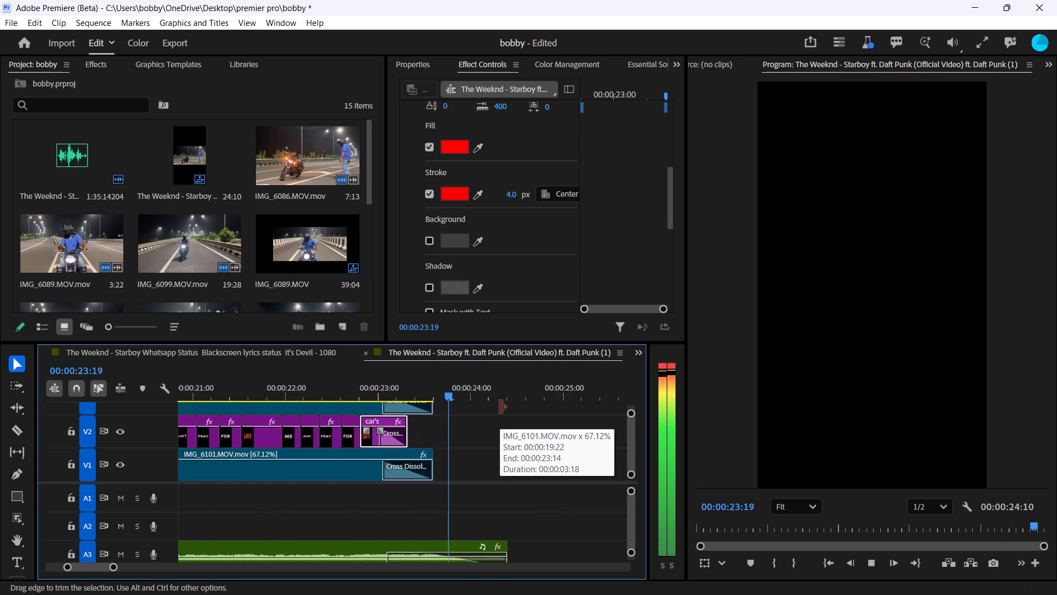
key("space")
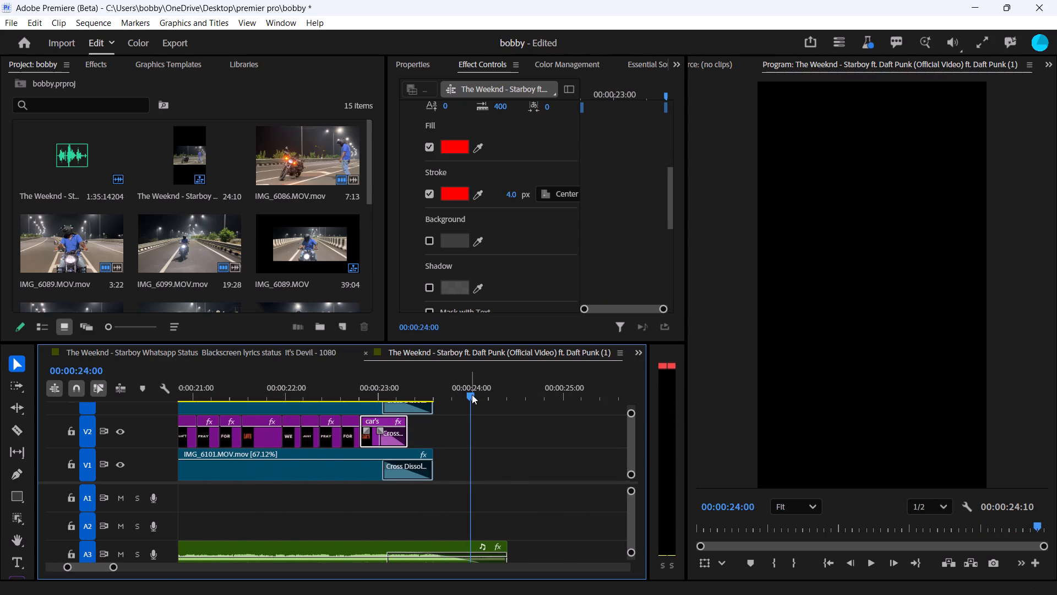
Delete the object-masked IMG_6101.MOV clip from the track above the V2 lyric titles.
left_click_drag(469, 394, 351, 420)
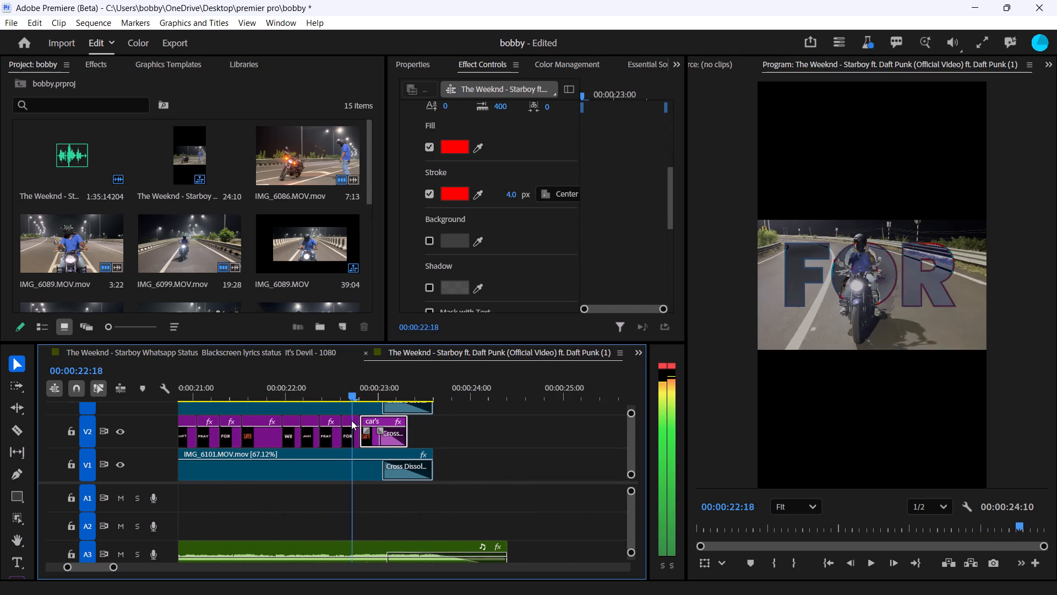
left_click_drag(351, 420, 343, 424)
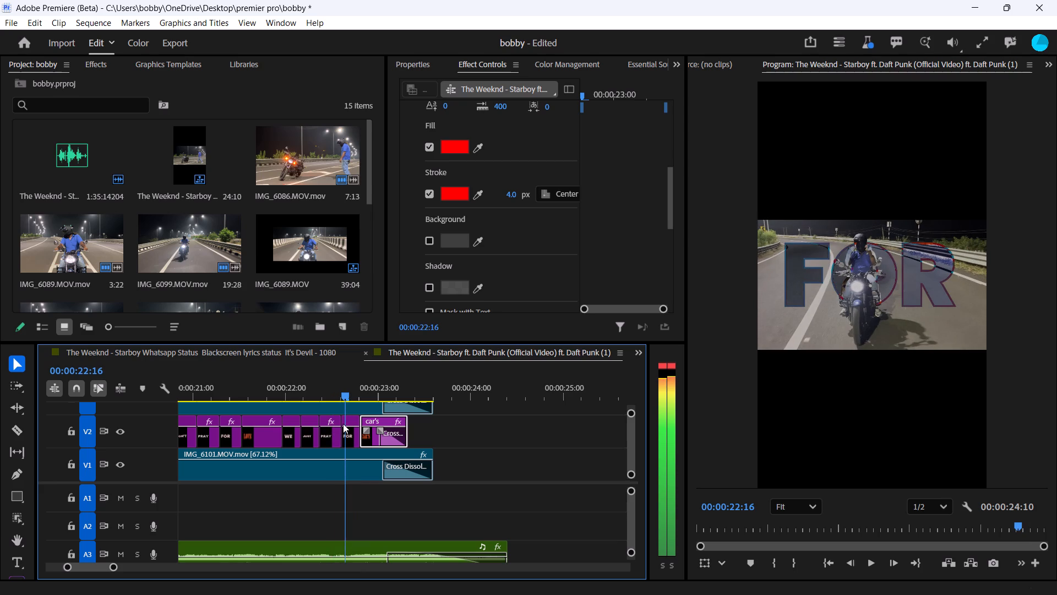
left_click_drag(343, 424, 320, 429)
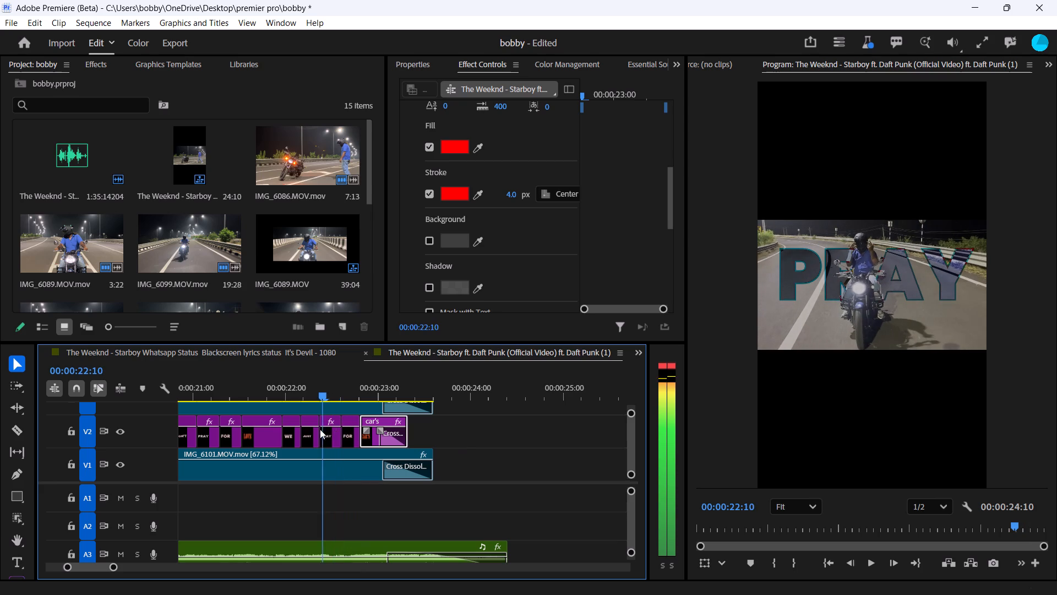
left_click_drag(320, 429, 318, 430)
left_click(346, 409)
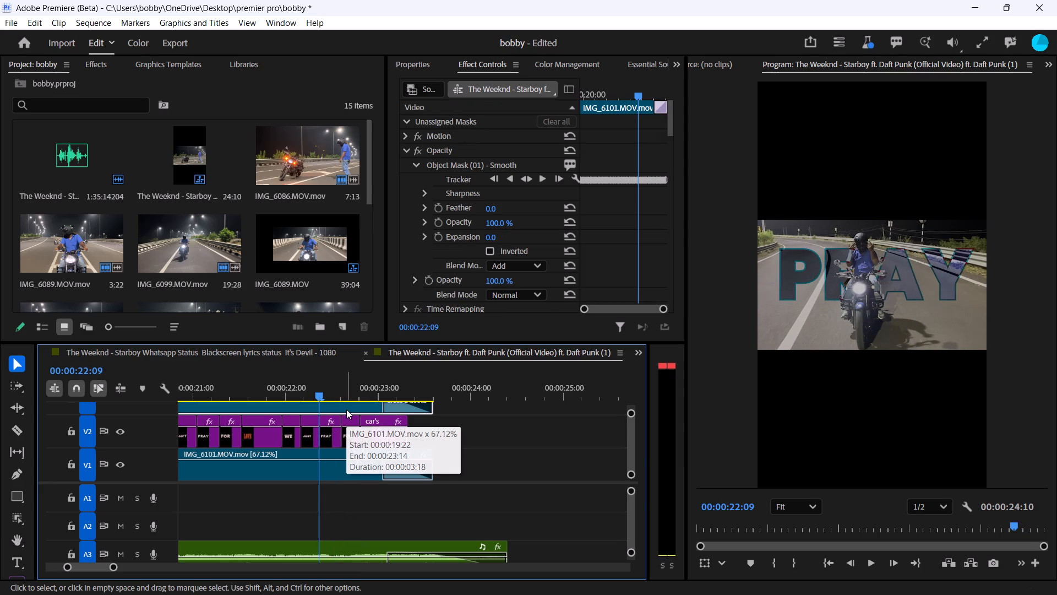
key("BackSpace")
Copy the IMG_6101.MOV clip on V1 and paste the duplicate on V1 a short gap after the original's end.
left_click(342, 462)
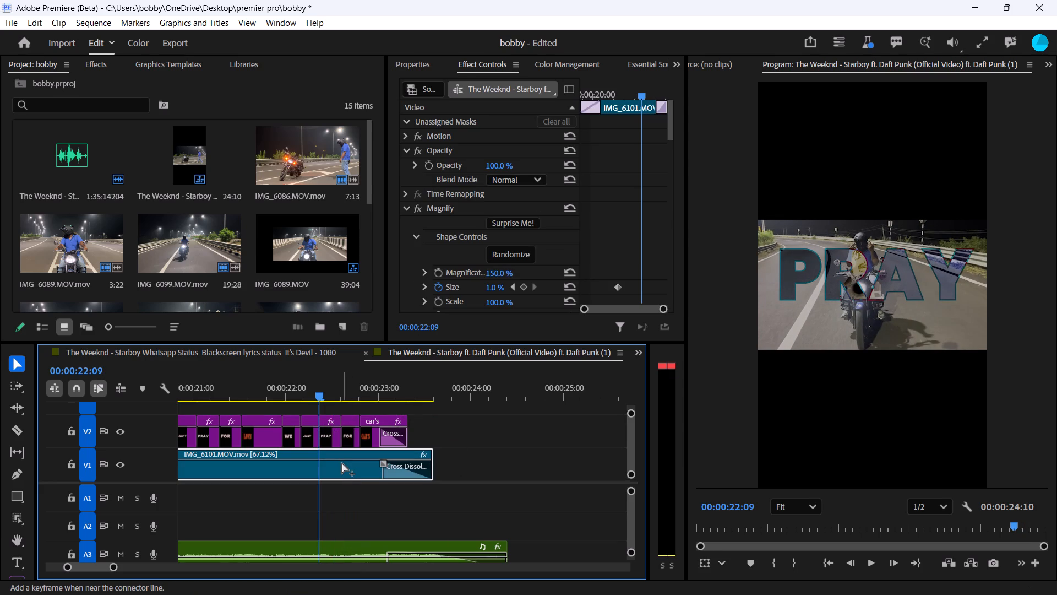
key("ctrl+c")
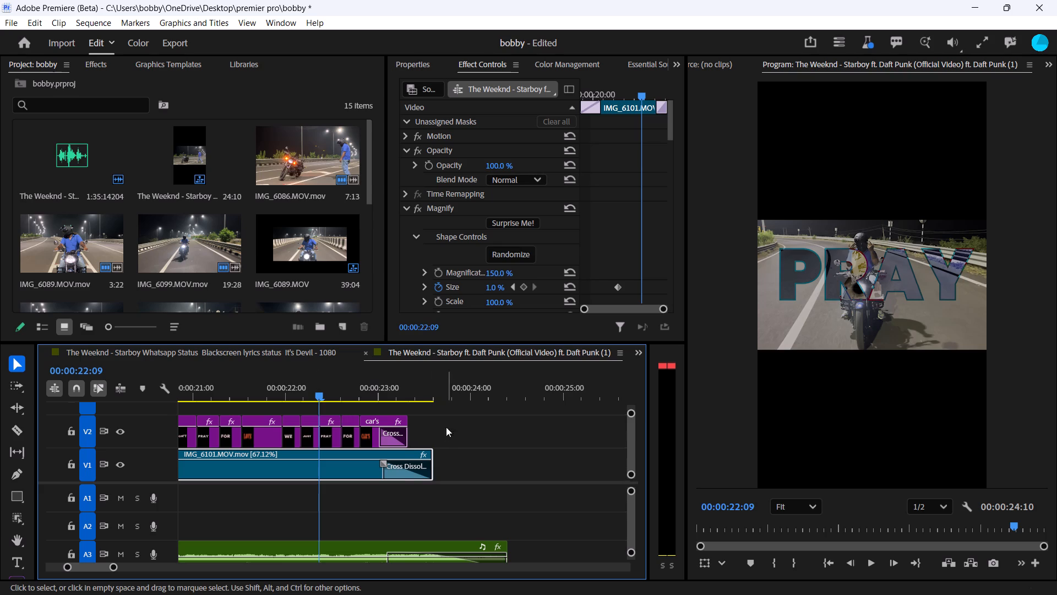
left_click_drag(405, 391, 453, 400)
left_click(482, 455)
key("ctrl+v")
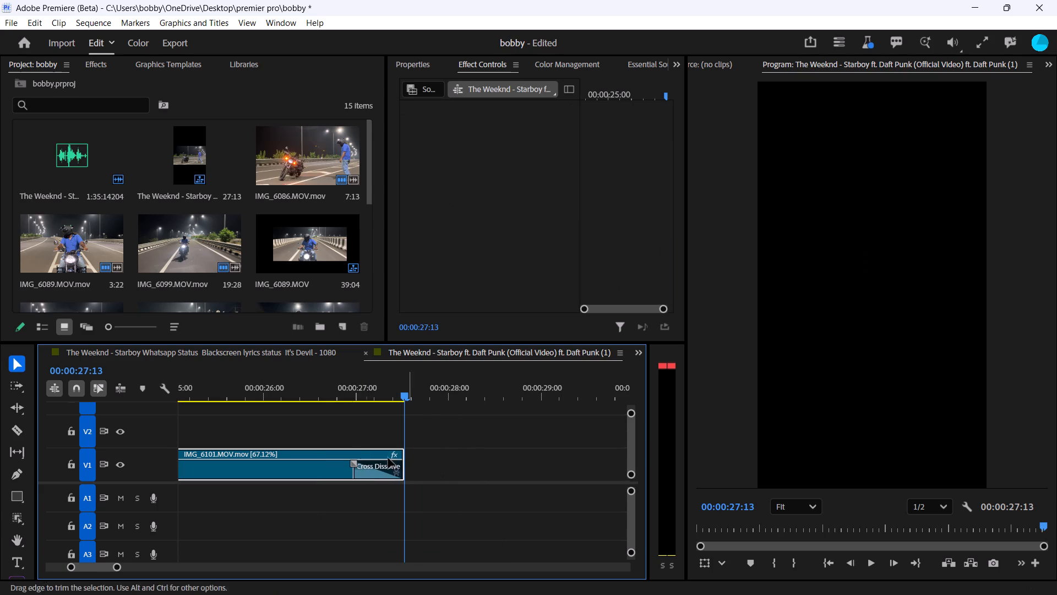
Create an object mask around the rider on the duplicated IMG_6101.MOV clip on V1 at 00:00:24:19.
left_click_drag(383, 393, 225, 420)
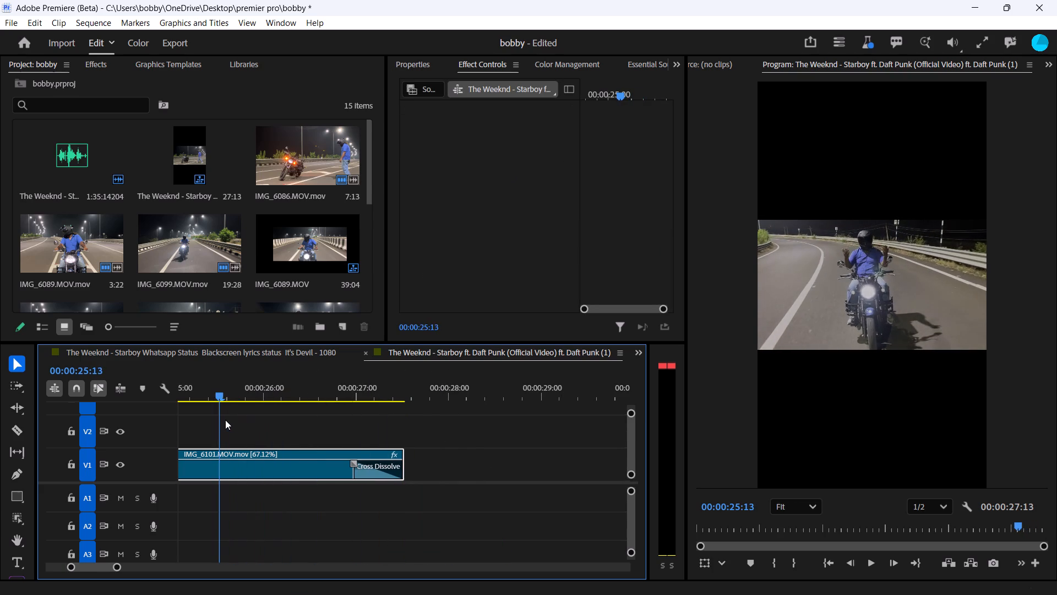
left_click_drag(225, 420, 271, 435)
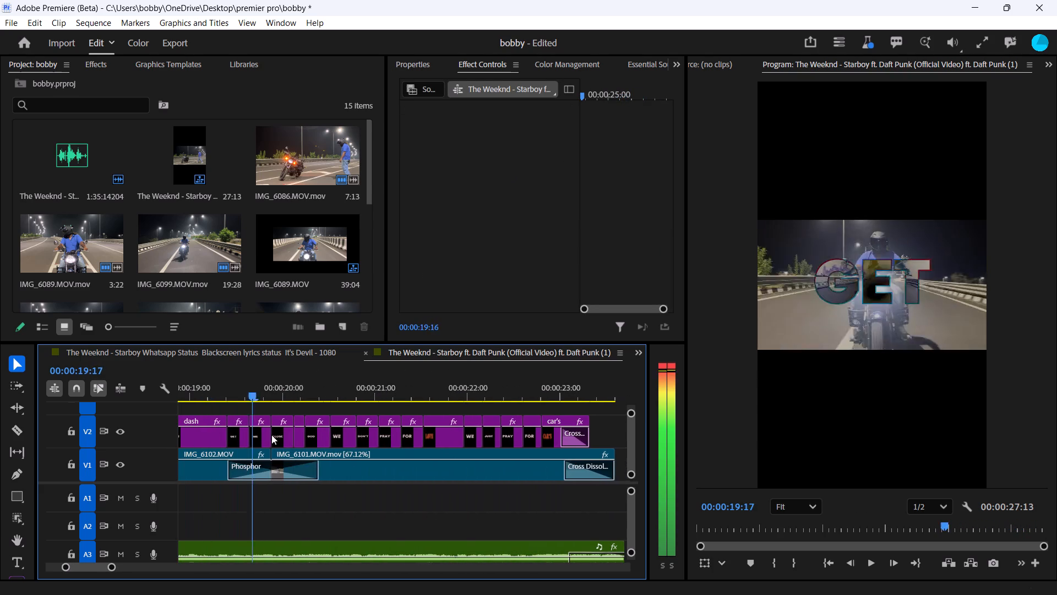
left_click_drag(271, 435, 426, 420)
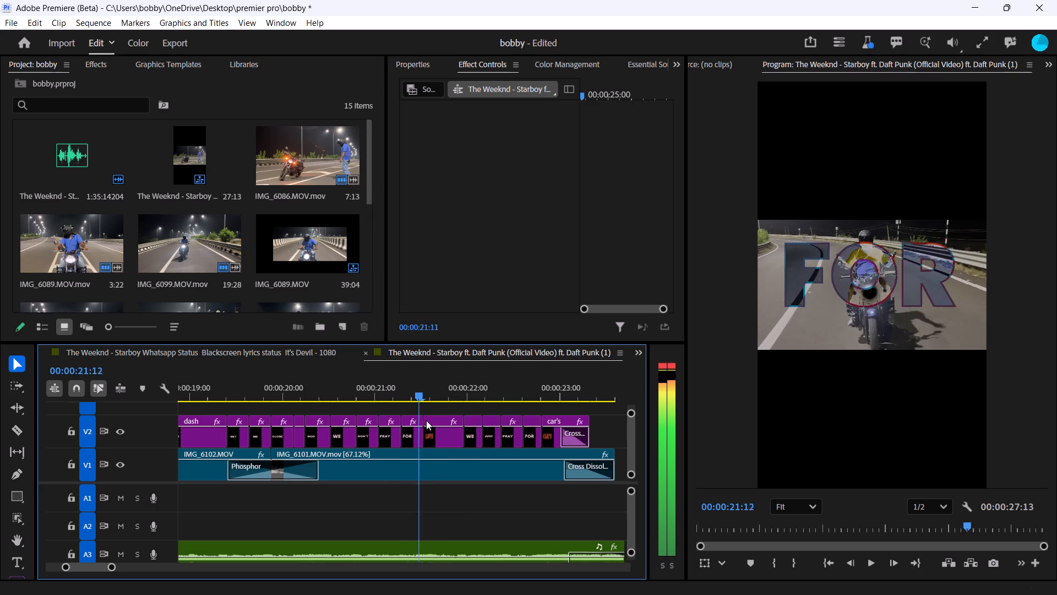
left_click_drag(426, 420, 621, 425)
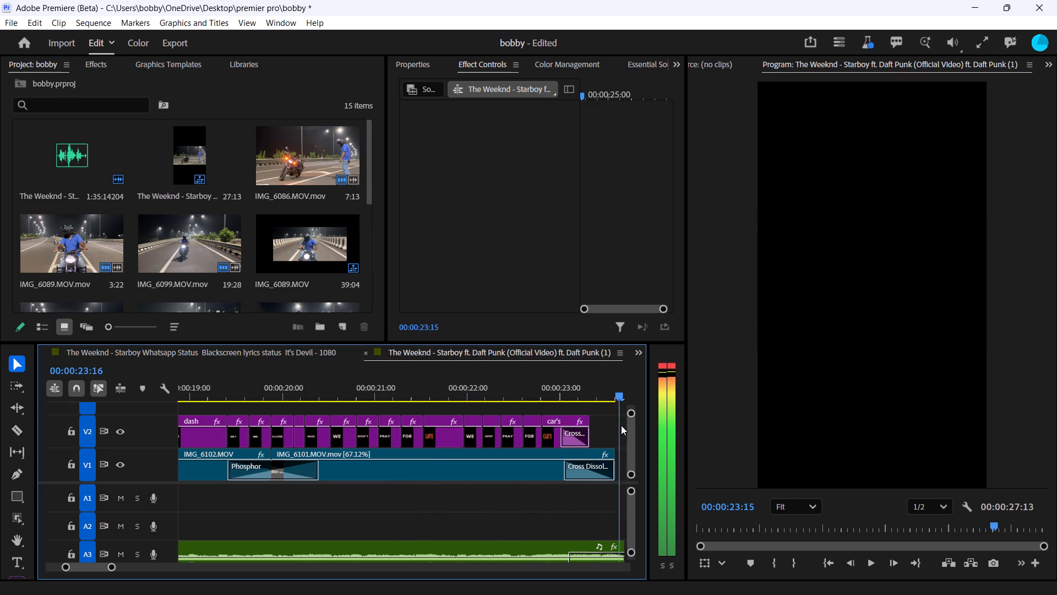
left_click_drag(621, 425, 484, 446)
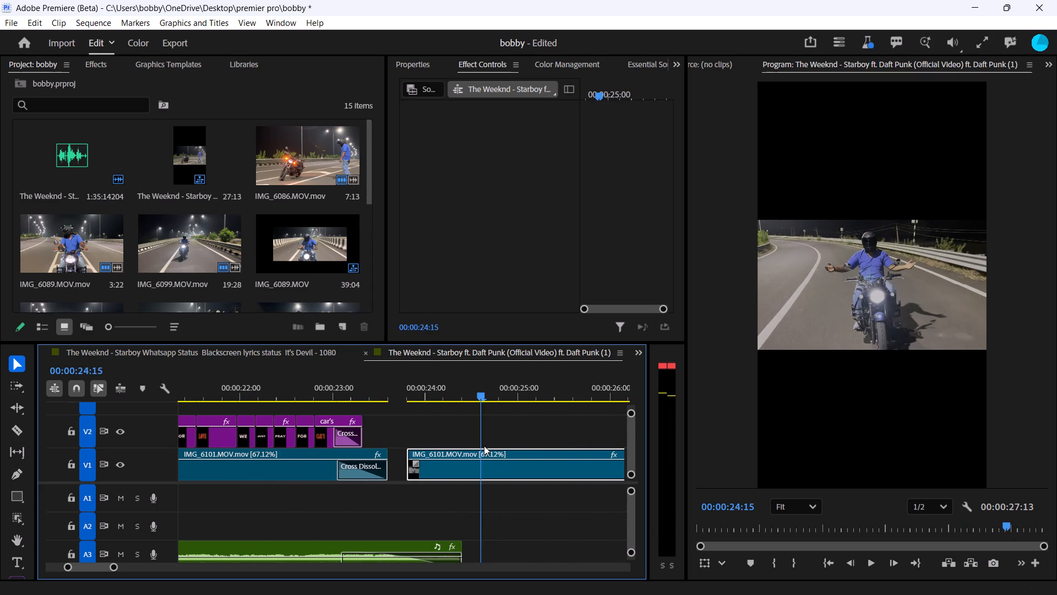
left_click_drag(484, 446, 497, 446)
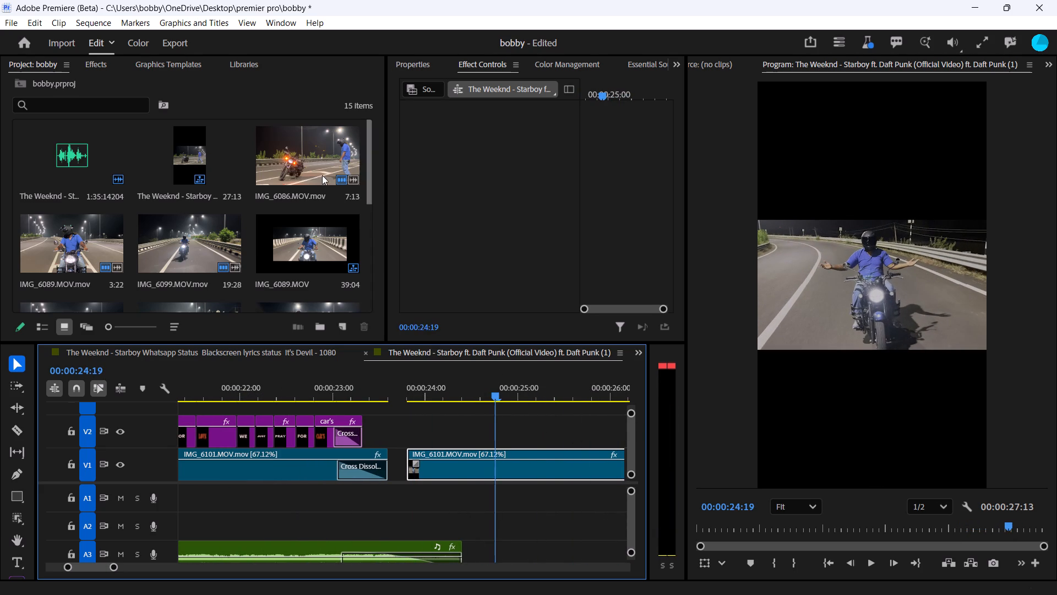
left_click(17, 524)
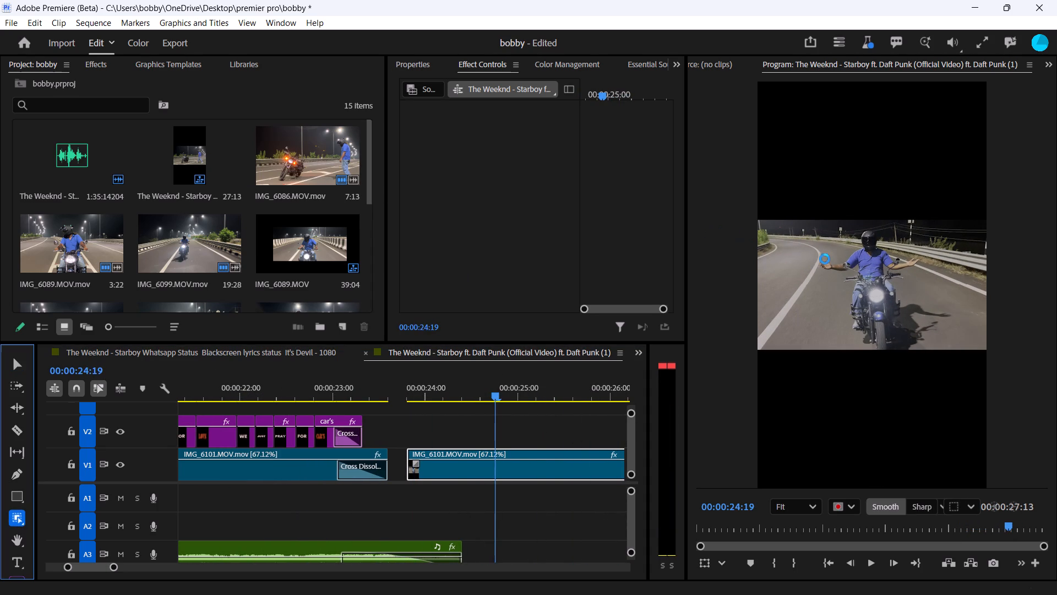
left_click(870, 267)
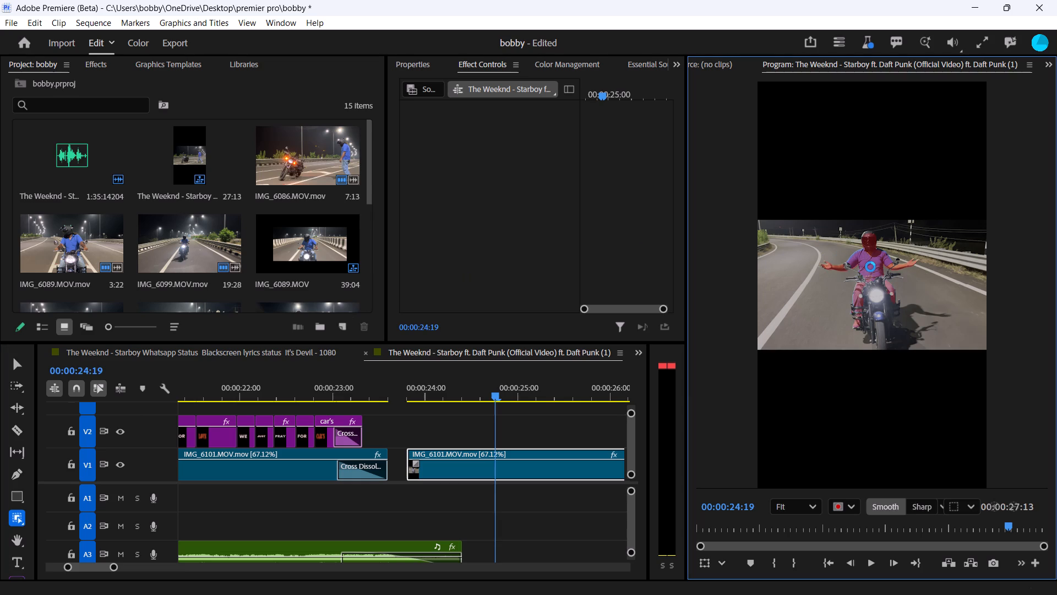
scroll(870, 267, "up", 3)
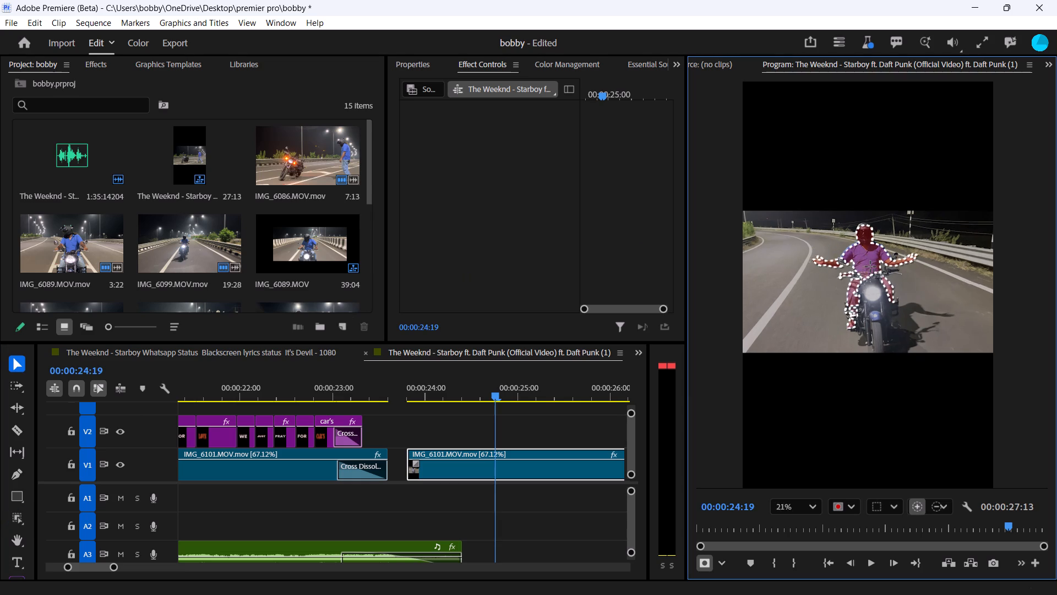
scroll(870, 267, "up", 6)
scroll(793, 177, "up", 7)
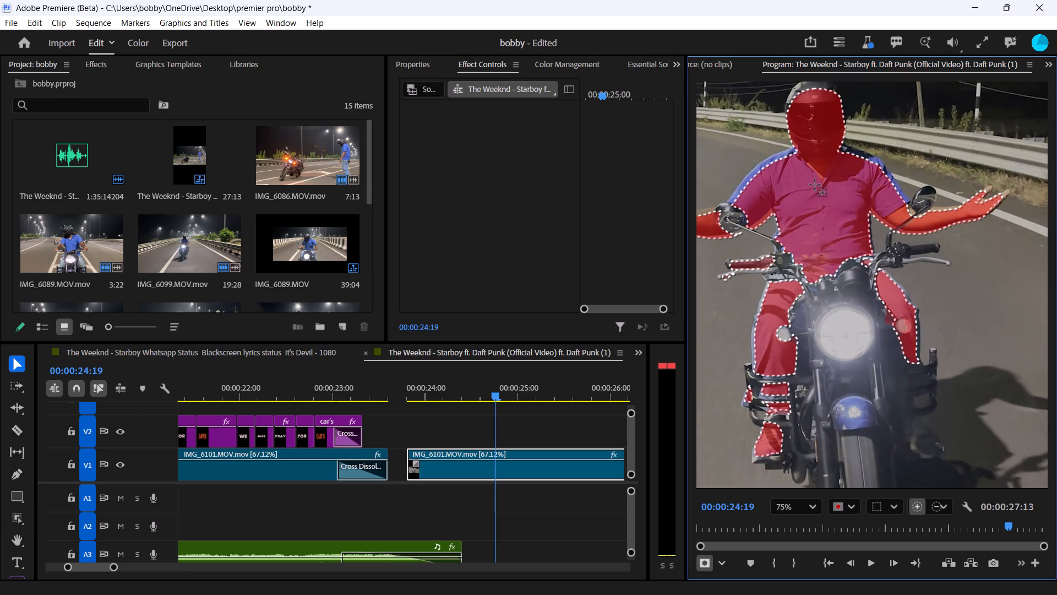
double_click(814, 185)
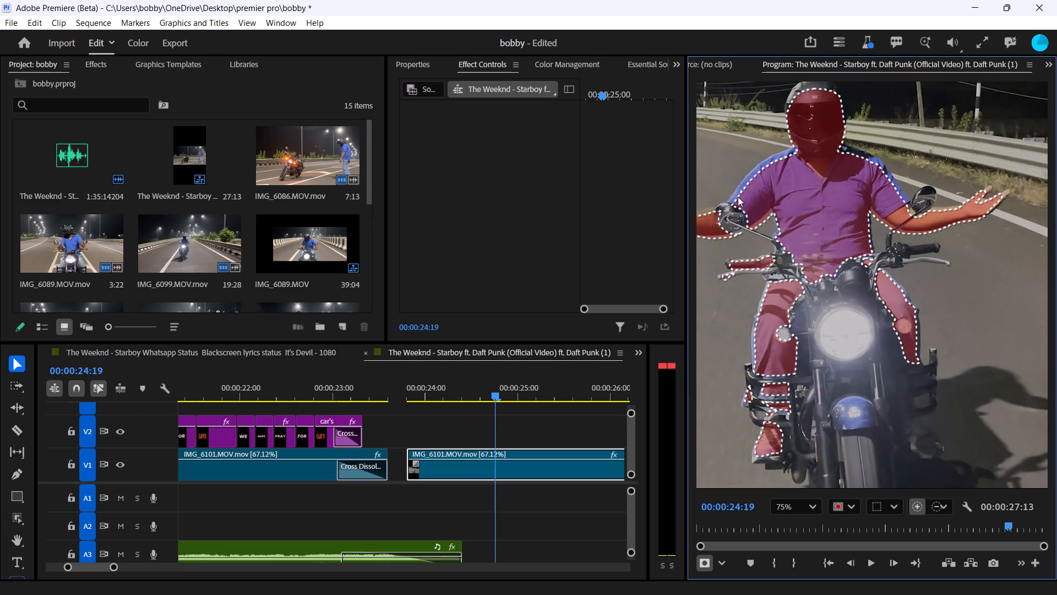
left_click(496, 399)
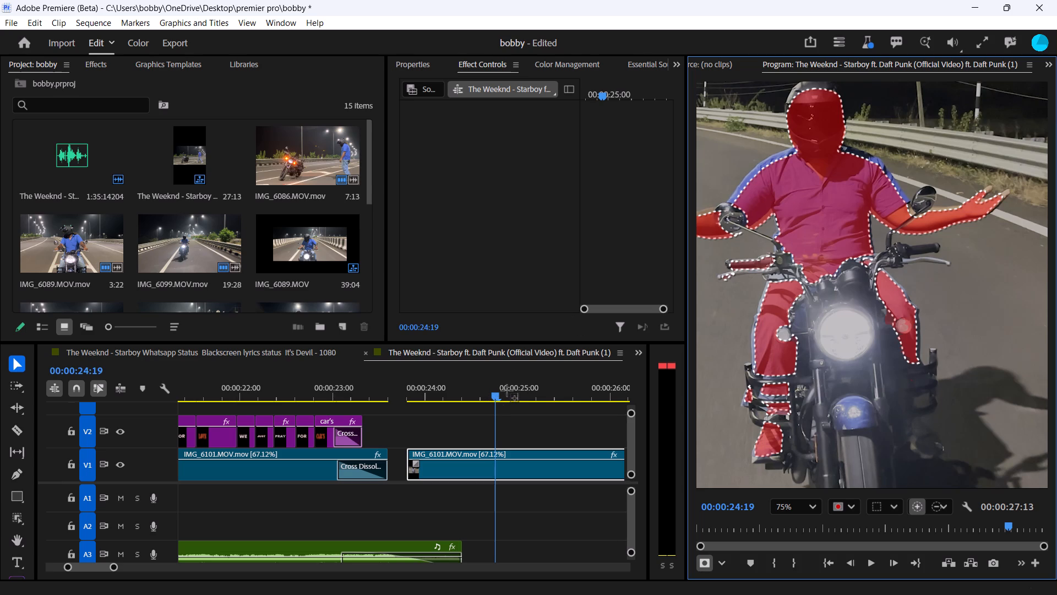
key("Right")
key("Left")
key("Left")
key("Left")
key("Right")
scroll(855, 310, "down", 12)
Save the project.
key("ctrl+s")
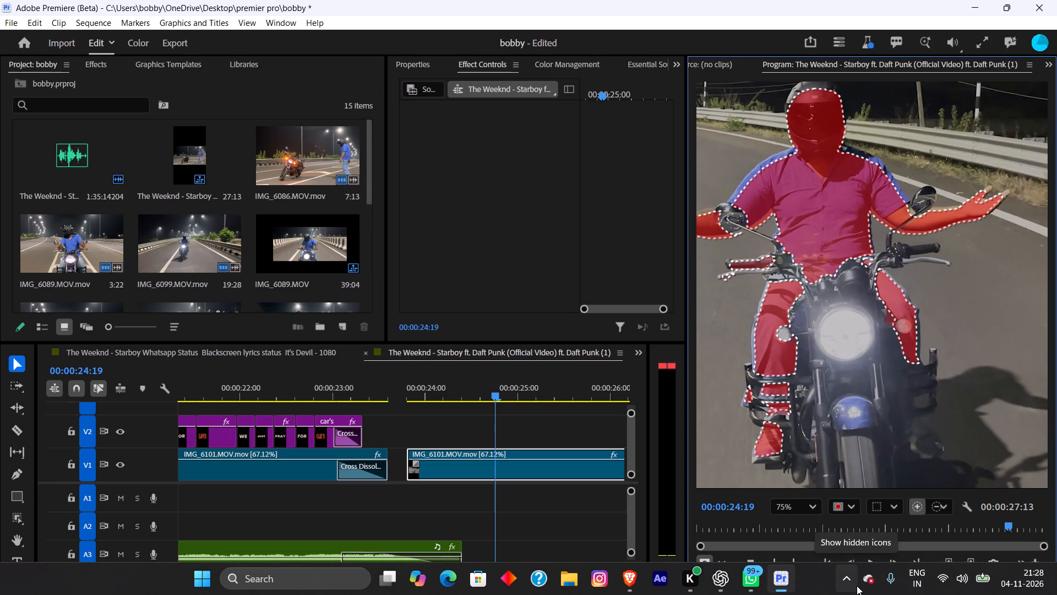
left_click(545, 508)
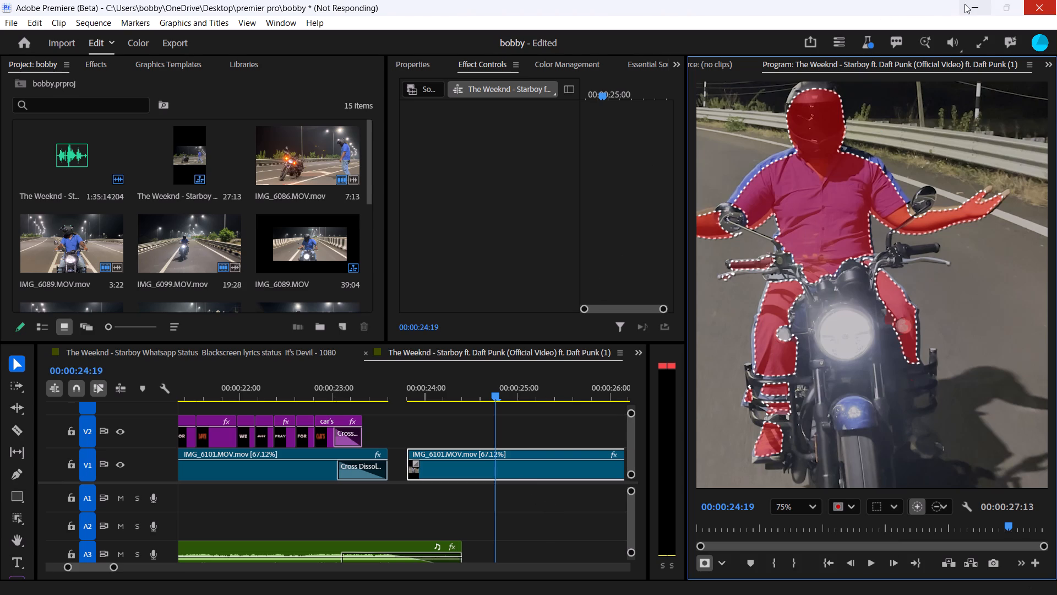
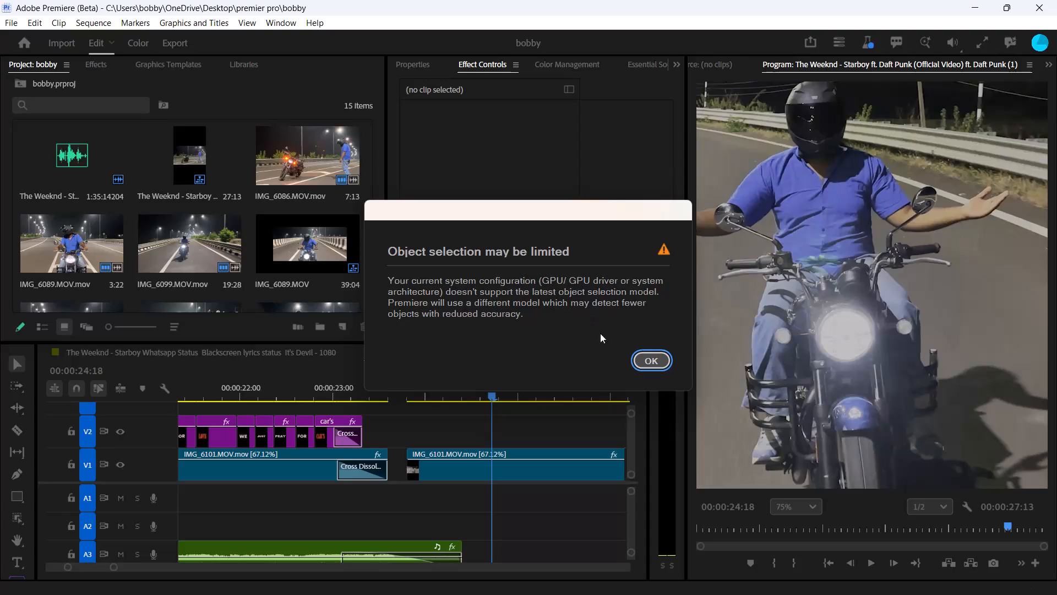
Dismiss the object selection notice and set the program monitor's zoom level to Fit.
left_click(642, 361)
scroll(817, 223, "down", 7)
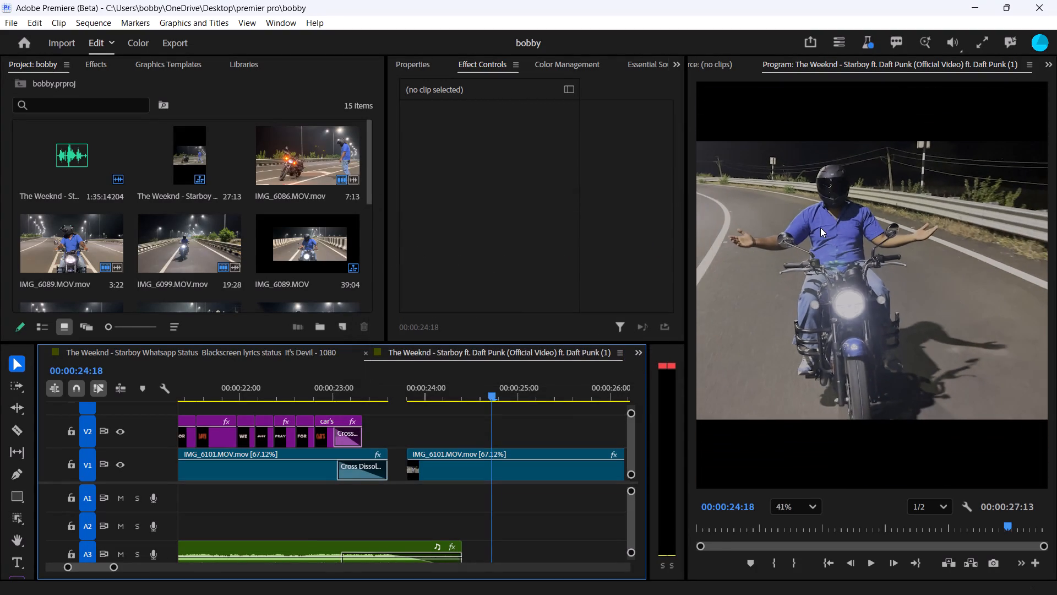
scroll(820, 228, "down", 6)
scroll(839, 285, "down", 3)
left_click(811, 507)
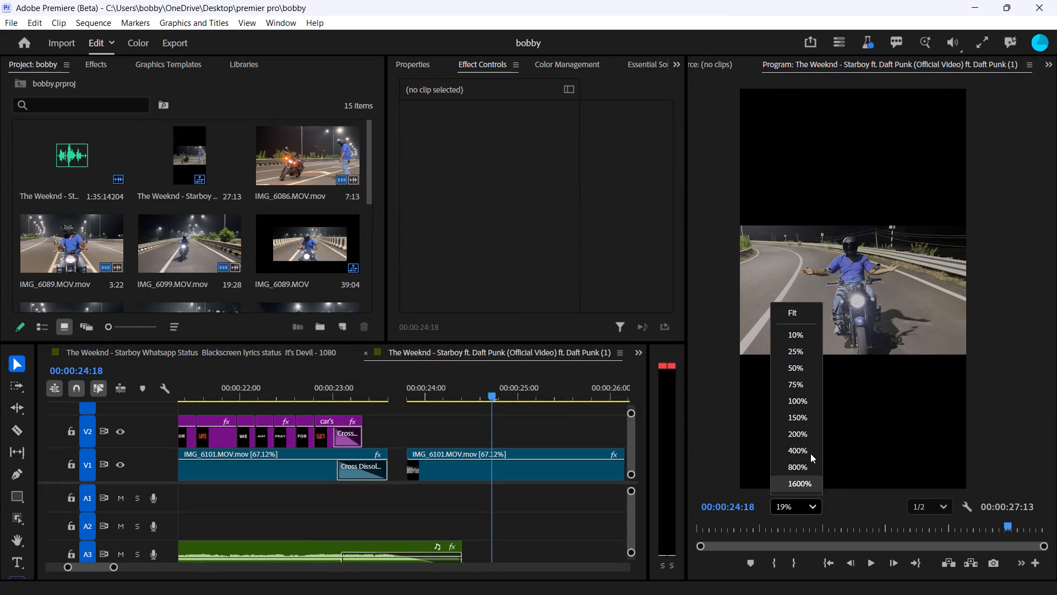
left_click(796, 306)
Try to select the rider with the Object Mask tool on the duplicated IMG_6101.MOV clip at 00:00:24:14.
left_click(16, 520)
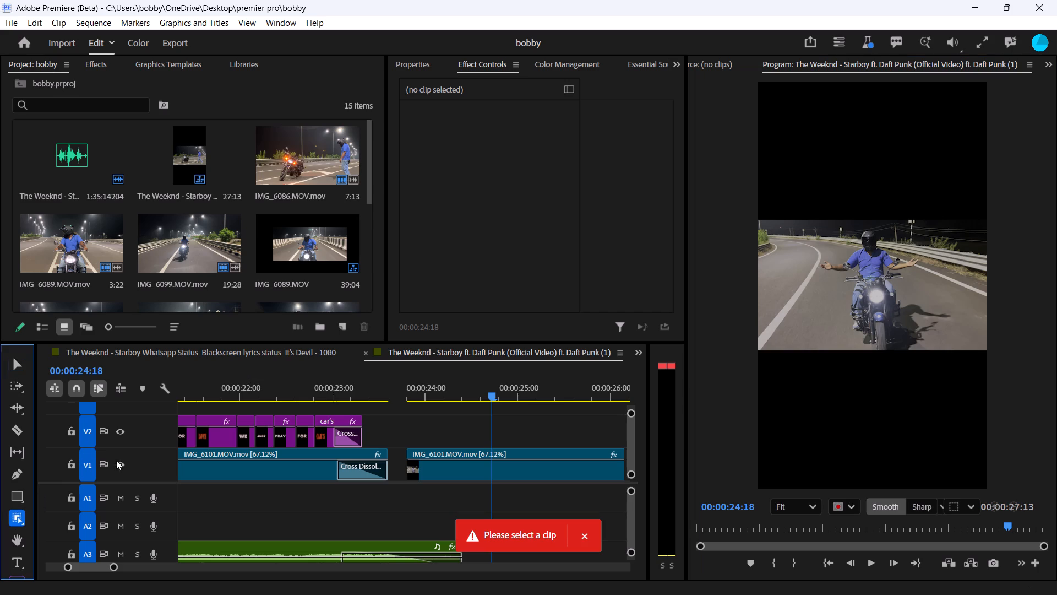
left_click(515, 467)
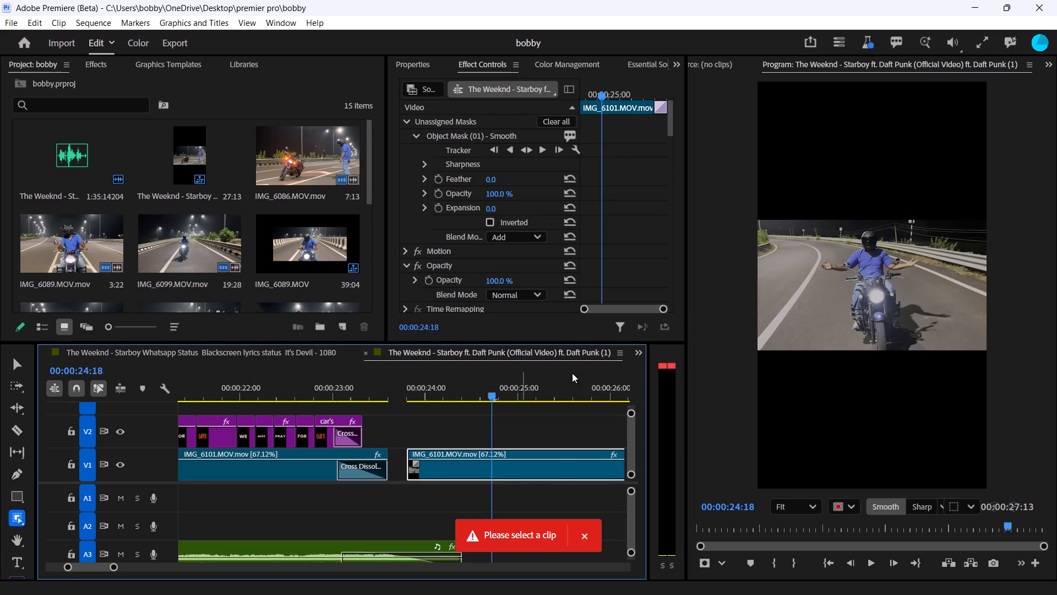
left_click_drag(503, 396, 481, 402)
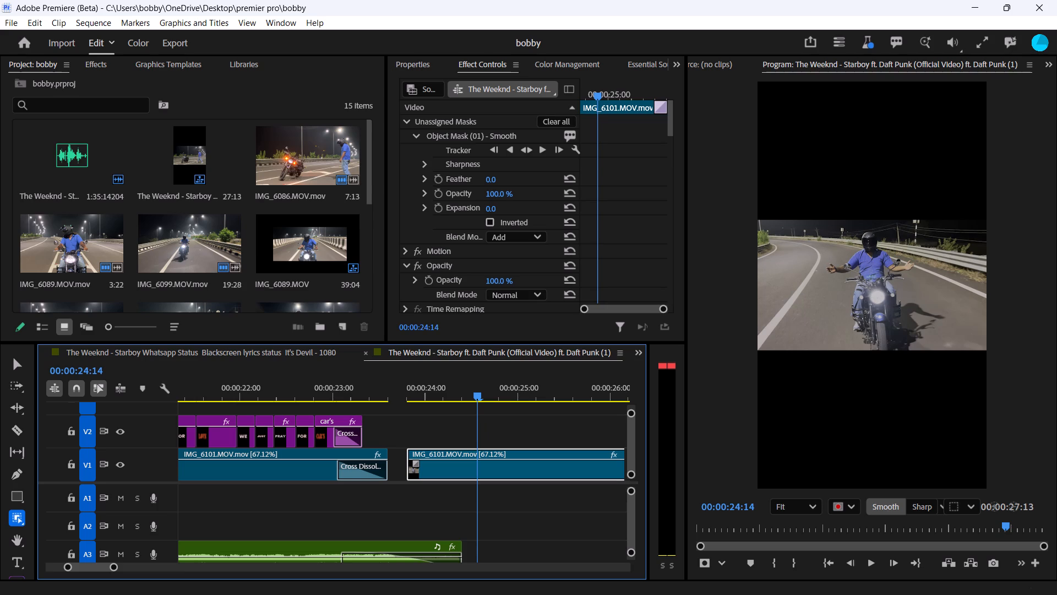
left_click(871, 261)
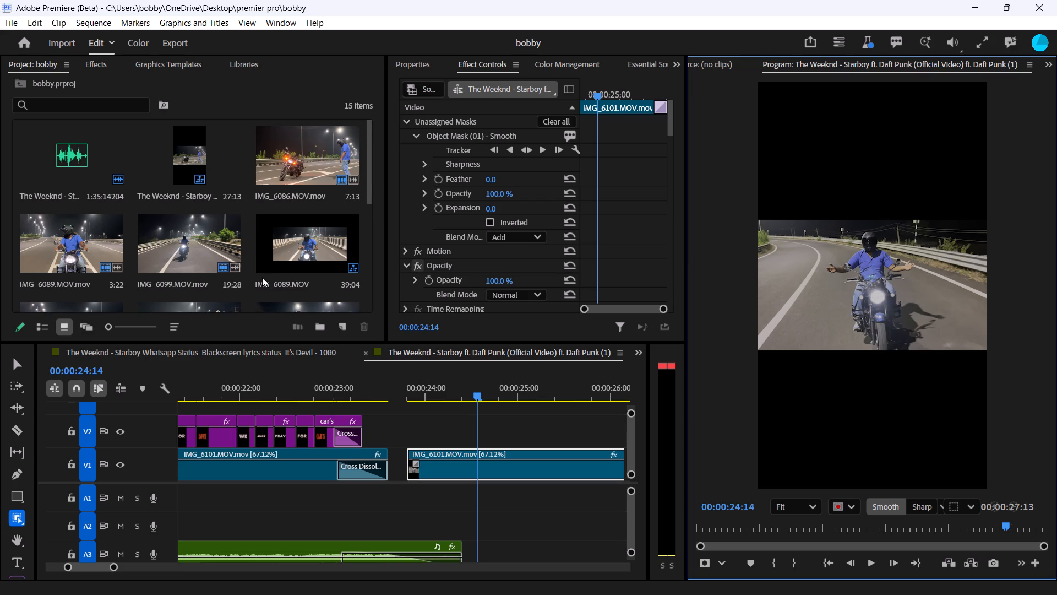
Check the Starboy Whatsapp Status lyrics sequence around 00:00:10:03, close it, and return to the Starboy Official Video sequence.
left_click(272, 352)
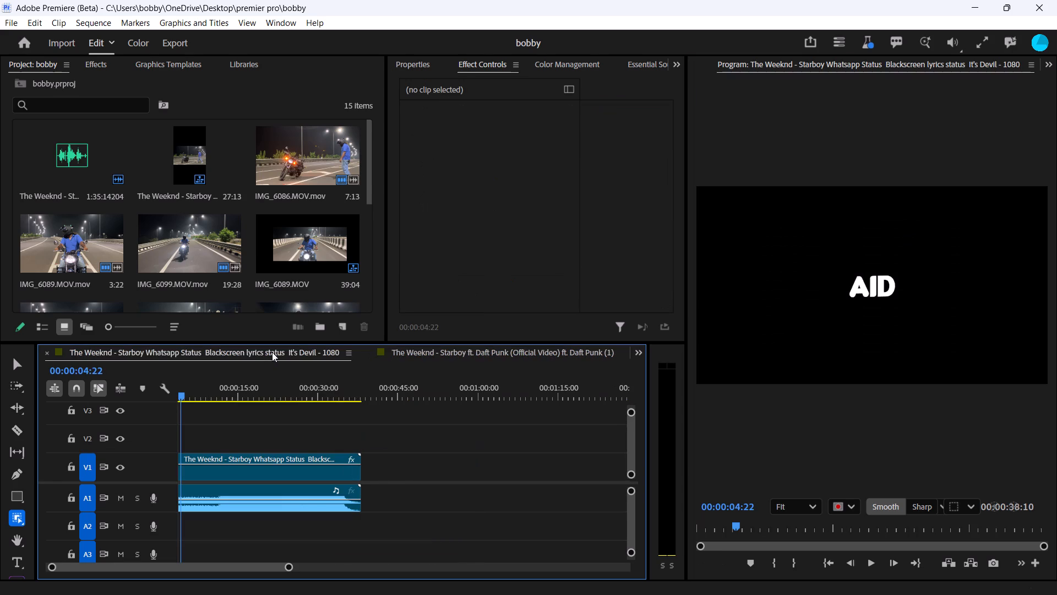
left_click_drag(190, 404, 220, 404)
left_click_drag(182, 396, 214, 398)
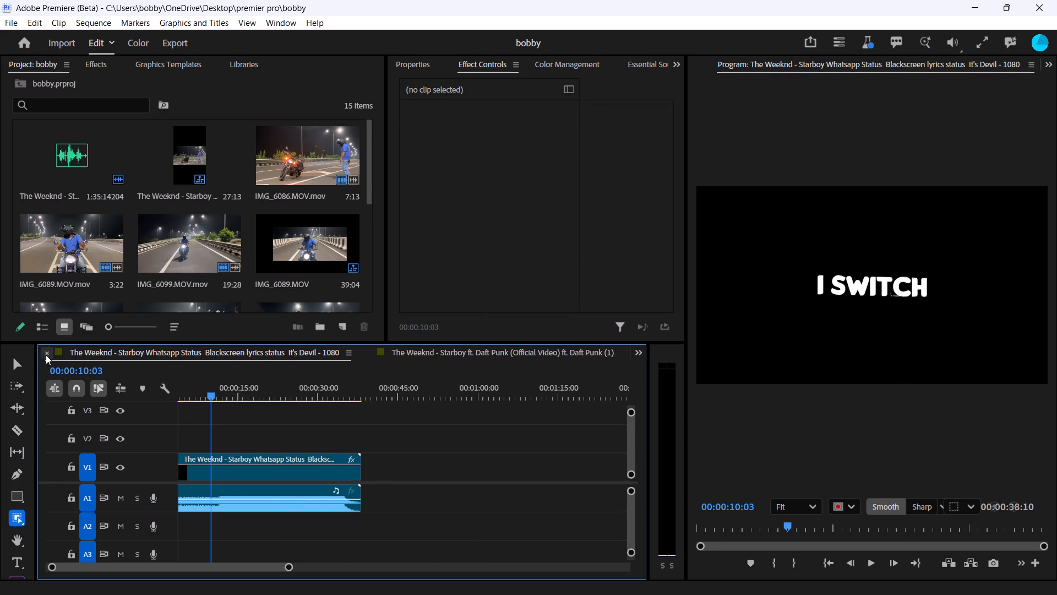
left_click(46, 355)
left_click(199, 351)
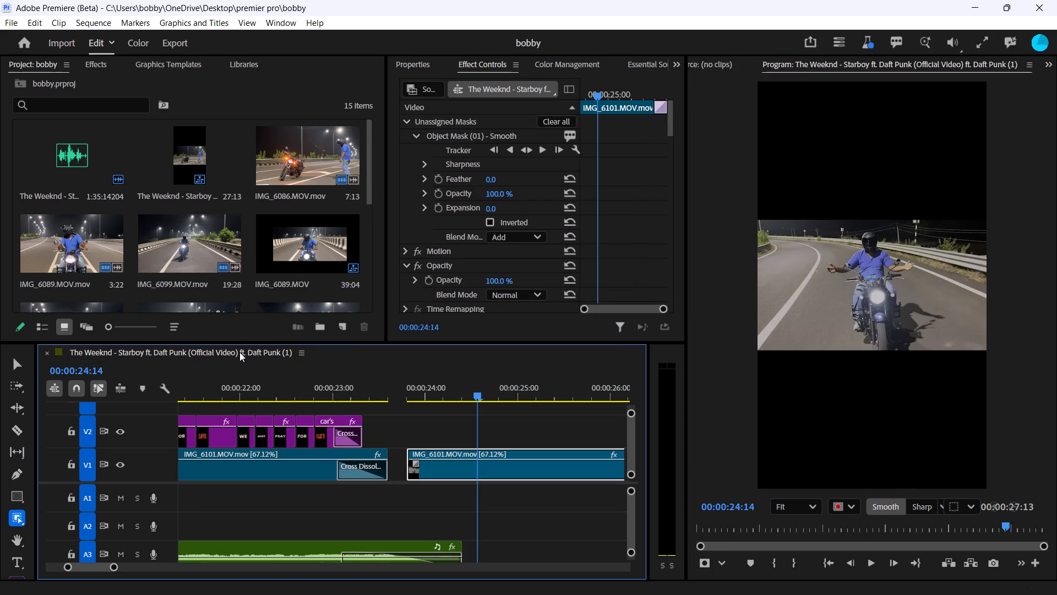
left_click(239, 352)
Scrub through the V2 lyric titles and the duplicated IMG_6101.MOV clip to review the end of the sequence.
left_click_drag(481, 347, 437, 358)
left_click_drag(476, 397, 468, 399)
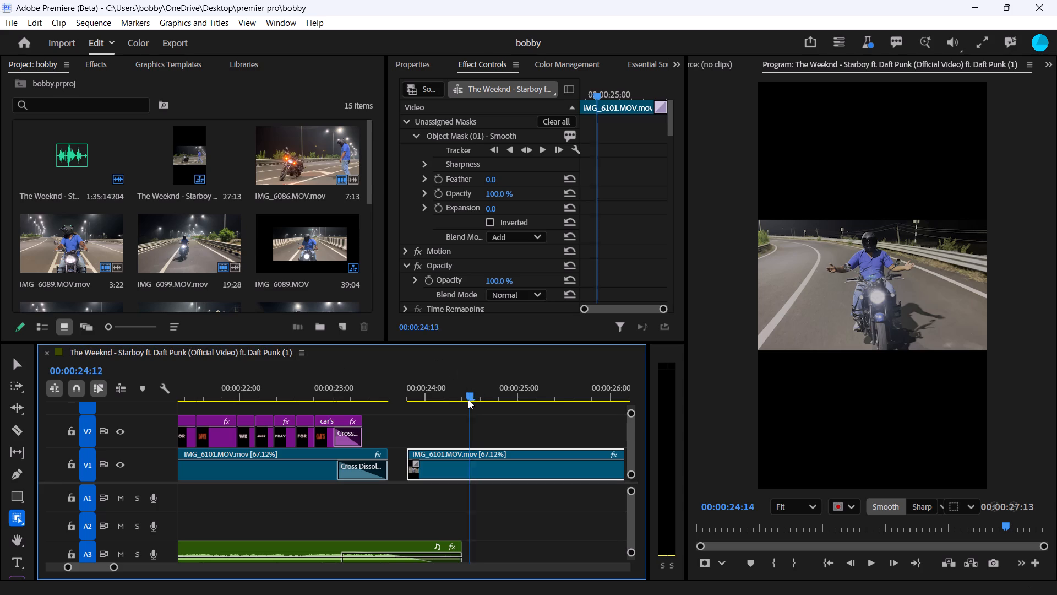
left_click_drag(468, 399, 385, 424)
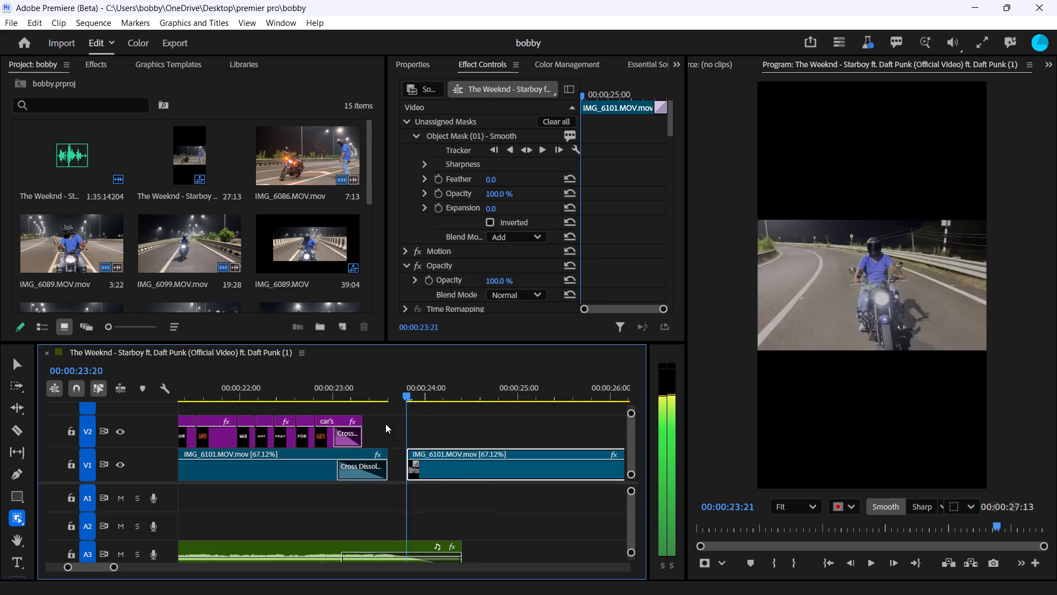
left_click_drag(385, 424, 357, 430)
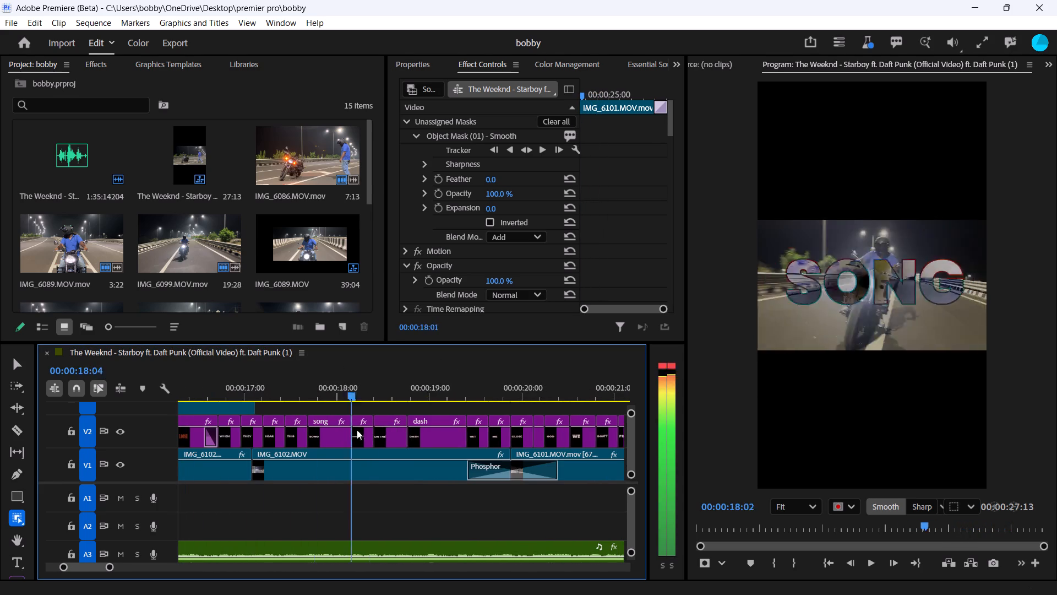
left_click_drag(357, 430, 613, 419)
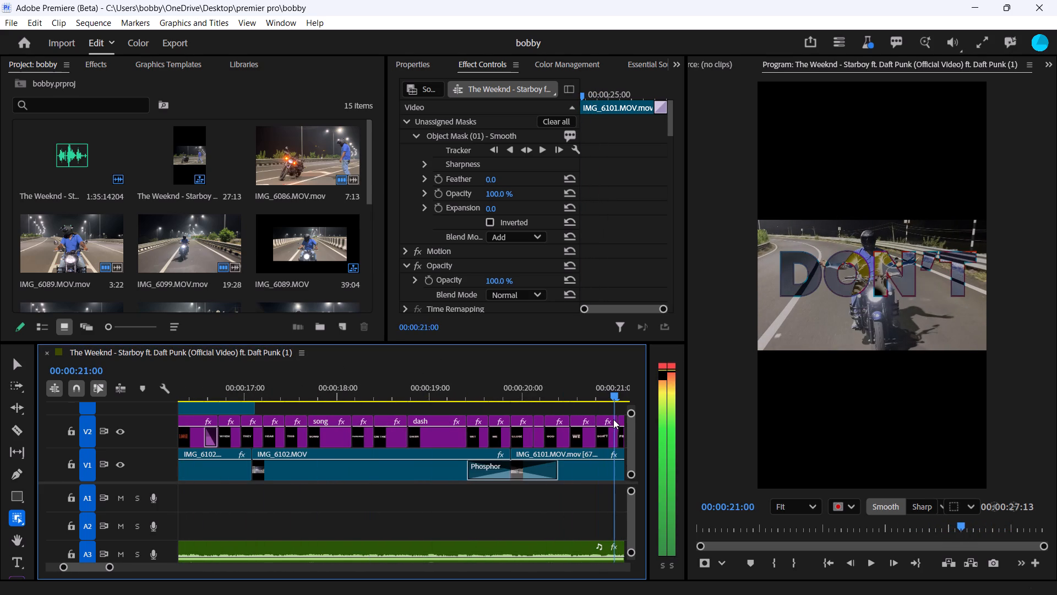
left_click_drag(613, 419, 618, 433)
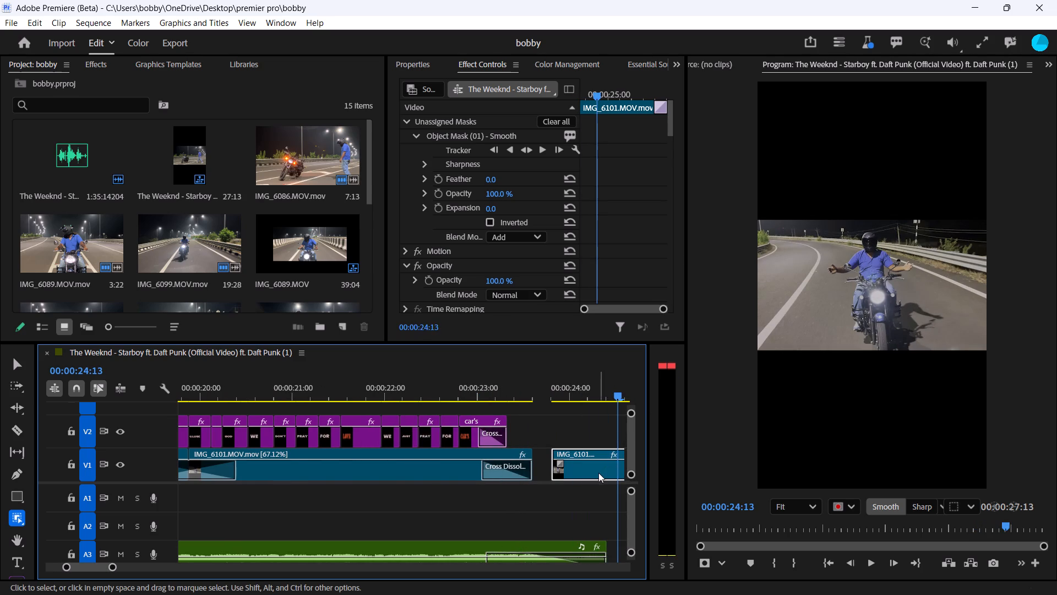
left_click_drag(618, 393, 642, 393)
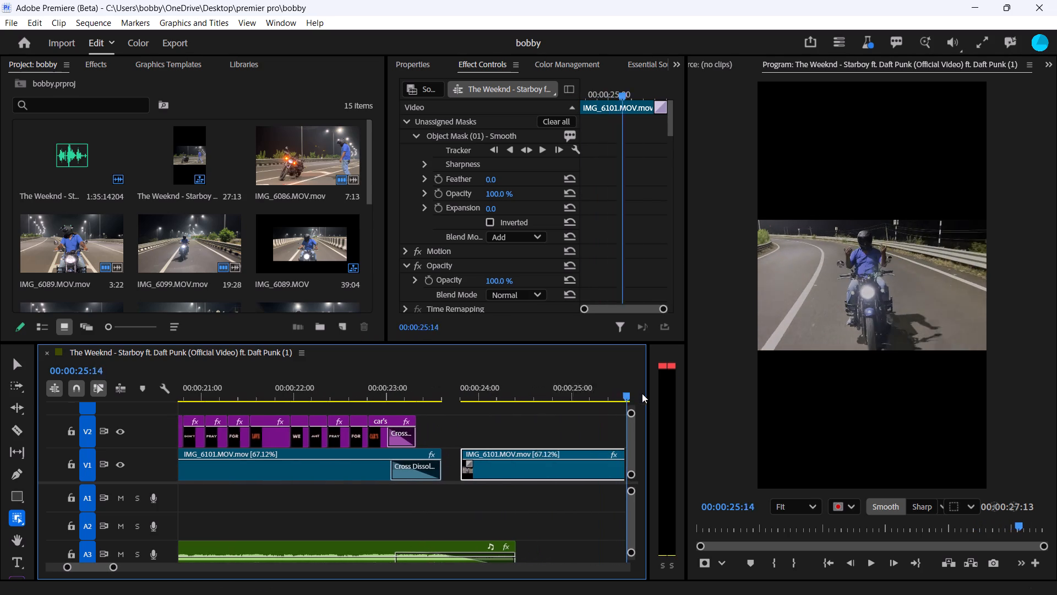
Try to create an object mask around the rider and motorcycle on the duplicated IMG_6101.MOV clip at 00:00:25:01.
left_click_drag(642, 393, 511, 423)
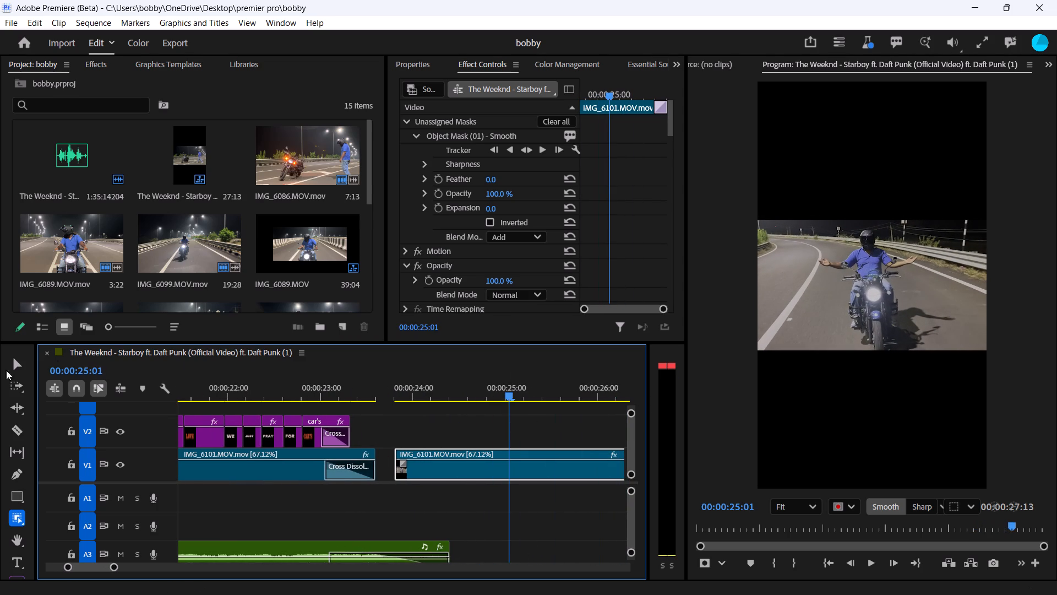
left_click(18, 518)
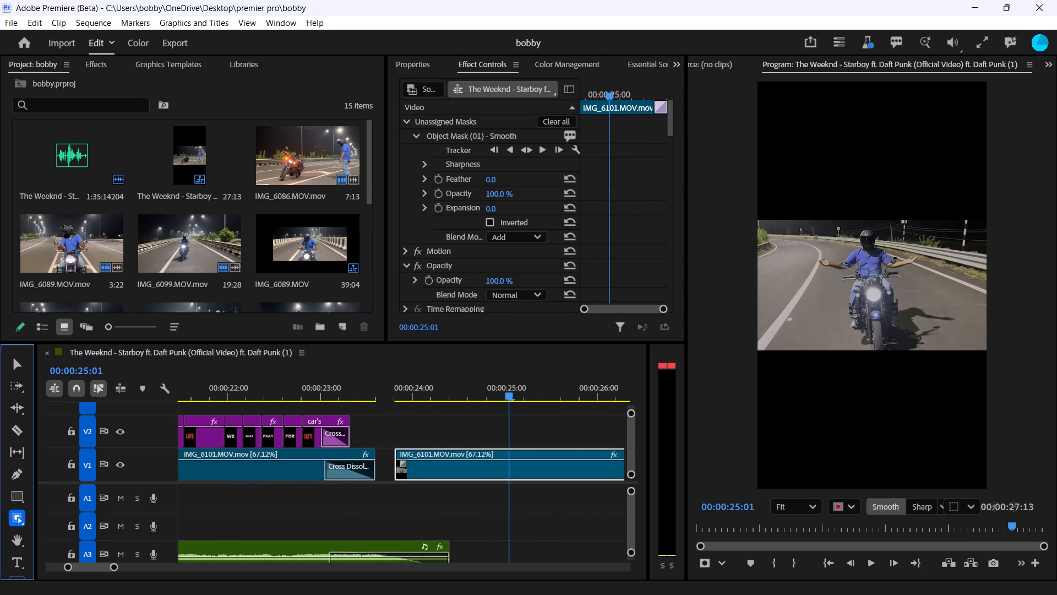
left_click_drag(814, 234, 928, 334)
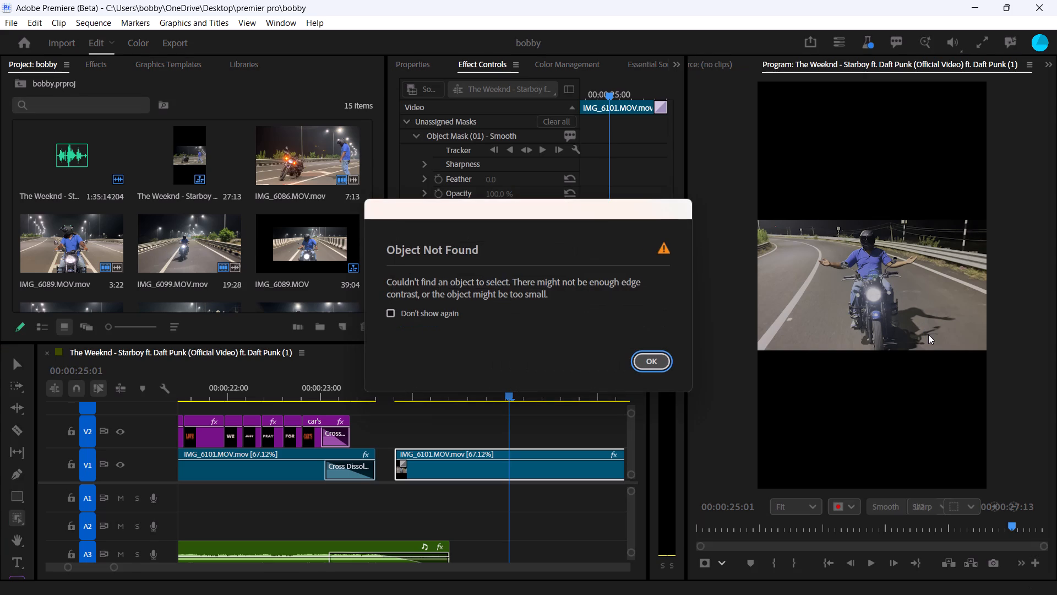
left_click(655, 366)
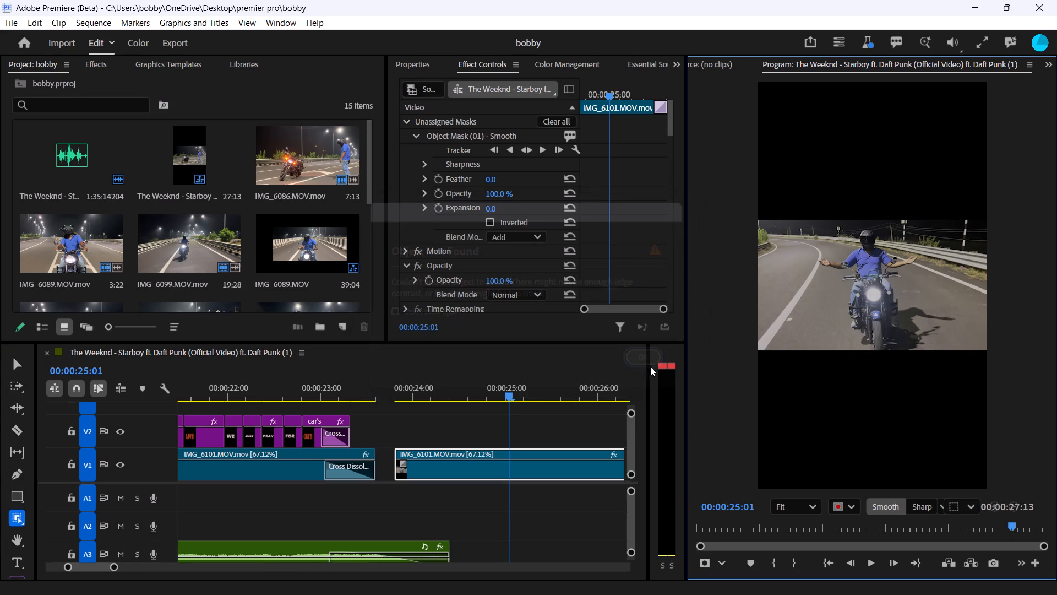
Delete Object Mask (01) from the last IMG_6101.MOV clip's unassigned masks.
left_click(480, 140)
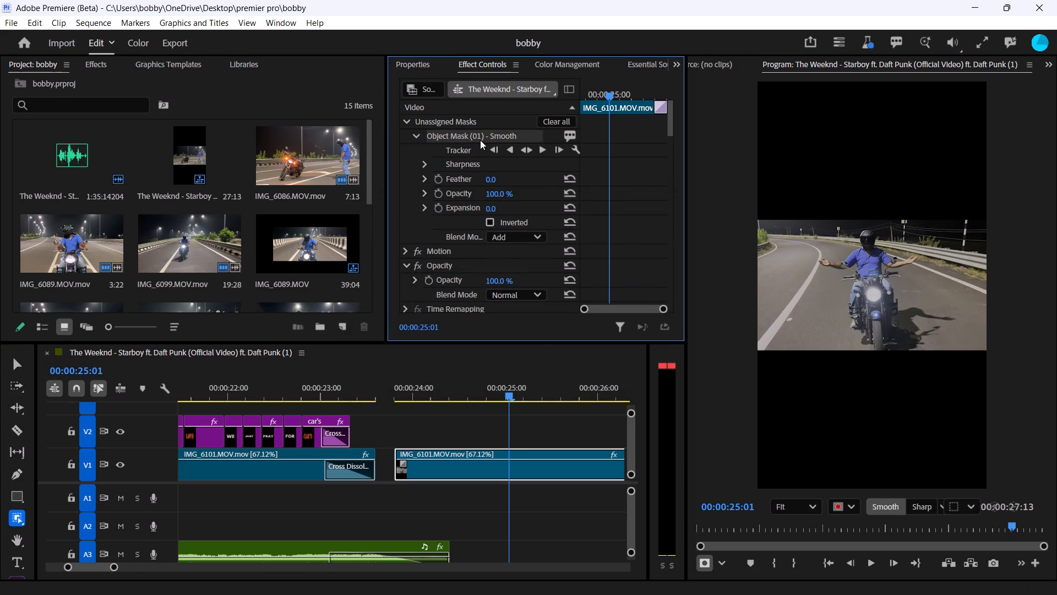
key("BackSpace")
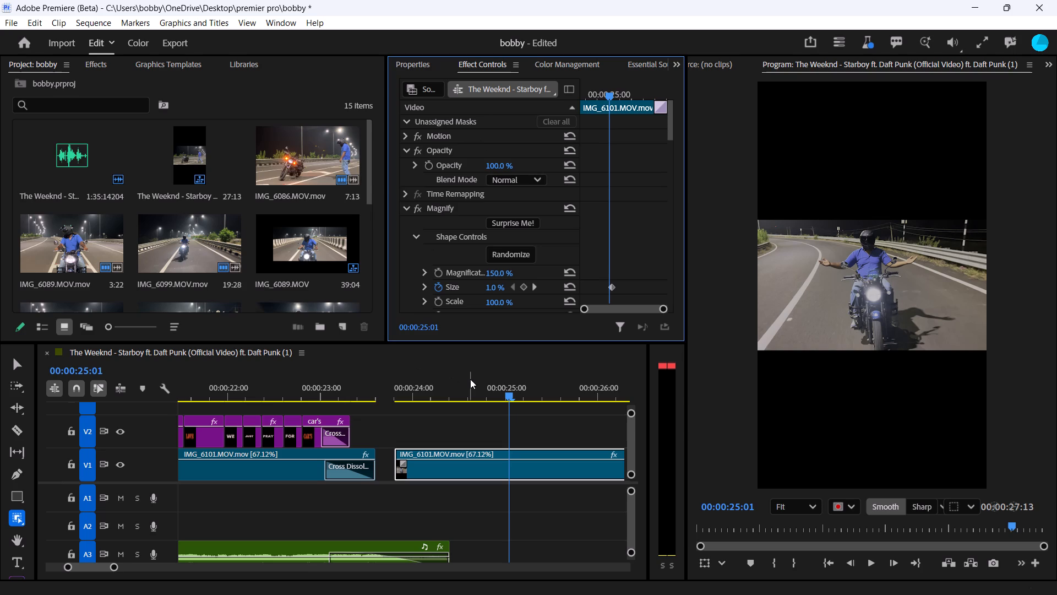
Undo the mask deletion and the earlier edits, back to before the extra IMG_6101.MOV clip was added at the sequence's end.
key("ctrl+z")
key("ctrl+z")
key("ctrl+z")
key("ctrl+z")
key("ctrl+z")
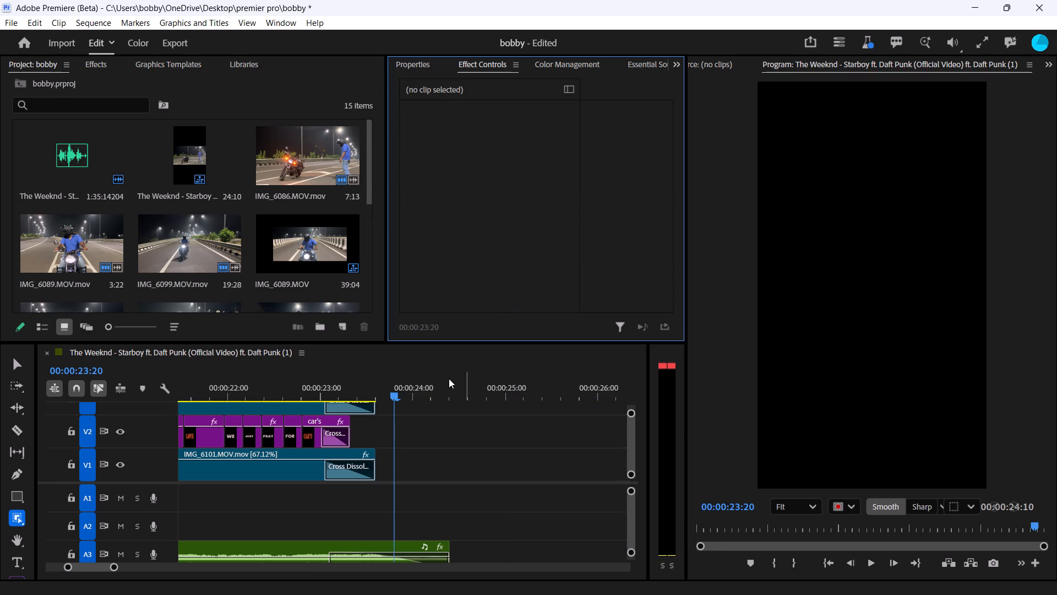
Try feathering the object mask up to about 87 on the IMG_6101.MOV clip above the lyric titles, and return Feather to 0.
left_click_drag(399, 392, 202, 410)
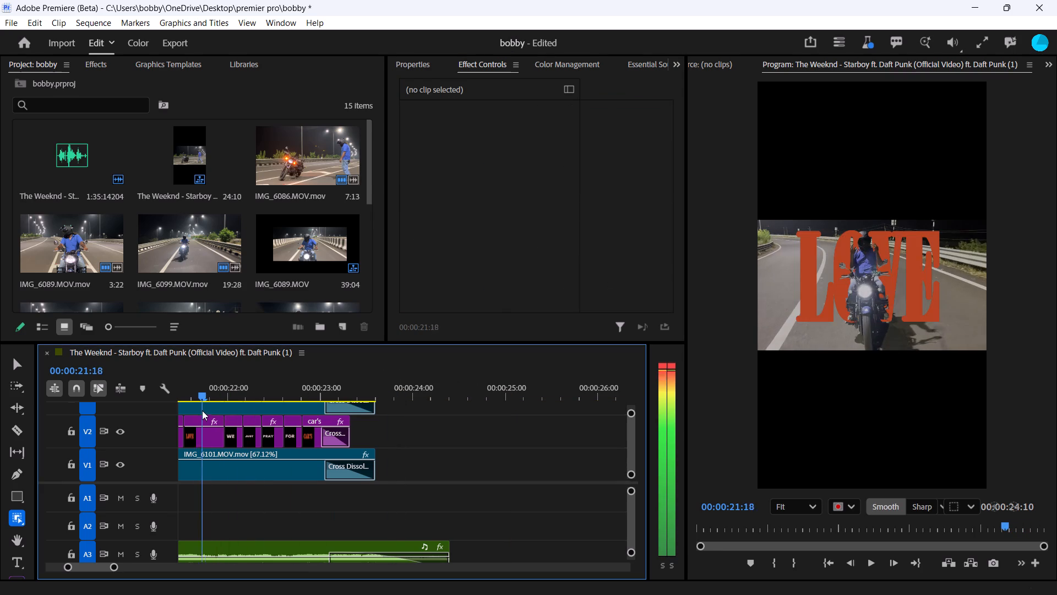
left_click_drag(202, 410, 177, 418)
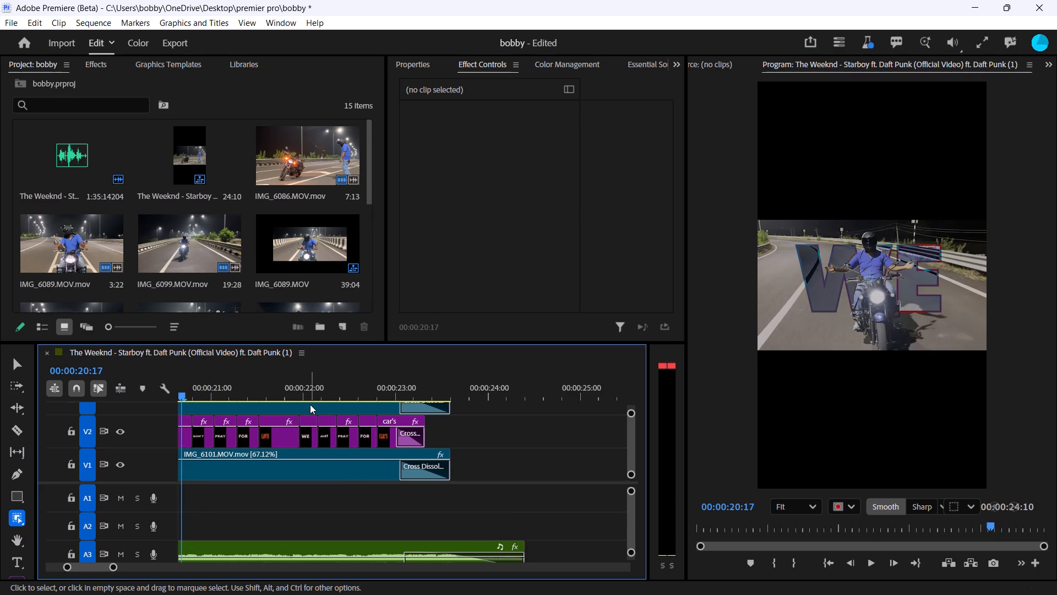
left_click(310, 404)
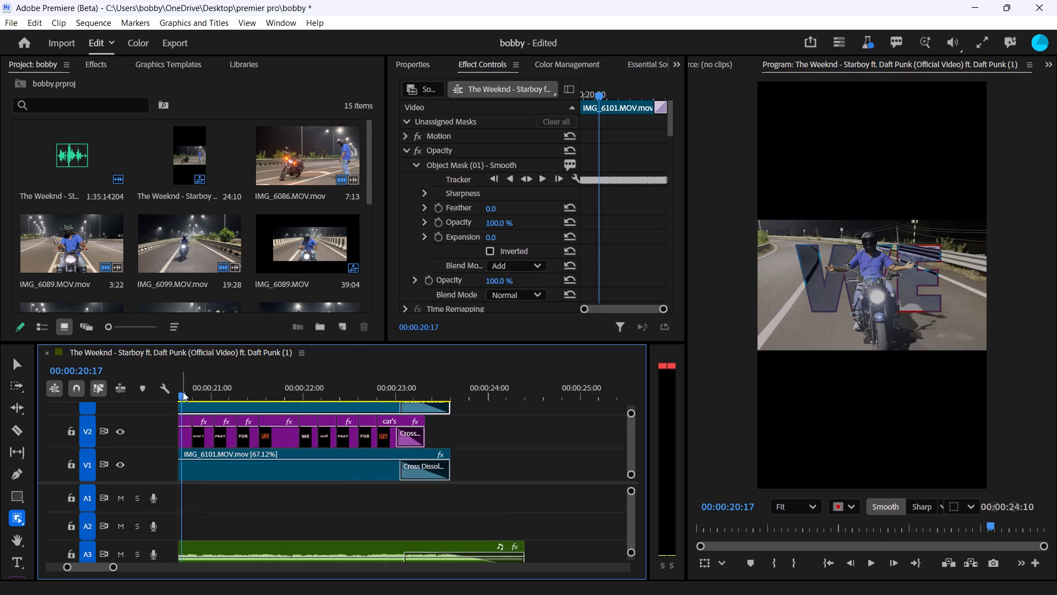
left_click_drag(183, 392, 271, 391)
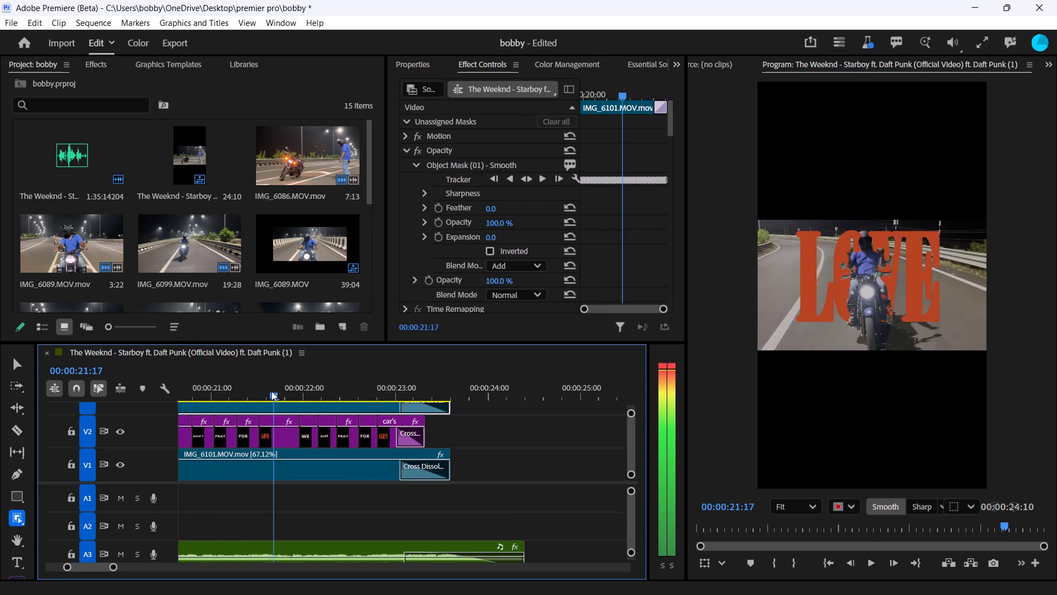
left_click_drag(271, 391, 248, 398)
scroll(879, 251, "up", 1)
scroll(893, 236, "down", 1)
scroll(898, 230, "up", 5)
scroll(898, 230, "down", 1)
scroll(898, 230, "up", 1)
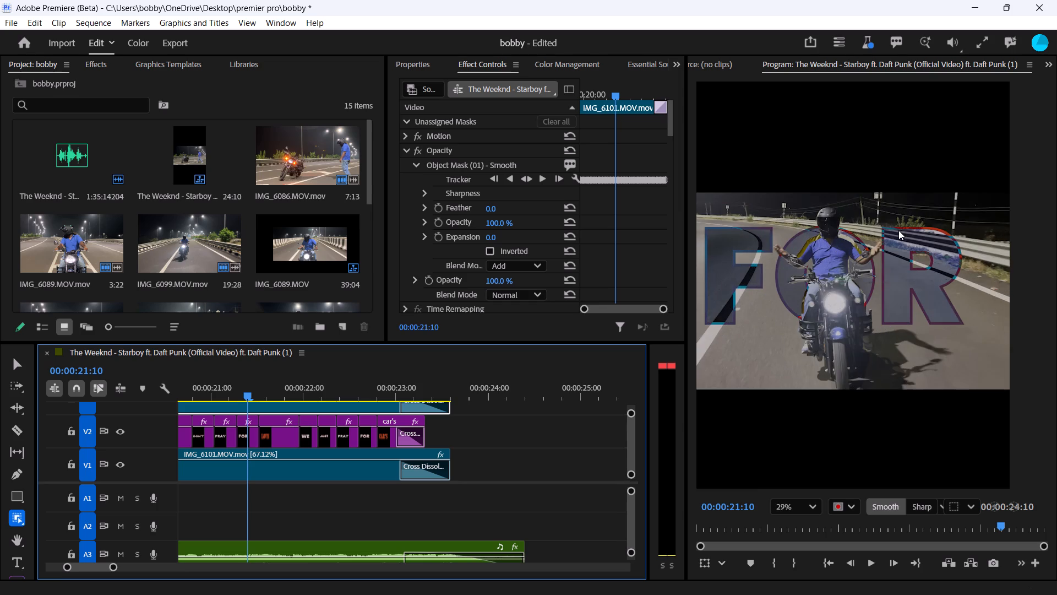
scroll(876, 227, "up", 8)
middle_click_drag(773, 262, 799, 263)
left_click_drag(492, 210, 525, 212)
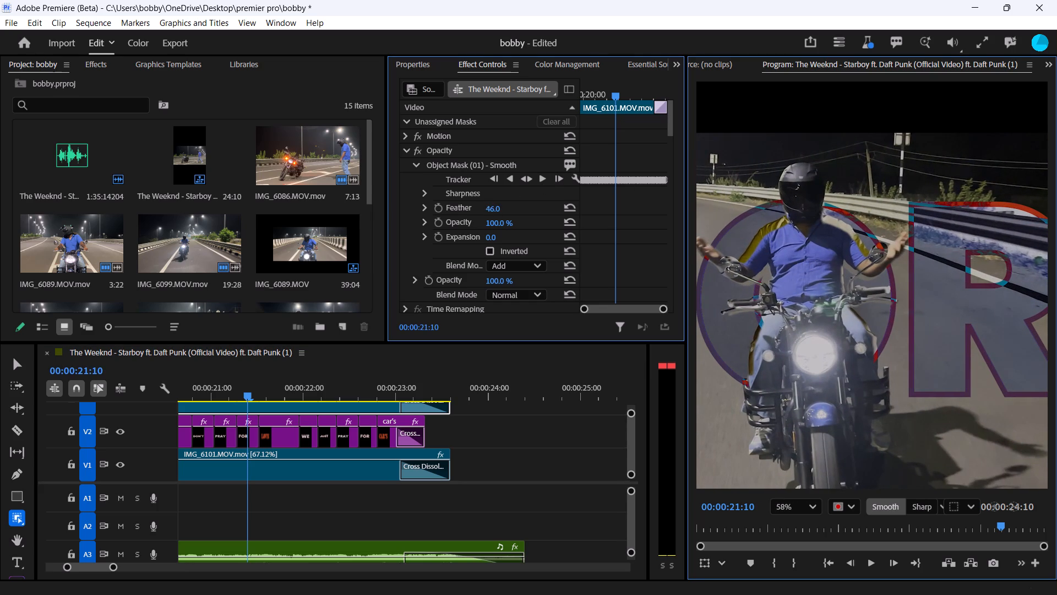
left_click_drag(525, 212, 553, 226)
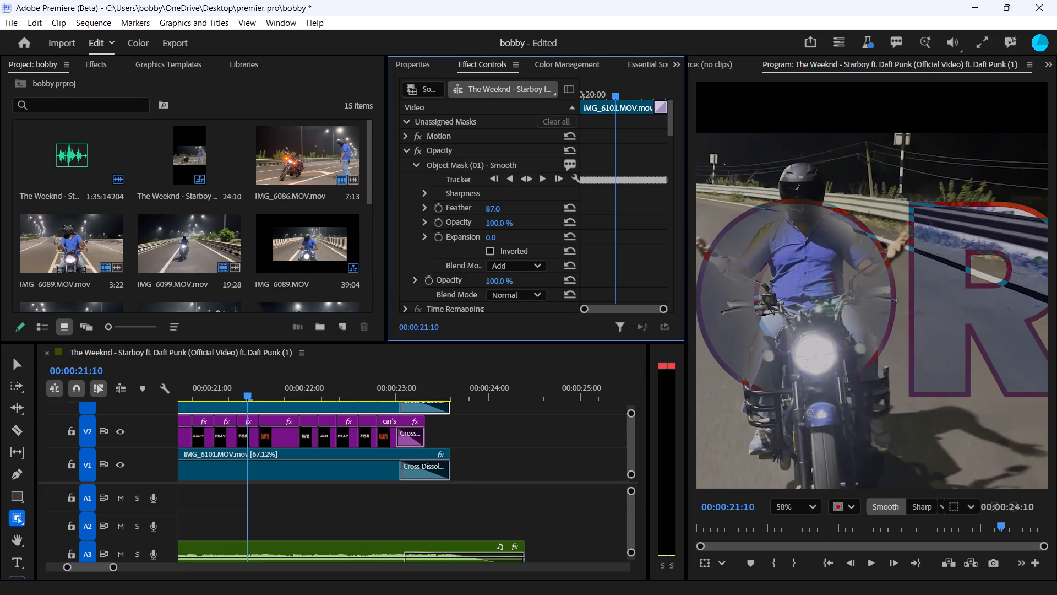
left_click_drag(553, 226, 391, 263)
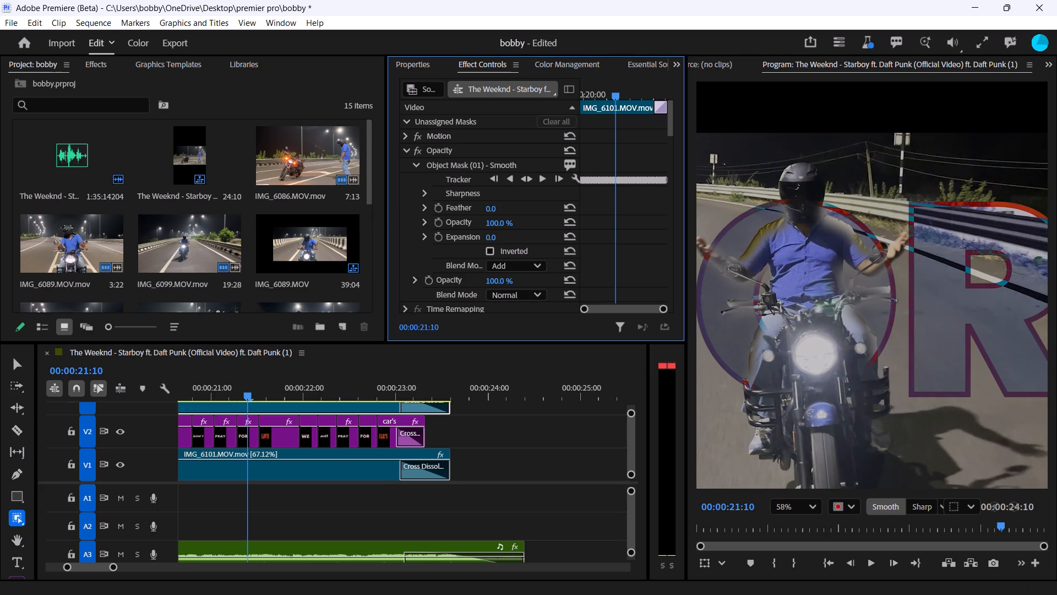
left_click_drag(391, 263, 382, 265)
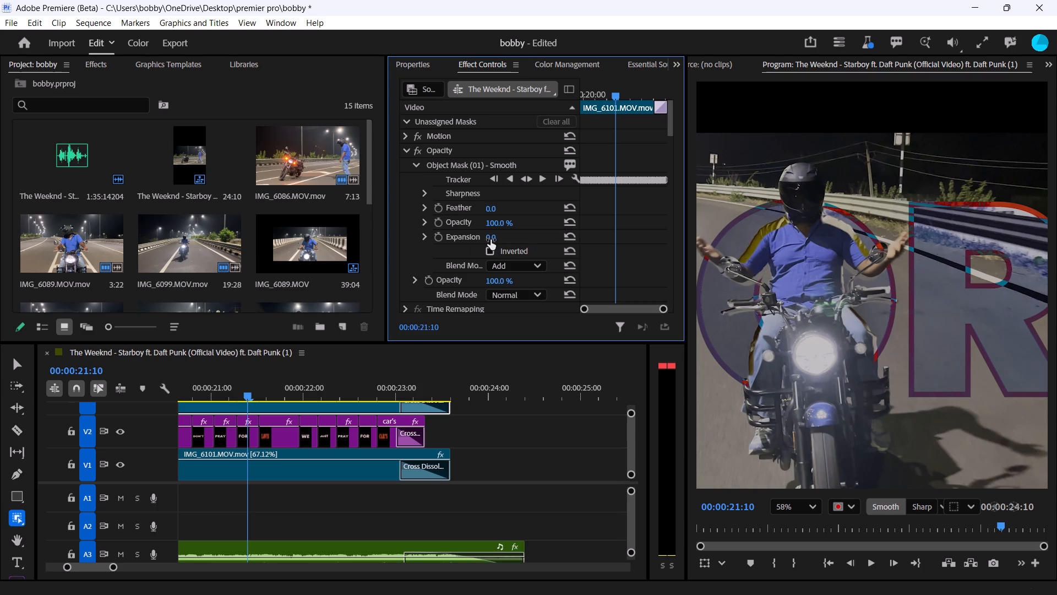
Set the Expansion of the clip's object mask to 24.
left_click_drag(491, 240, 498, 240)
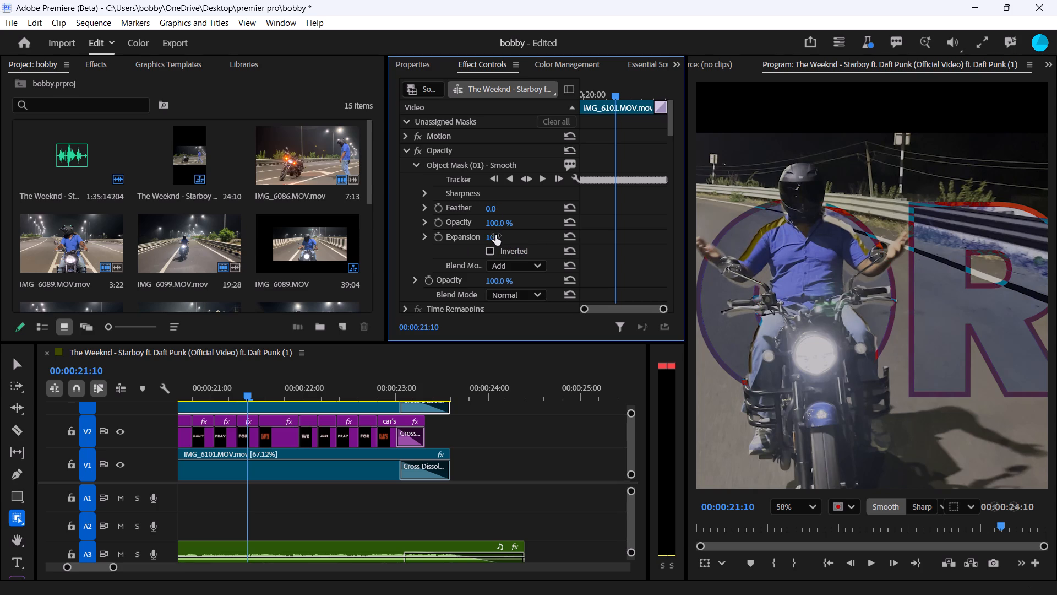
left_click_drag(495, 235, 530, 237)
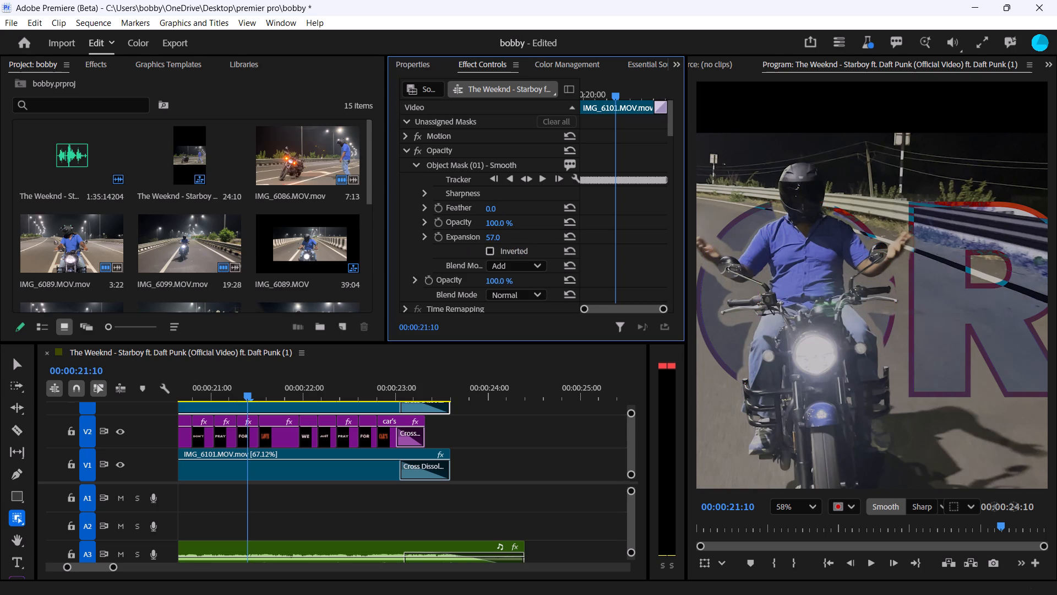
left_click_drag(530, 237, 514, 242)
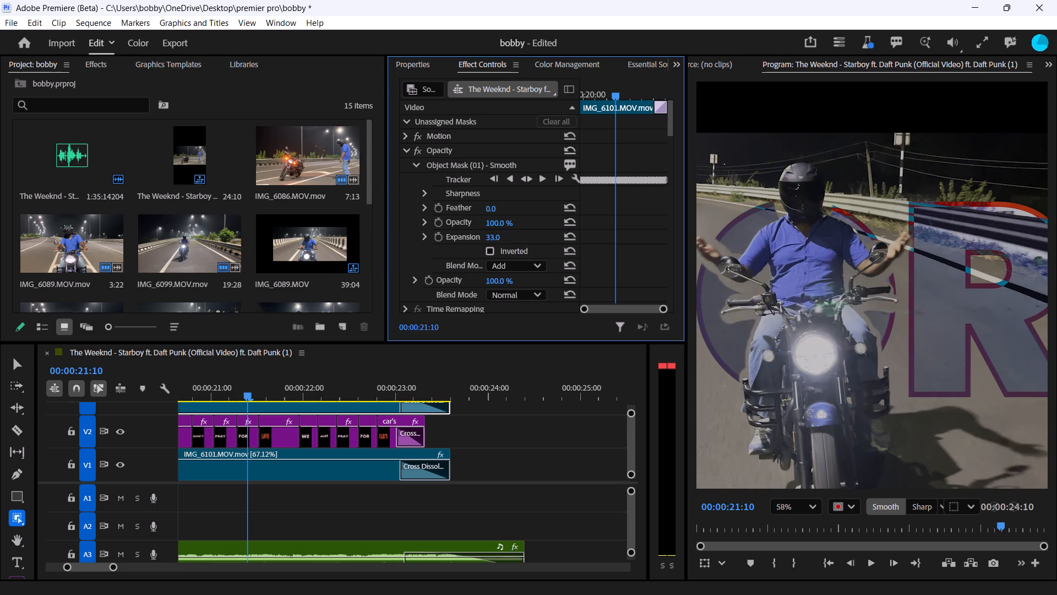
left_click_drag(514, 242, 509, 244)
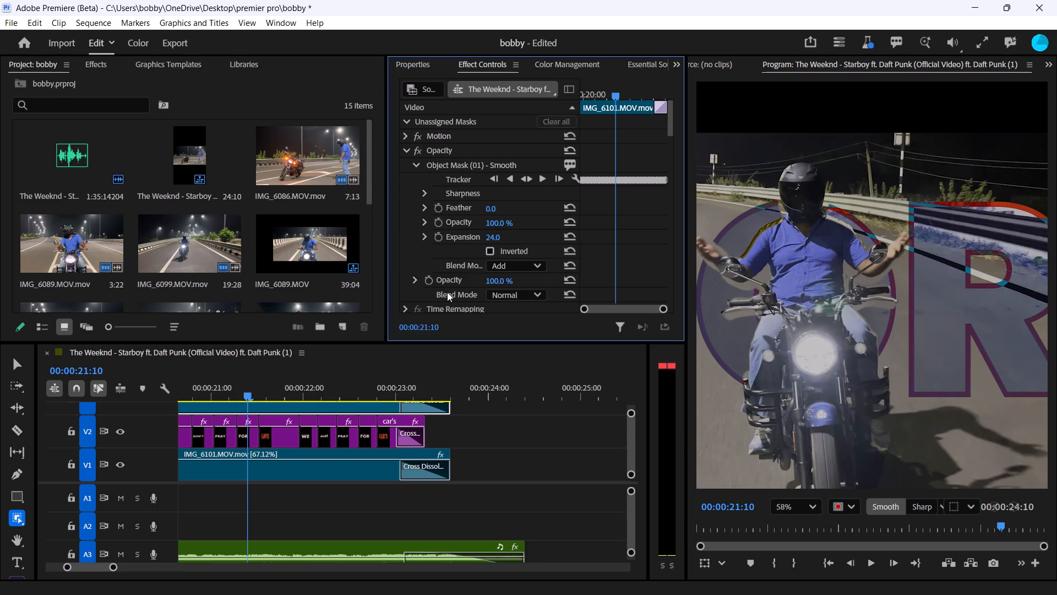
Play back the lyric section through the end of the video with the preview at Fit to check the masked rider.
left_click_drag(250, 395, 176, 401)
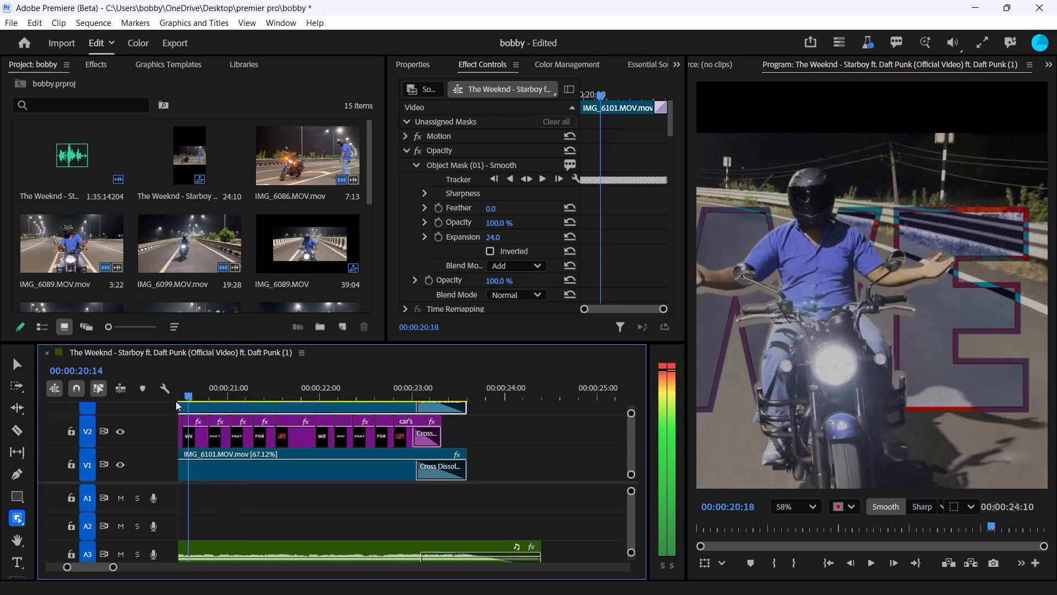
left_click_drag(176, 401, 154, 403)
key("space")
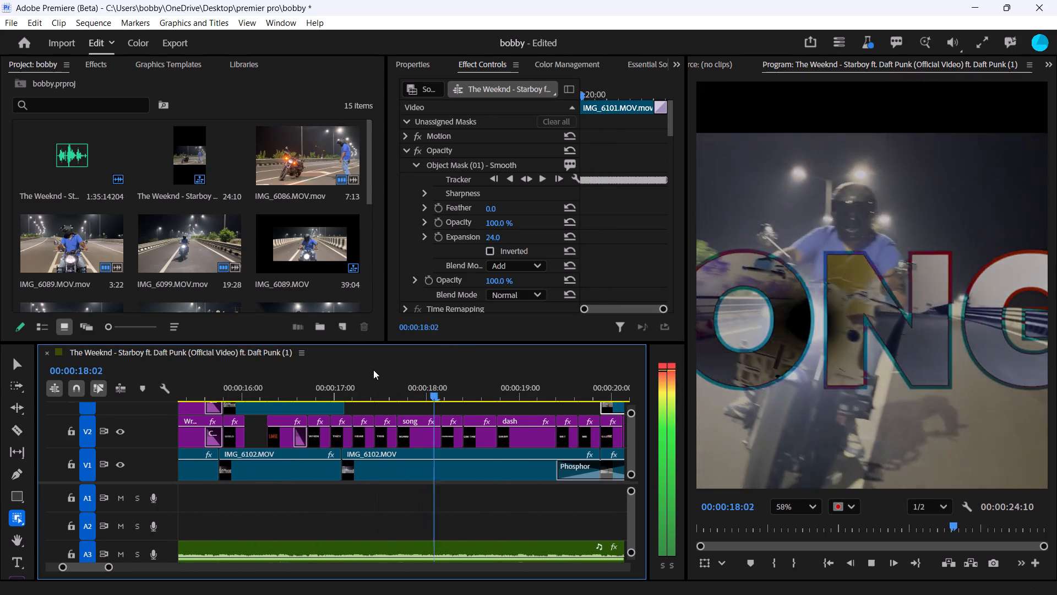
key("space")
left_click(811, 509)
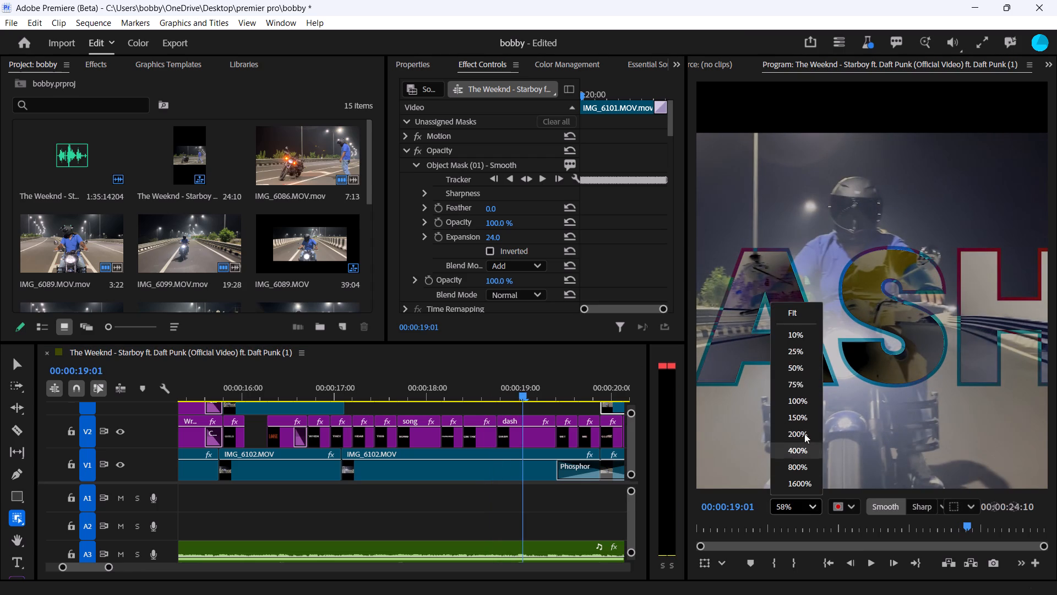
left_click(798, 312)
key("space")
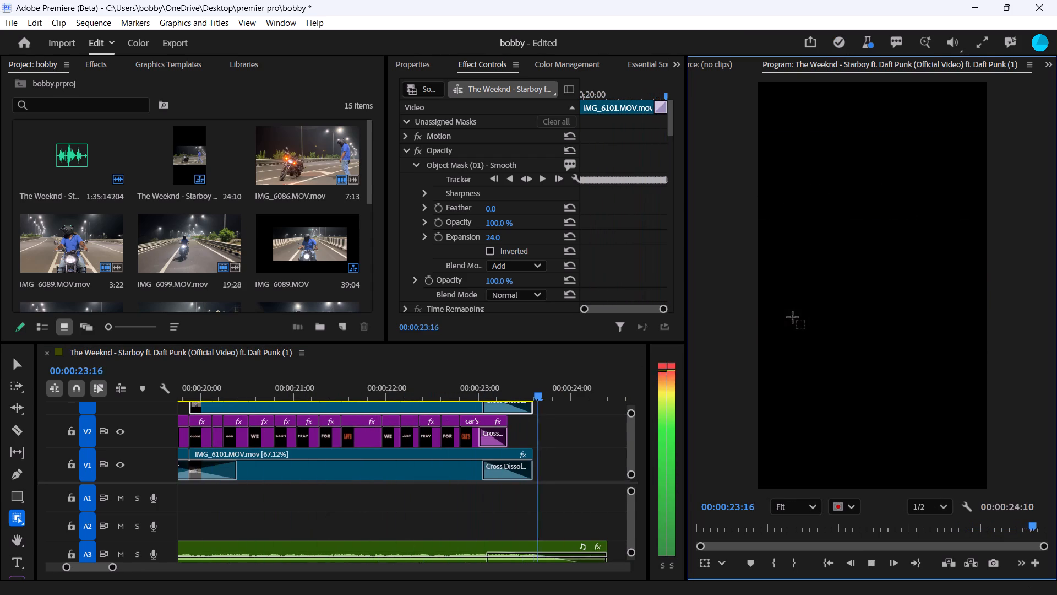
key("space")
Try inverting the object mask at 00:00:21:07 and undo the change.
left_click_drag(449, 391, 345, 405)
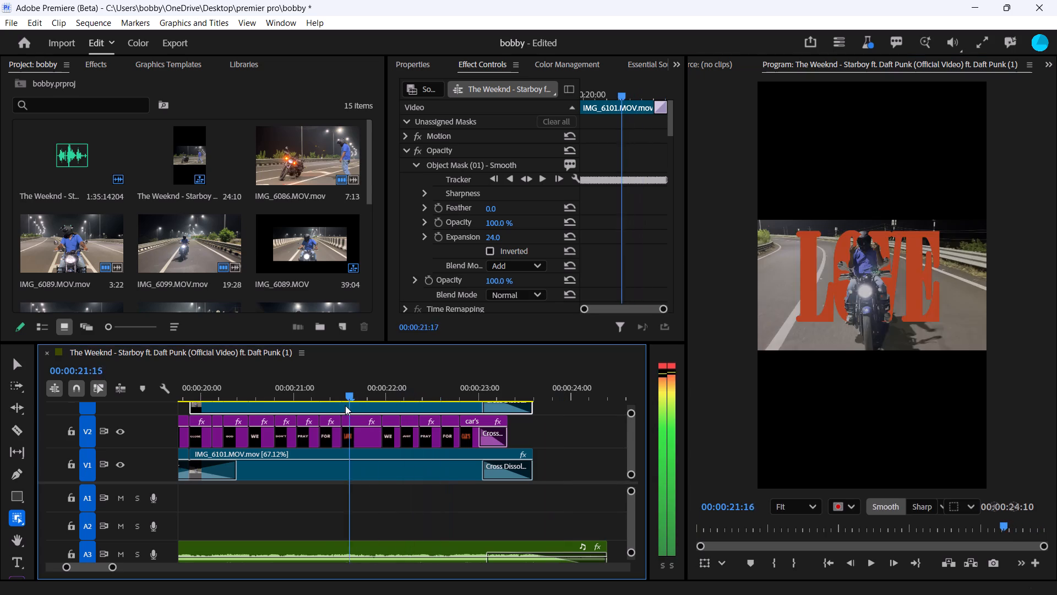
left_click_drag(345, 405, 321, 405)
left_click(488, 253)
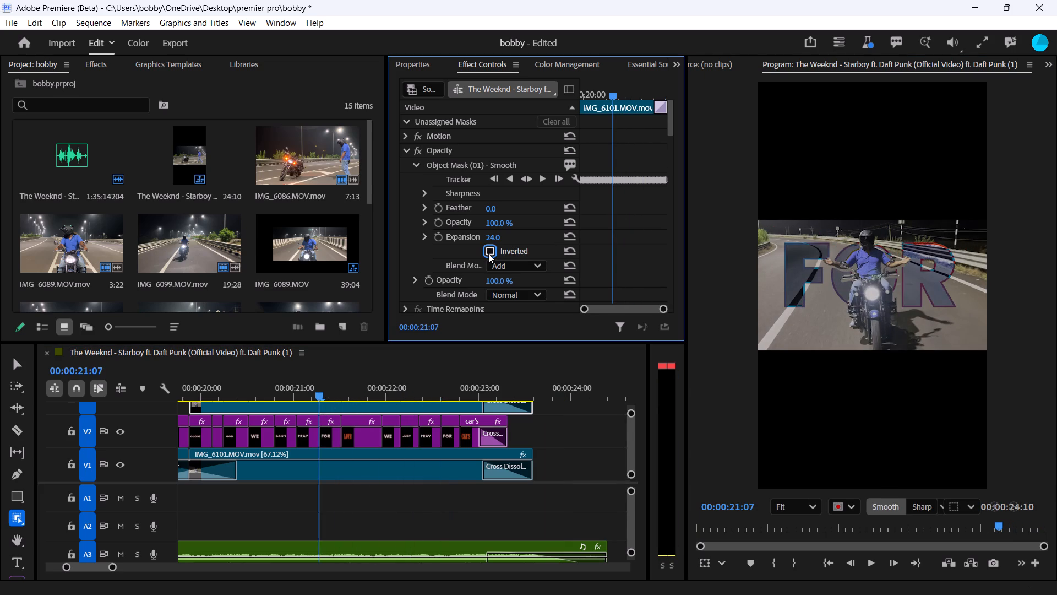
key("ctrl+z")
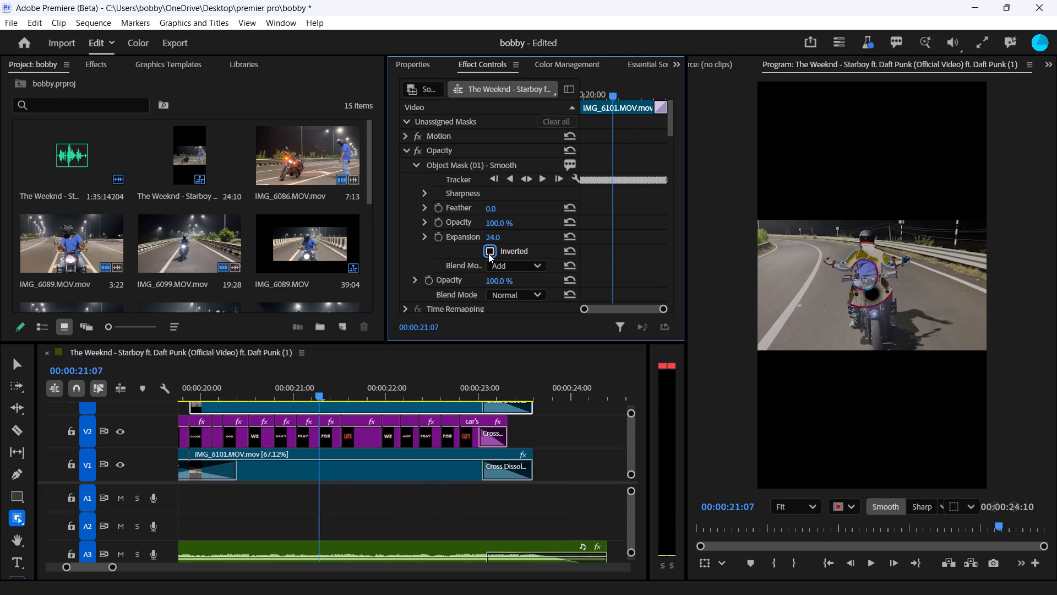
Lower the object mask's Expansion to -300 using its slider.
left_click(513, 239)
left_click(532, 235)
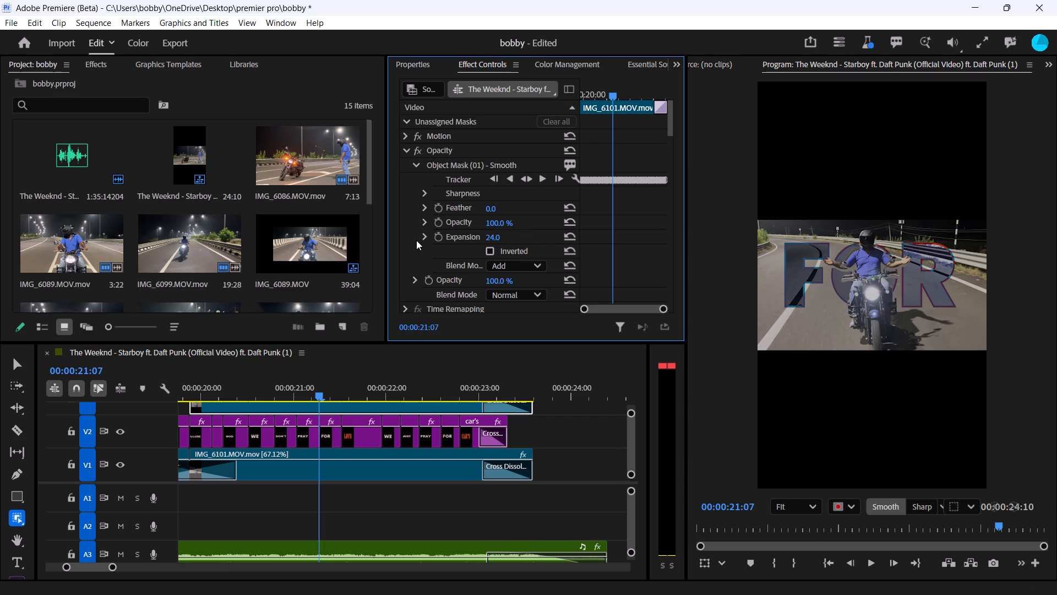
left_click(423, 237)
left_click_drag(499, 264, 496, 264)
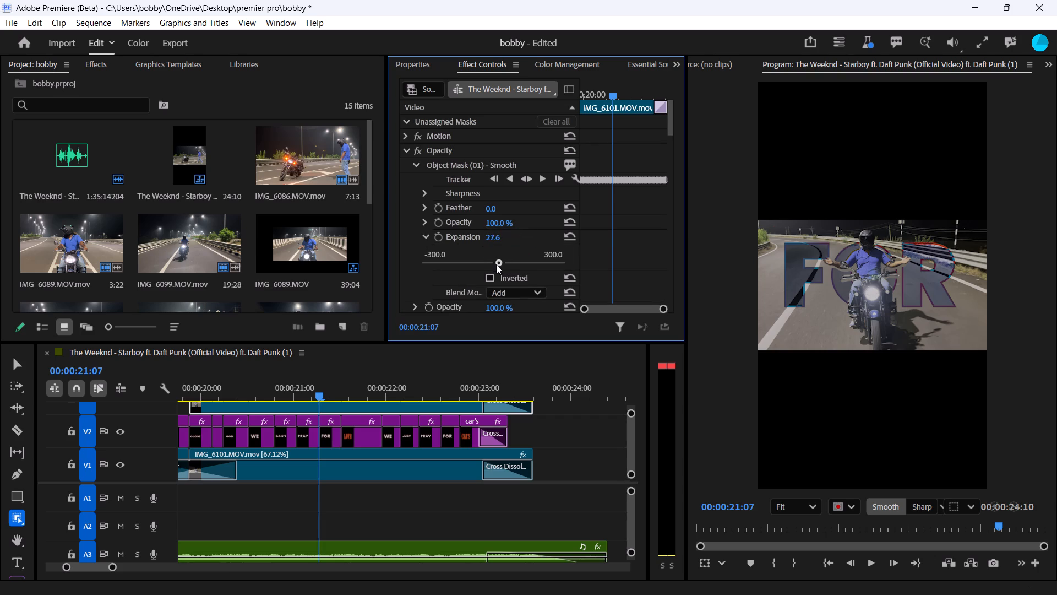
left_click_drag(496, 264, 469, 265)
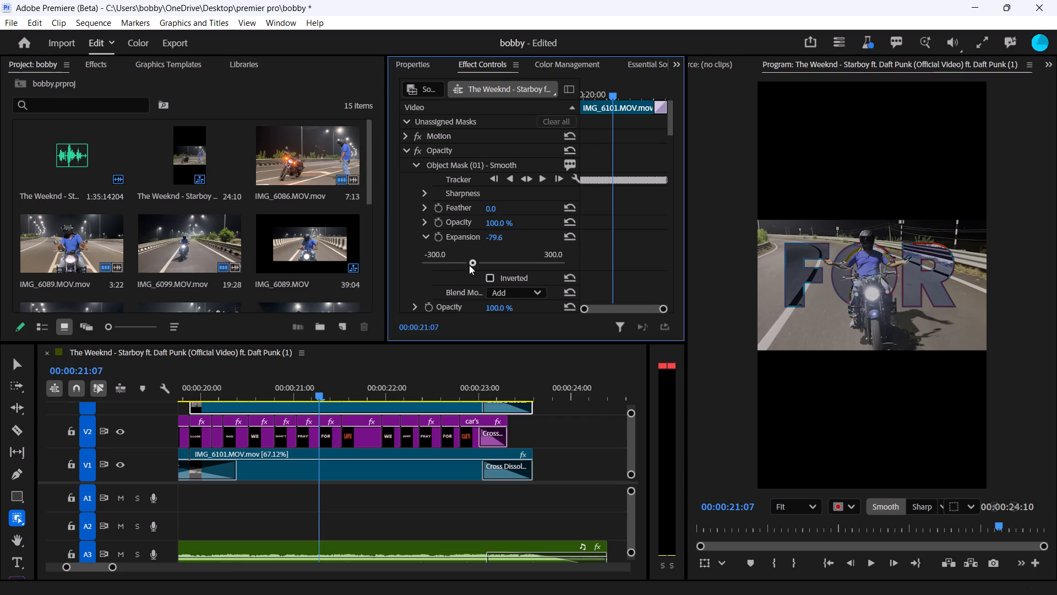
left_click_drag(469, 265, 401, 271)
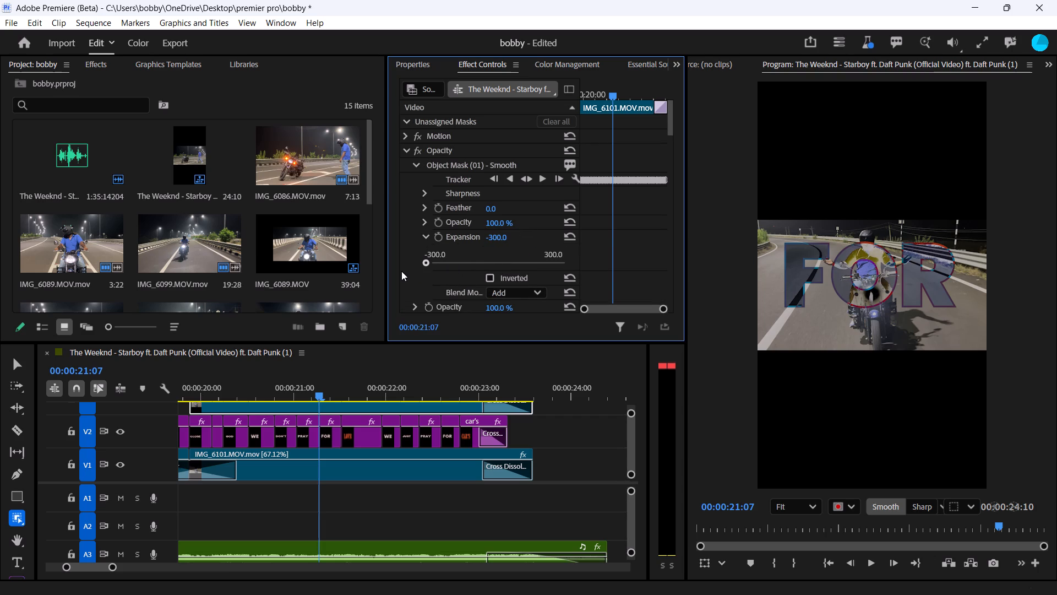
Set the object mask's Expansion to 18.4, checking the rider against the lyric words between about 00:00:20:12 and 00:00:21:22.
left_click_drag(401, 271, 480, 264)
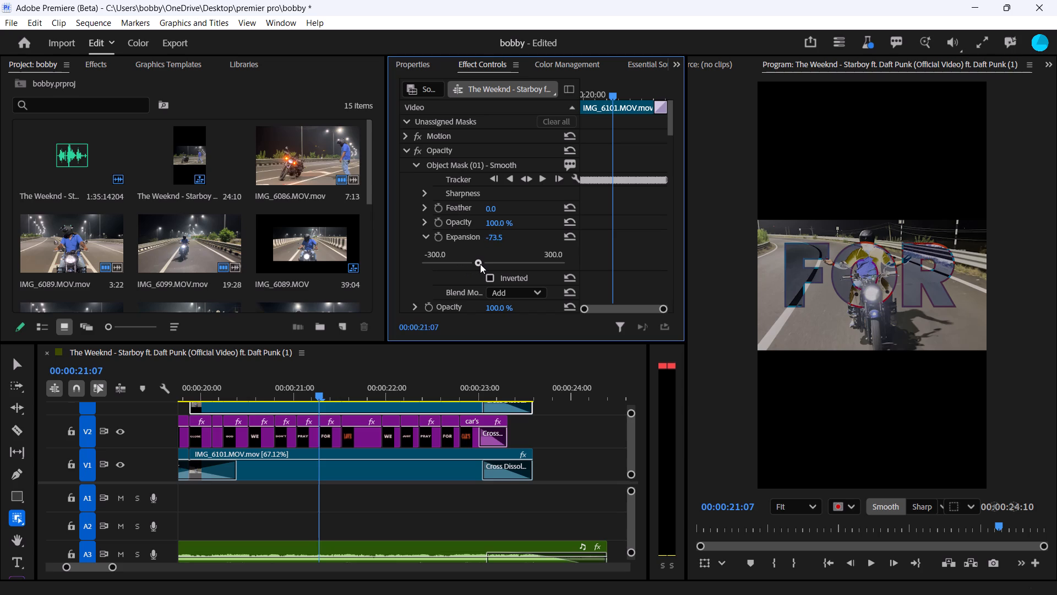
left_click_drag(480, 264, 509, 264)
left_click(543, 329)
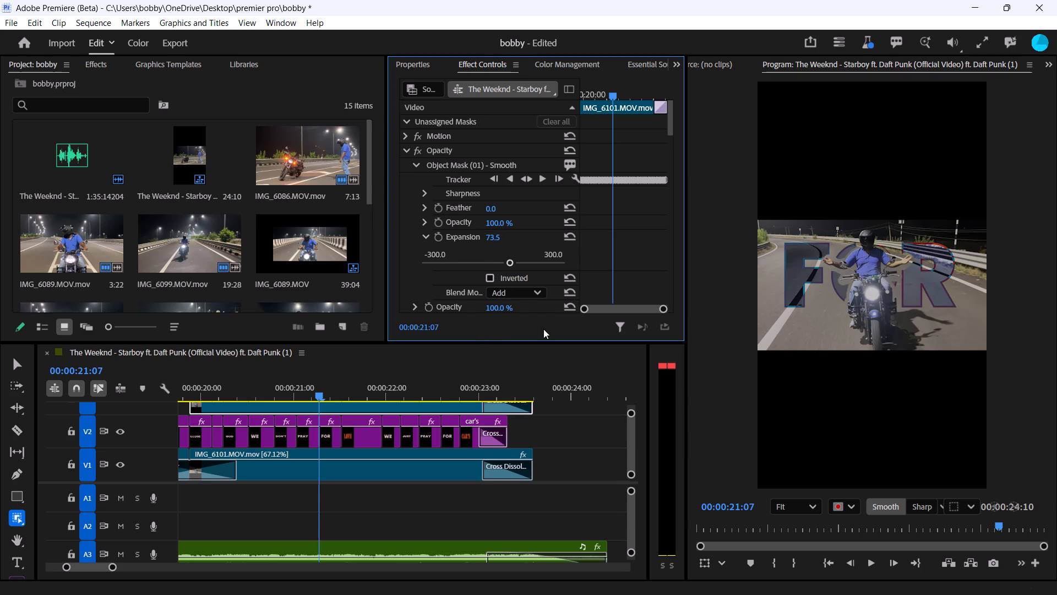
left_click_drag(323, 393, 244, 409)
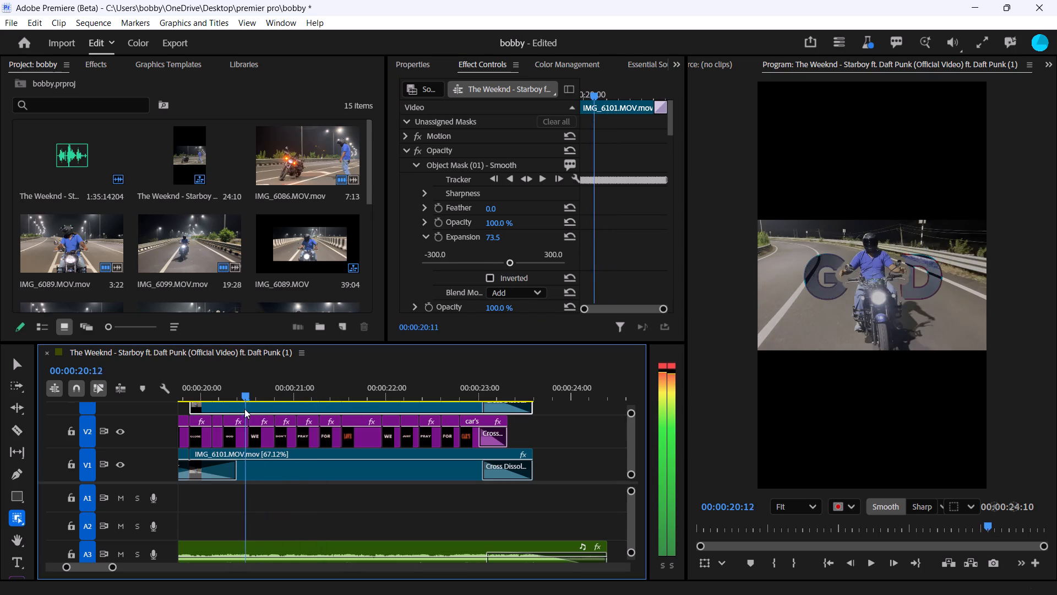
left_click_drag(244, 409, 369, 402)
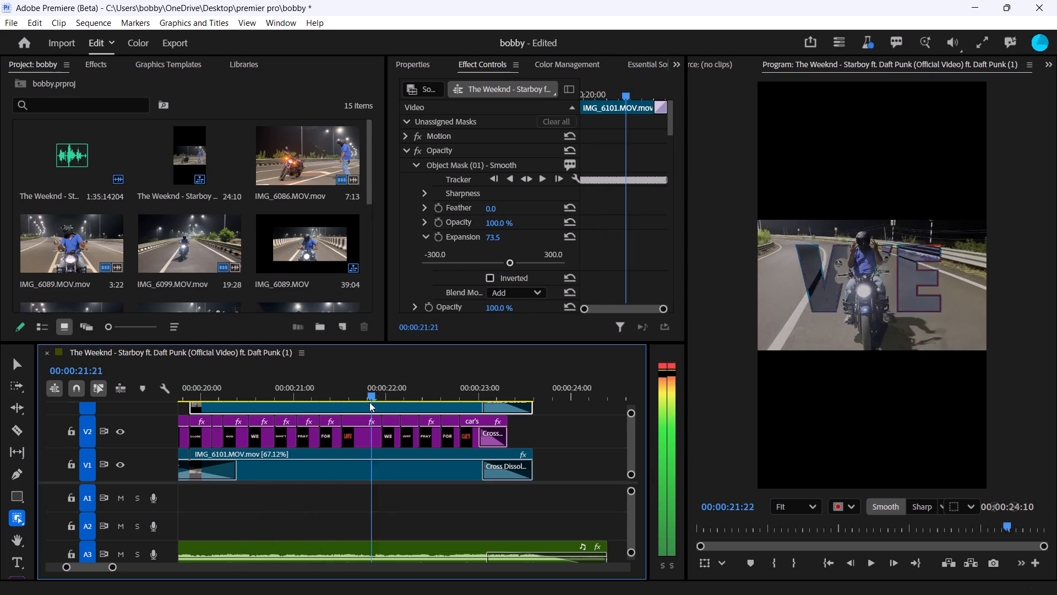
left_click_drag(369, 402, 326, 413)
left_click_drag(508, 260, 504, 261)
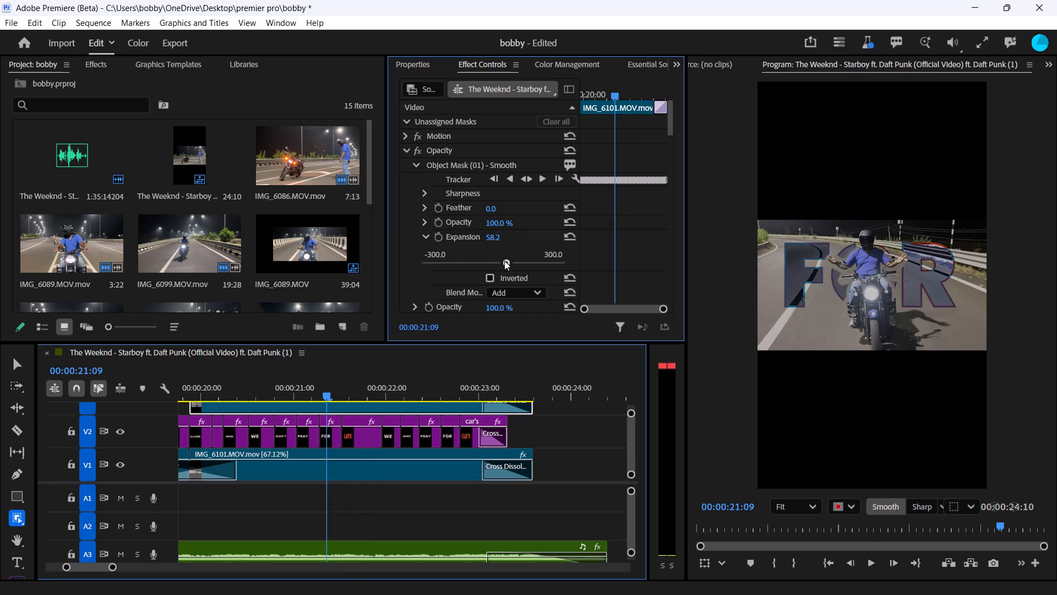
left_click_drag(504, 261, 496, 263)
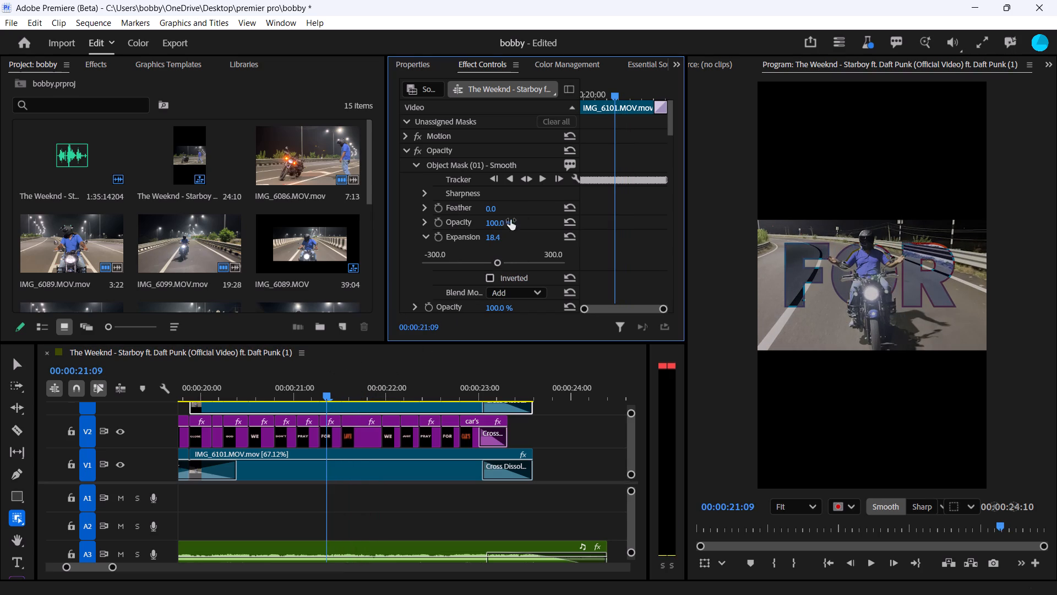
Play back the masked lyric section from 00:00:21:09 through the end of the sequence.
key("space")
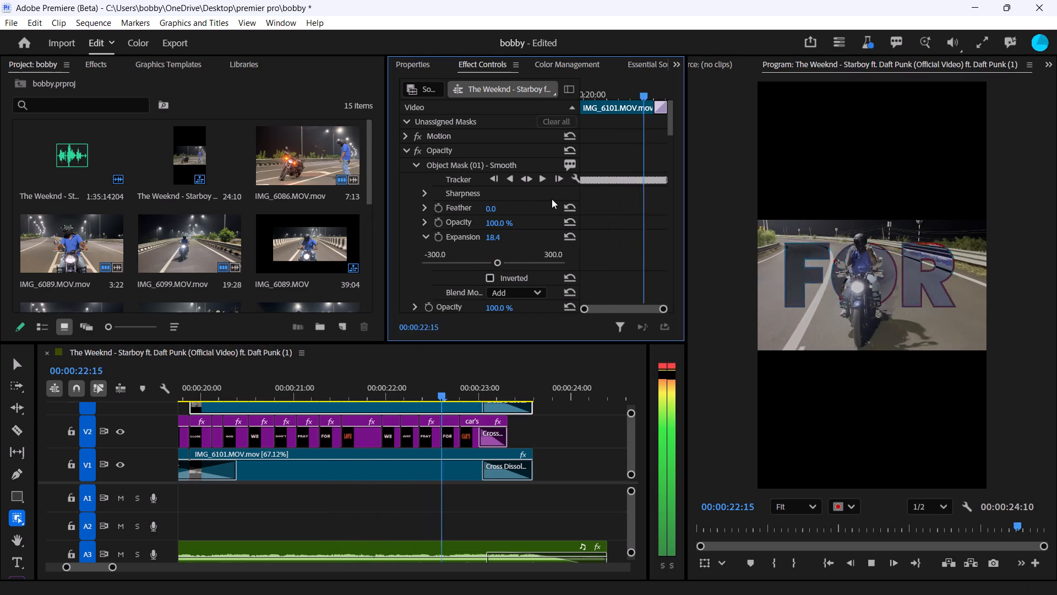
key("space")
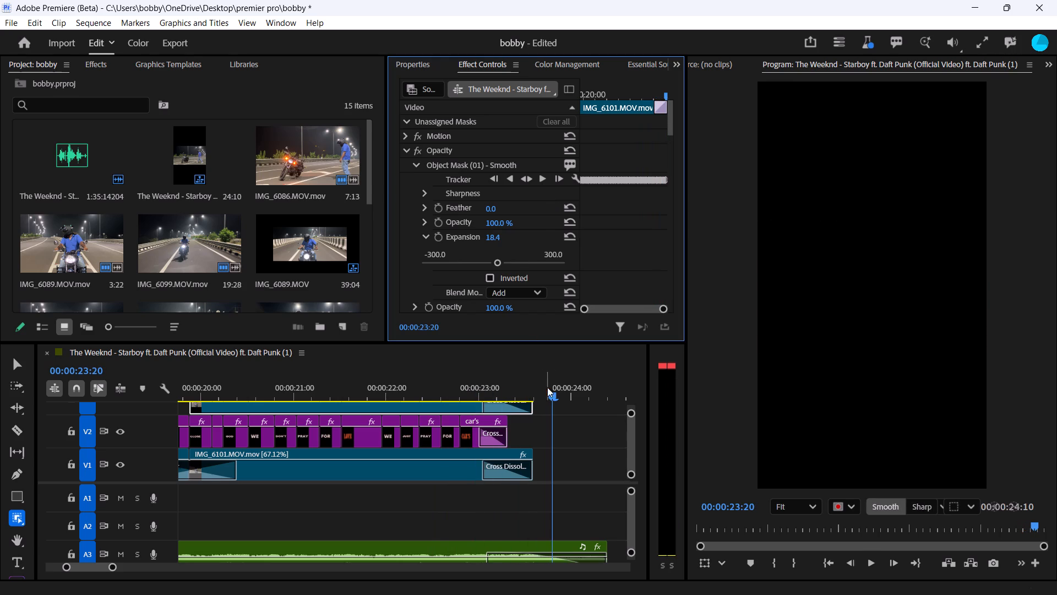
key("space")
key("space")
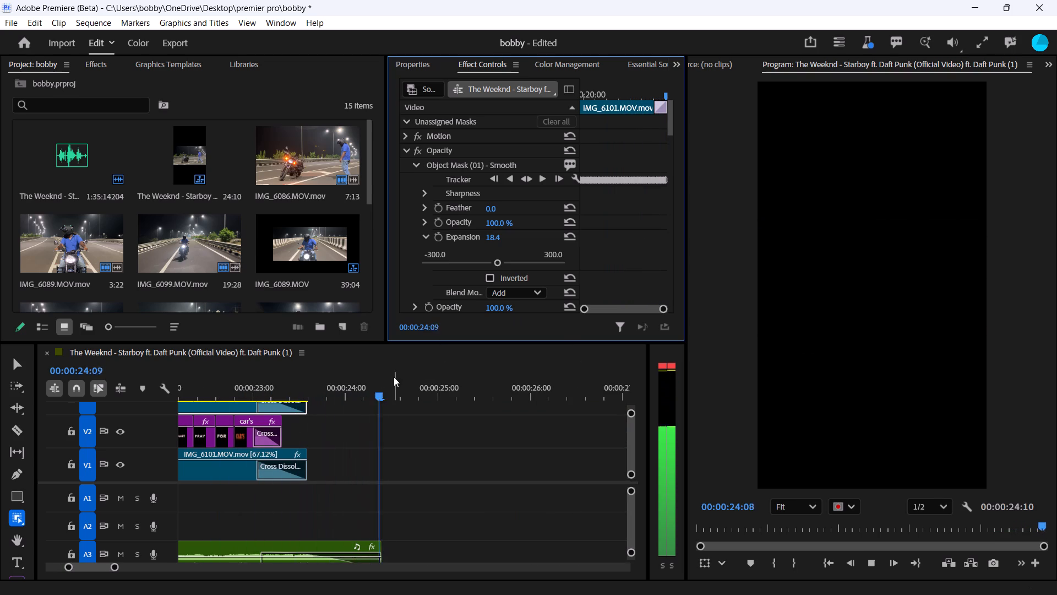
Go back to the start of the sequence, enlarge the timeline to show more tracks, and play the opening clips.
left_click_drag(389, 378, 34, 422)
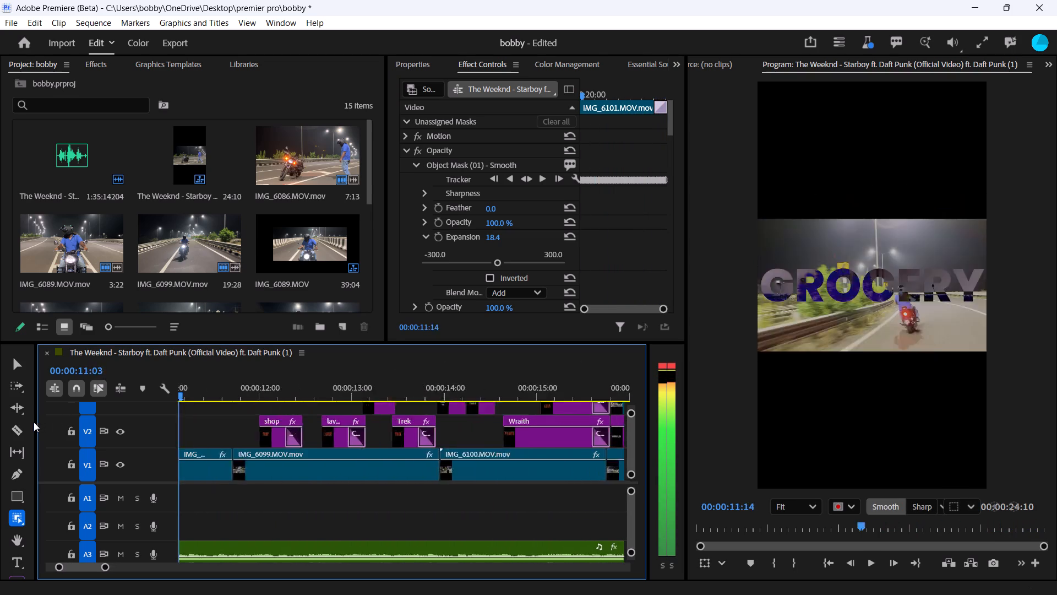
left_click_drag(34, 422, 286, 513)
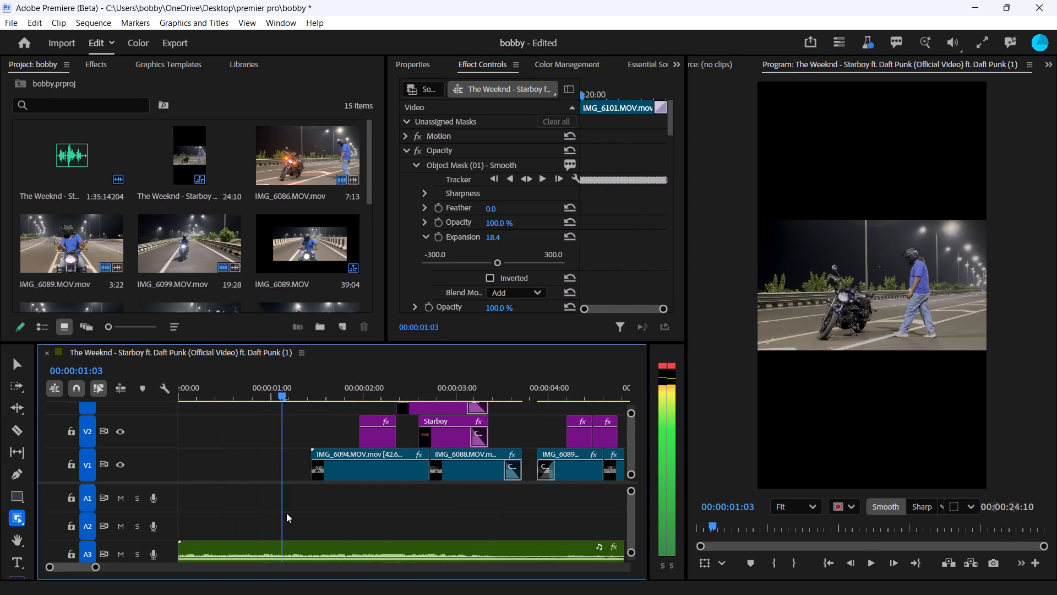
left_click_drag(286, 513, 130, 539)
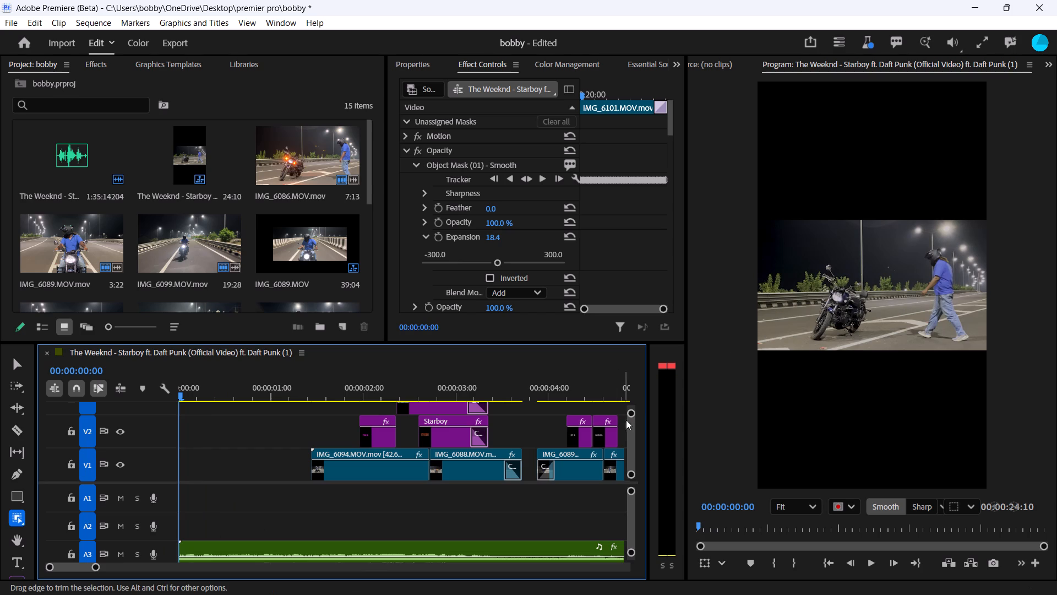
left_click_drag(486, 342, 515, 263)
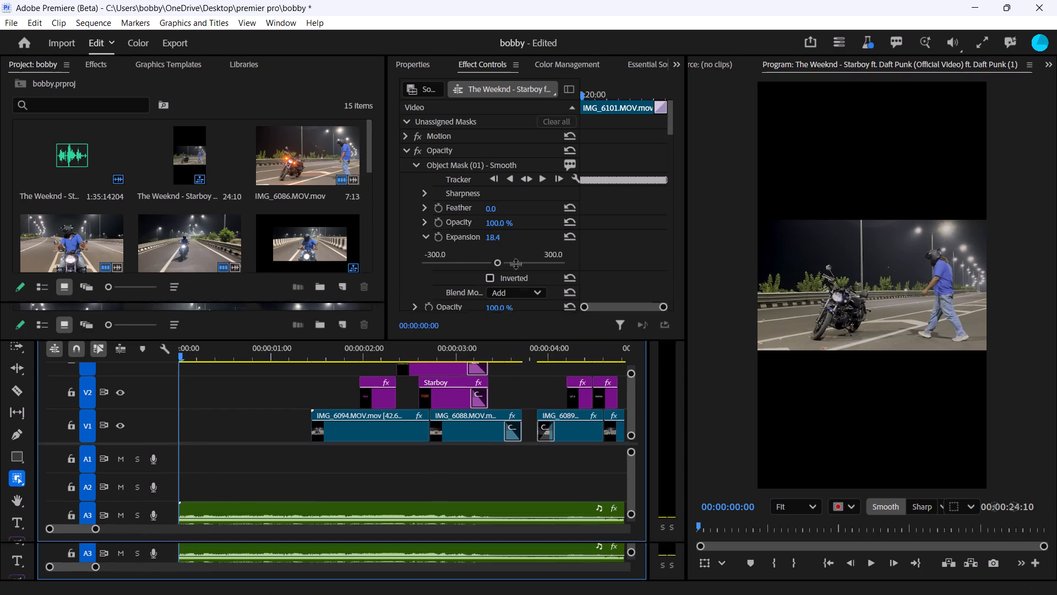
left_click_drag(515, 263, 493, 153)
key("space")
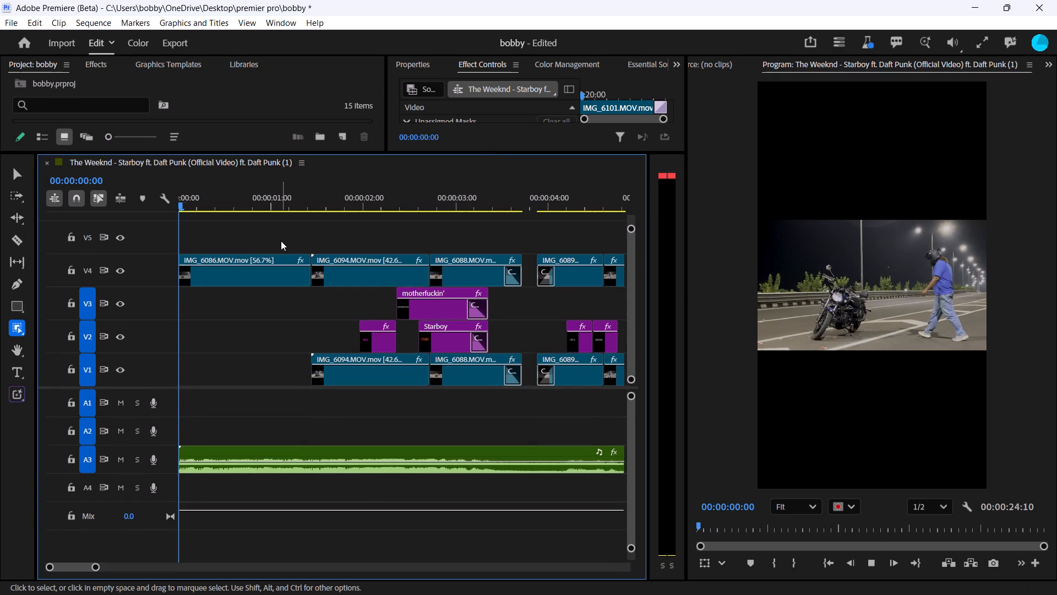
key("space")
key("space")
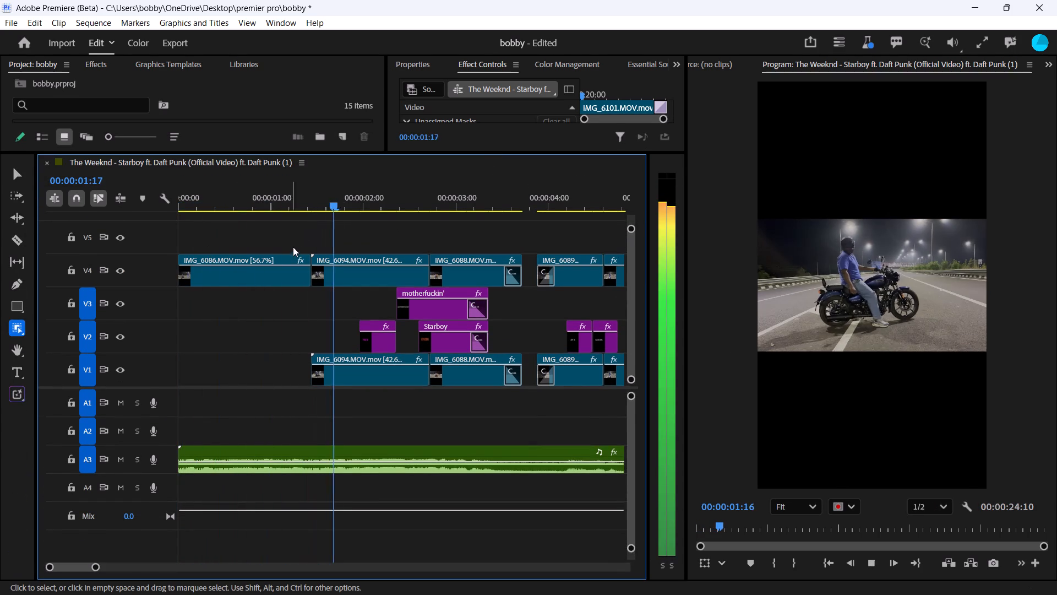
key("space")
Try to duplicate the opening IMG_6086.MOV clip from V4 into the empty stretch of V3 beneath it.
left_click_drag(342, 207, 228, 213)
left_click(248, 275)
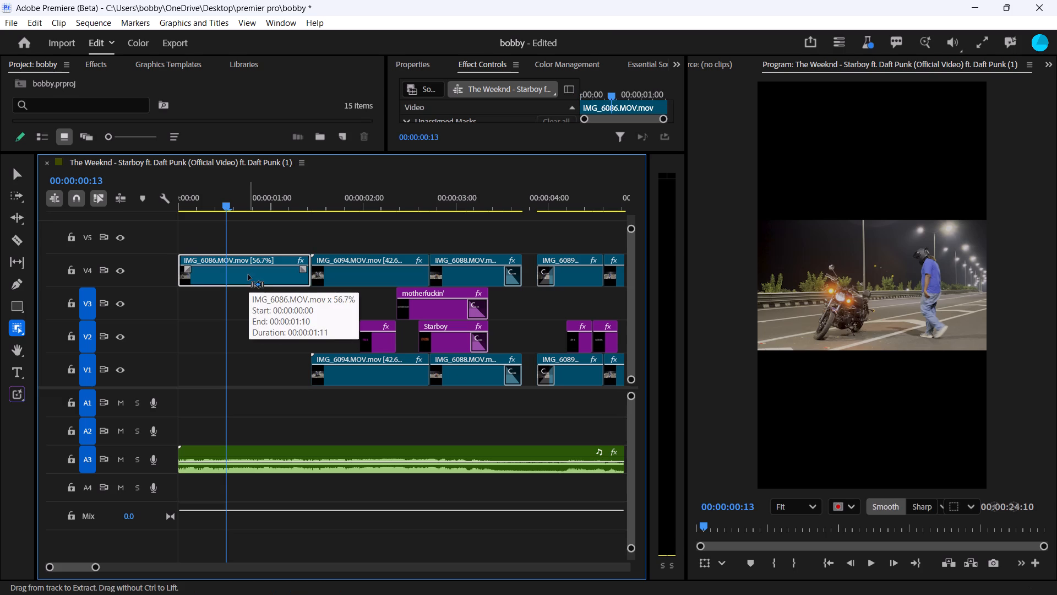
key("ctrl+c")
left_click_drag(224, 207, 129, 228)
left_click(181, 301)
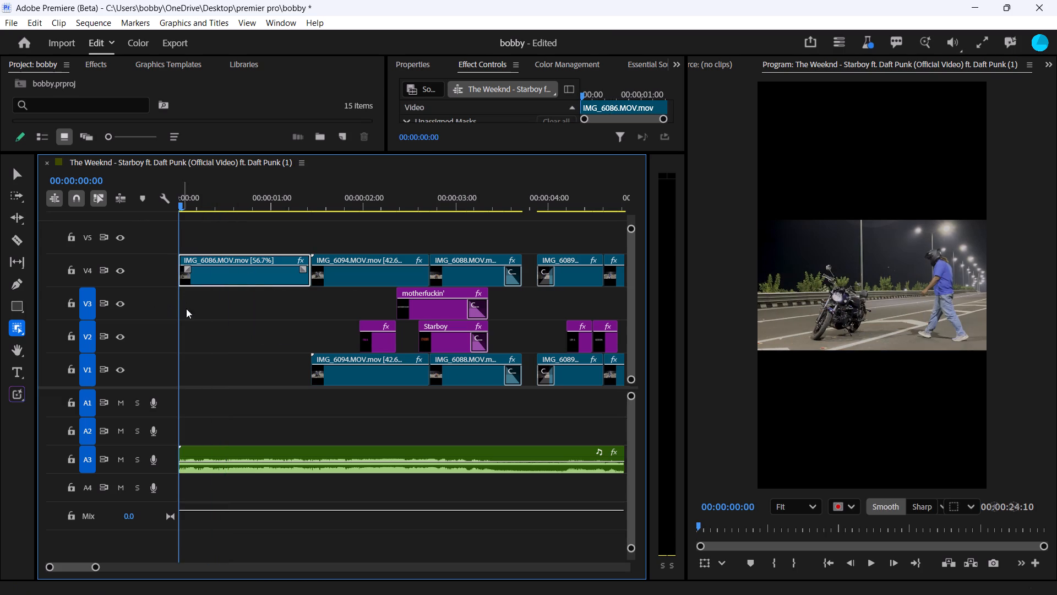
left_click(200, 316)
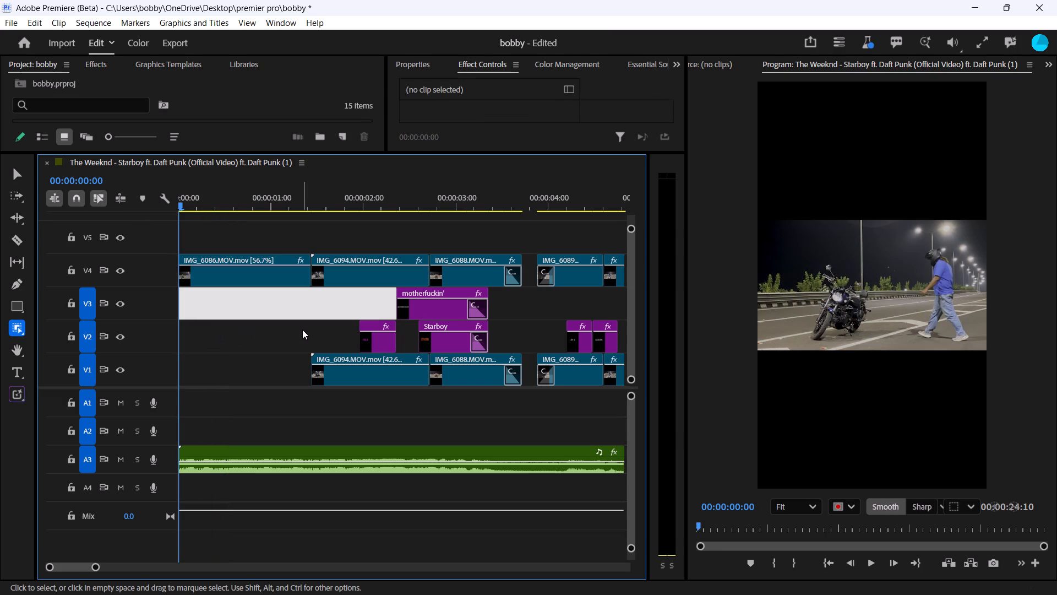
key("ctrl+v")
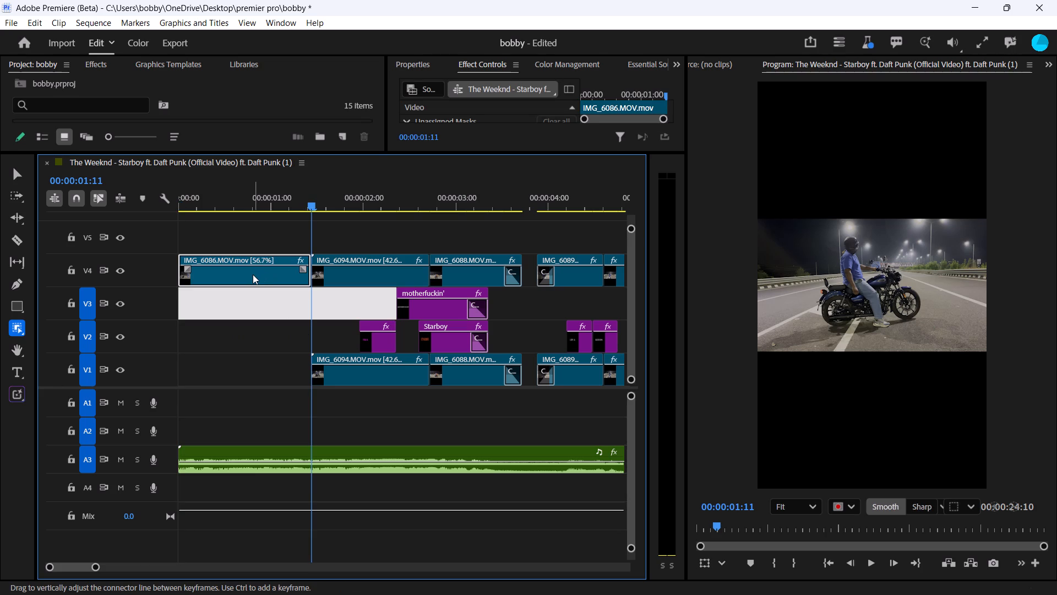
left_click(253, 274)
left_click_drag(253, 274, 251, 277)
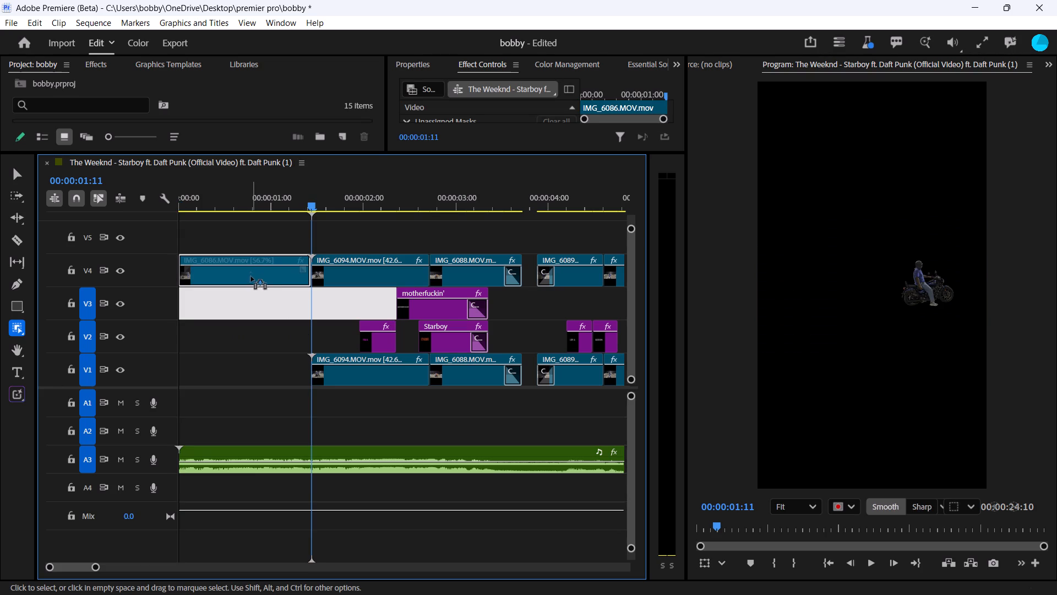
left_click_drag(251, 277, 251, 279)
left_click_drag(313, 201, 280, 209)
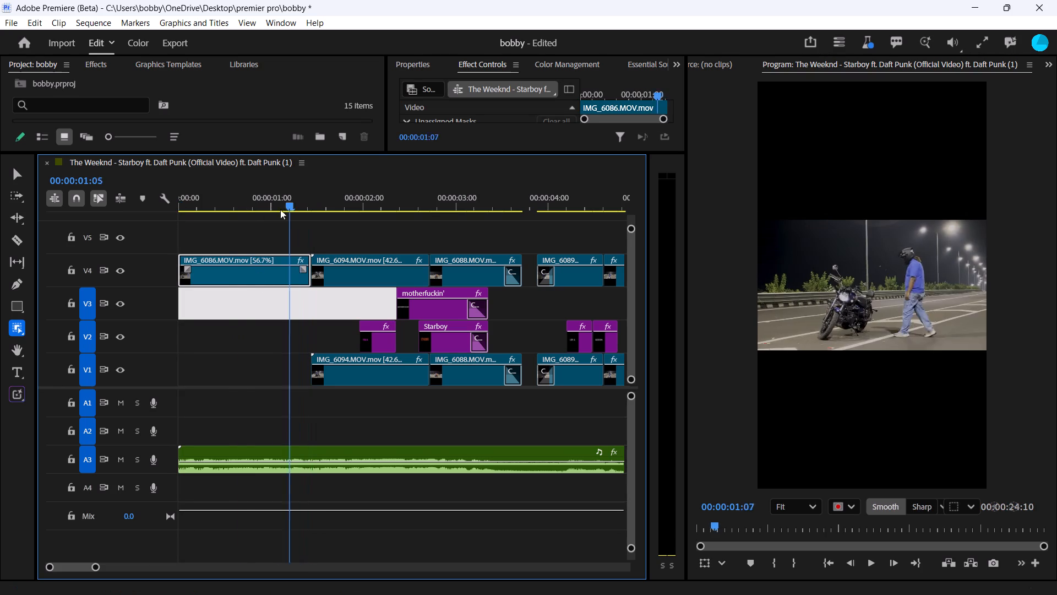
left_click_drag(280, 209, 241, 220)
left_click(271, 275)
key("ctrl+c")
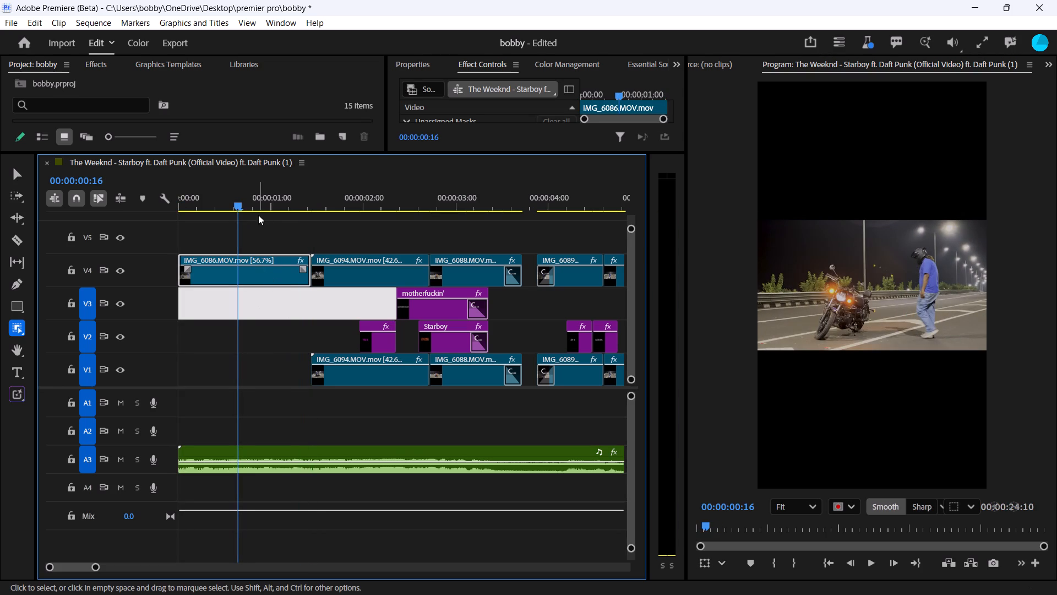
Add a short transition at the cut between the IMG_6086.MOV and IMG_6094.MOV clips on V4.
left_click(301, 268)
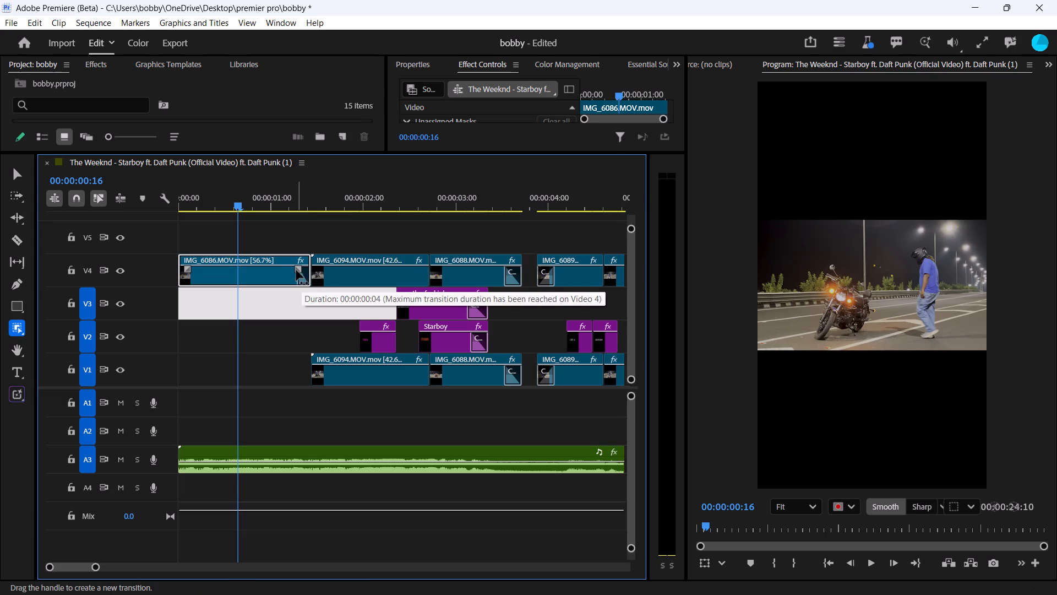
left_click(320, 268)
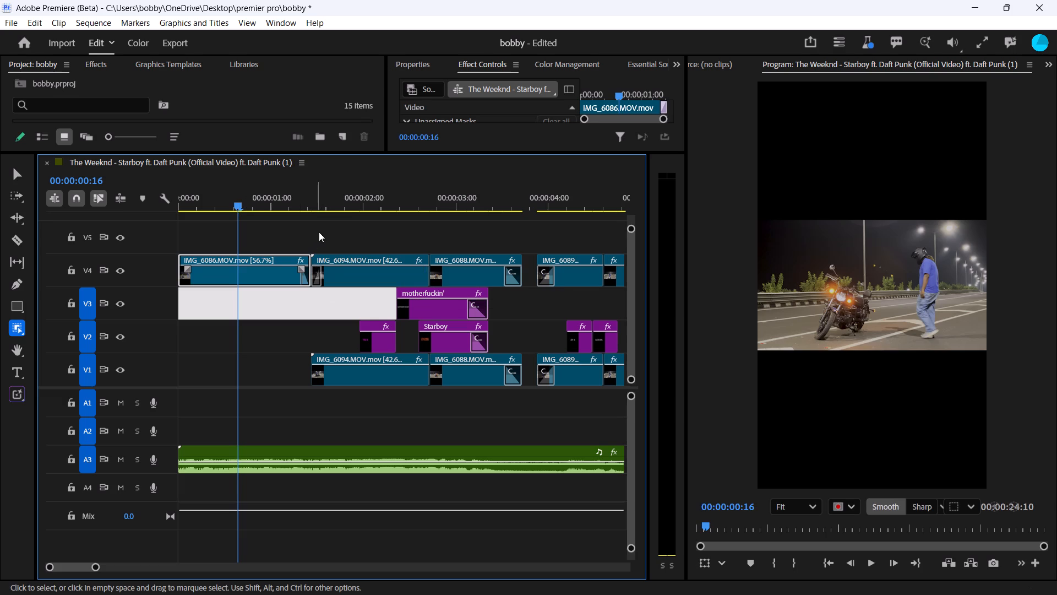
Play back the sequence from 00:00:00:16 to 00:00:08:04 to check the opening cut and masked lyrics.
key("space")
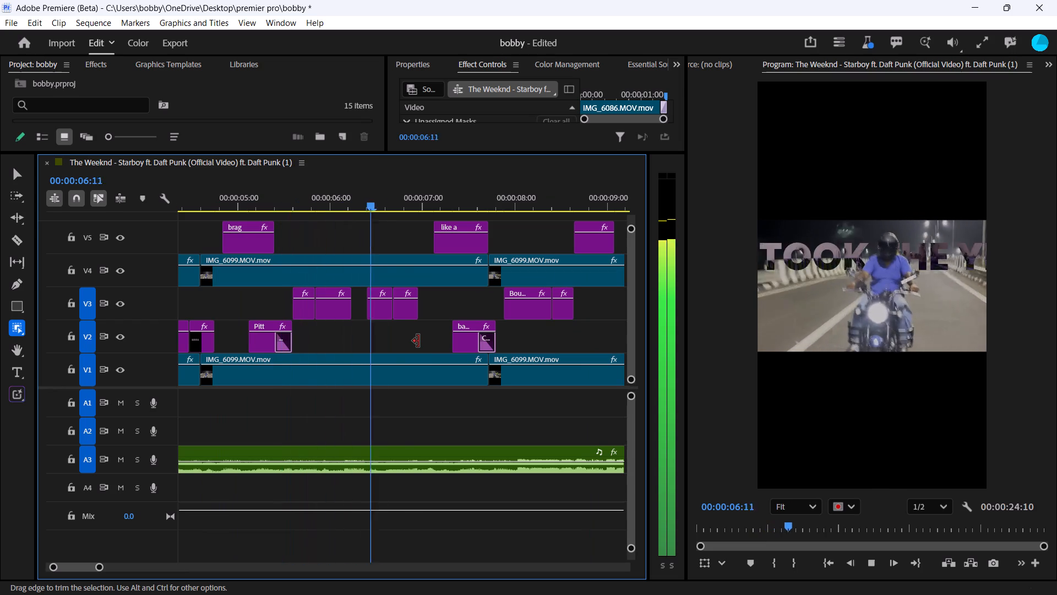
key("space")
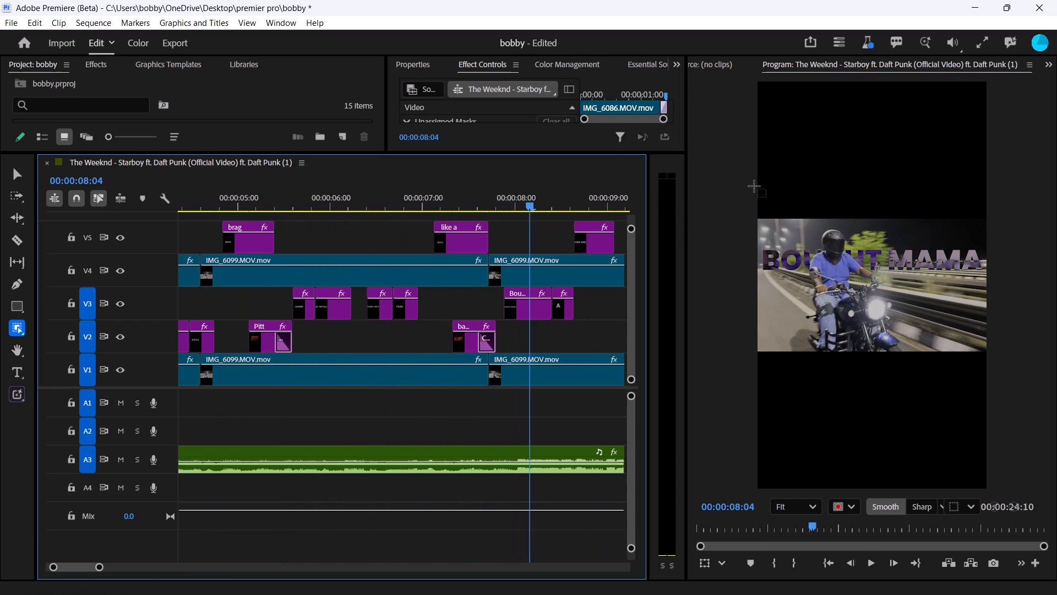
Copy the opening IMG_6086.MOV clip and paste it in the empty area past the end of the sequence at 00:00:26:20.
left_click_drag(101, 567, 120, 567)
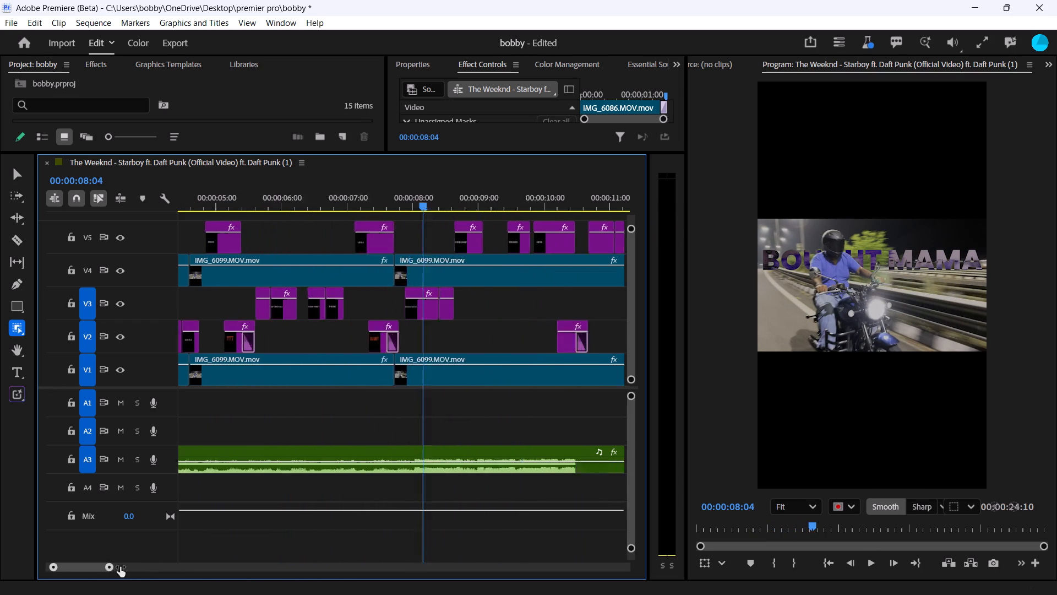
left_click_drag(120, 567, 198, 561)
left_click_drag(277, 207, 138, 241)
left_click(535, 355)
key("space")
key("space")
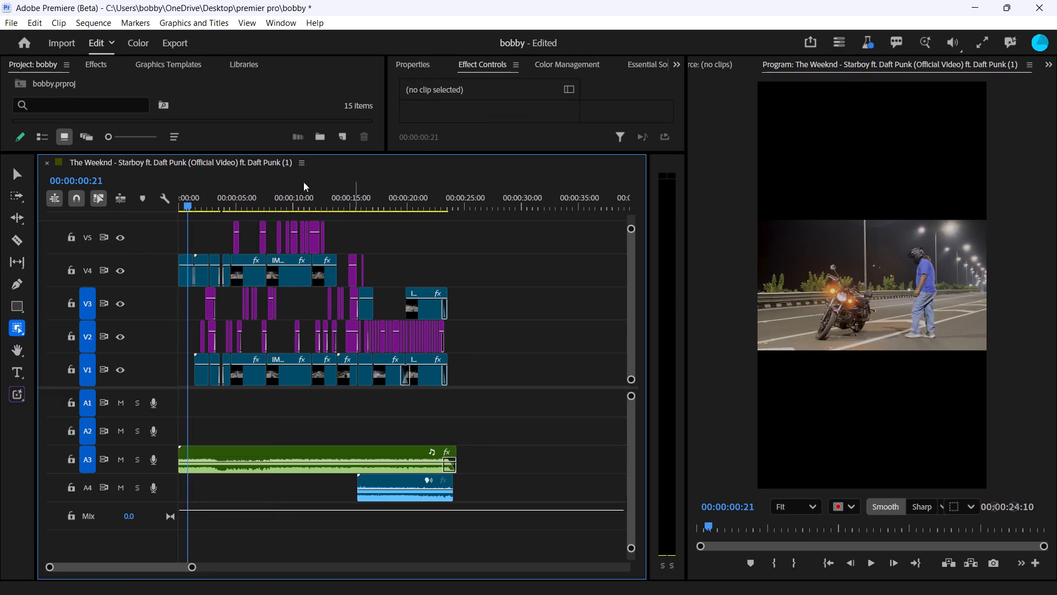
left_click(183, 285)
left_click(185, 278)
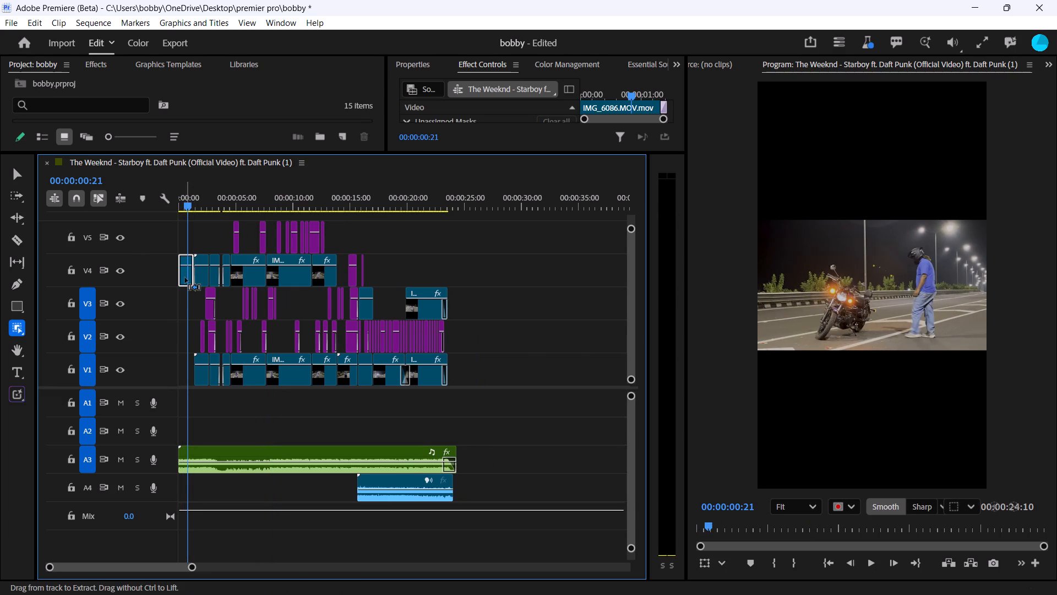
key("ctrl+c")
left_click_drag(421, 186, 486, 202)
left_click(515, 306)
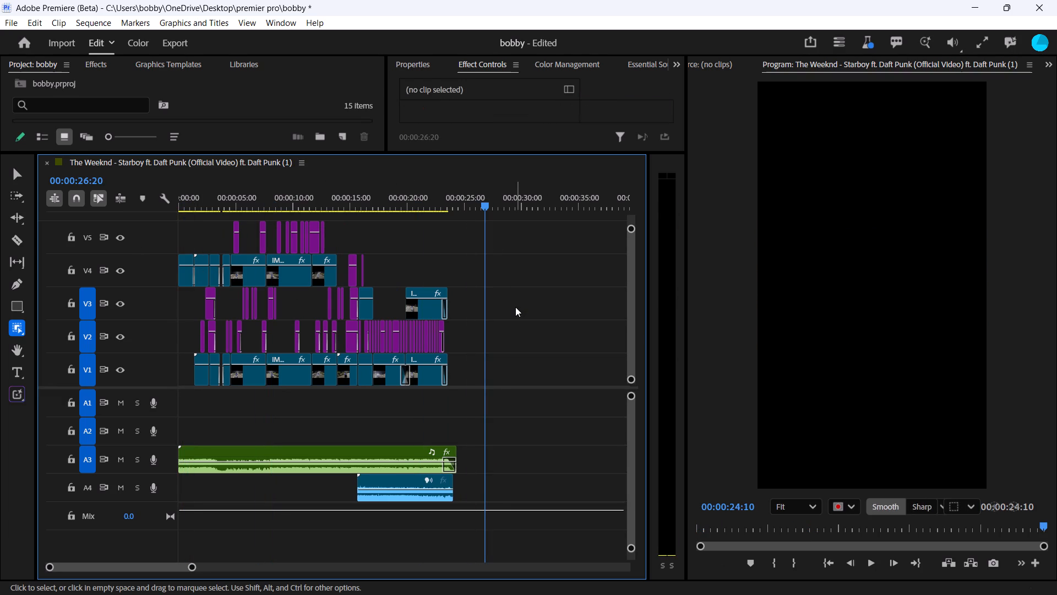
key("ctrl+v")
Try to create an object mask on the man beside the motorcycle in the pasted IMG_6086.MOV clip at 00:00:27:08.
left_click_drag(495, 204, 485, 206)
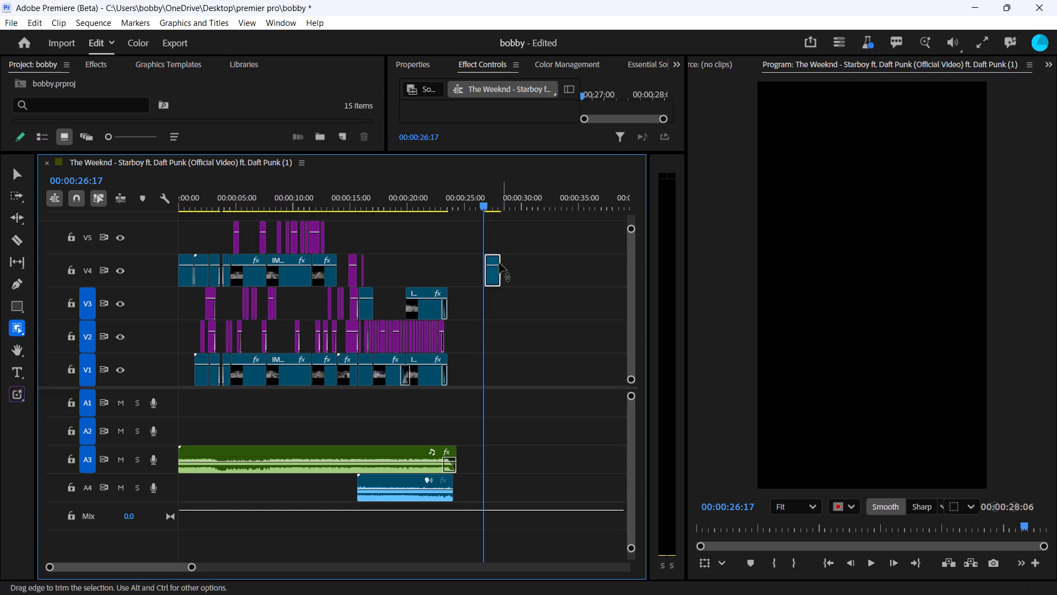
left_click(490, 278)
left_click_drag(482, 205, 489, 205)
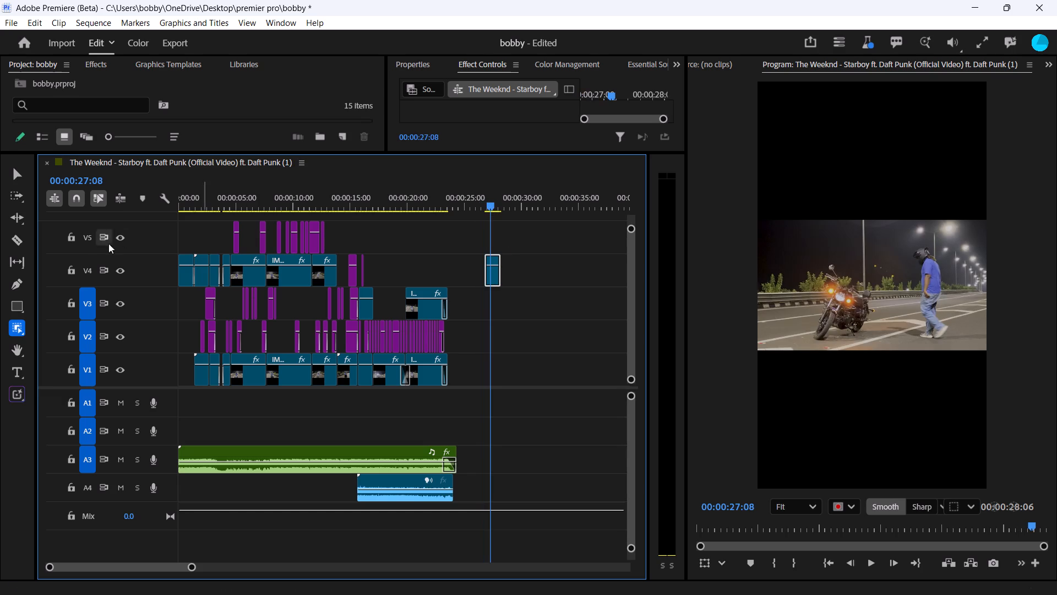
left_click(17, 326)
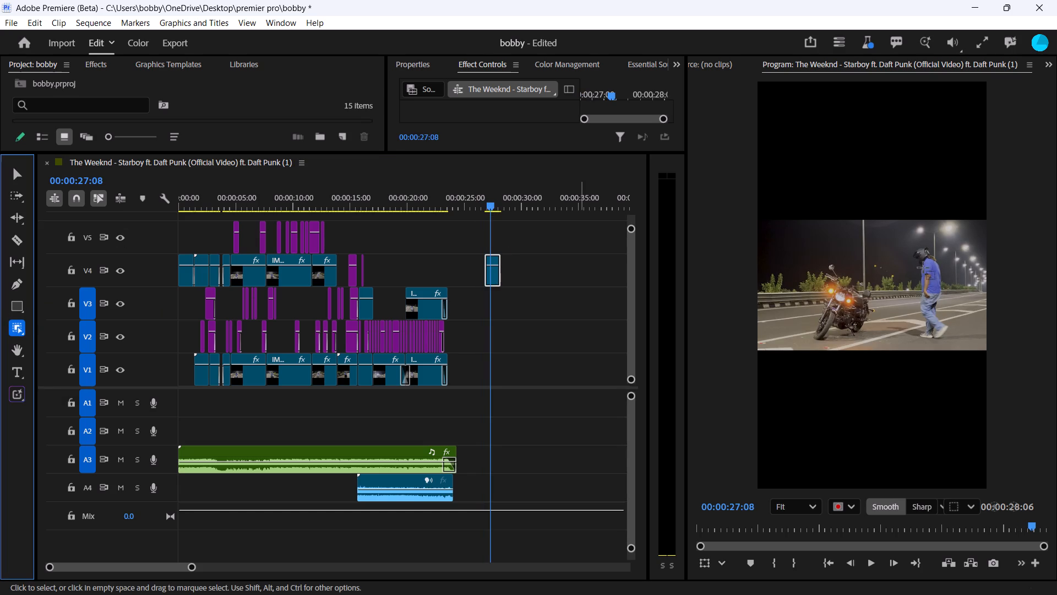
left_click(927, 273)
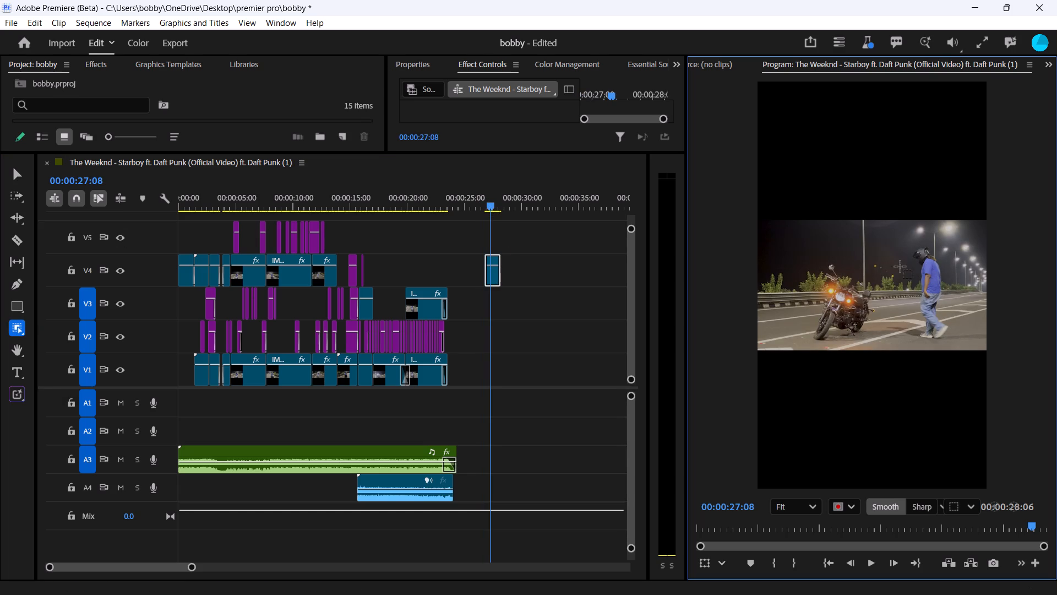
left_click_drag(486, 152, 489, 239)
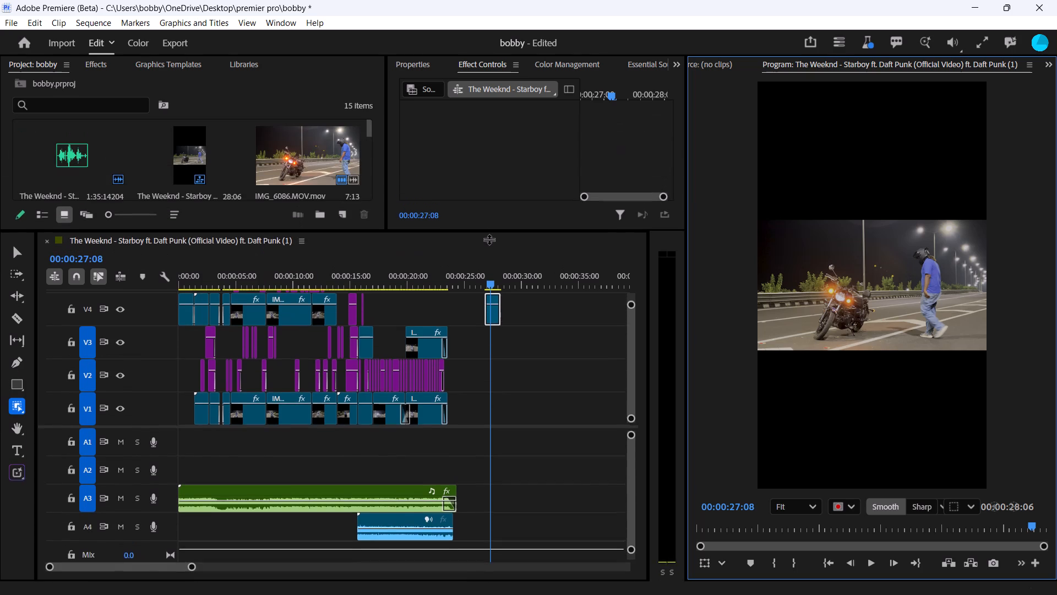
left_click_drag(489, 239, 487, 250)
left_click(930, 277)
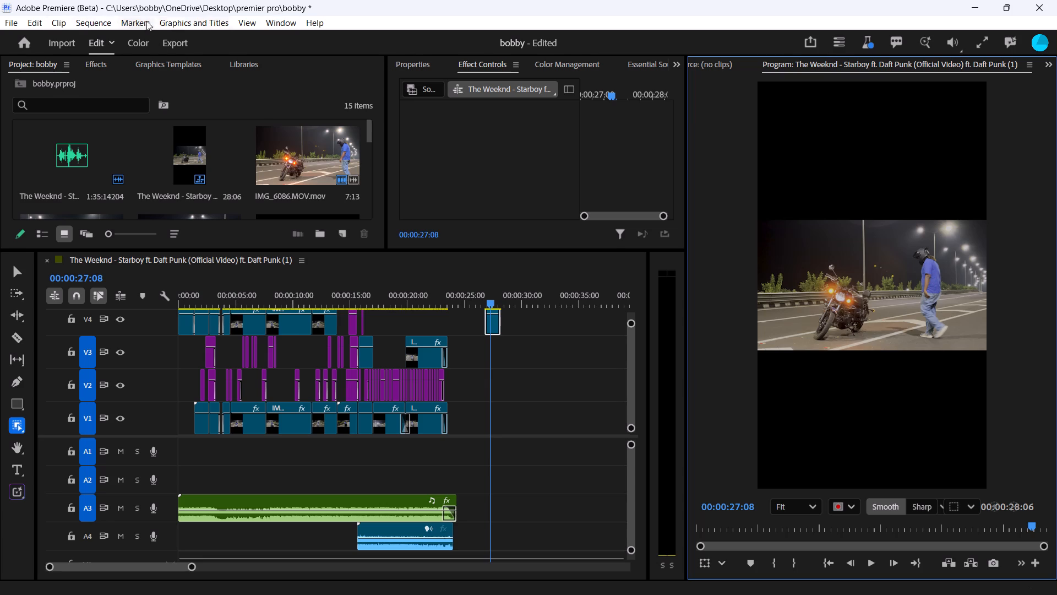
Delete the unused media cache files in the Media Cache preferences.
left_click(35, 24)
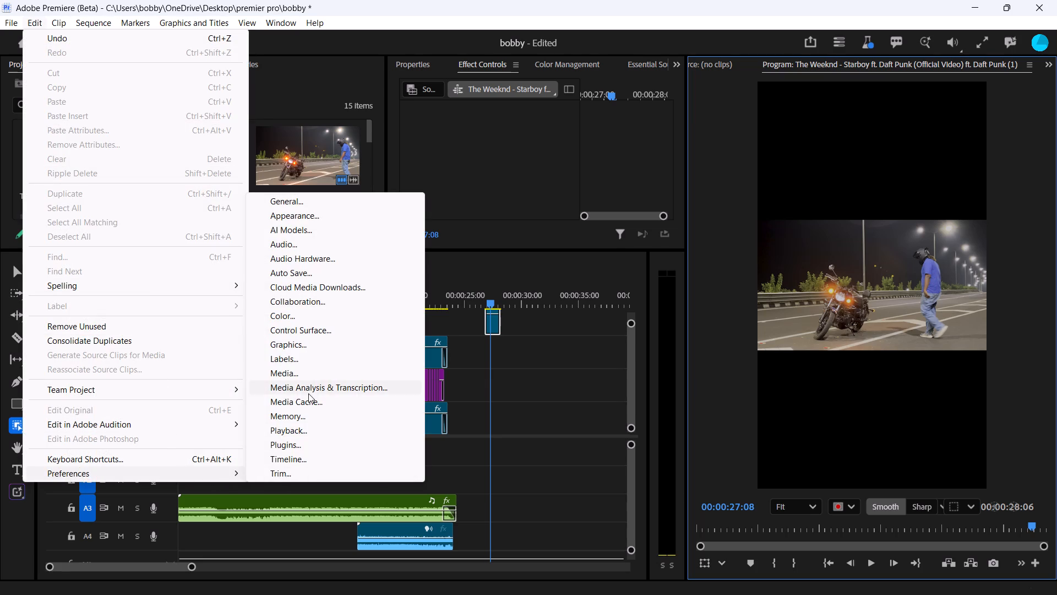
left_click(308, 399)
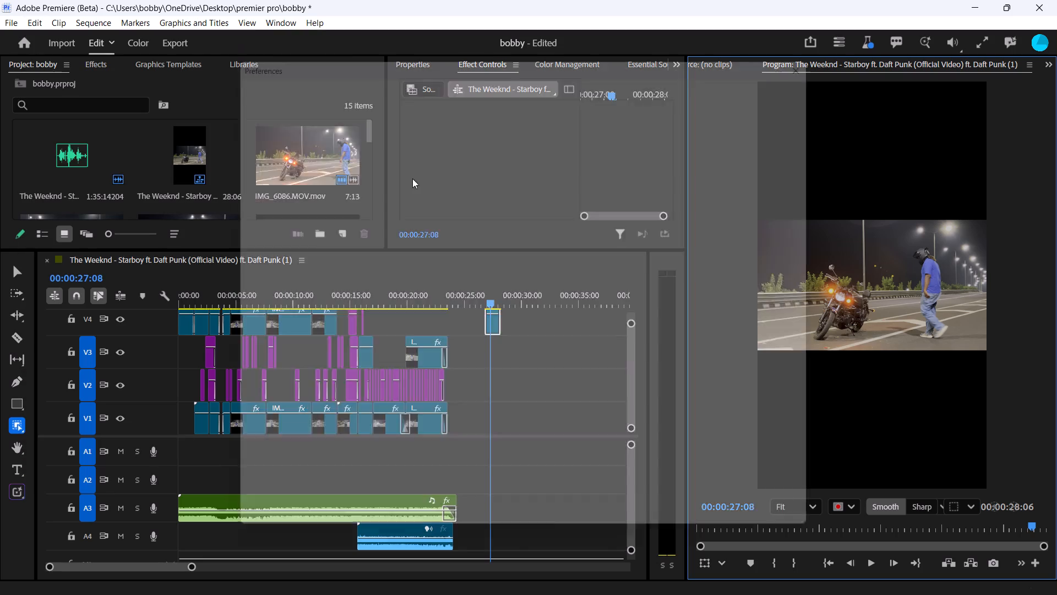
left_click(508, 141)
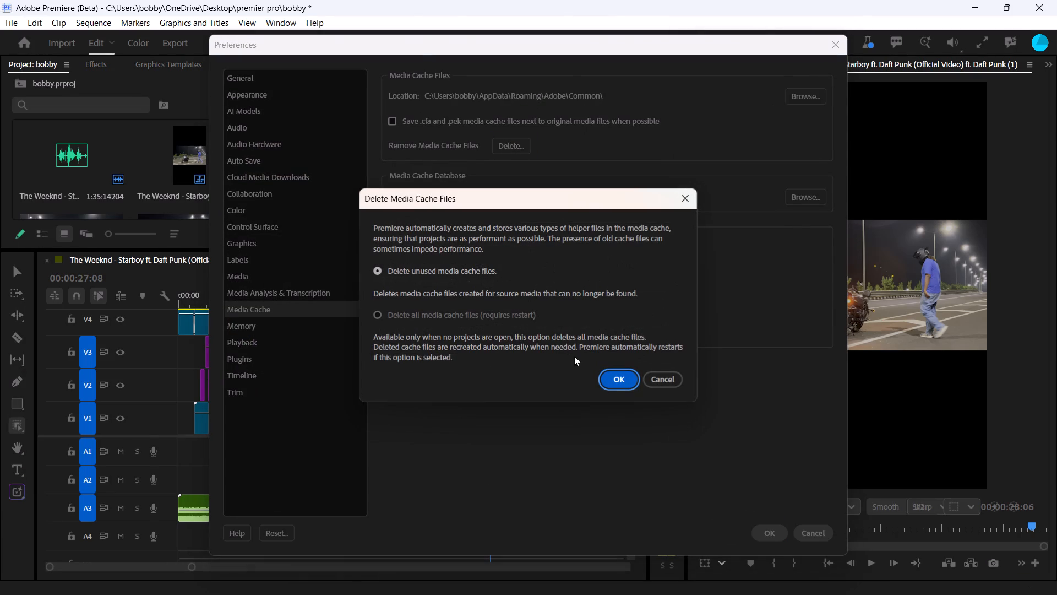
left_click(618, 383)
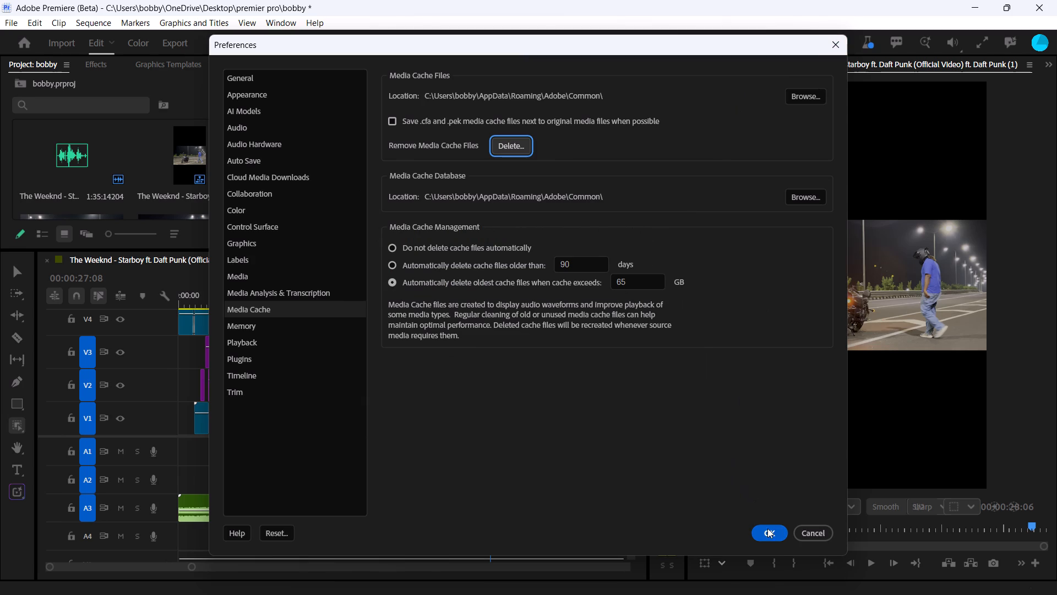
left_click(767, 528)
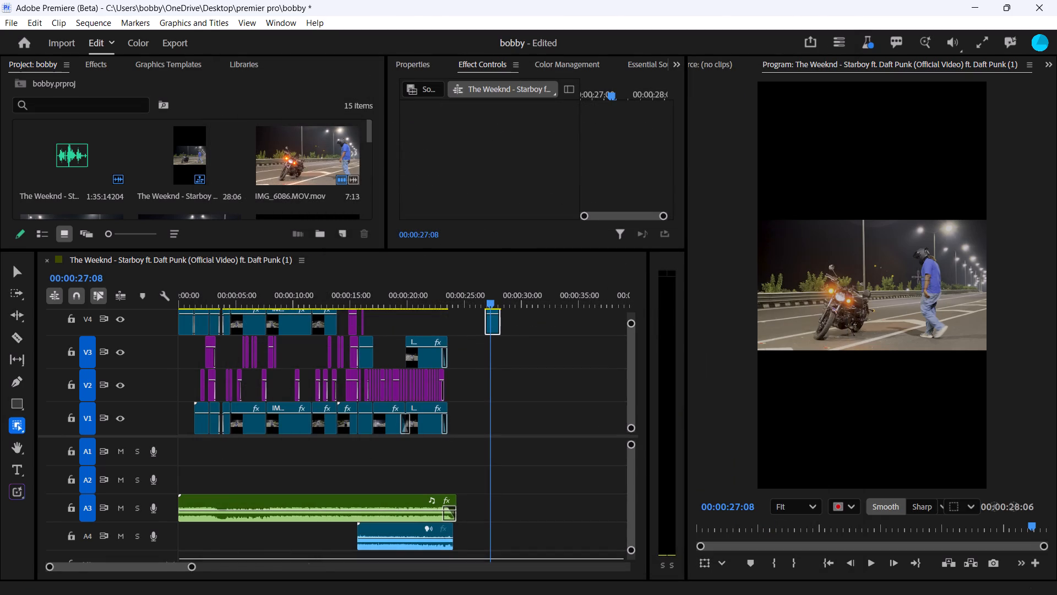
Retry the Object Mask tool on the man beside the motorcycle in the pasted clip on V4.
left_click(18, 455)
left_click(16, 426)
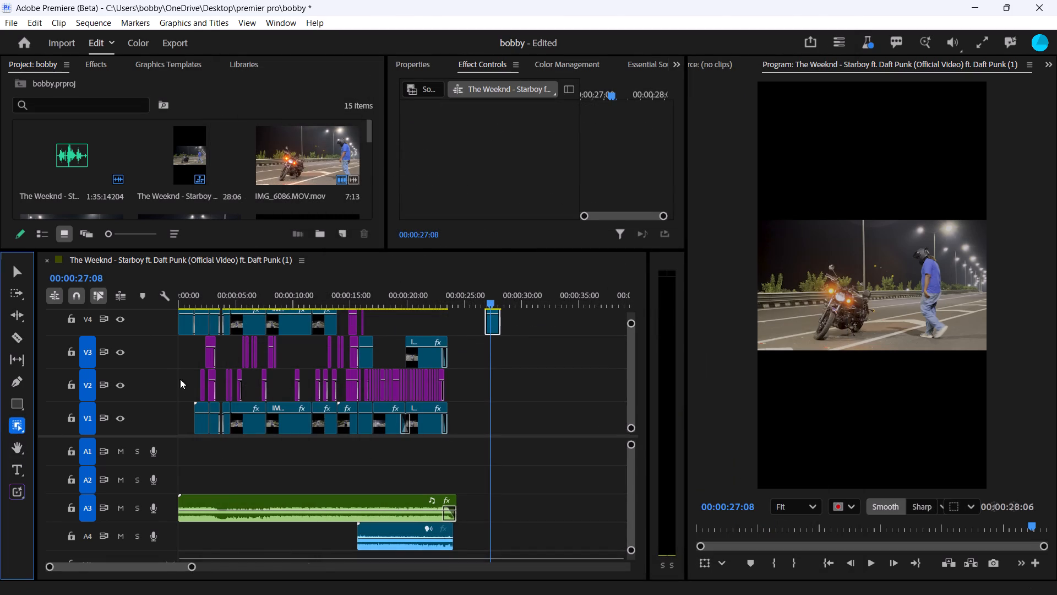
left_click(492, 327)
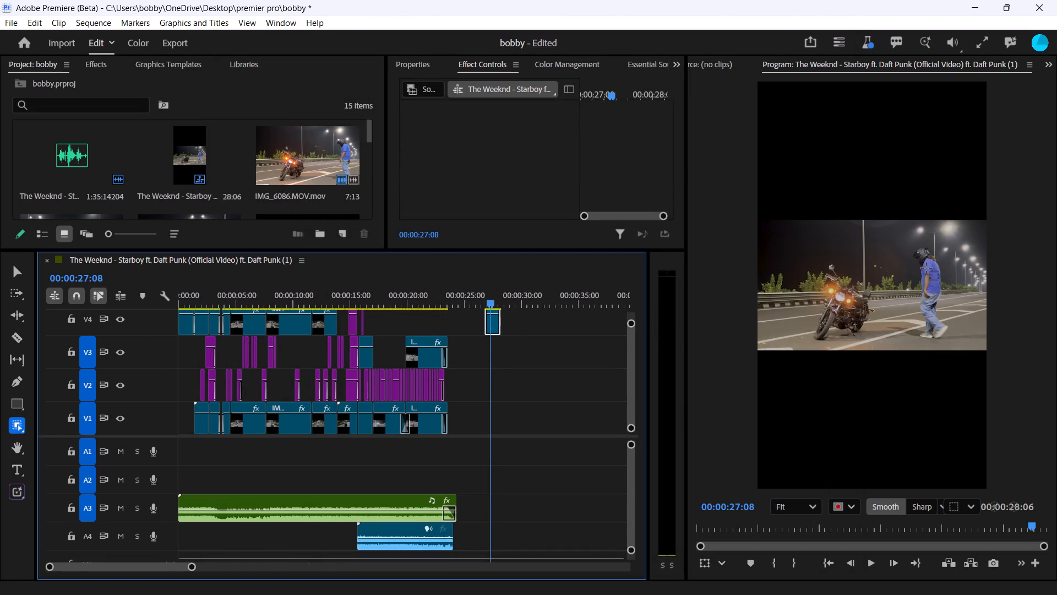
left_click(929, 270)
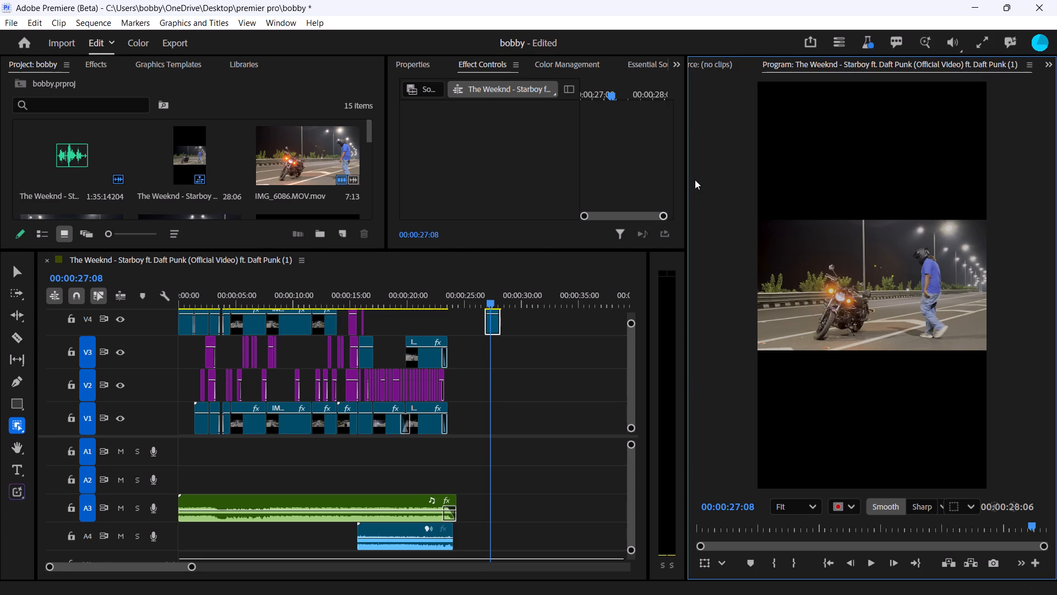
Play back the opening from about 00:00:01:14 to past 00:00:03:10 to examine the masked lyrics and cuts.
left_click_drag(488, 302, 408, 309)
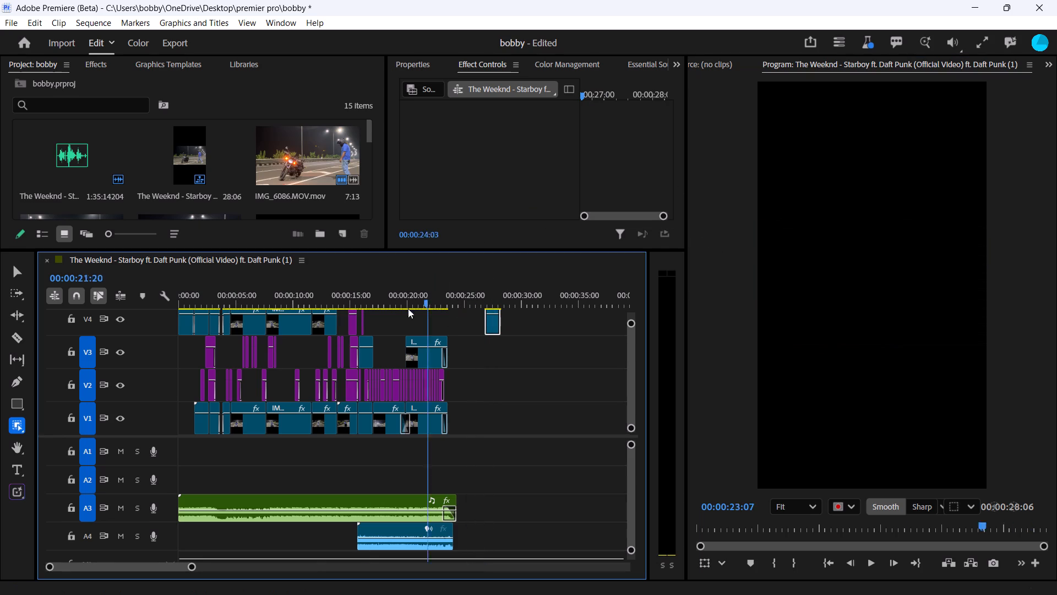
left_click_drag(408, 309, 194, 328)
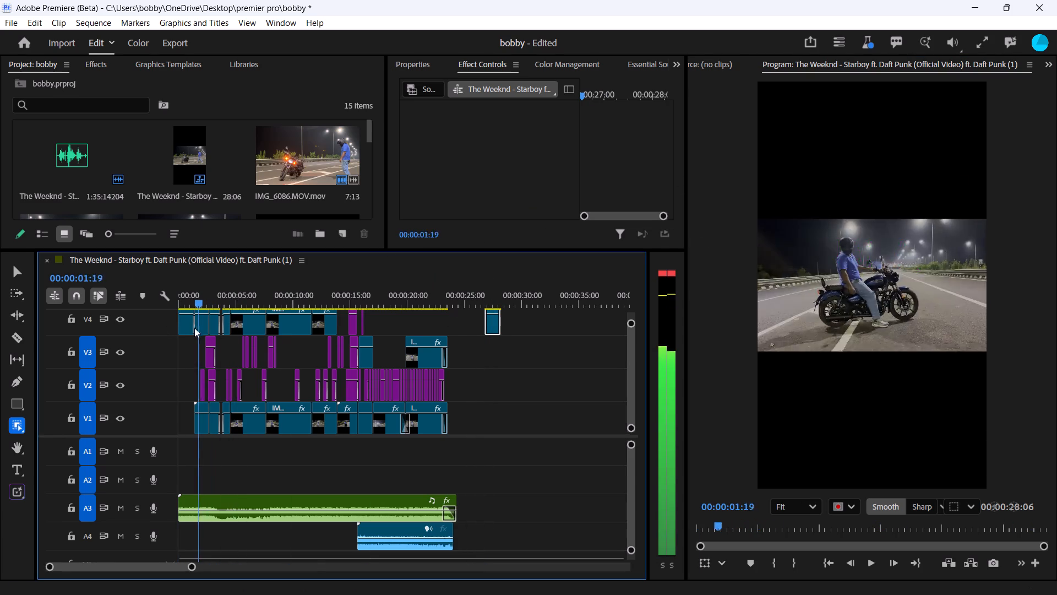
left_click_drag(194, 328, 202, 327)
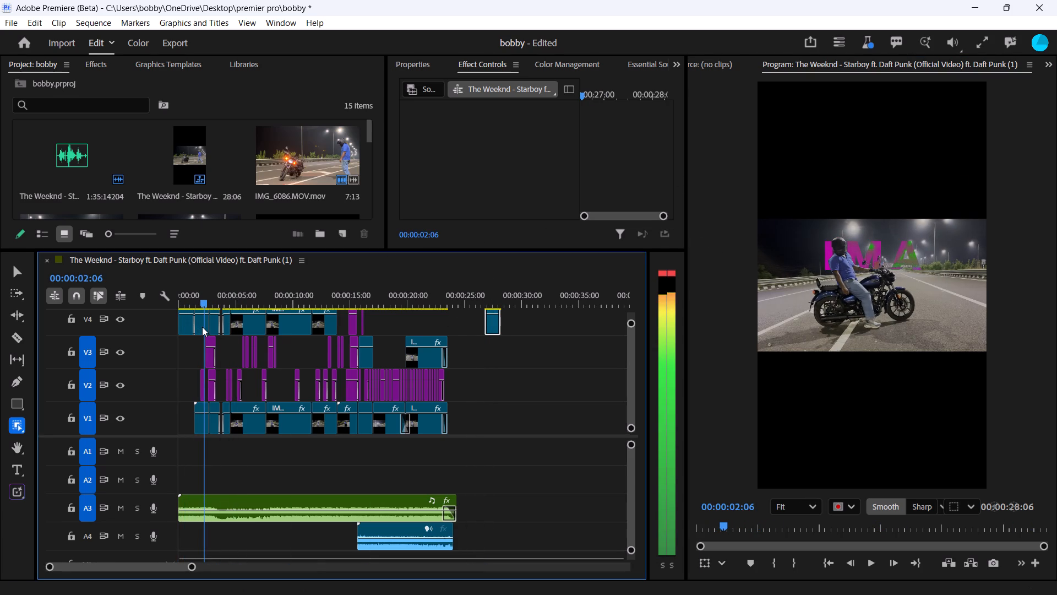
left_click_drag(202, 327, 194, 328)
key("space")
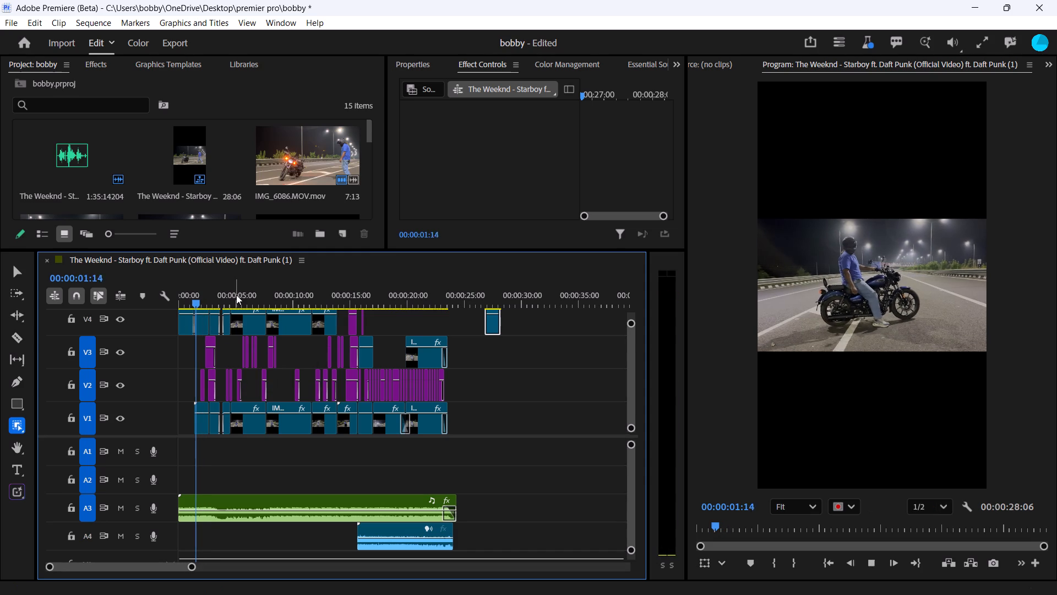
key("space")
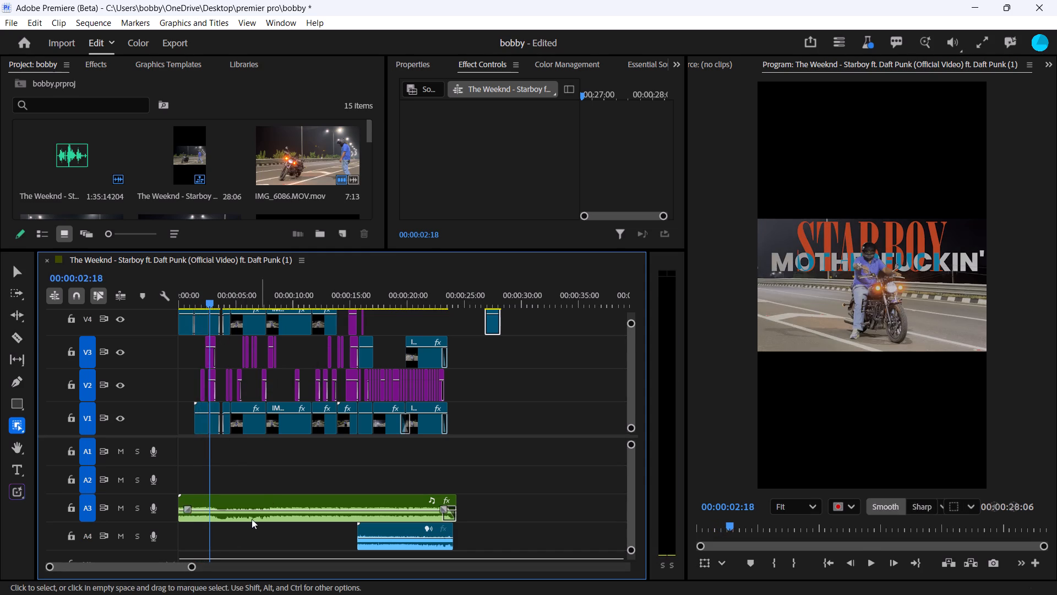
left_click_drag(190, 566, 107, 580)
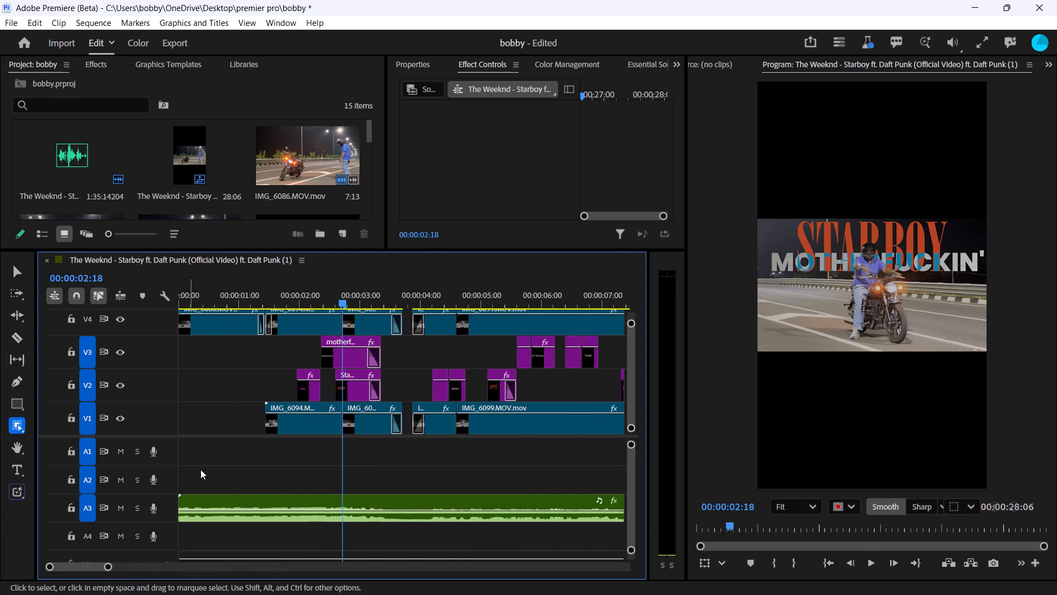
key("space")
key("space")
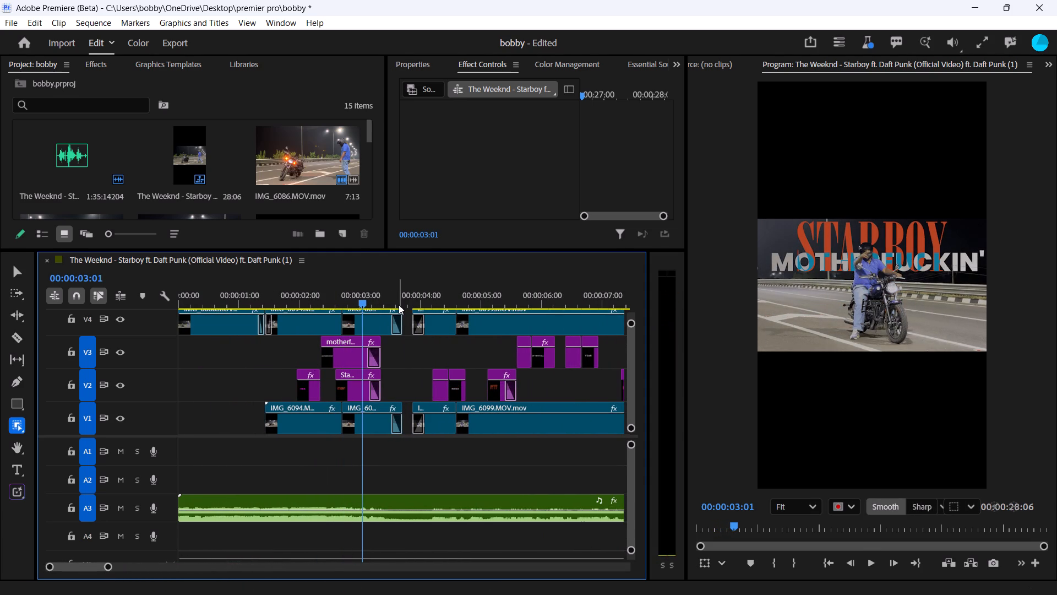
key("space")
key("space")
key("space")
key("space")
key("space")
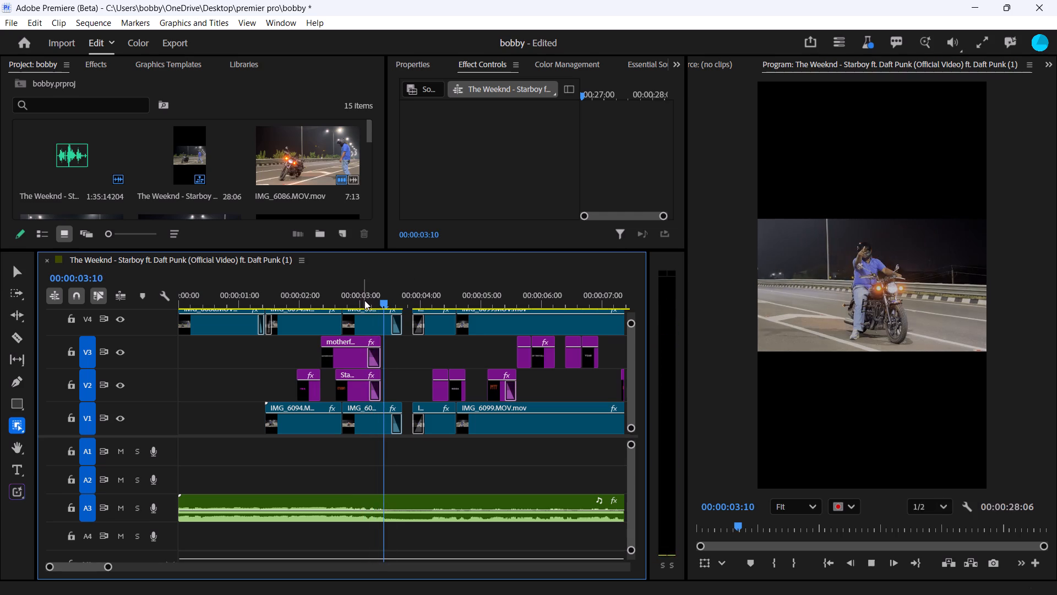
key("space")
Split the IMG_6094.MOV clip on V4 at 00:00:02:03.
left_click_drag(400, 299, 381, 303)
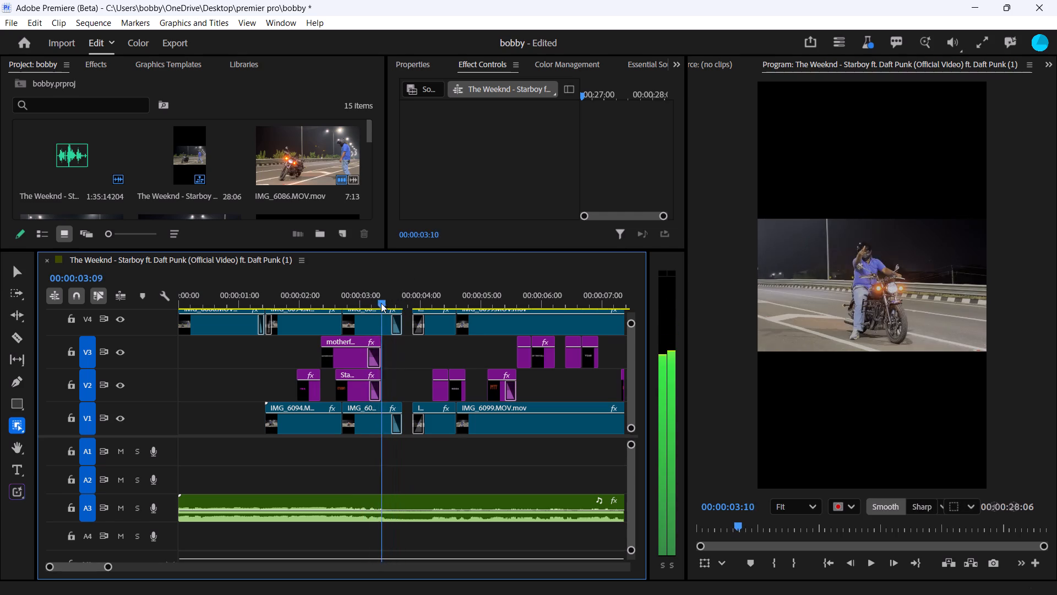
left_click_drag(381, 303, 305, 315)
left_click(316, 325)
key("c")
left_click(304, 321)
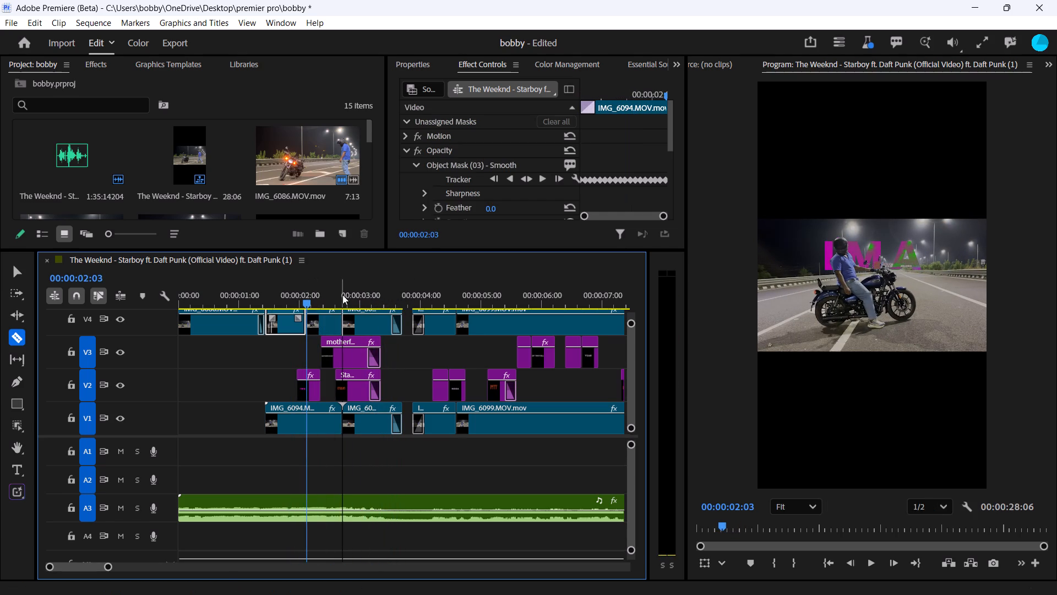
Add the Glitch video transition at the new cut in the IMG_6094.MOV clip on V4.
left_click(92, 66)
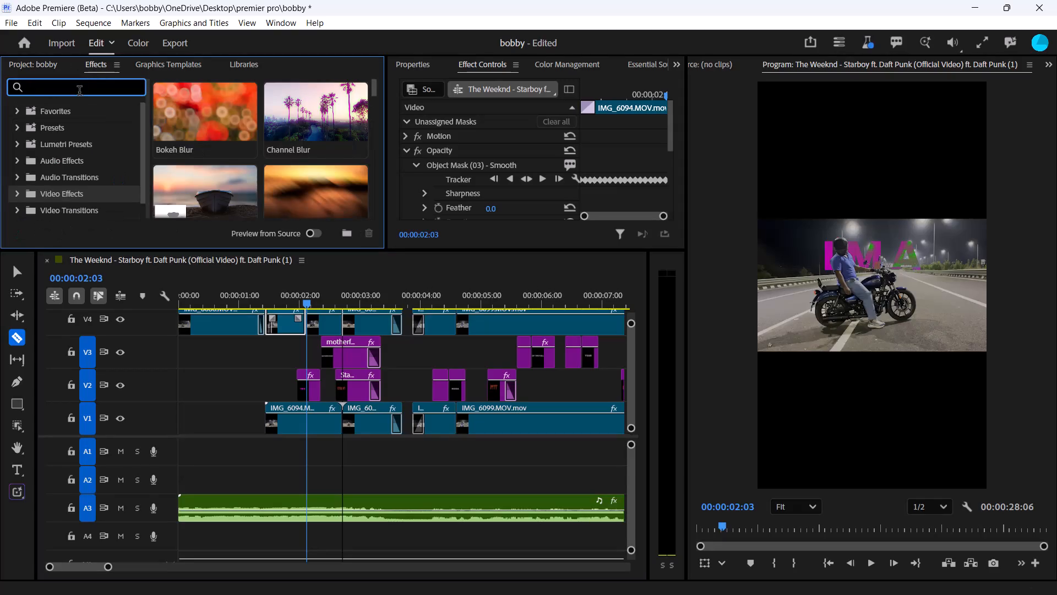
scroll(302, 174, "down", 4)
scroll(118, 190, "down", 1)
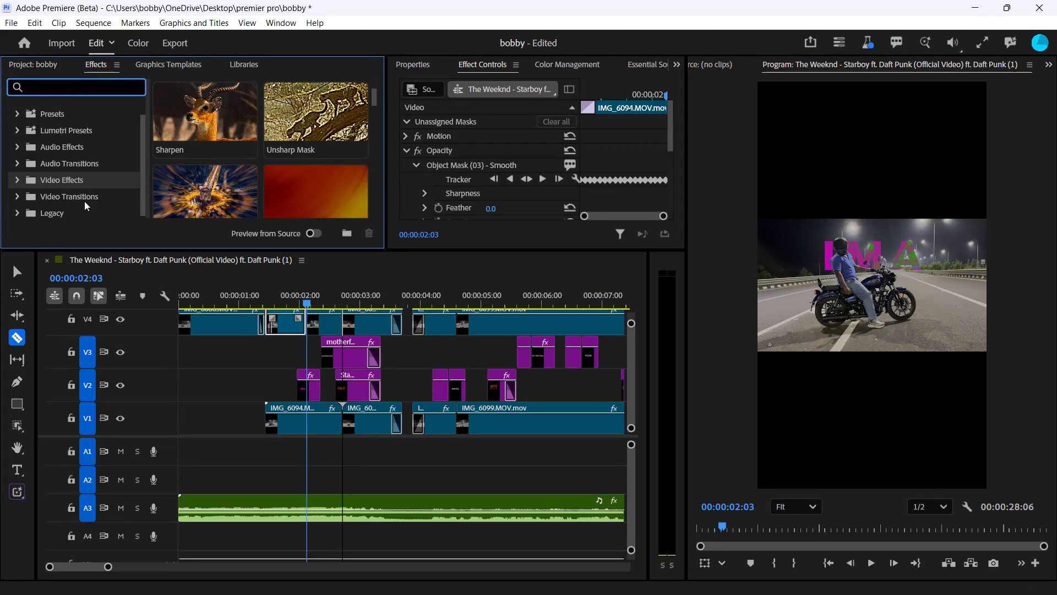
left_click(85, 200)
scroll(246, 166, "down", 9)
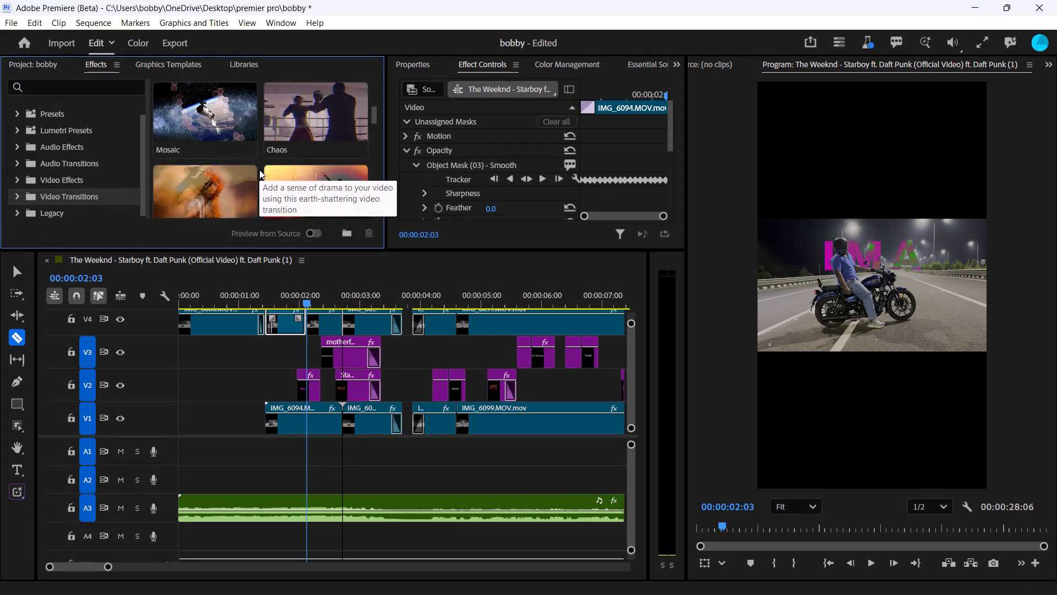
scroll(259, 170, "down", 3)
scroll(259, 170, "up", 3)
scroll(259, 170, "down", 1)
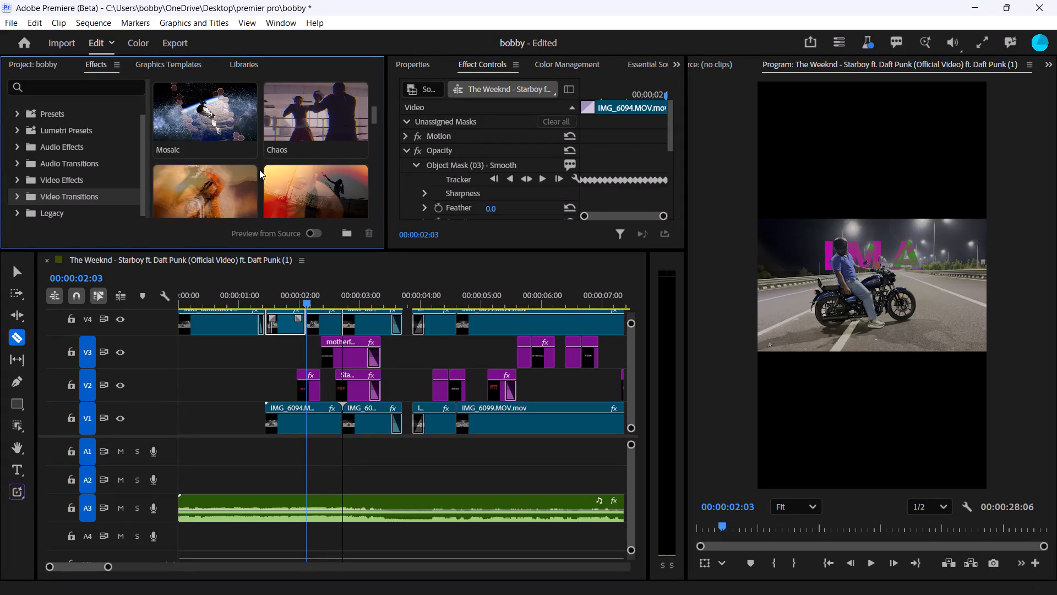
scroll(259, 170, "down", 1)
left_click_drag(324, 110, 313, 160)
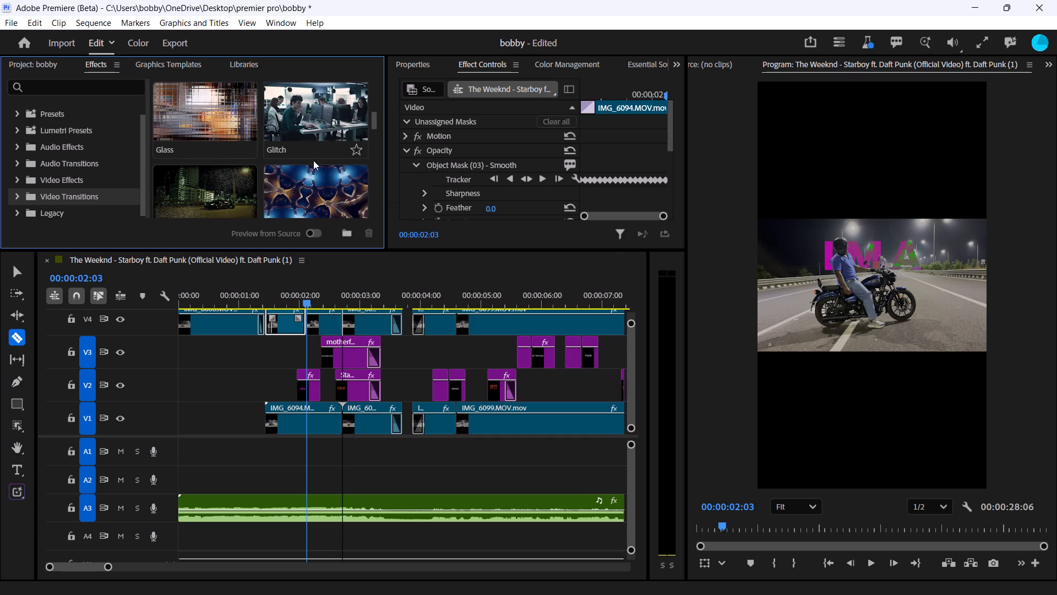
left_click_drag(313, 160, 304, 323)
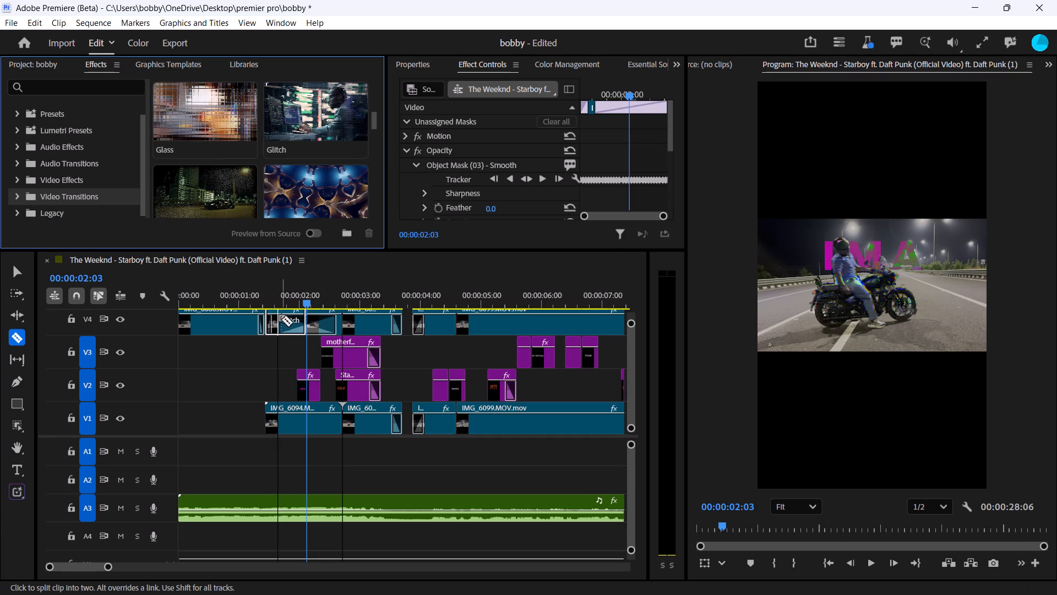
Shorten the Glitch transition around the 00:00:02:03 cut on V4 to less than half its length.
key("v")
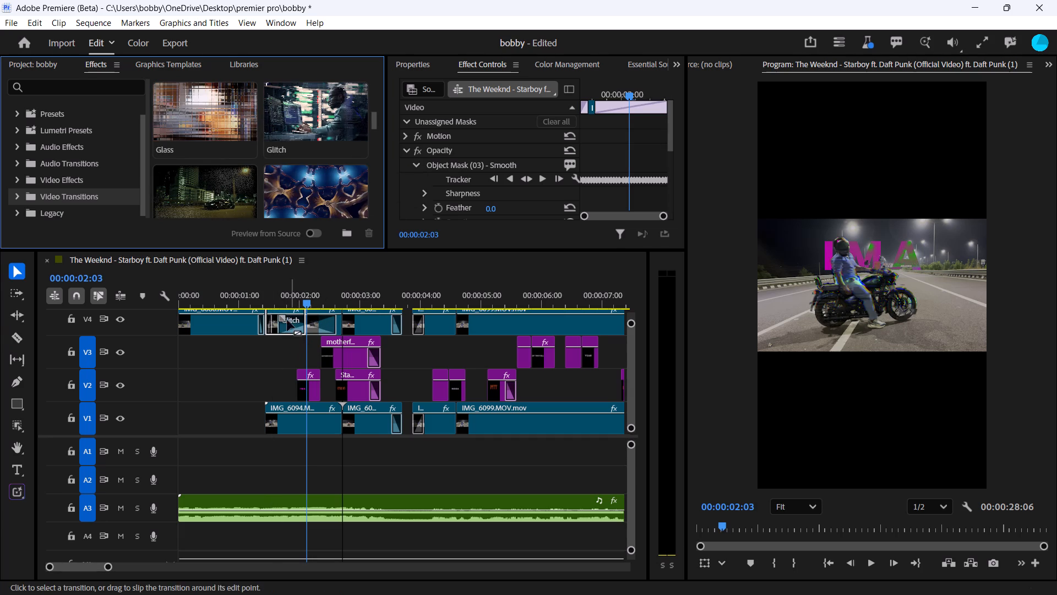
left_click_drag(281, 318, 298, 318)
Play back and scrub the opening around 00:00:02:03 to check the shortened Glitch transition.
left_click_drag(306, 300, 274, 309)
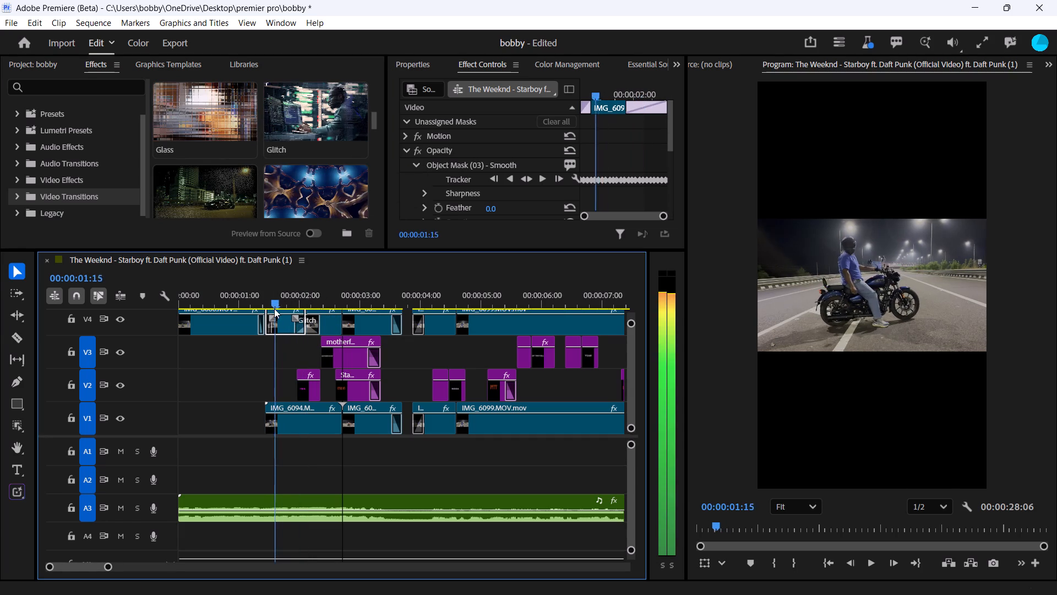
left_click_drag(274, 309, 264, 310)
key("space")
key("space")
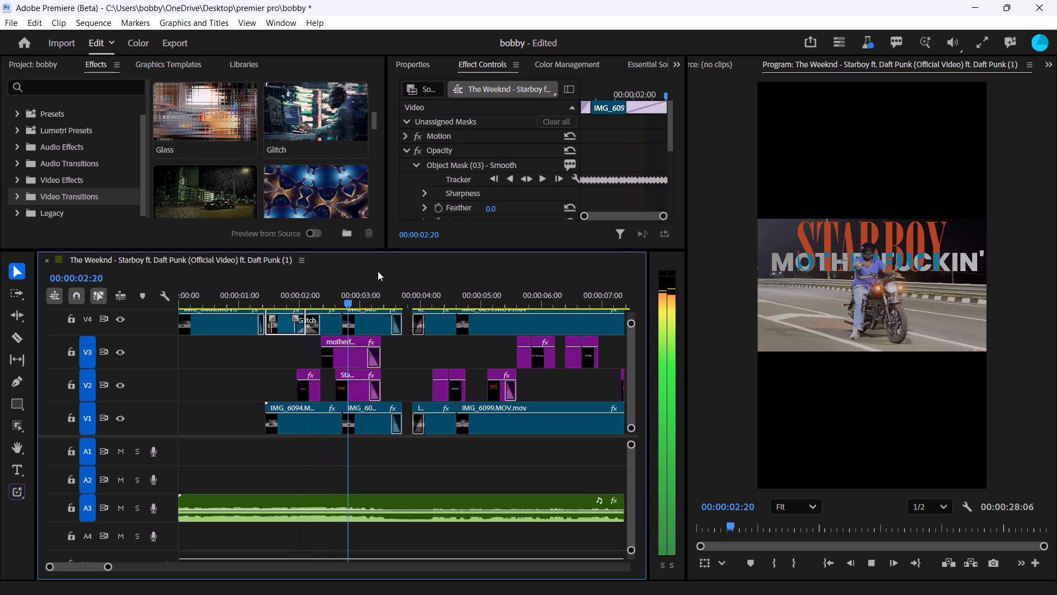
left_click_drag(345, 301, 301, 315)
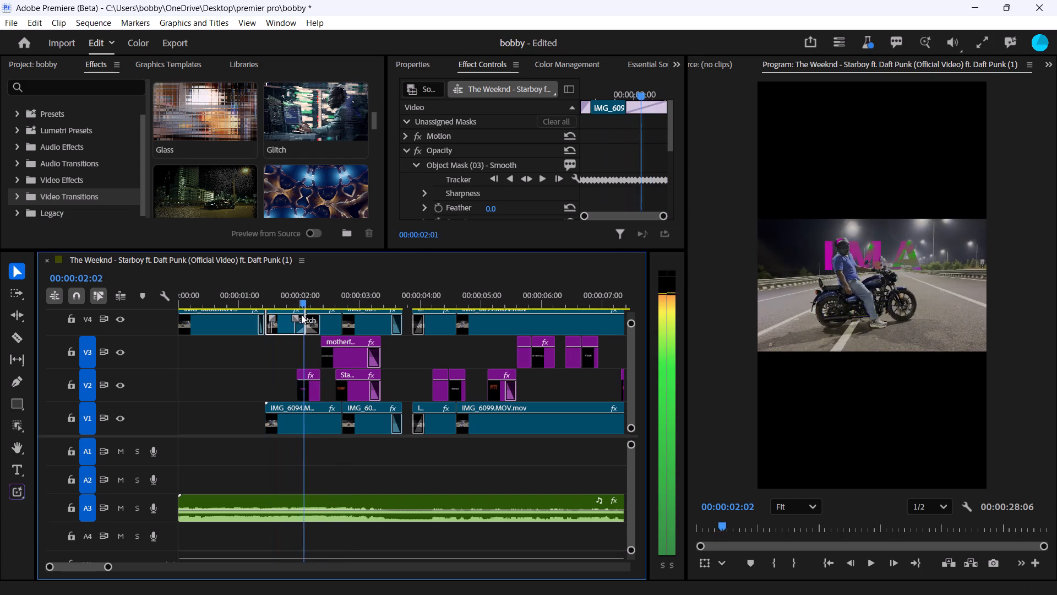
left_click_drag(301, 315, 298, 334)
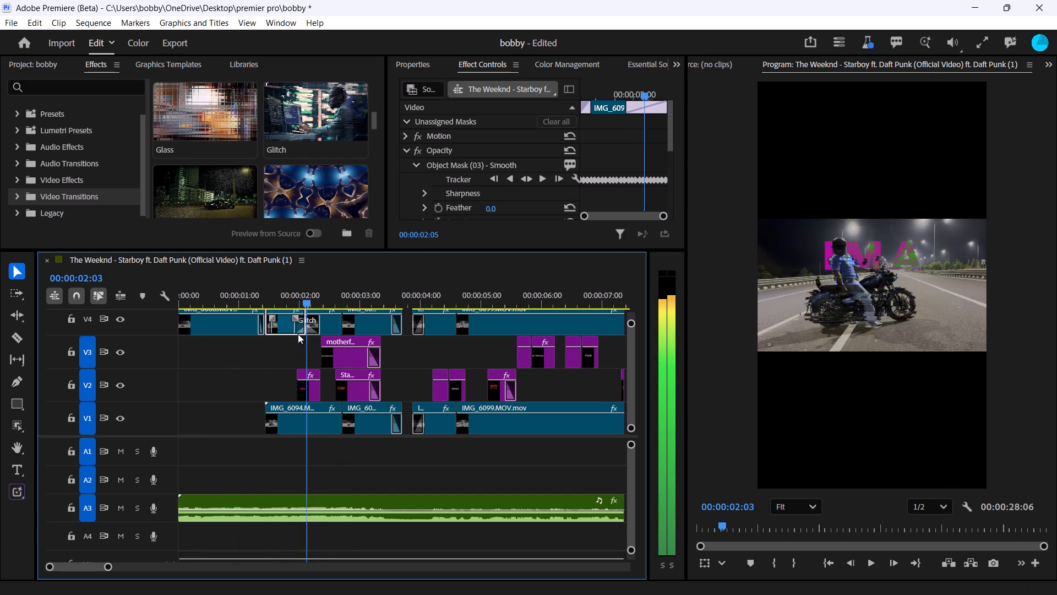
Split the motorcycle clip on V4 at 00:00:03:06, while the STARBOY title is fading out.
left_click_drag(298, 334, 286, 337)
key("space")
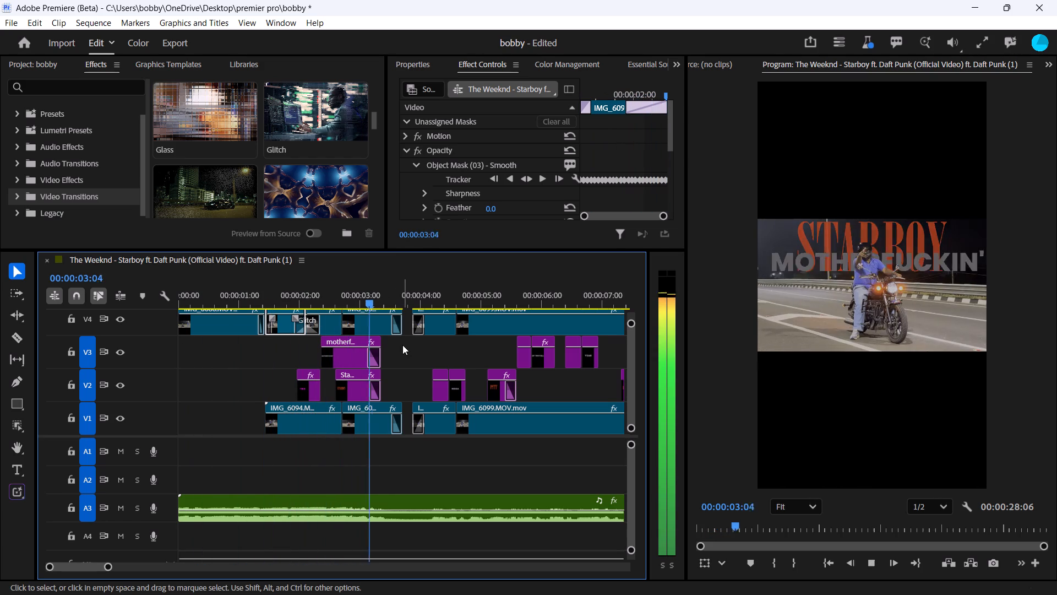
key("space")
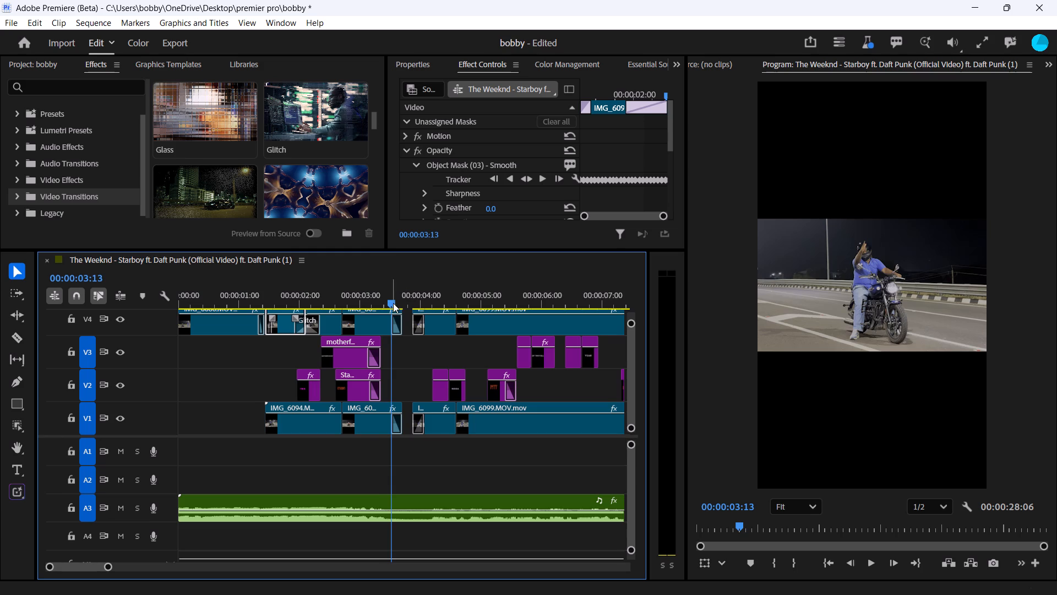
left_click_drag(388, 304, 371, 308)
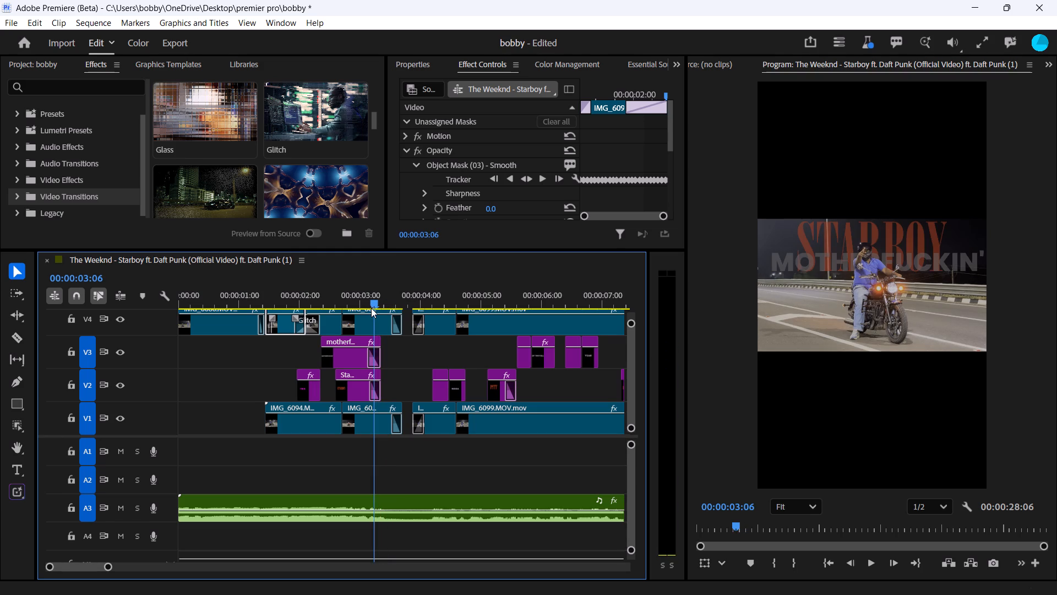
key("c")
left_click(375, 320)
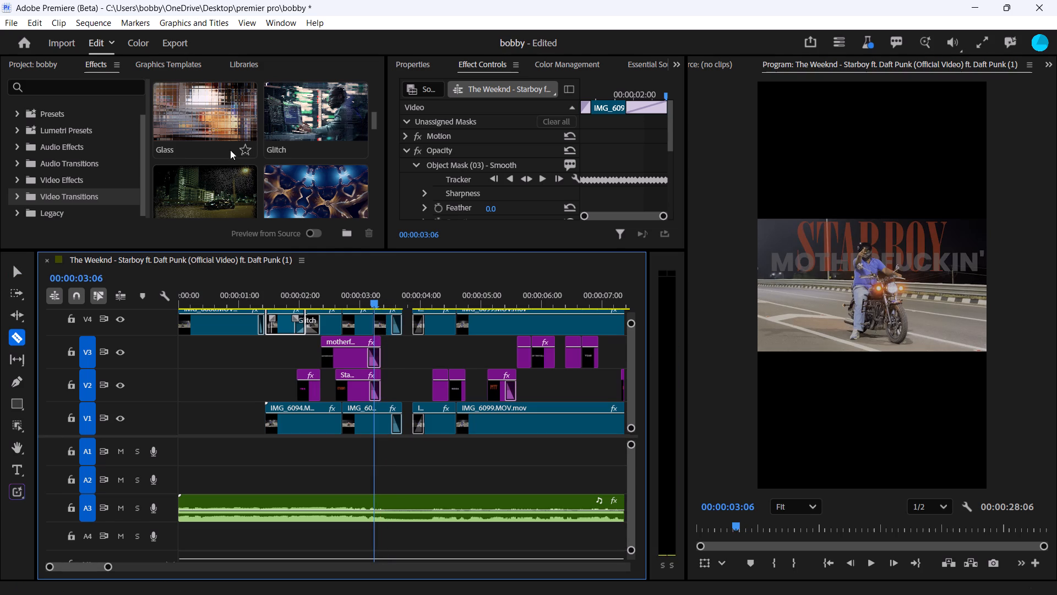
Add the Glitch transition at the 00:00:03:06 cut on V4, shorten it to less than half its length, and centre it on the cut.
left_click_drag(323, 123, 375, 324)
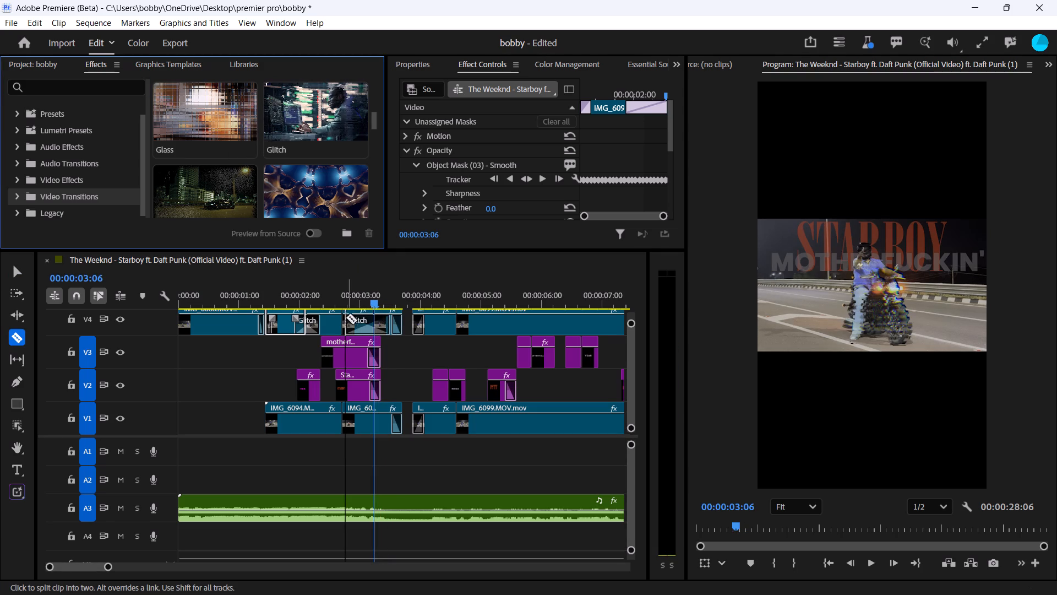
key("v")
left_click_drag(351, 320, 368, 322)
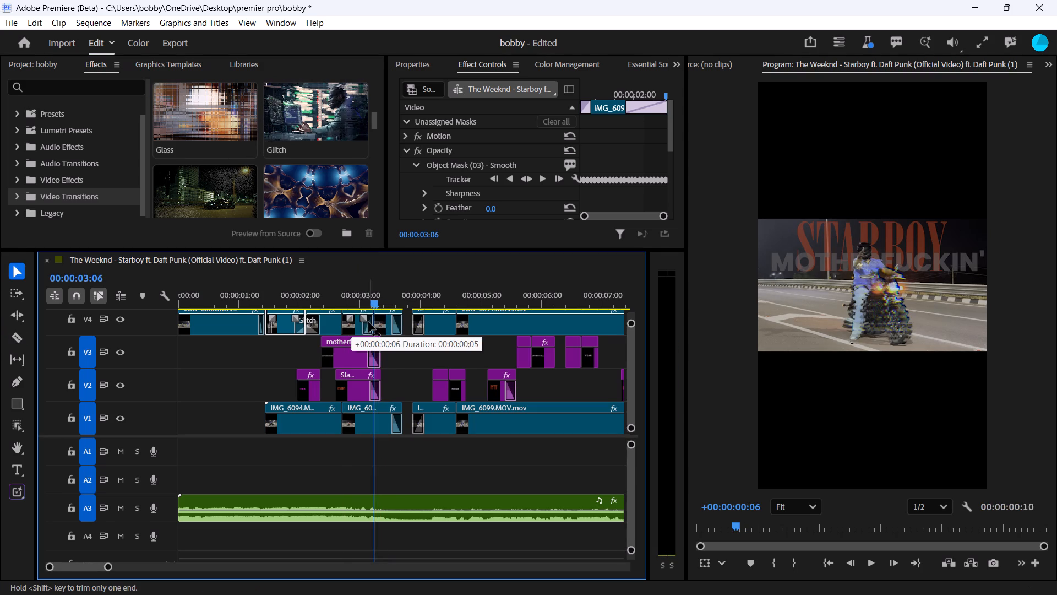
left_click_drag(368, 322, 363, 323)
left_click_drag(372, 302, 360, 307)
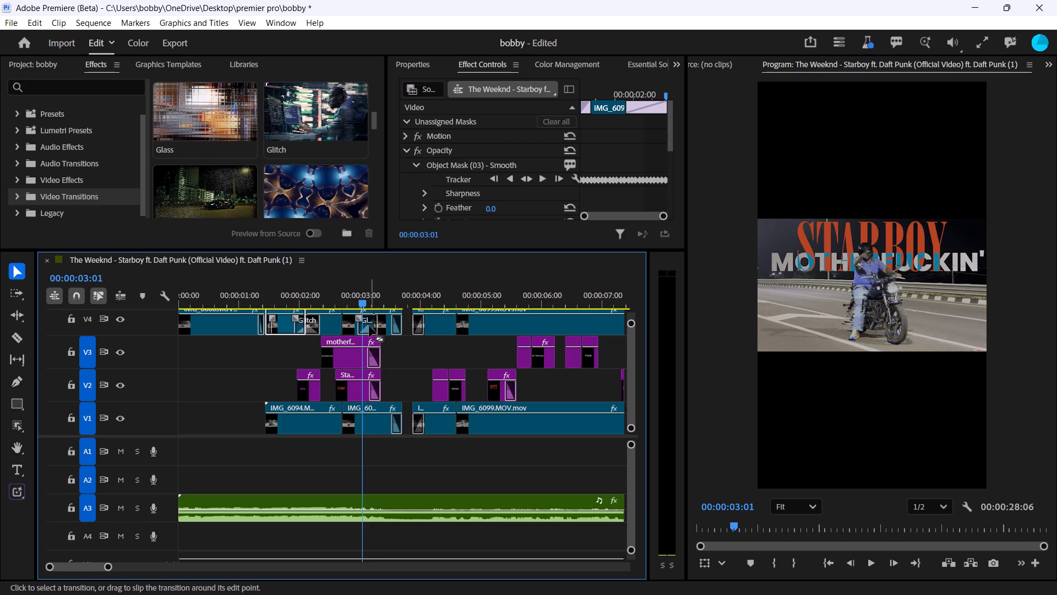
left_click_drag(369, 322, 375, 324)
Play back the shortened Glitch and split the V4 clip at 00:00:04:07, under the LET A text.
left_click_drag(371, 298, 359, 301)
key("space")
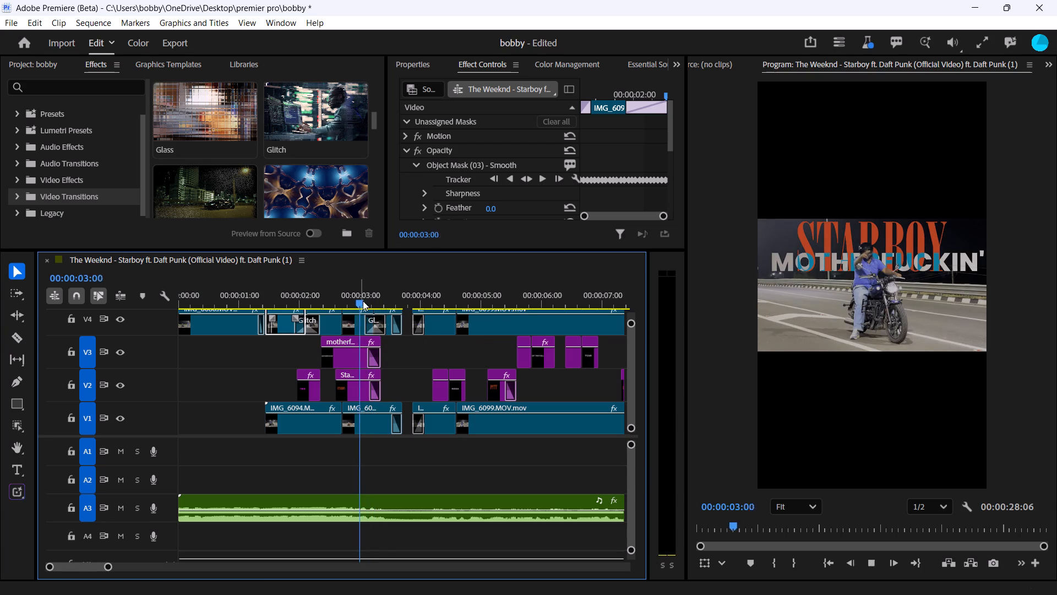
key("space")
key("space")
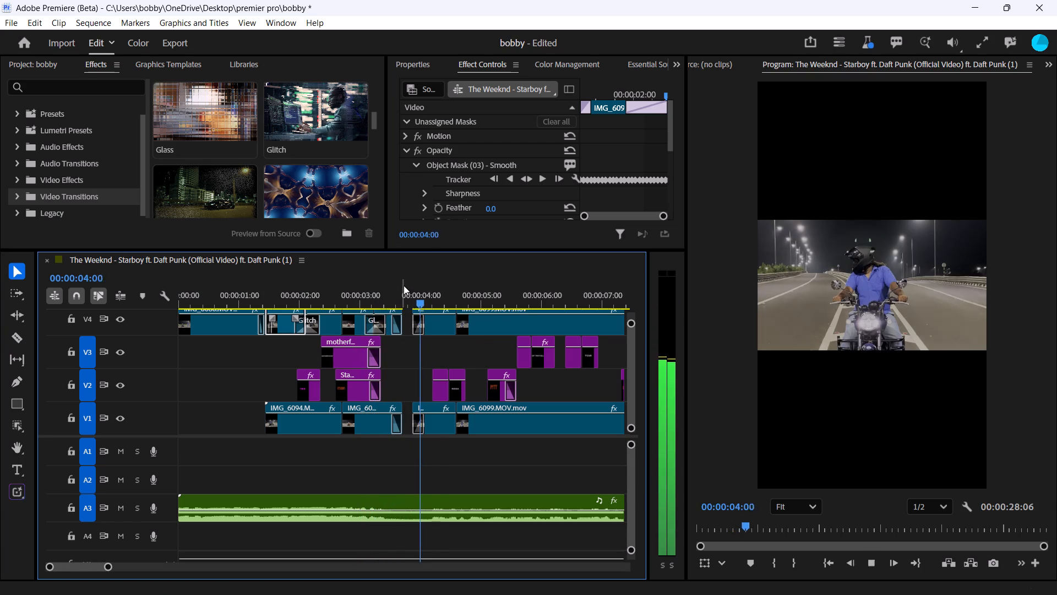
key("space")
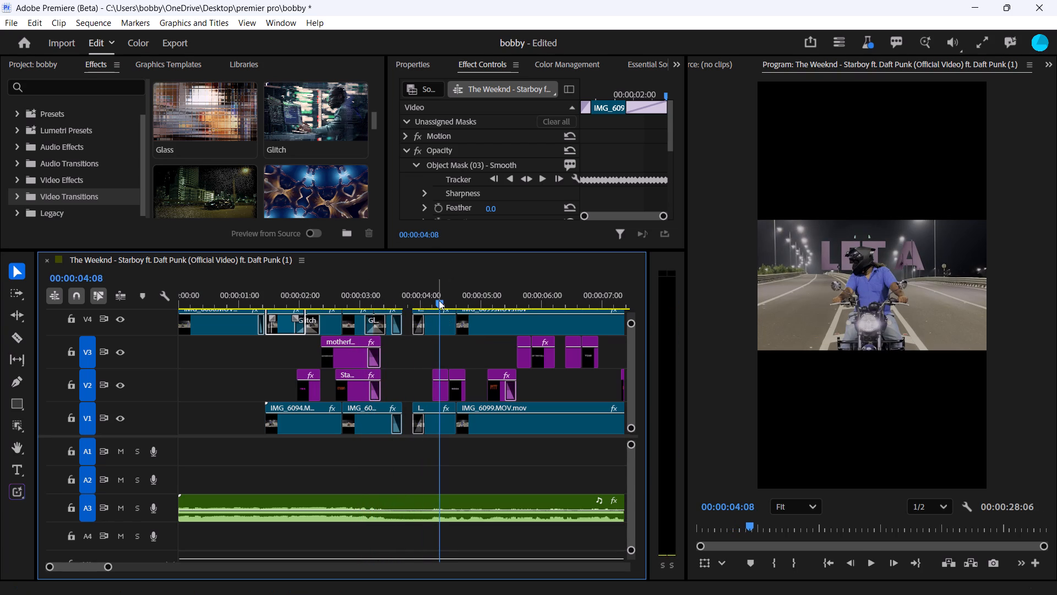
left_click(439, 300)
key("c")
left_click(439, 327)
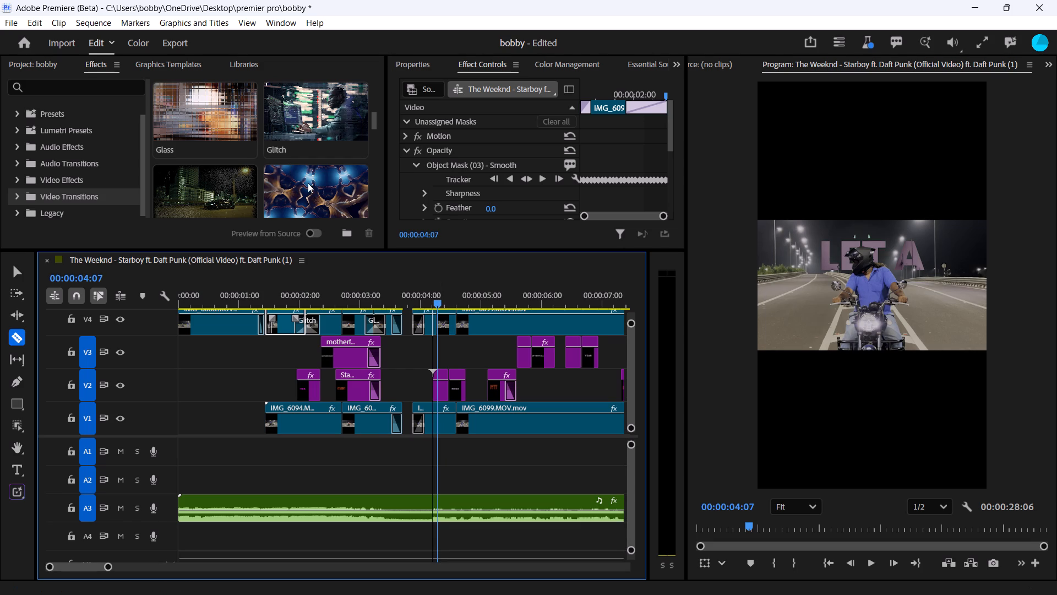
Add the Glitch transition so it ends at the 00:00:04:07 cut on V4, and play back that section.
left_click_drag(309, 119, 435, 326)
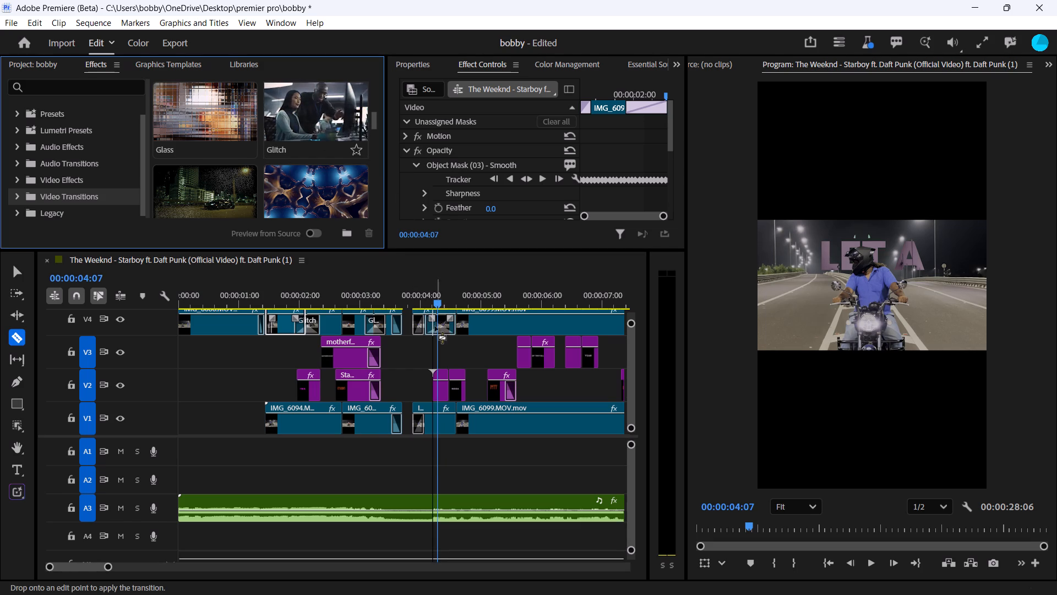
left_click_drag(435, 326, 430, 324)
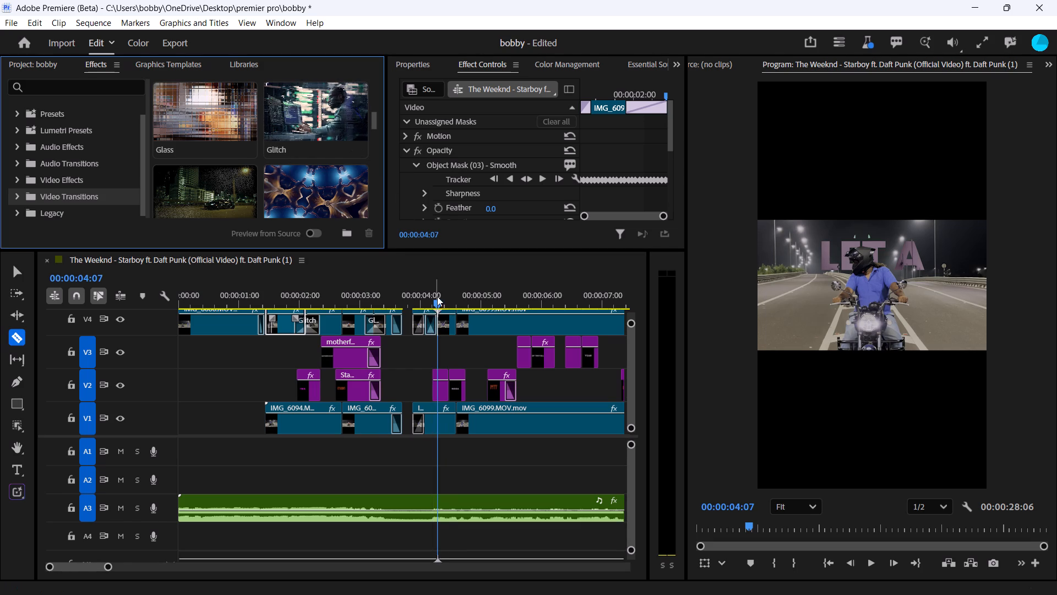
left_click_drag(435, 296, 413, 302)
key("space")
key("space")
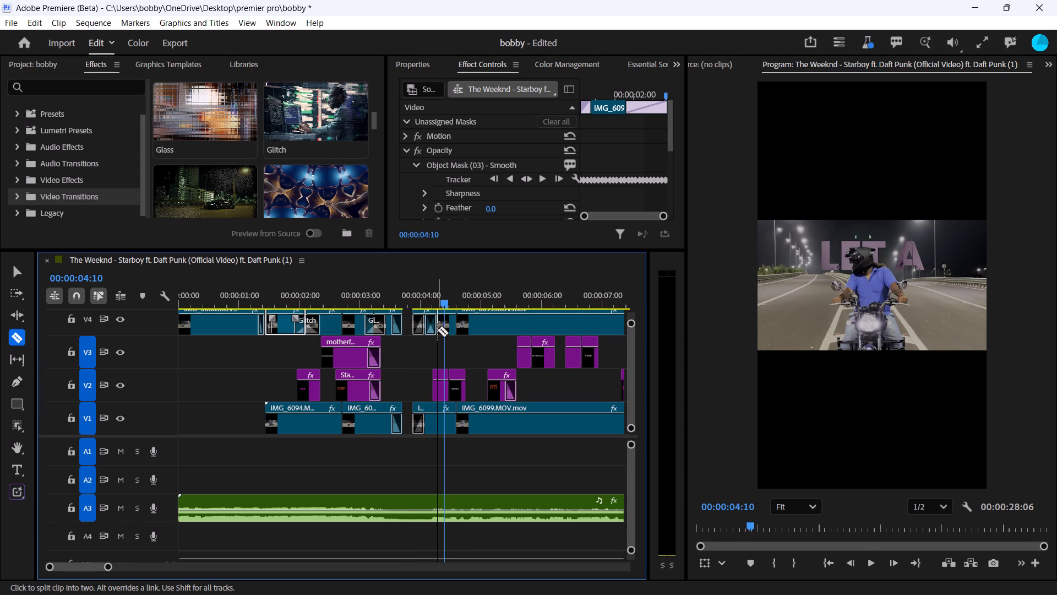
left_click_drag(444, 296, 412, 303)
key("space")
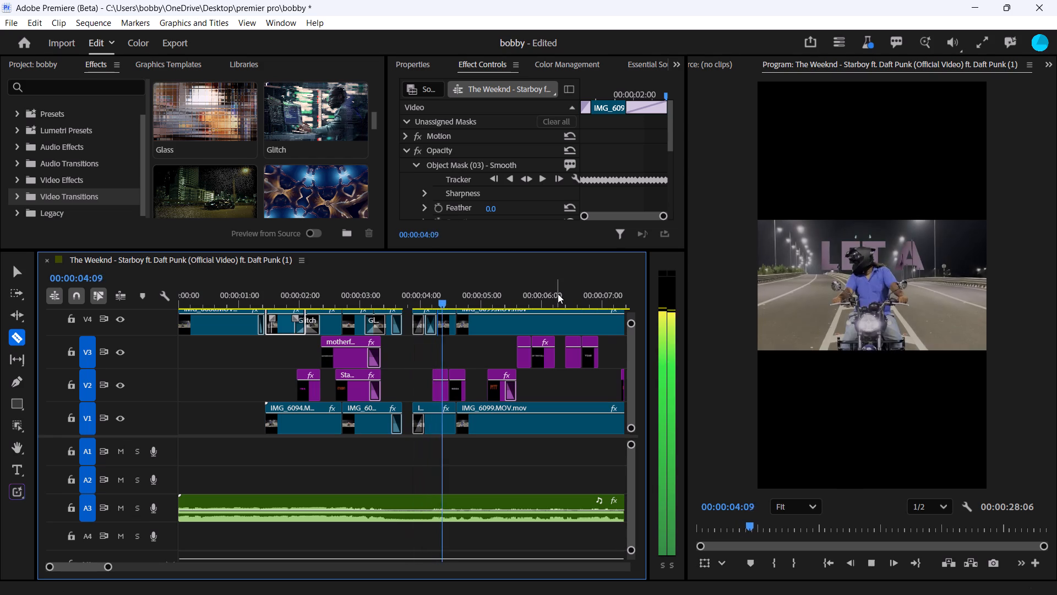
key("space")
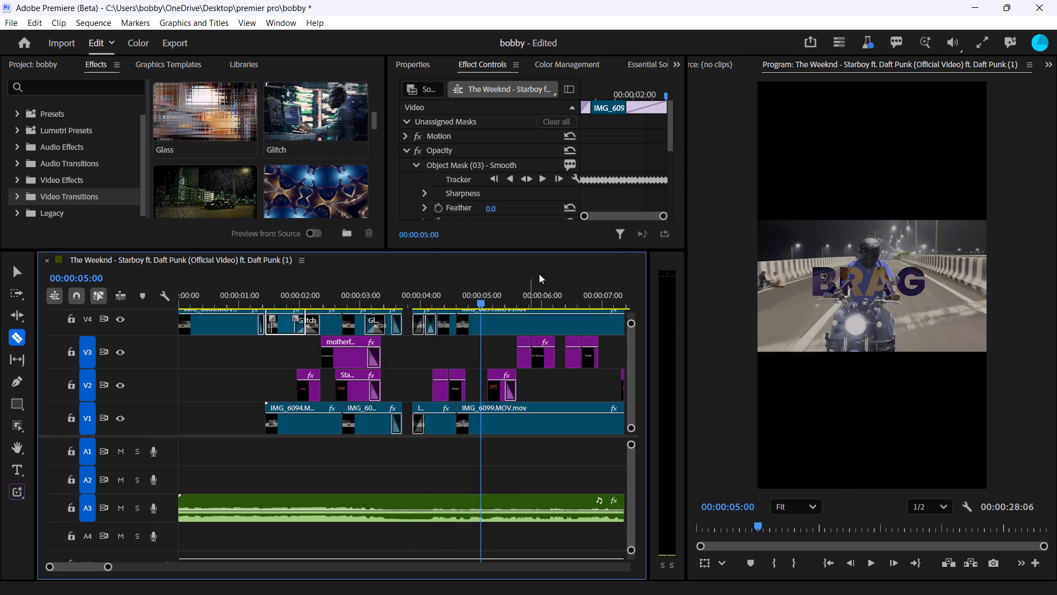
Split the IMG_6099.MOV clip on V4 at 00:00:05:16, where the LEGEND text appears.
key("space")
key("space")
key("v")
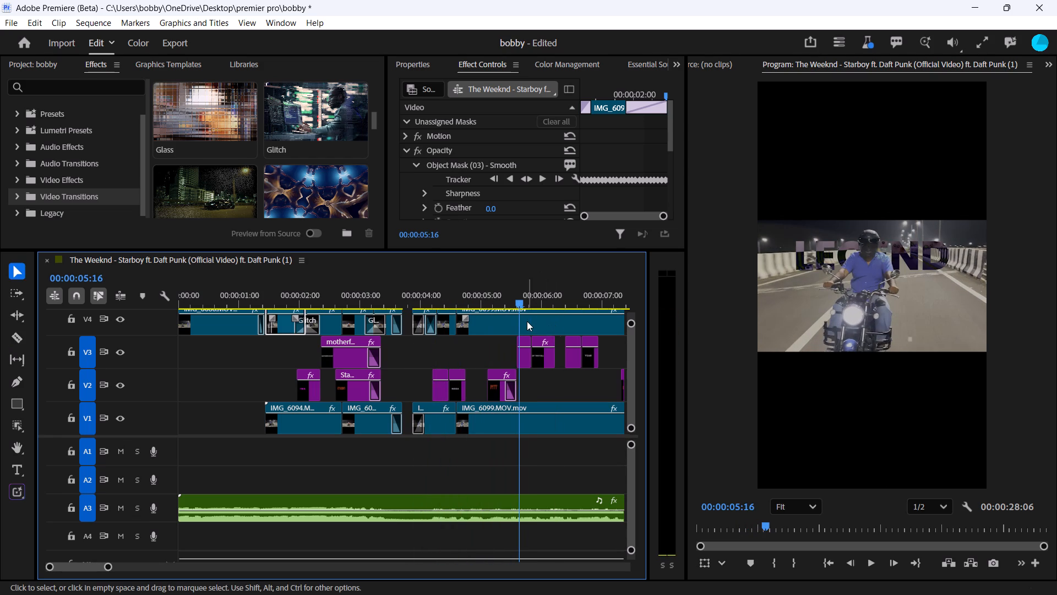
key("c")
left_click(520, 322)
Add the Glitch transition centred on the 00:00:05:16 cut on V4 and play it back.
left_click_drag(321, 123, 525, 319)
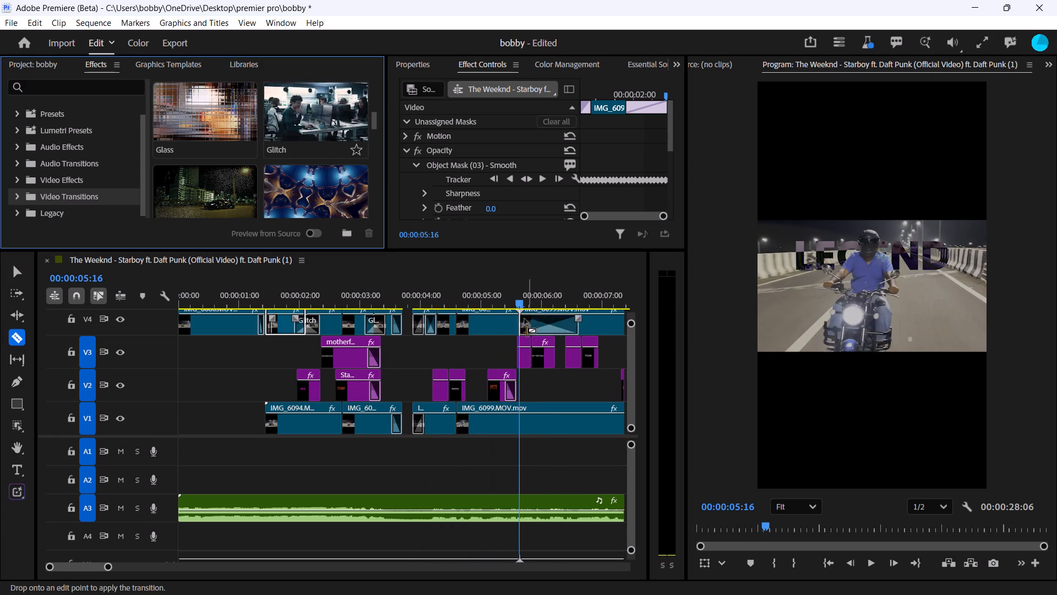
left_click_drag(525, 319, 520, 321)
left_click_drag(520, 295, 462, 312)
key("space")
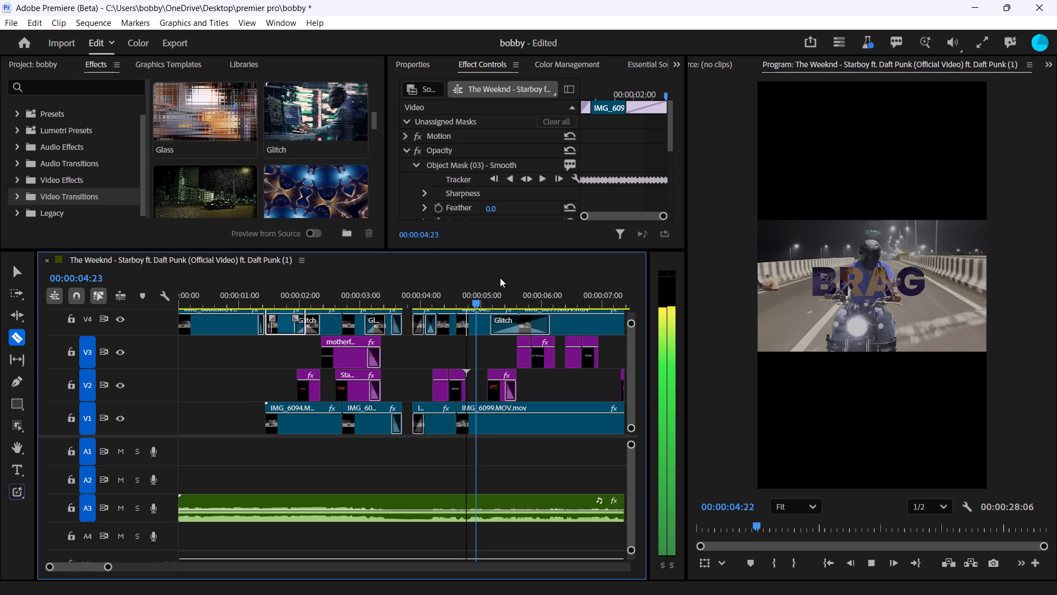
key("space")
Split the IMG_6099.MOV clip on V4 just after 00:00:09:04, during the close pass of the rider.
key("space")
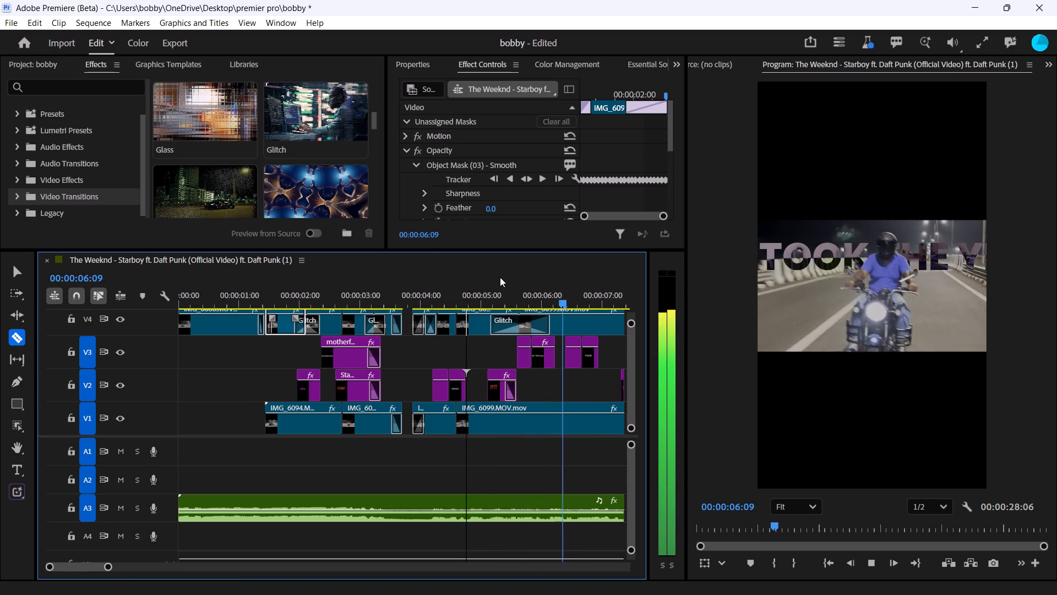
key("space")
key("space")
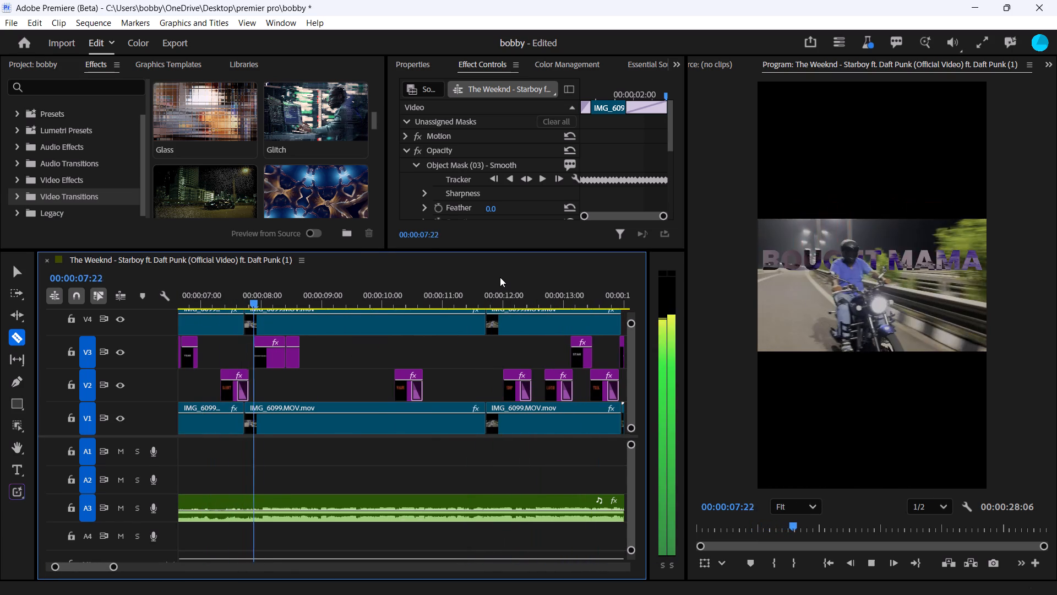
key("space")
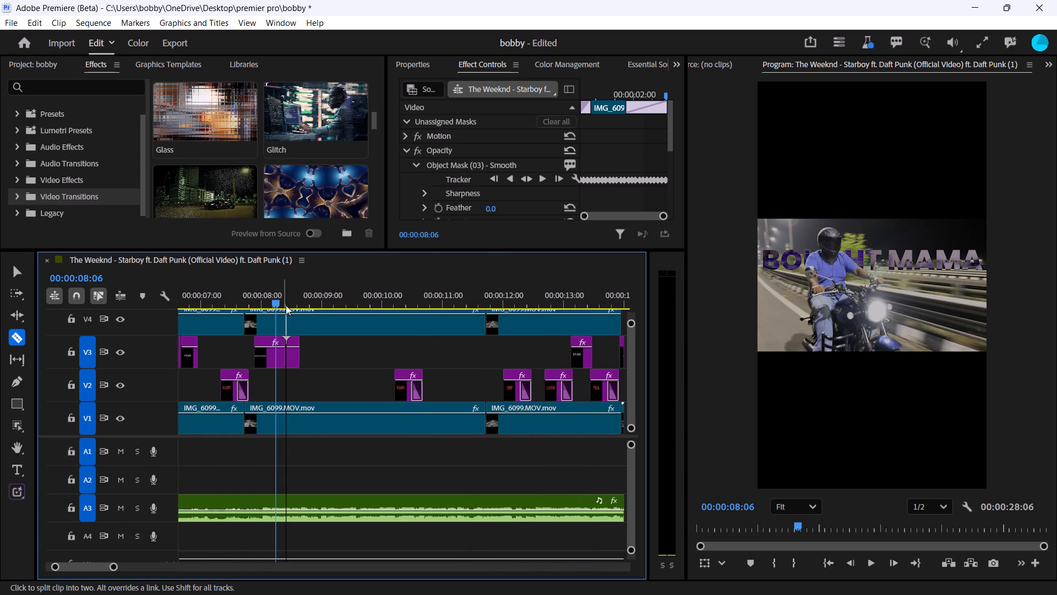
left_click_drag(278, 301, 335, 313)
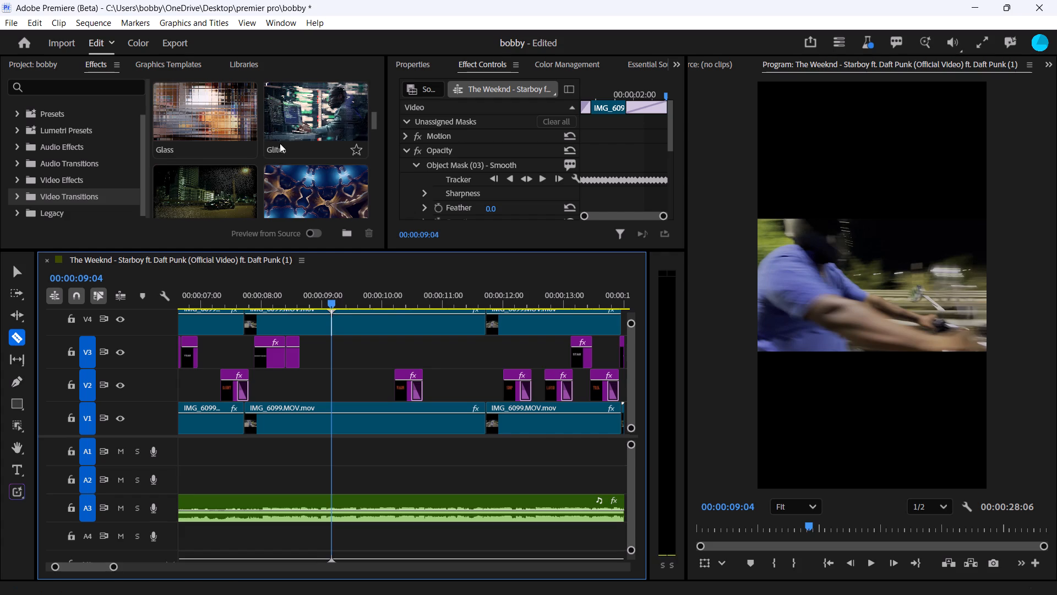
scroll(280, 144, "down", 2)
scroll(280, 147, "up", 3)
scroll(252, 170, "down", 1)
key("c")
left_click(339, 322)
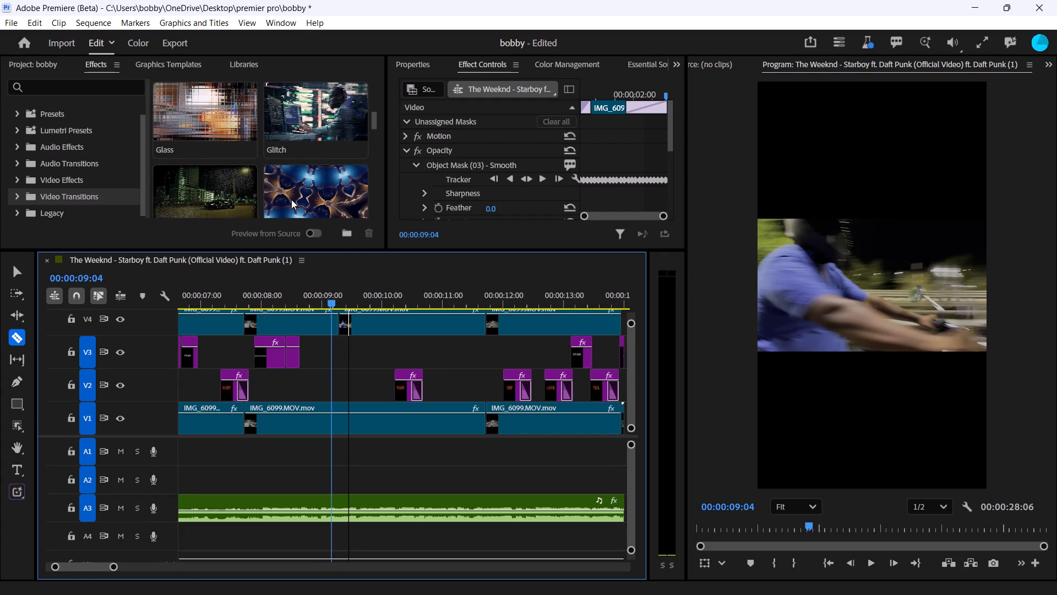
Add the Glass video transition at the new cut just after 00:00:09:04 on V4 and play it back.
left_click_drag(197, 107, 339, 324)
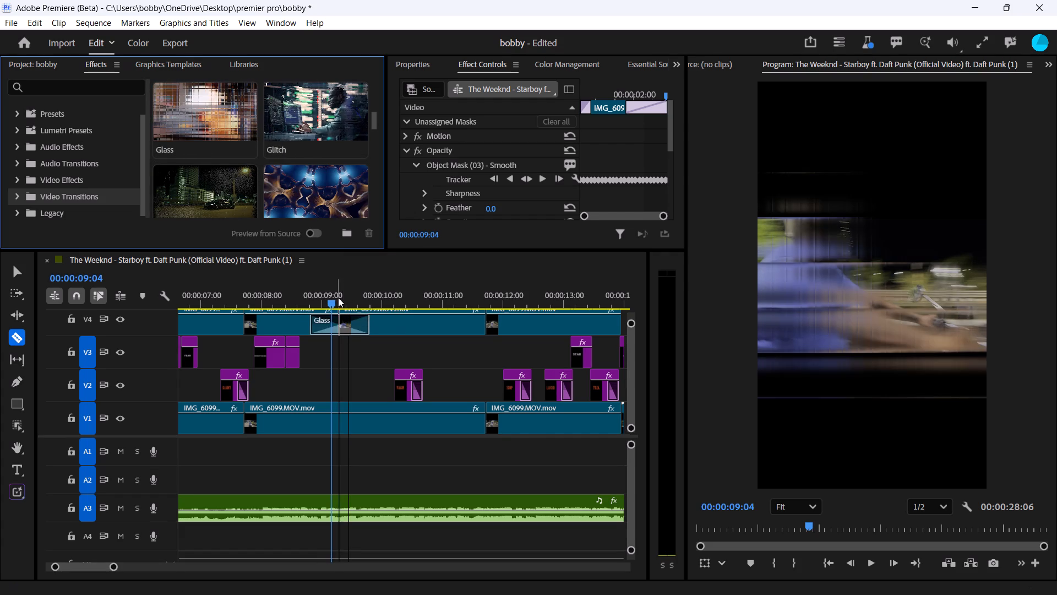
left_click_drag(331, 300, 282, 311)
key("space")
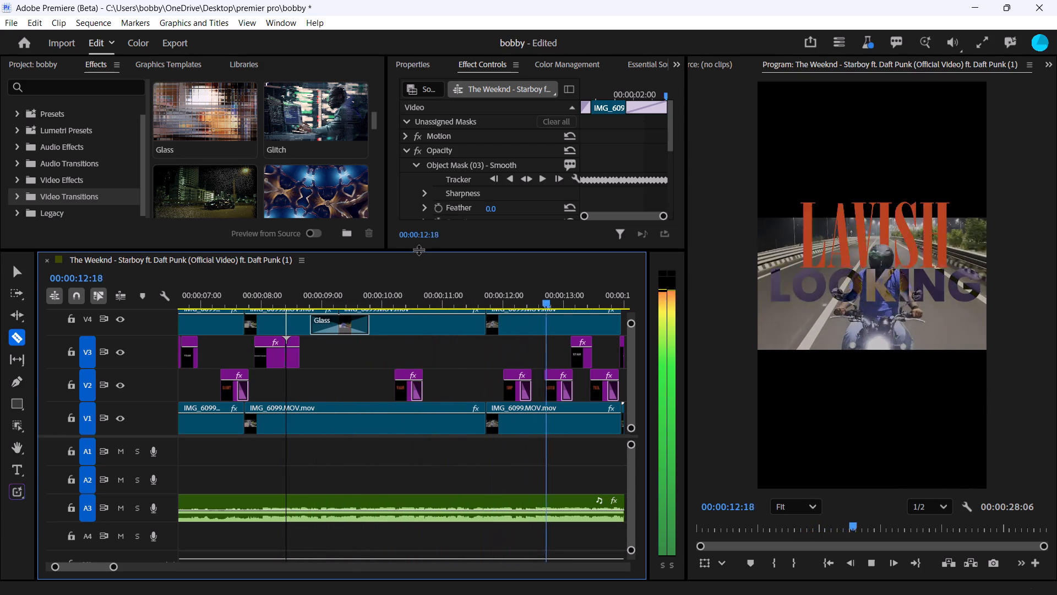
key("space")
Split the IMG_6099.MOV clip on V4 at 00:00:13:01, where the LAVISH text fades out.
left_click_drag(577, 300, 528, 312)
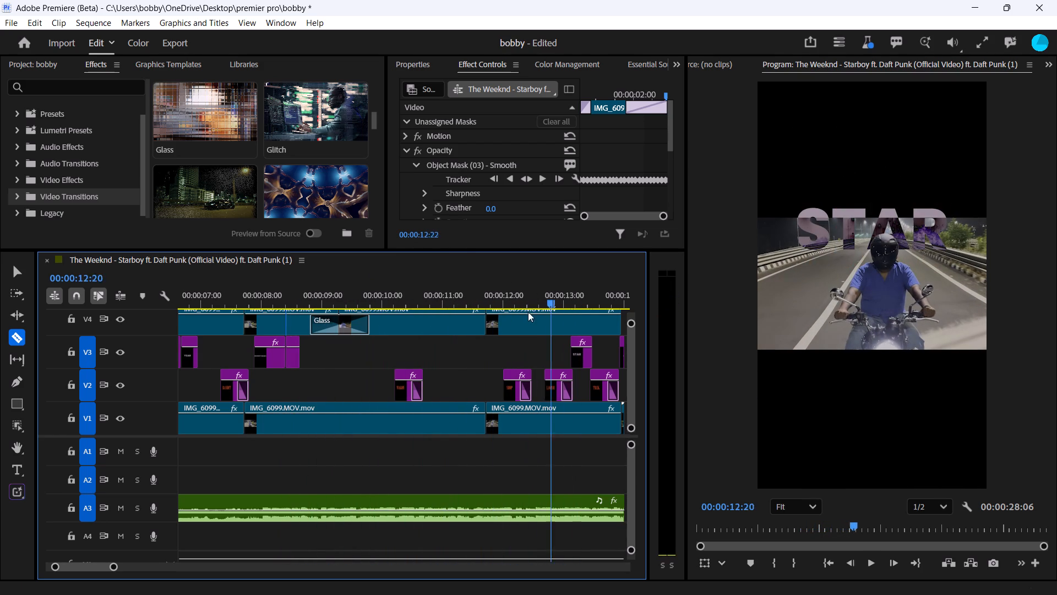
left_click_drag(528, 312, 518, 327)
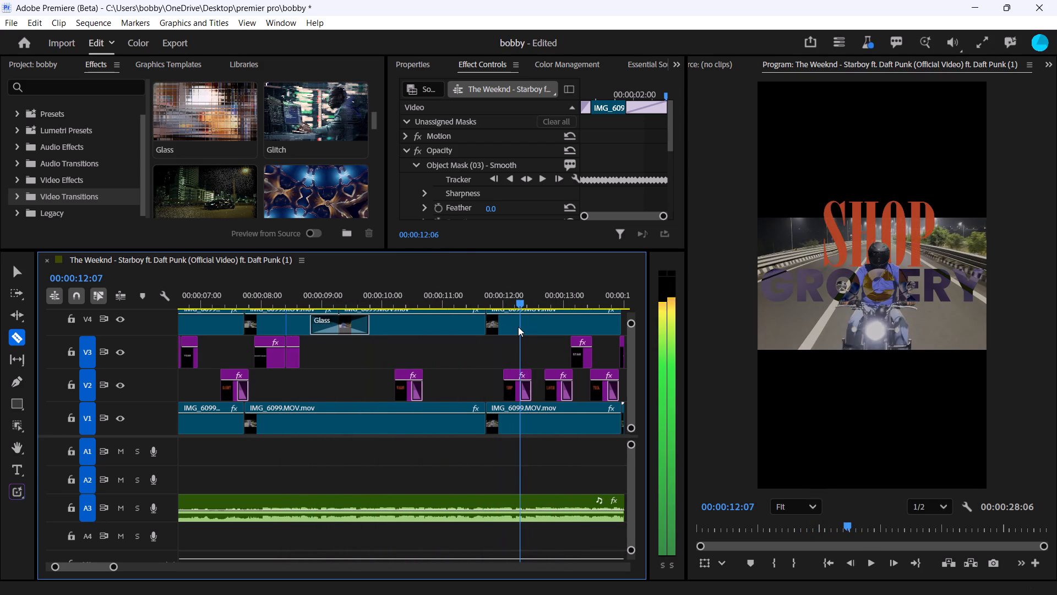
left_click_drag(518, 327, 542, 324)
scroll(269, 160, "down", 1)
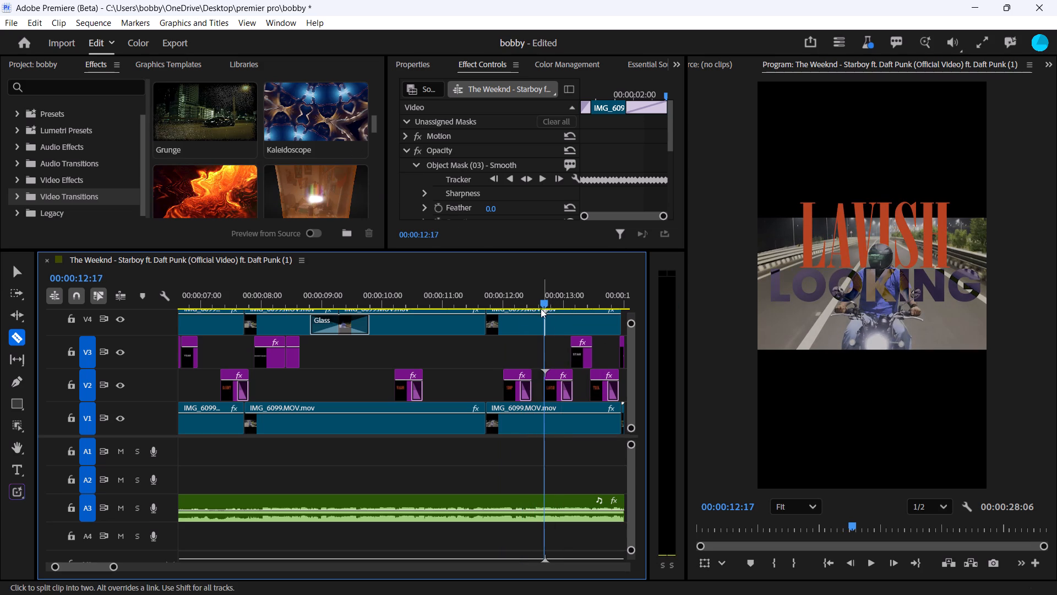
left_click_drag(544, 299, 566, 304)
key("v")
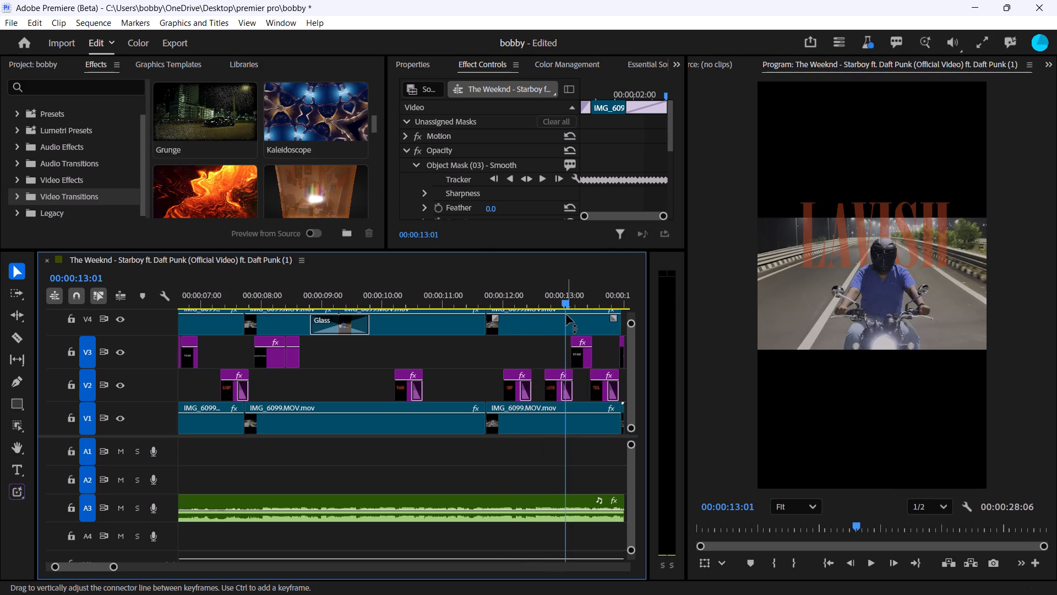
key("c")
left_click(567, 314)
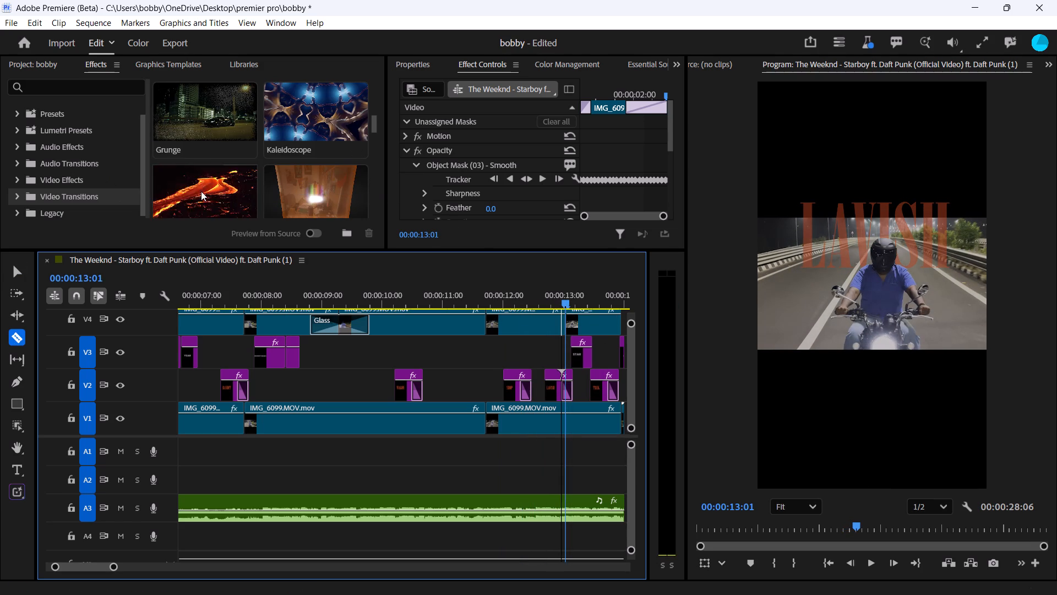
Add the Grunge video transition at the 00:00:13:01 cut on V4 and play back the result.
left_click_drag(200, 125, 563, 322)
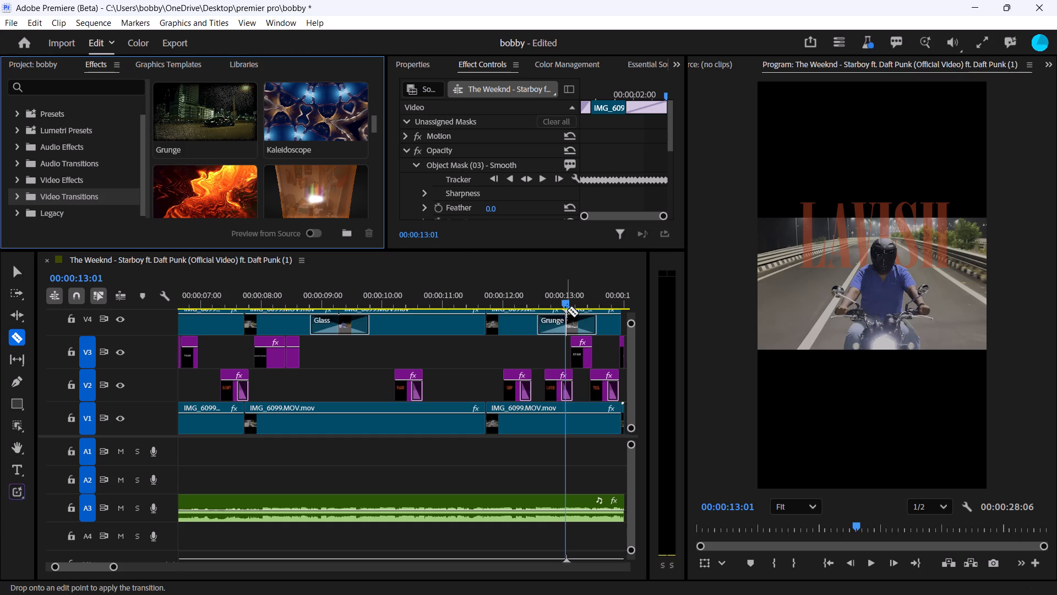
left_click_drag(565, 295, 532, 306)
key("space")
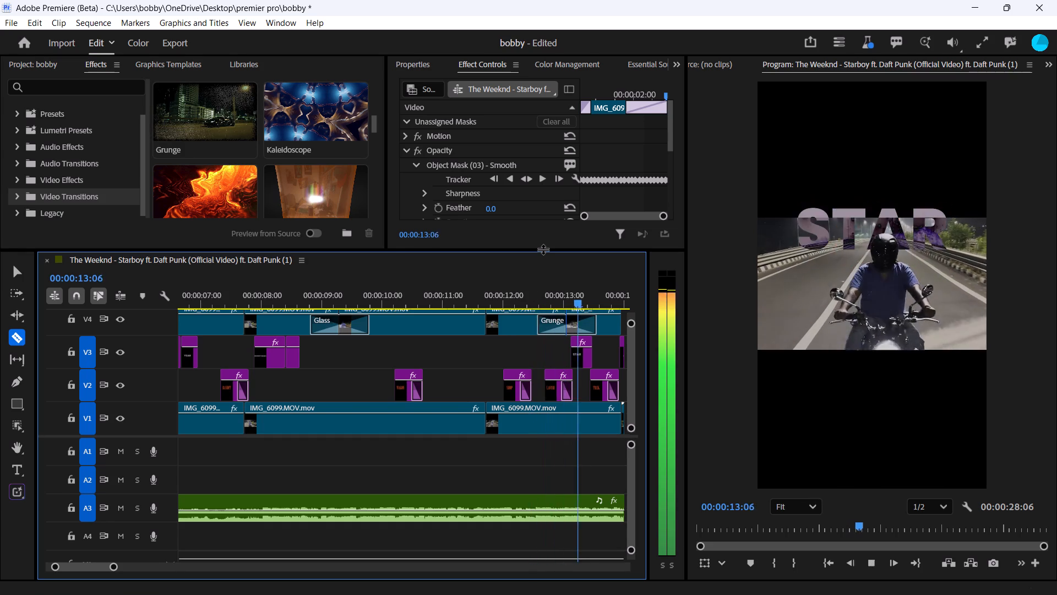
key("space")
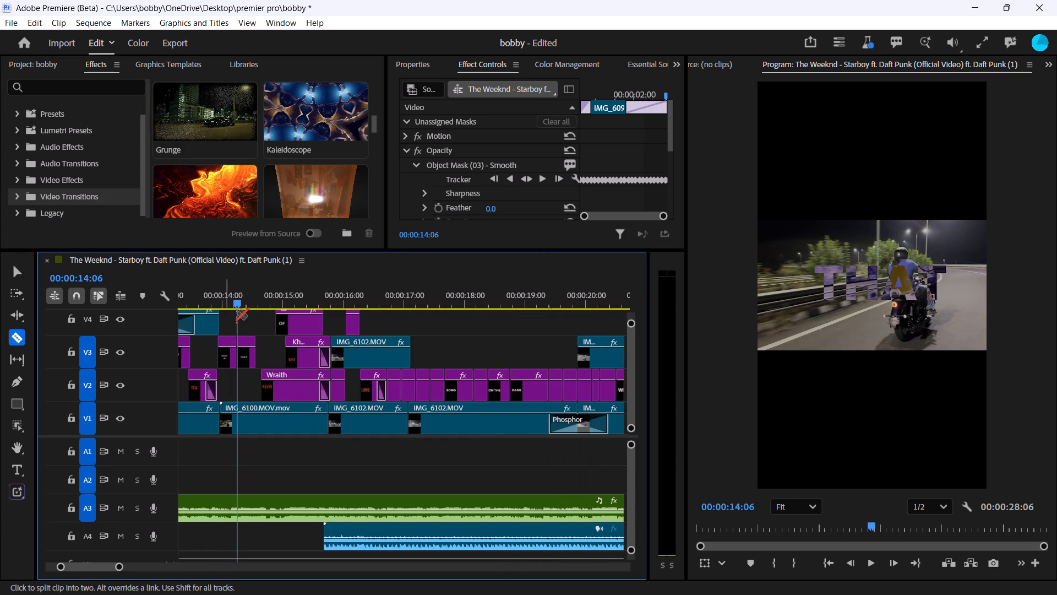
Split the IMG_6099.MOV clip on V4 at 00:00:10:15, where the WAGON text fades out.
left_click(236, 304)
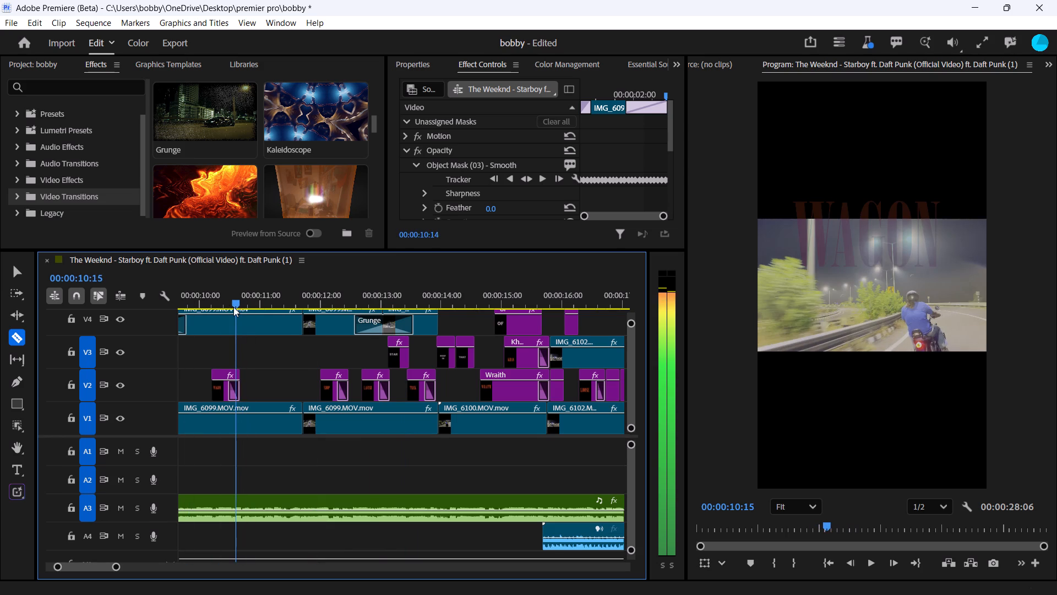
key("c")
left_click(235, 325)
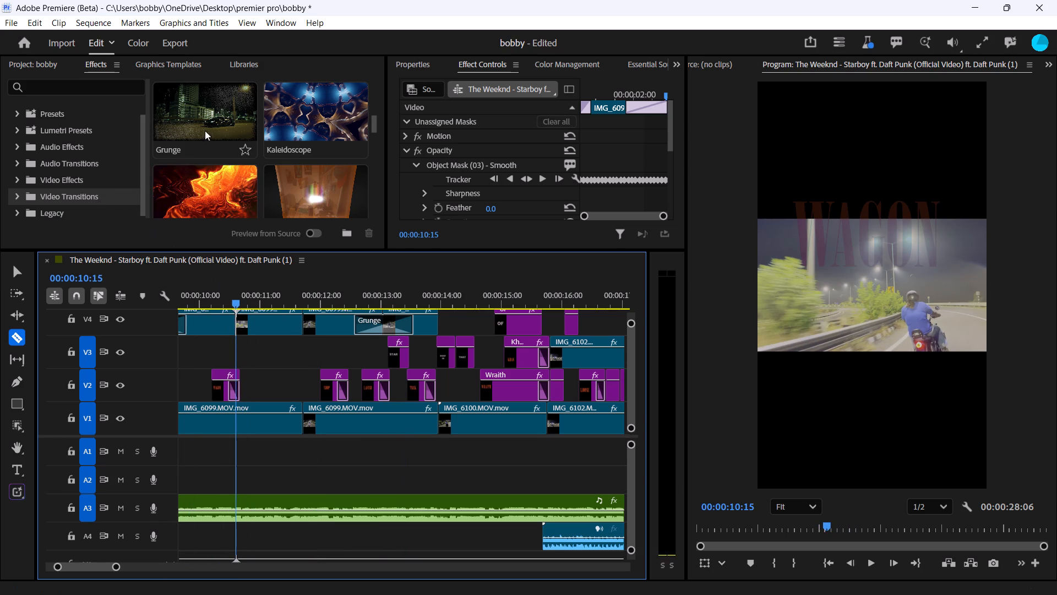
Add the Grunge video transition at the 00:00:10:15 cut on V4 and briefly play the sequence from its start.
left_click_drag(205, 128, 233, 321)
left_click_drag(236, 299, 65, 316)
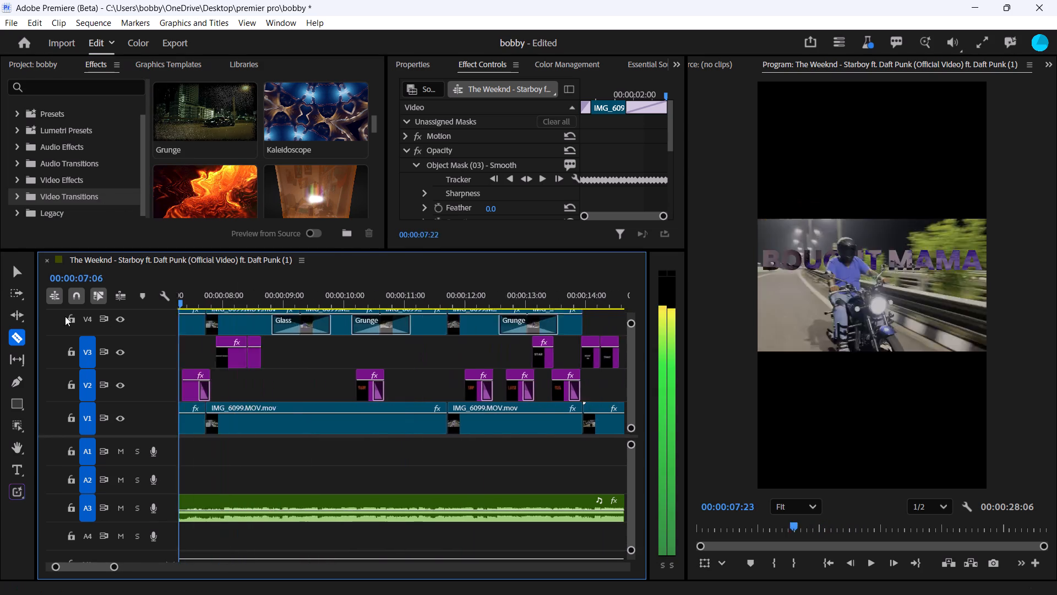
left_click_drag(65, 316, 0, 332)
key("space")
key("space")
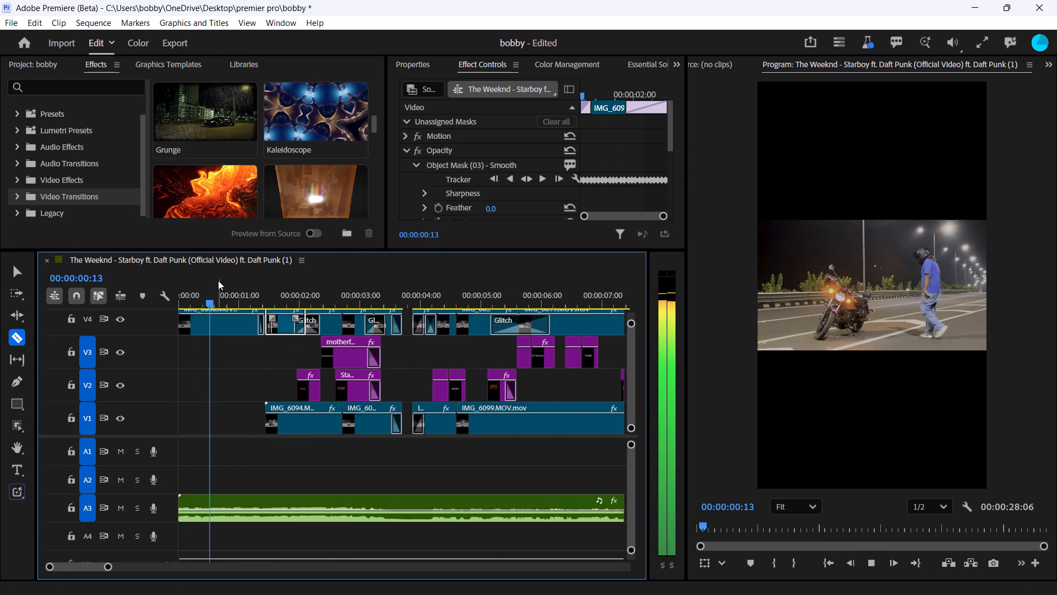
Copy the opening IMG_6086.MOV clip at the start of V4.
key("c")
left_click(233, 336)
key("v")
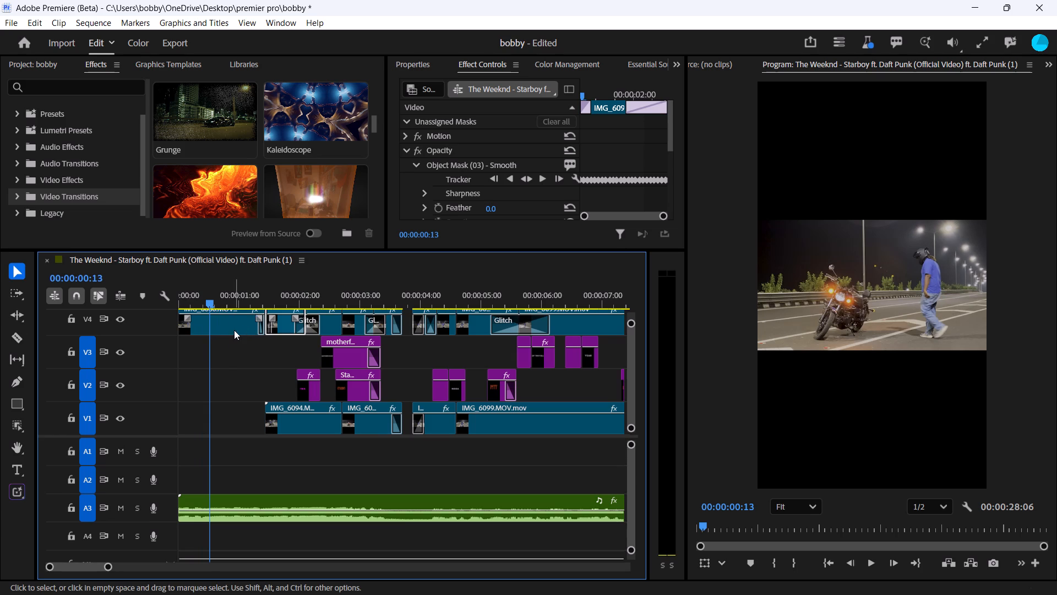
left_click(234, 330)
key("ctrl+c")
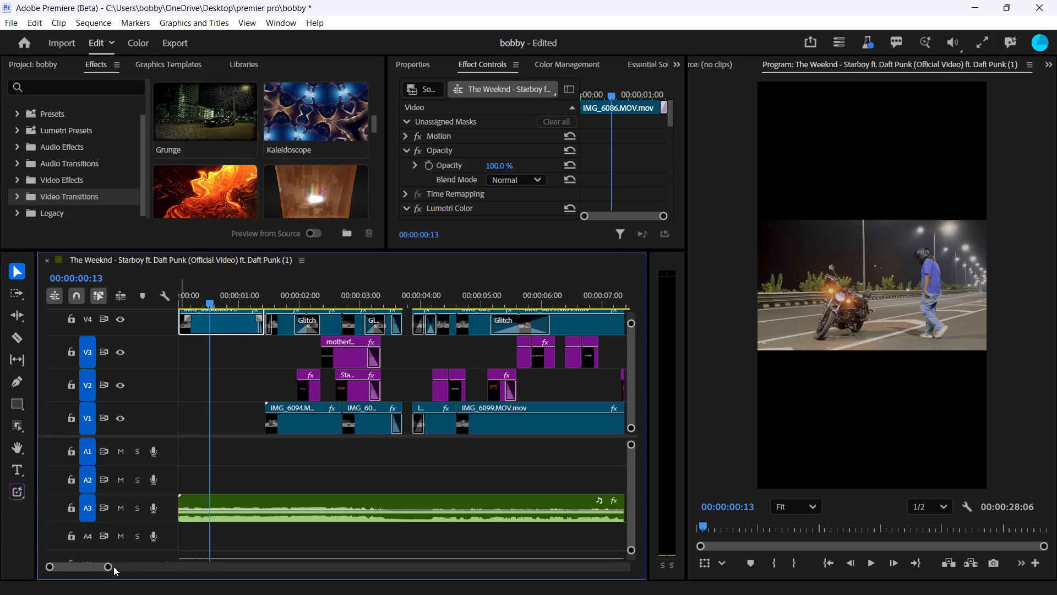
Select the separate IMG_6086.MOV clip on V4 beyond the end of the edit and activate the Object Mask tool.
left_click_drag(108, 566, 227, 581)
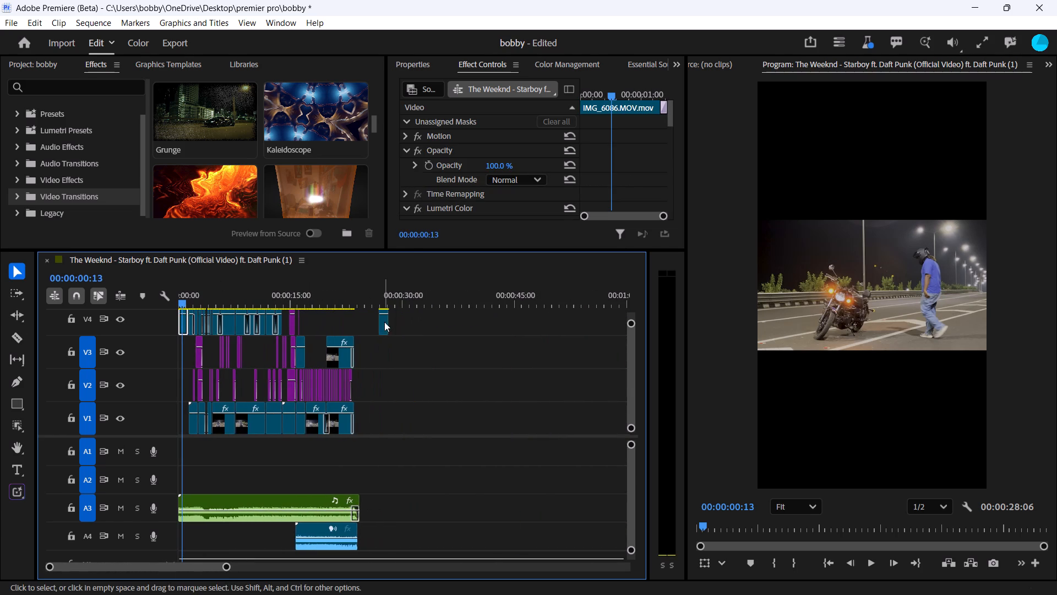
left_click(384, 322)
left_click(19, 428)
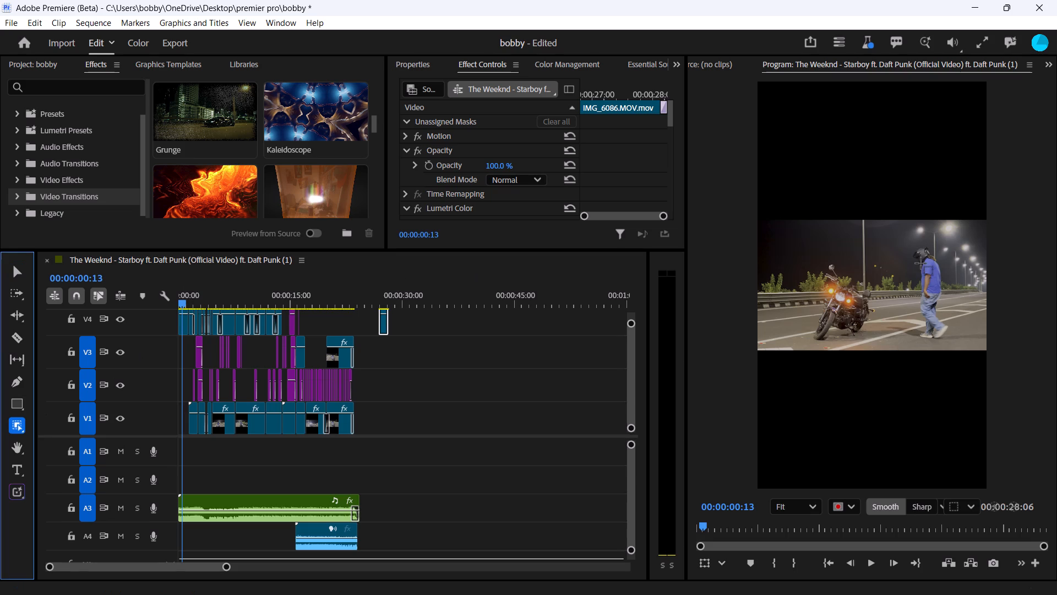
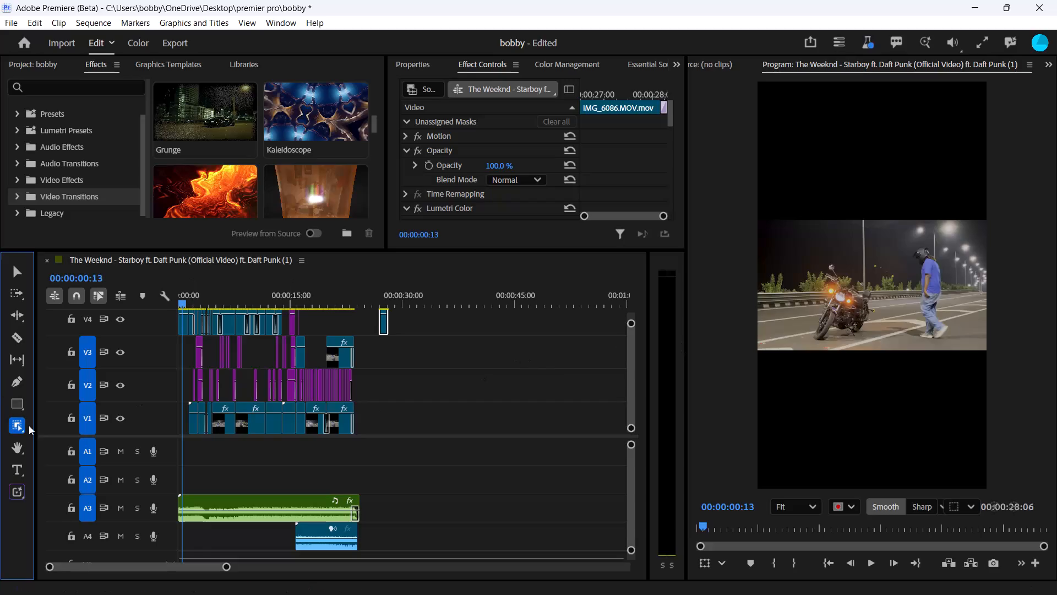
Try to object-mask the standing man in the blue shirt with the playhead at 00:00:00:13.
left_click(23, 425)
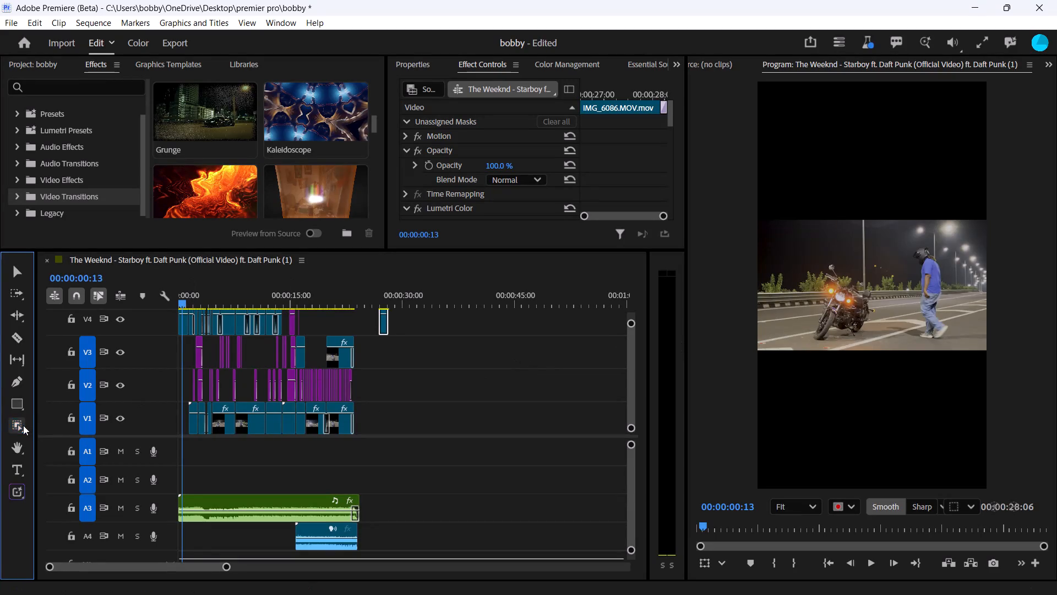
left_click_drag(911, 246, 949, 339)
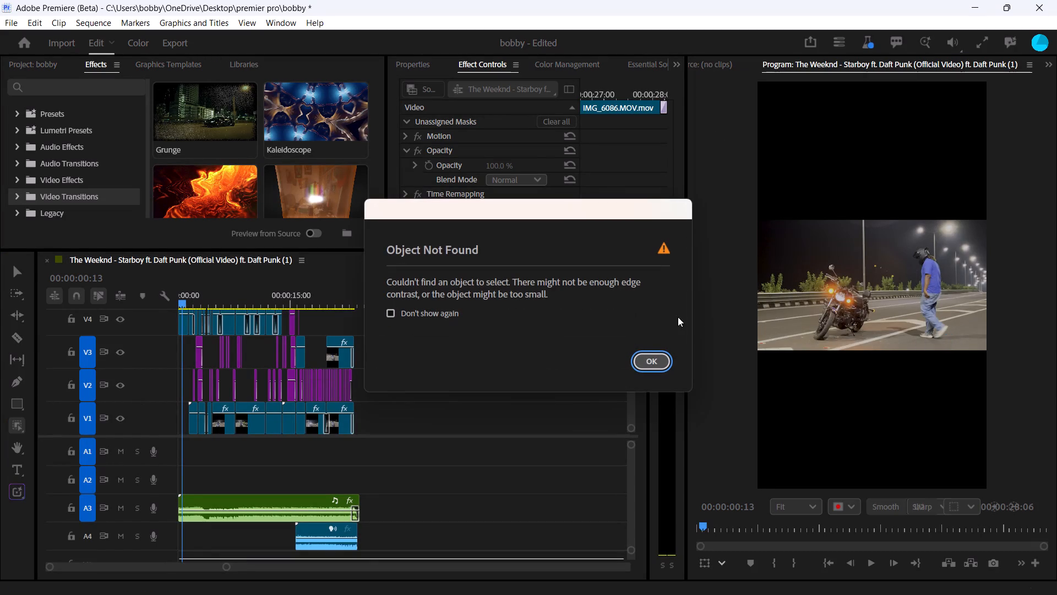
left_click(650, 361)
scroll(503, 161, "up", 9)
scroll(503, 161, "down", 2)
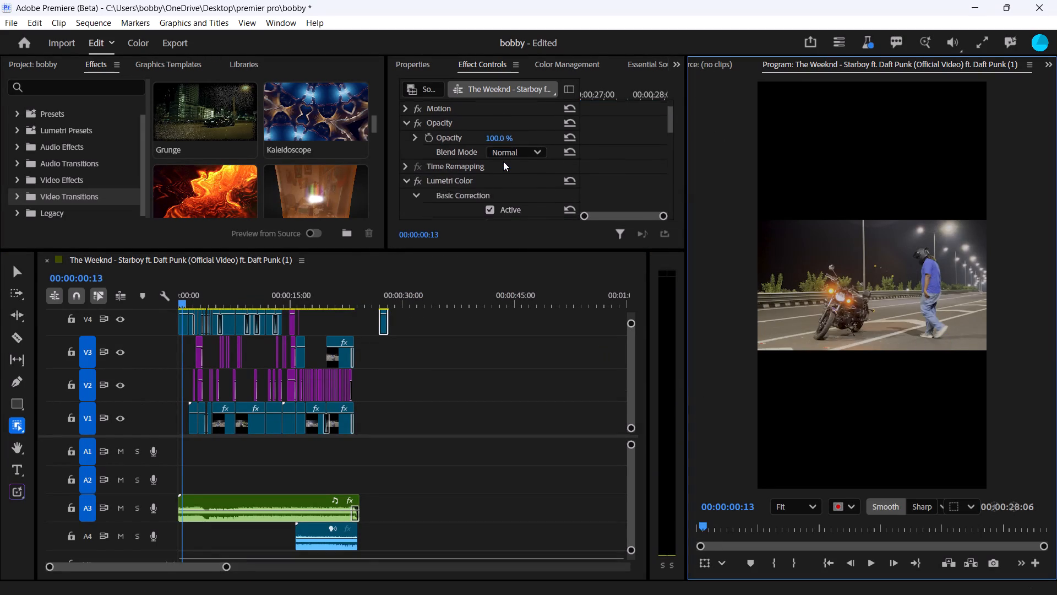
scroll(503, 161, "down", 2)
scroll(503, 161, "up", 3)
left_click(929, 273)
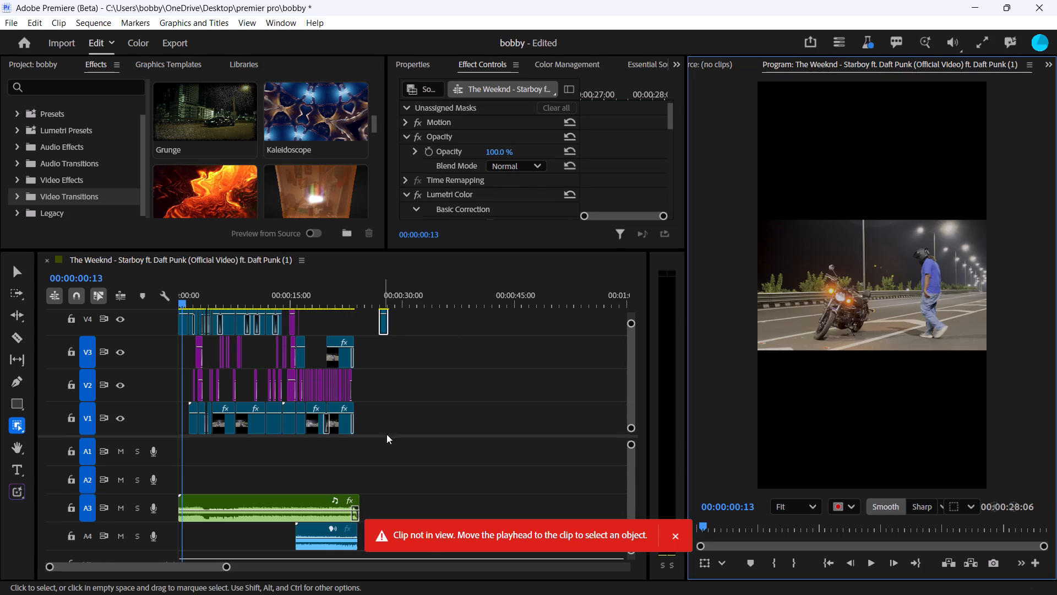
Reselect the separate IMG_6086.MOV clip on V4, move the playhead onto it at 00:00:27:13 and pick the standing man with Object Mask.
left_click(380, 318)
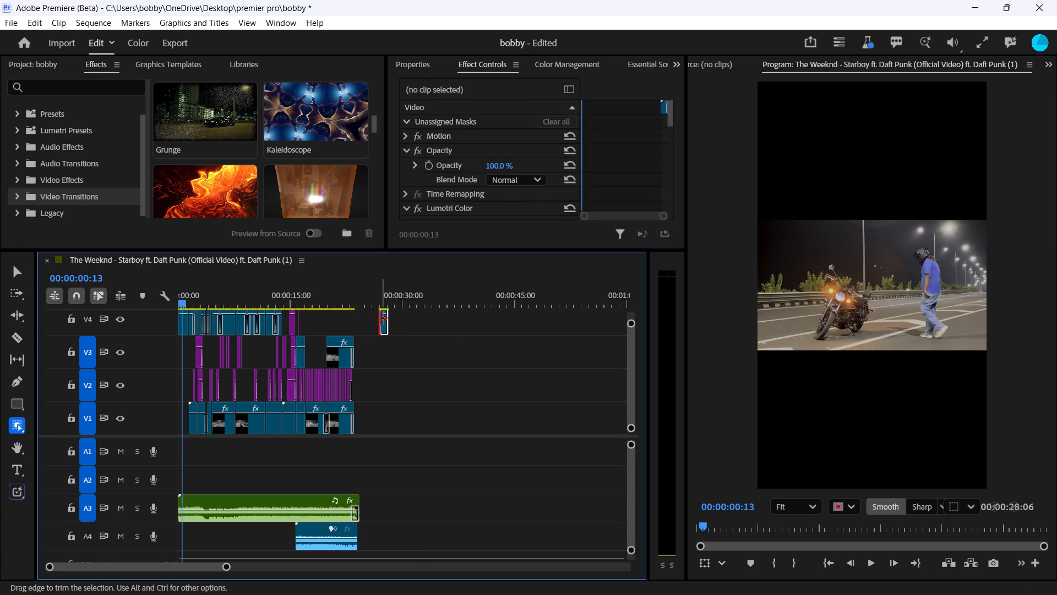
left_click(383, 321)
left_click_drag(376, 293, 386, 292)
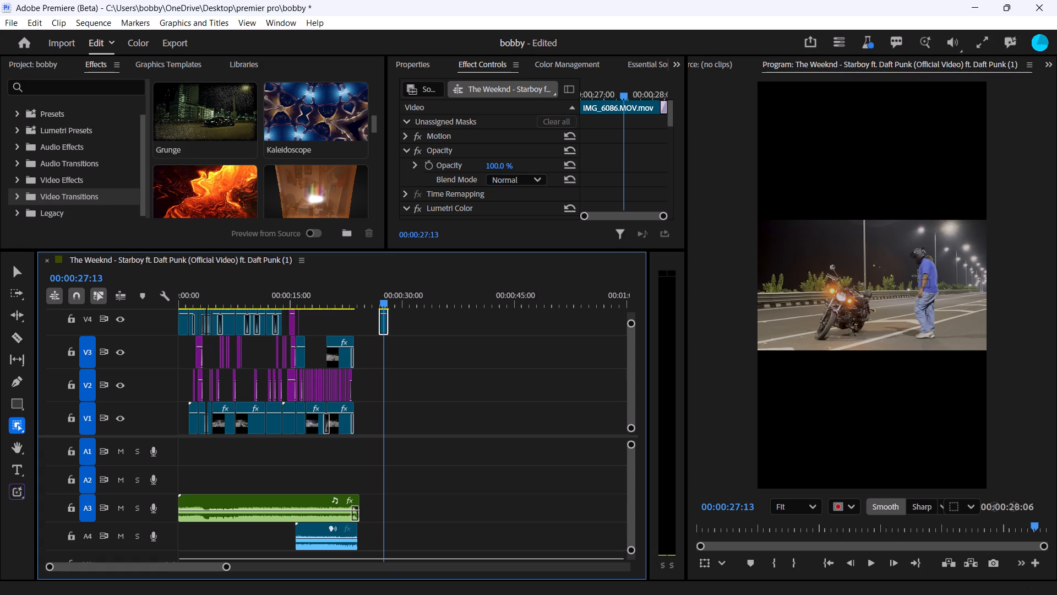
left_click(929, 272)
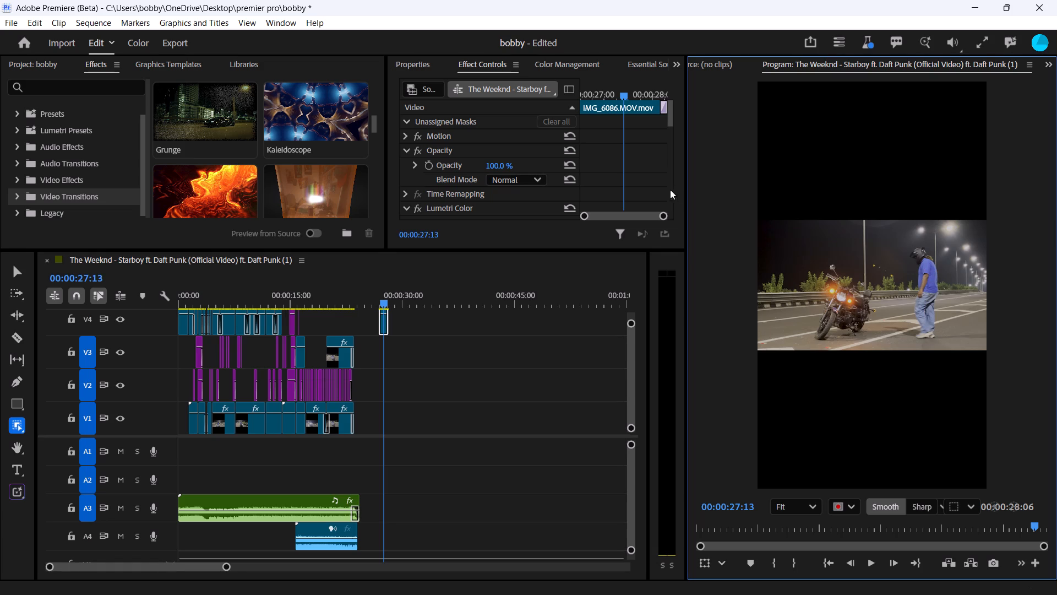
Examine the IMG_6086.MOV clip's effect settings, from Unassigned Masks and Opacity through the Lumetri Color sections, for the object mask.
scroll(509, 156, "up", 6)
scroll(509, 156, "down", 5)
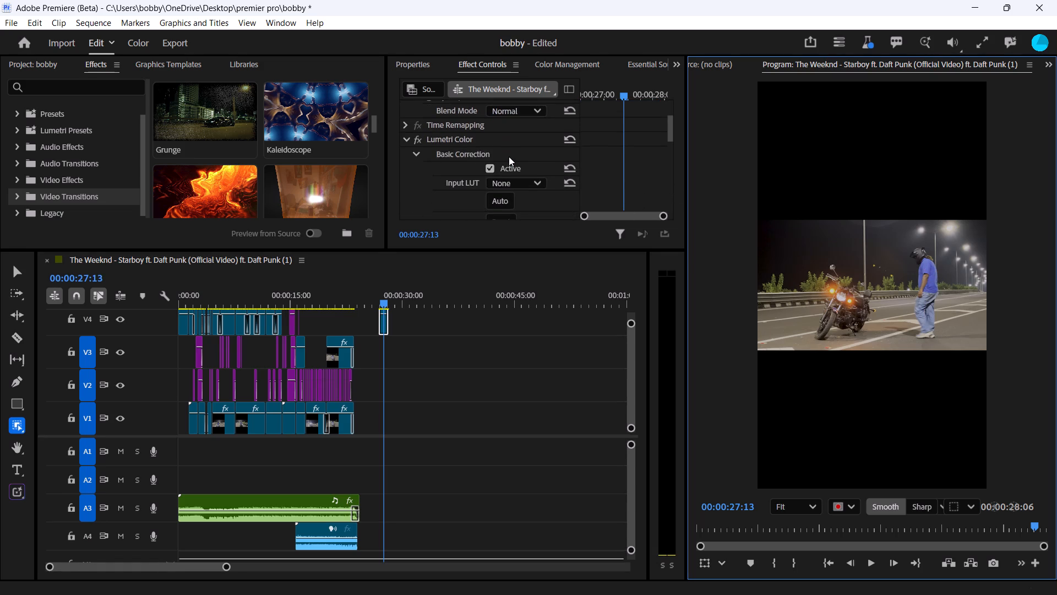
scroll(509, 156, "down", 4)
scroll(509, 156, "up", 3)
scroll(509, 156, "down", 10)
scroll(509, 156, "up", 1)
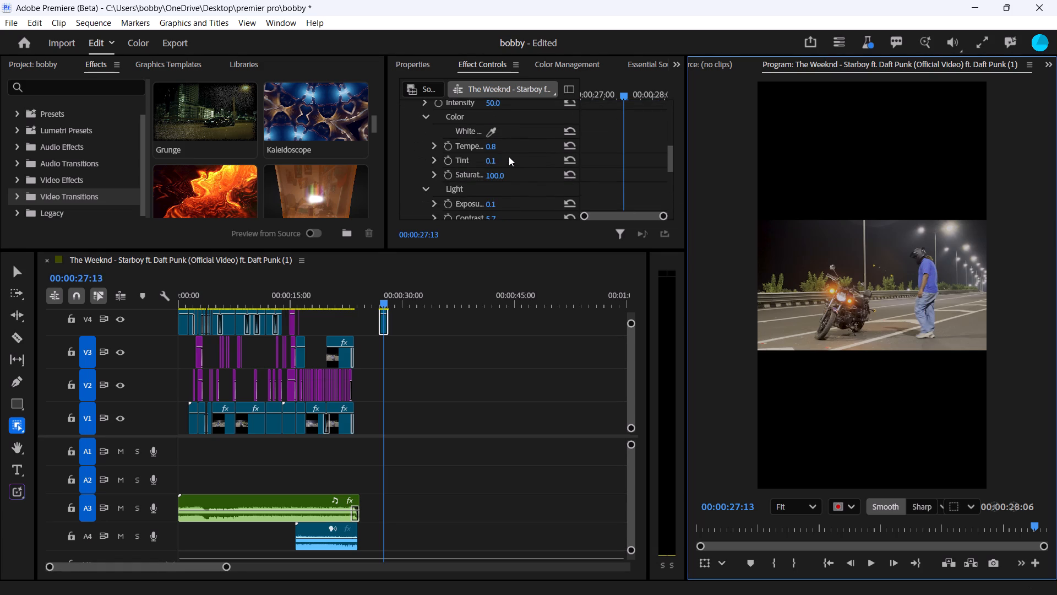
scroll(509, 156, "down", 1)
scroll(509, 156, "up", 2)
scroll(509, 156, "down", 1)
scroll(509, 156, "up", 1)
scroll(509, 156, "down", 1)
scroll(509, 156, "up", 1)
scroll(509, 156, "down", 15)
scroll(509, 156, "up", 2)
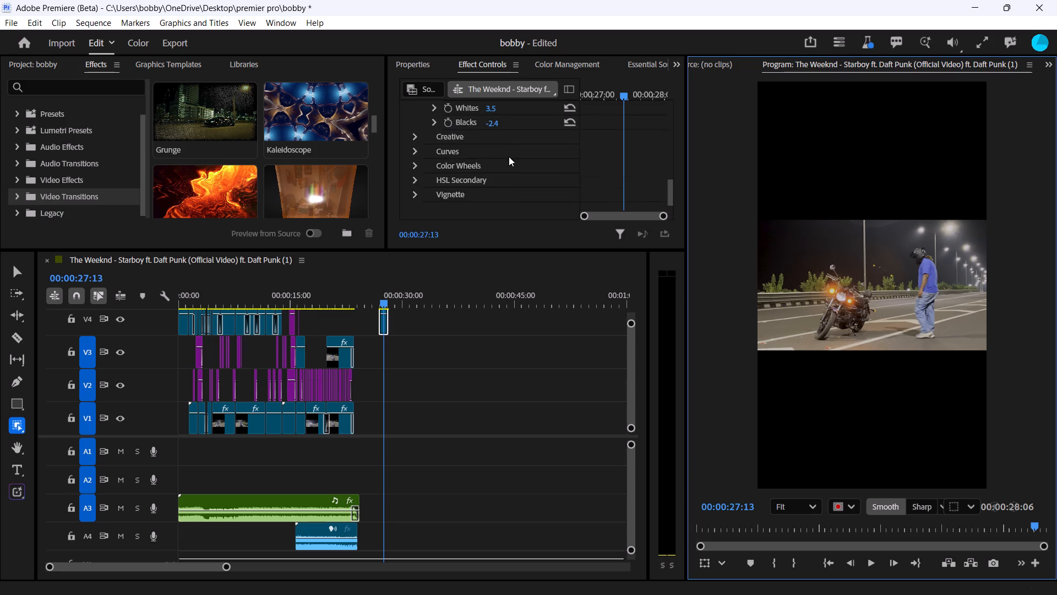
scroll(509, 156, "up", 16)
scroll(509, 156, "up", 9)
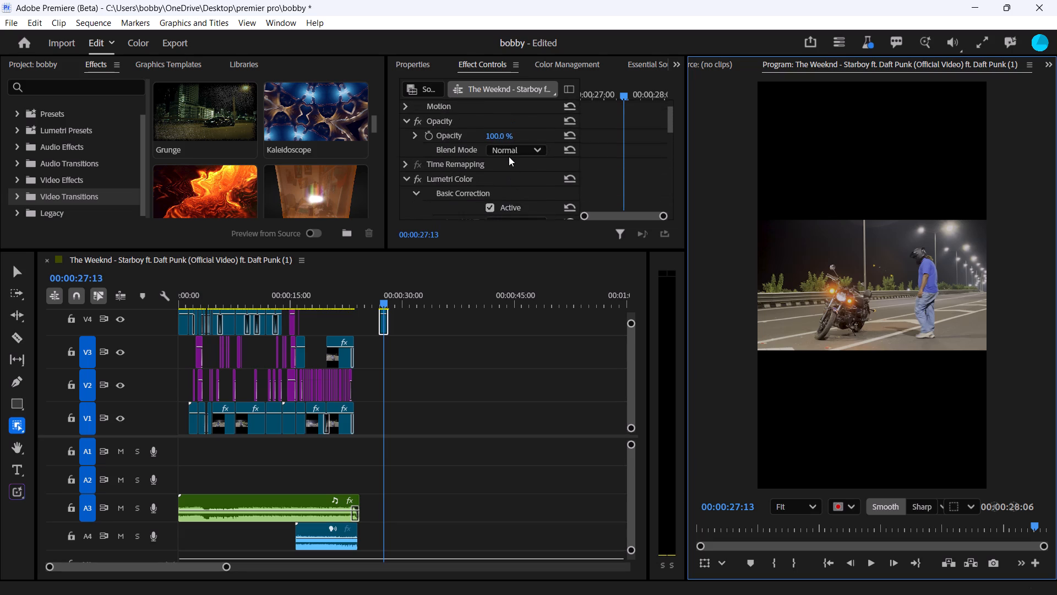
scroll(509, 156, "up", 11)
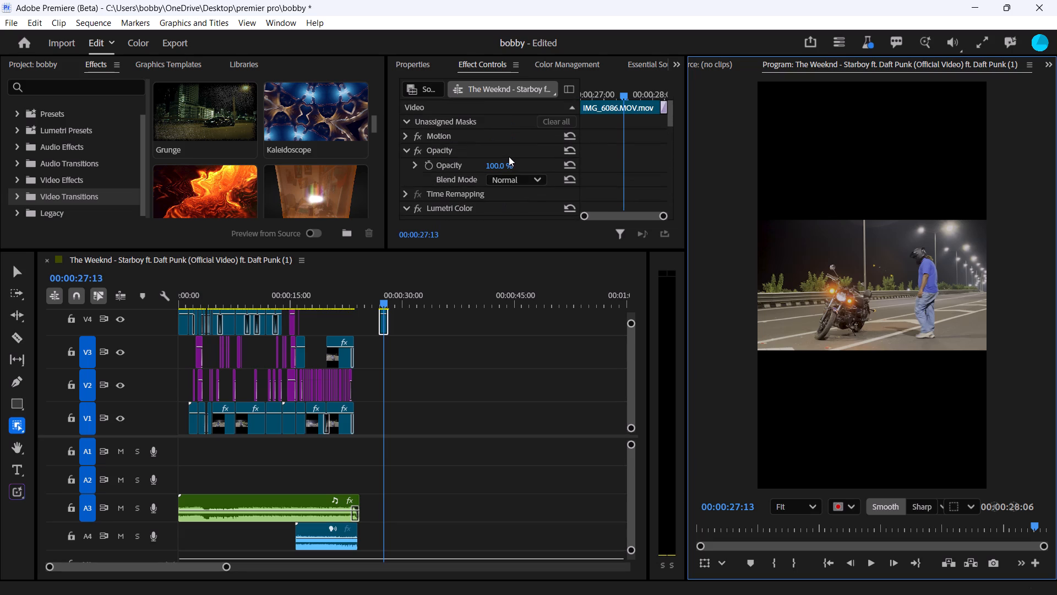
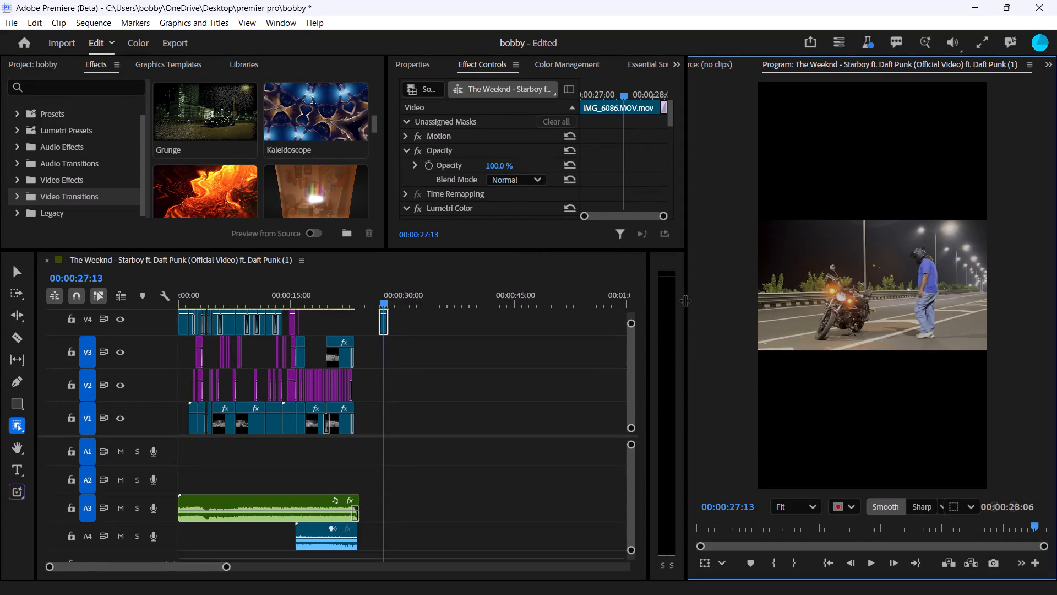
Widen the Program monitor until all Object Mask options fit, and look over its selection shape choices.
left_click_drag(686, 299, 528, 319)
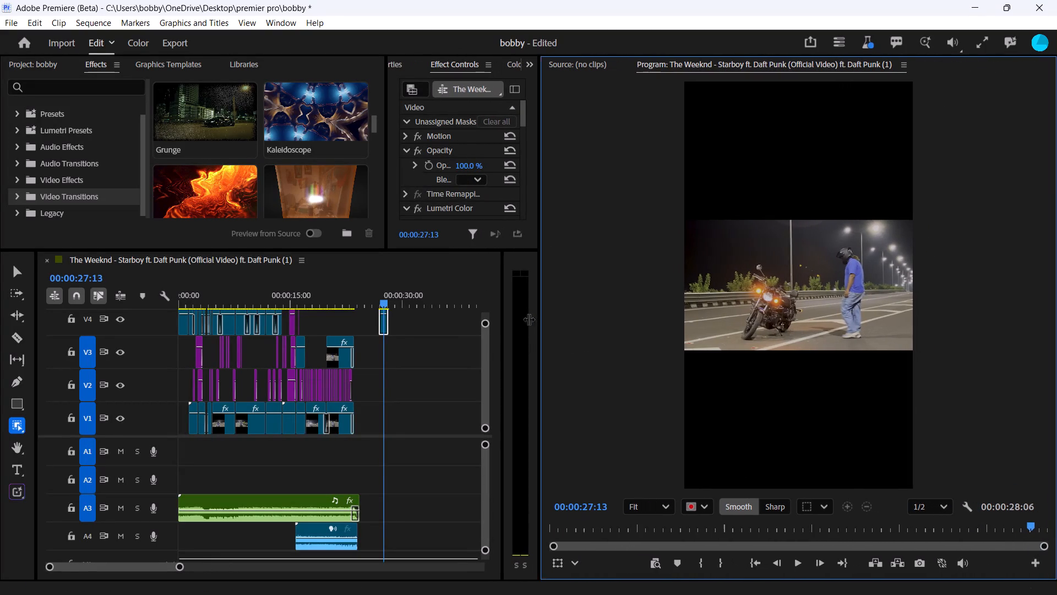
left_click_drag(528, 319, 534, 318)
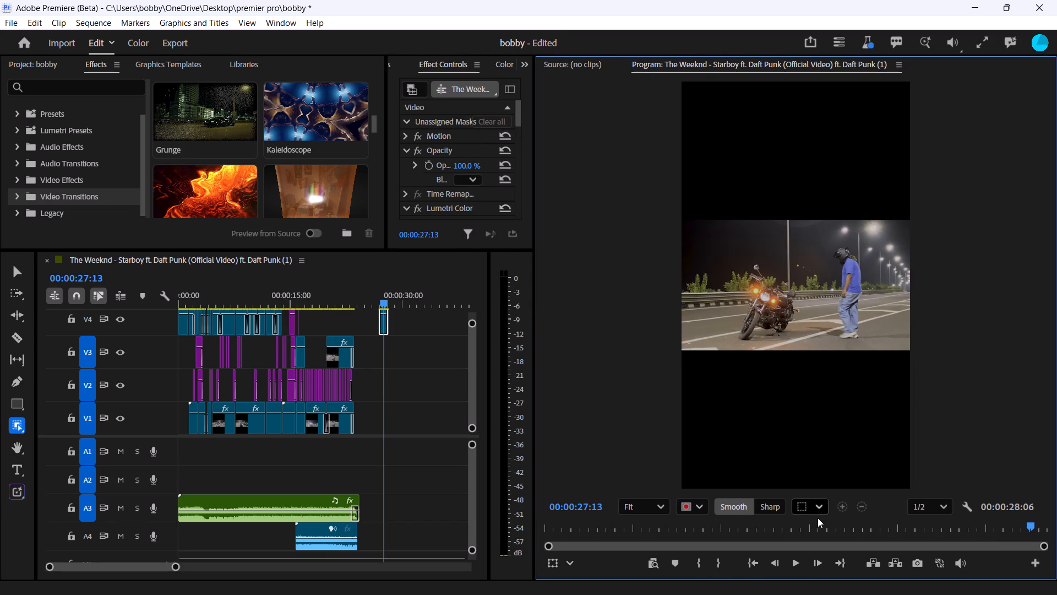
left_click(816, 509)
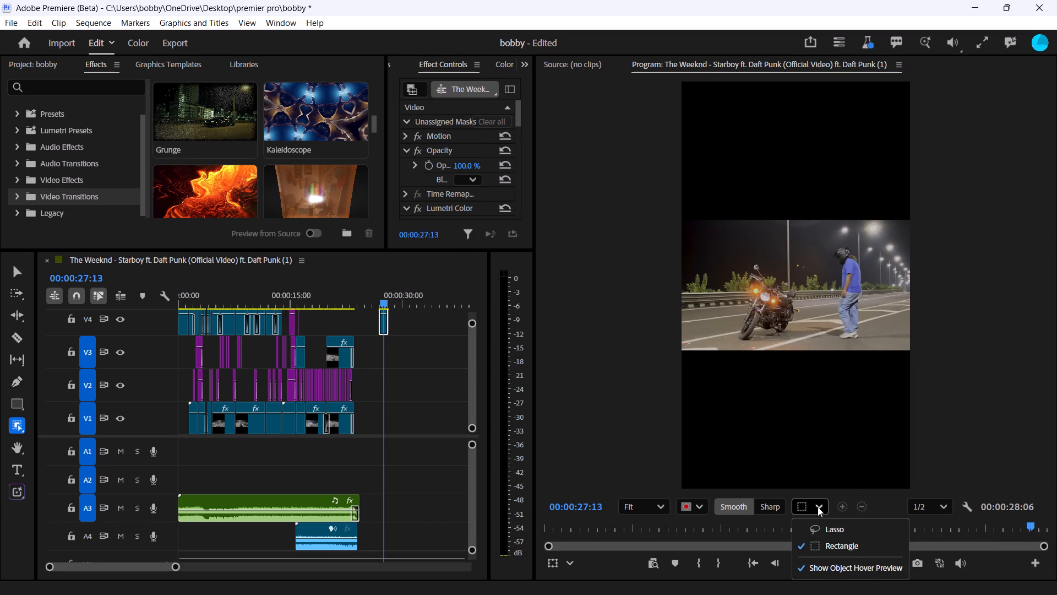
left_click(818, 507)
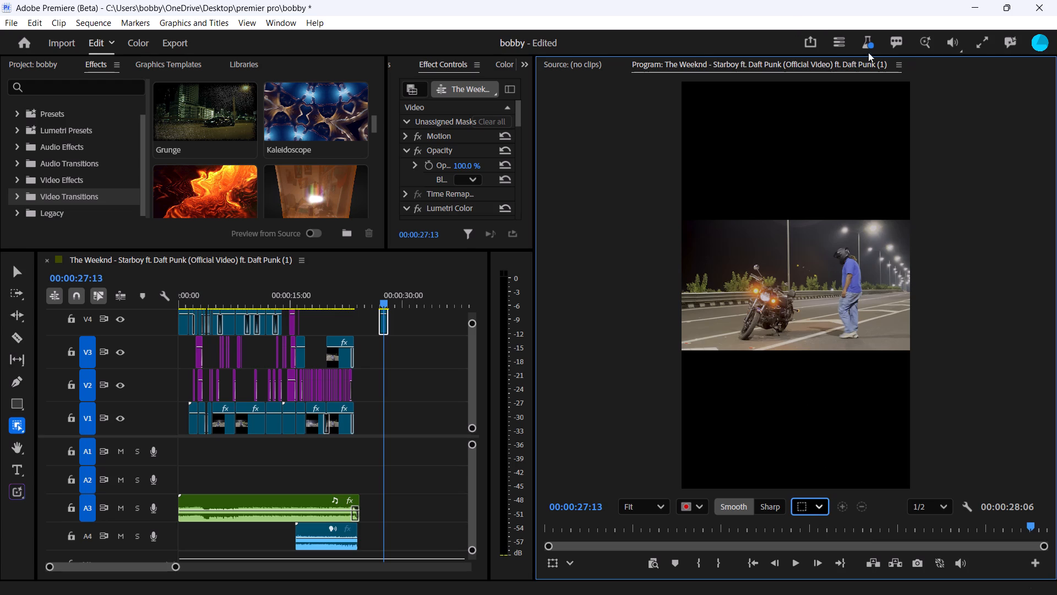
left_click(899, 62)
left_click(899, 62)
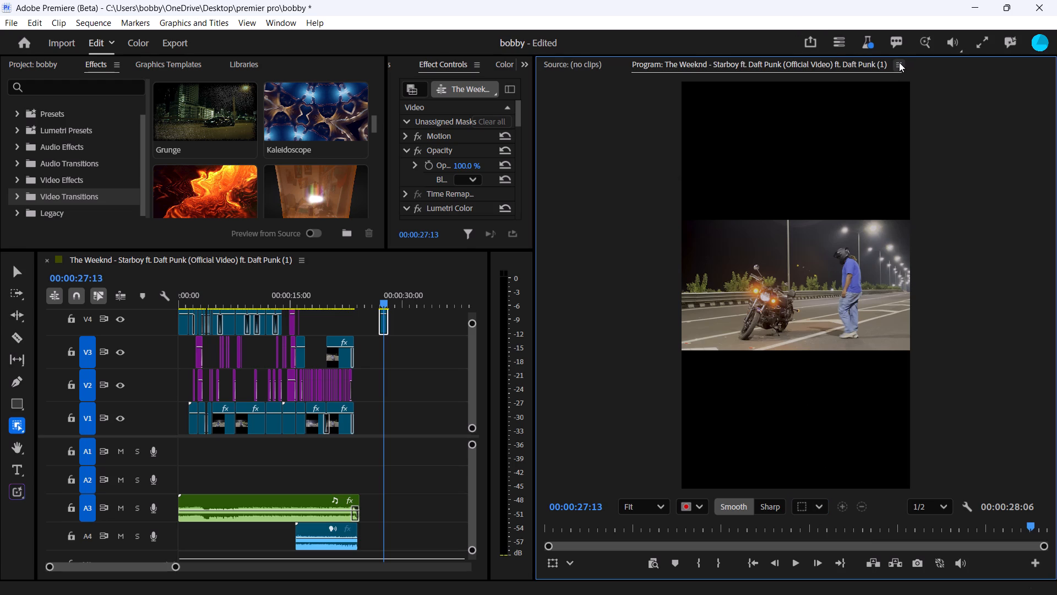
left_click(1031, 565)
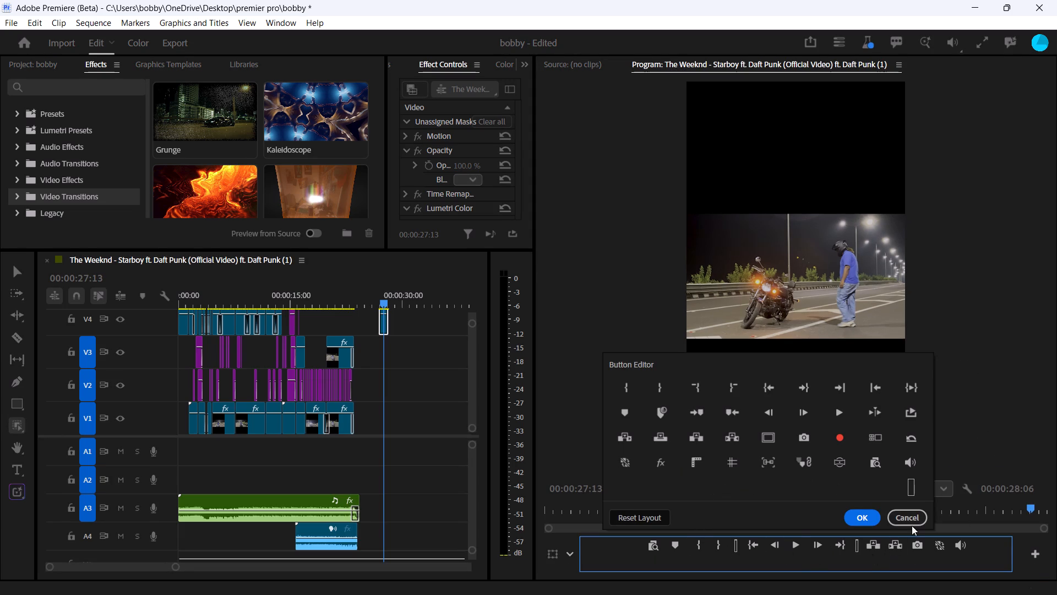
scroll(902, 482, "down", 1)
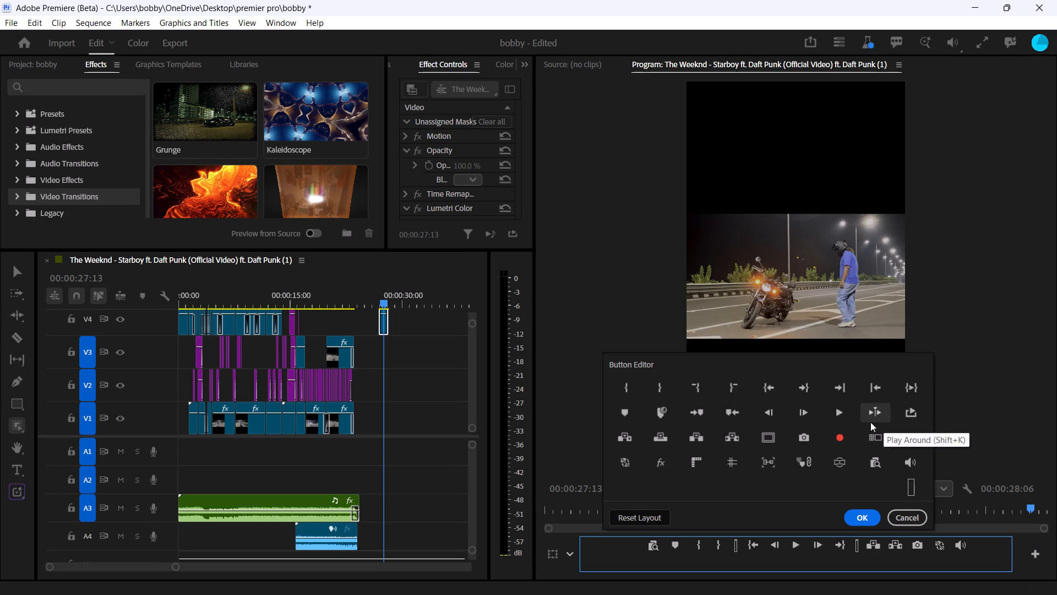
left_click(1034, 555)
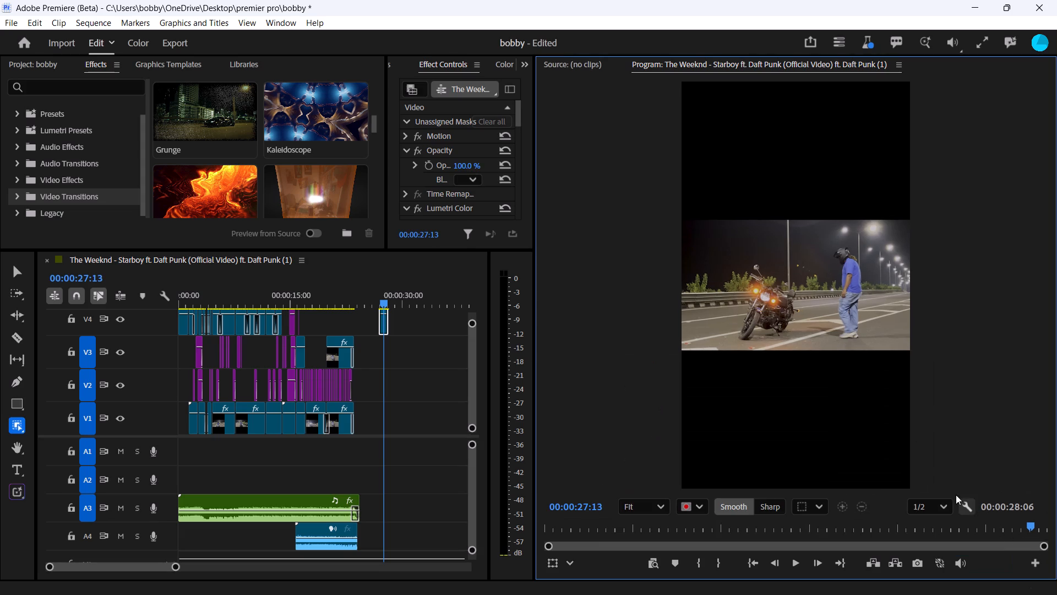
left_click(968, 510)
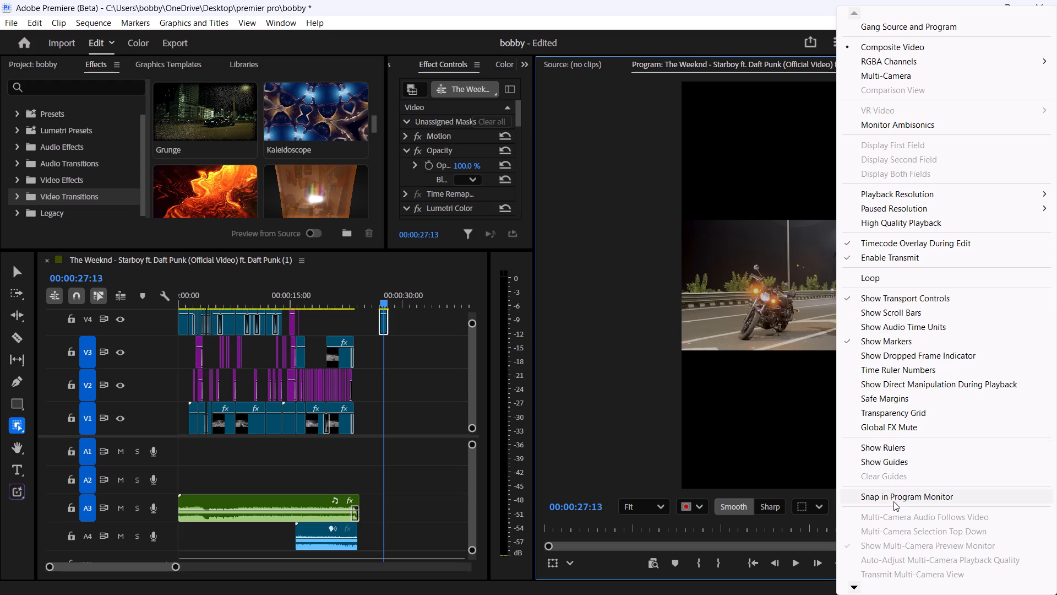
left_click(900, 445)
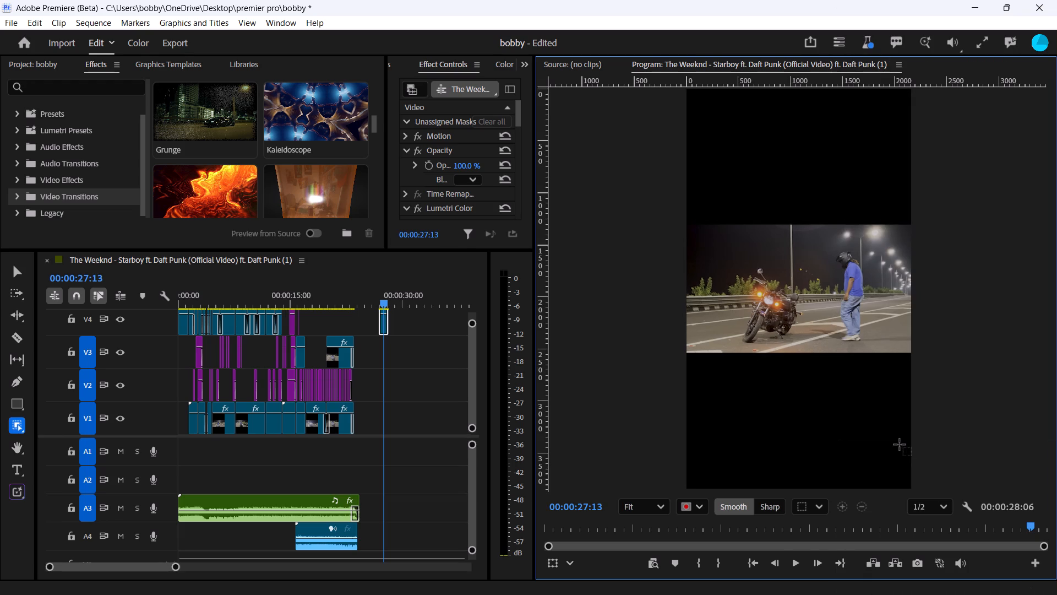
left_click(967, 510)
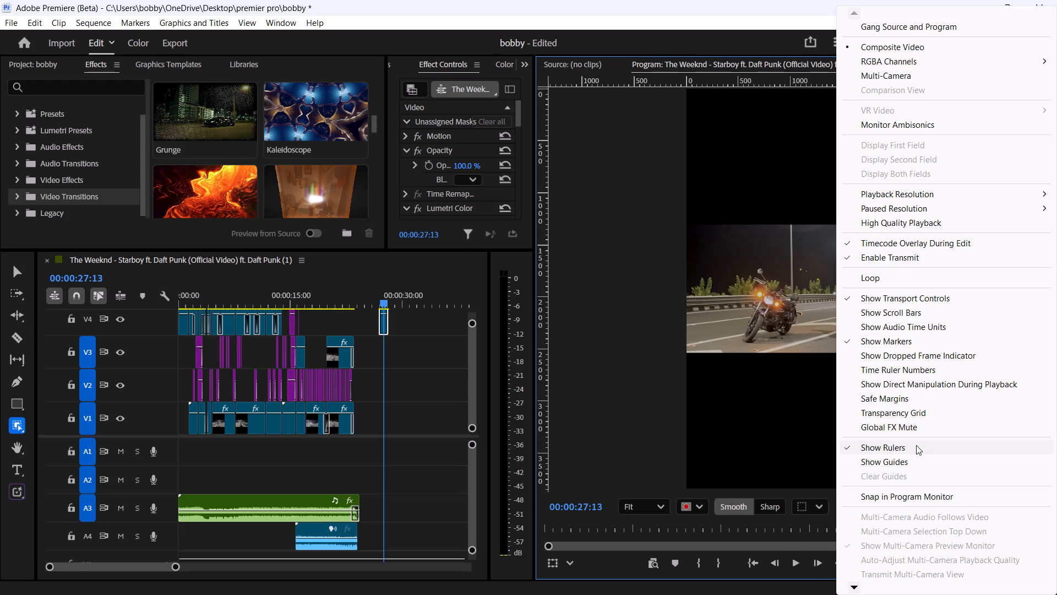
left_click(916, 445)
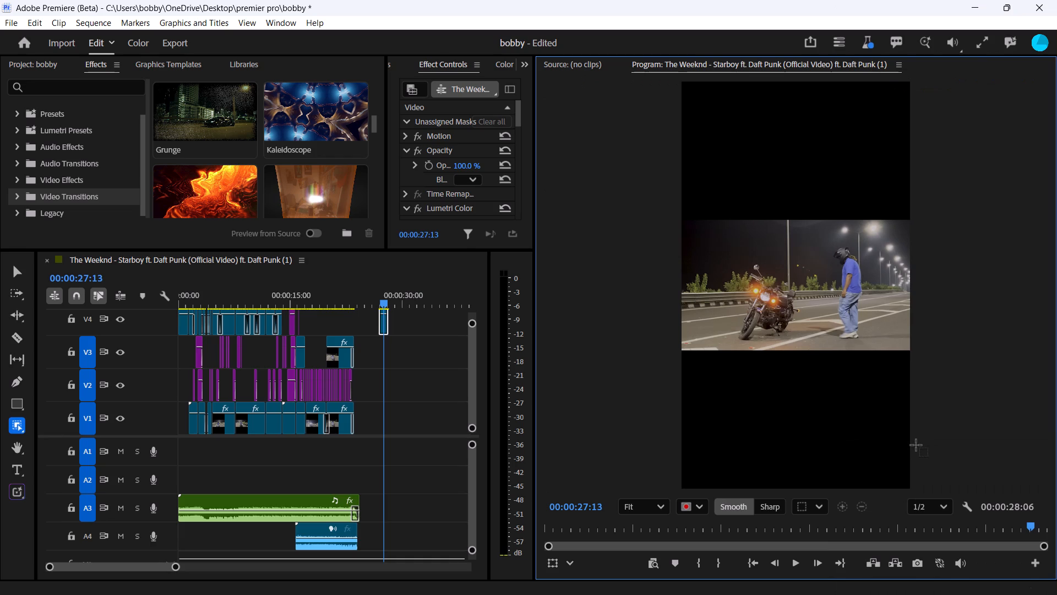
Turn off Show Object Hover Preview for Object Mask and set its edge mode to Sharp.
left_click(820, 514)
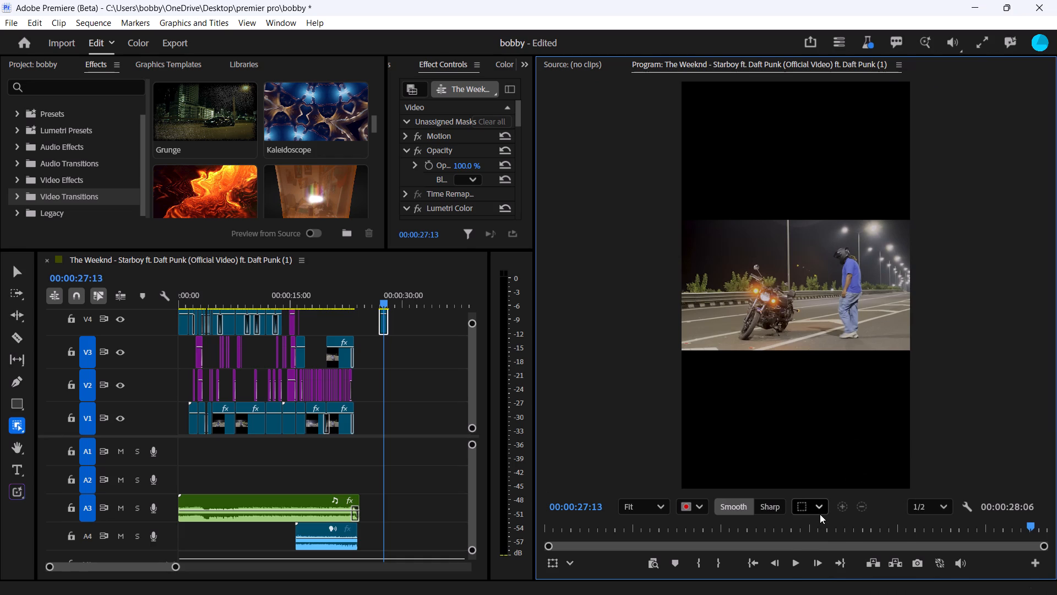
left_click(829, 544)
left_click(815, 511)
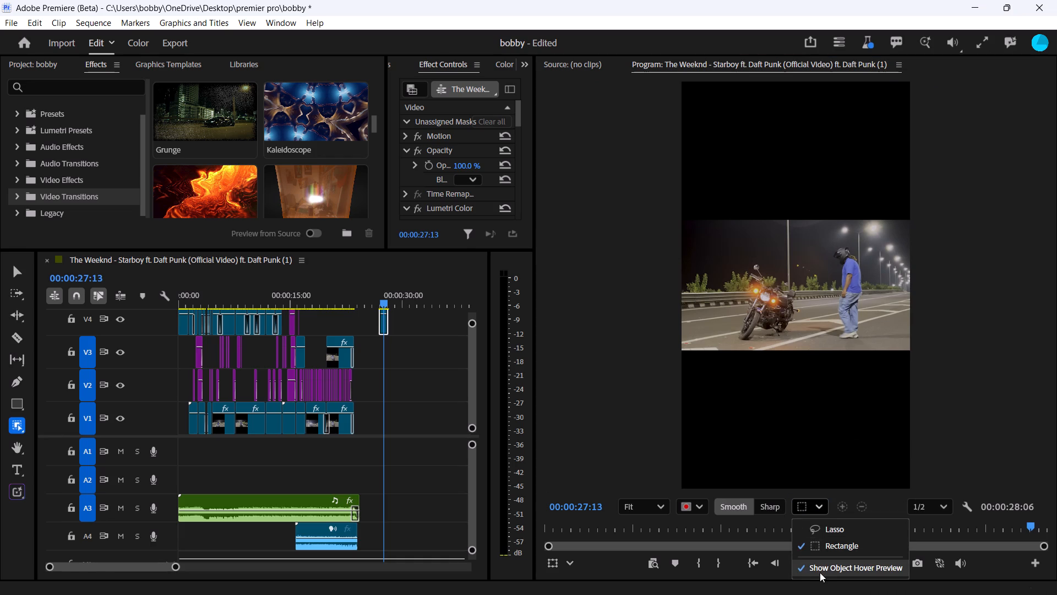
left_click(820, 570)
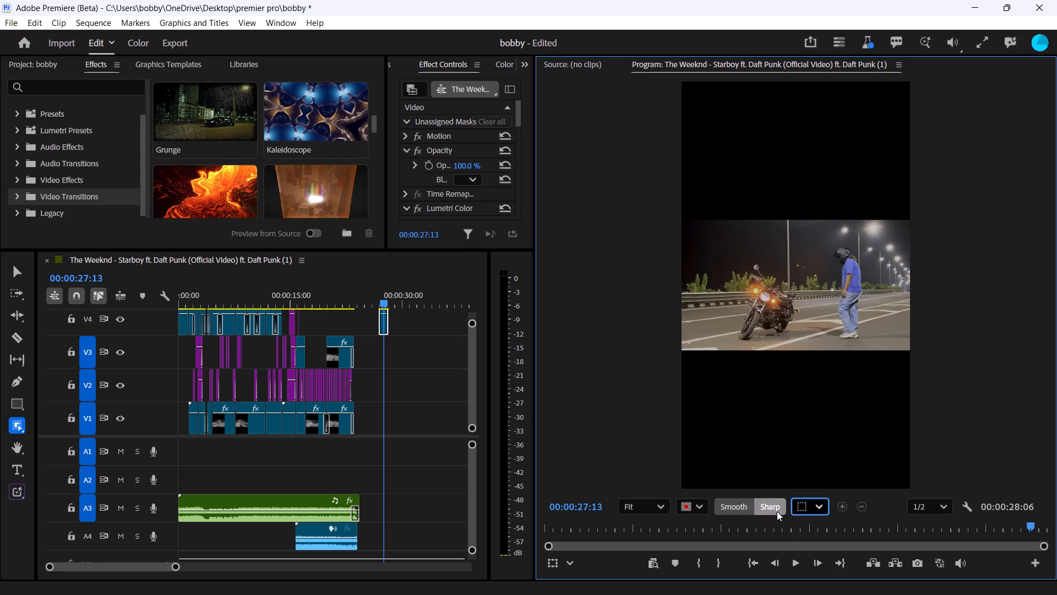
left_click(777, 511)
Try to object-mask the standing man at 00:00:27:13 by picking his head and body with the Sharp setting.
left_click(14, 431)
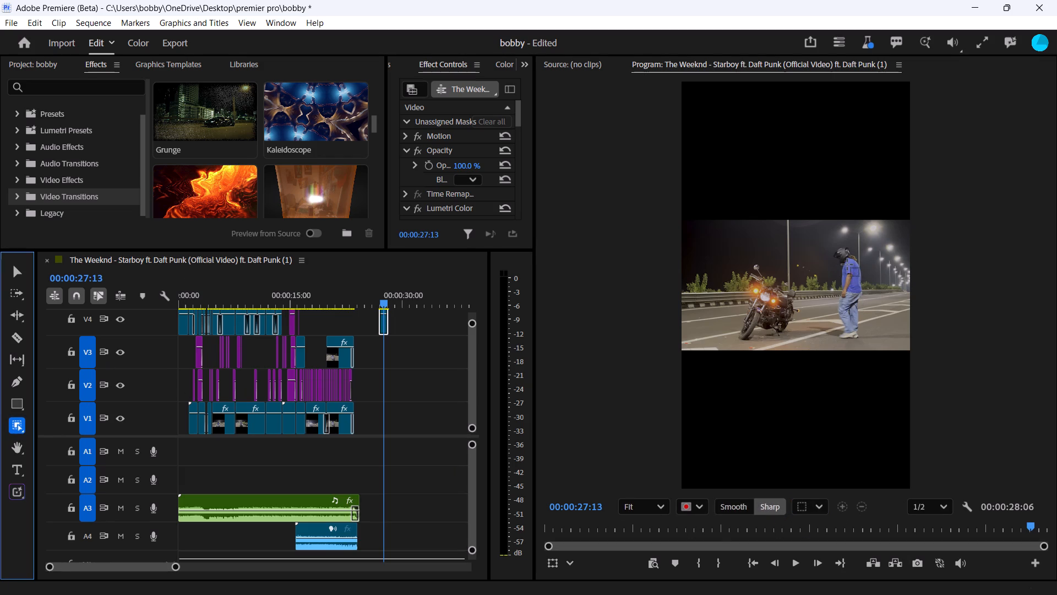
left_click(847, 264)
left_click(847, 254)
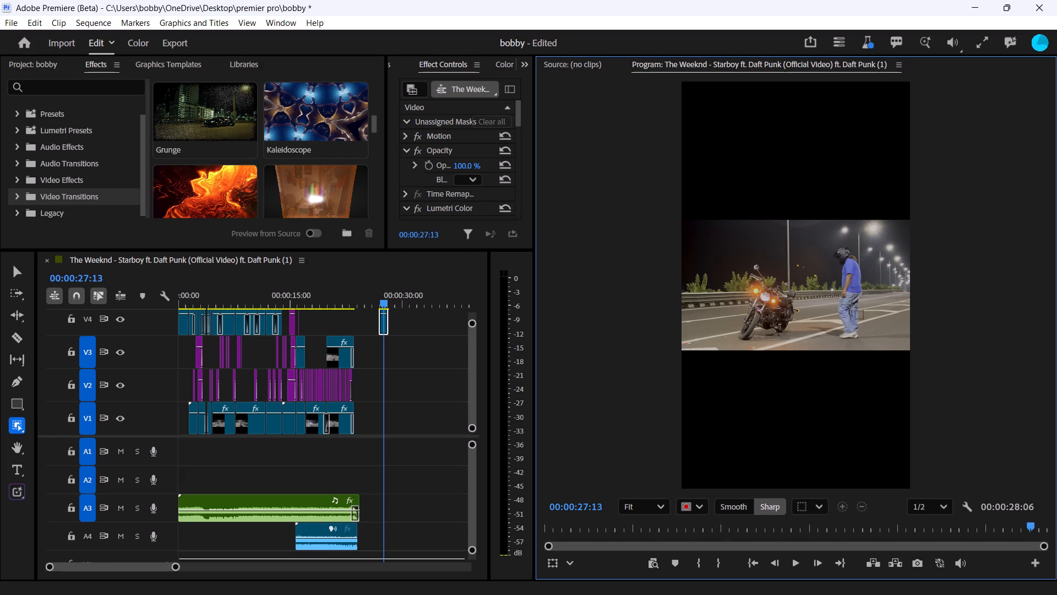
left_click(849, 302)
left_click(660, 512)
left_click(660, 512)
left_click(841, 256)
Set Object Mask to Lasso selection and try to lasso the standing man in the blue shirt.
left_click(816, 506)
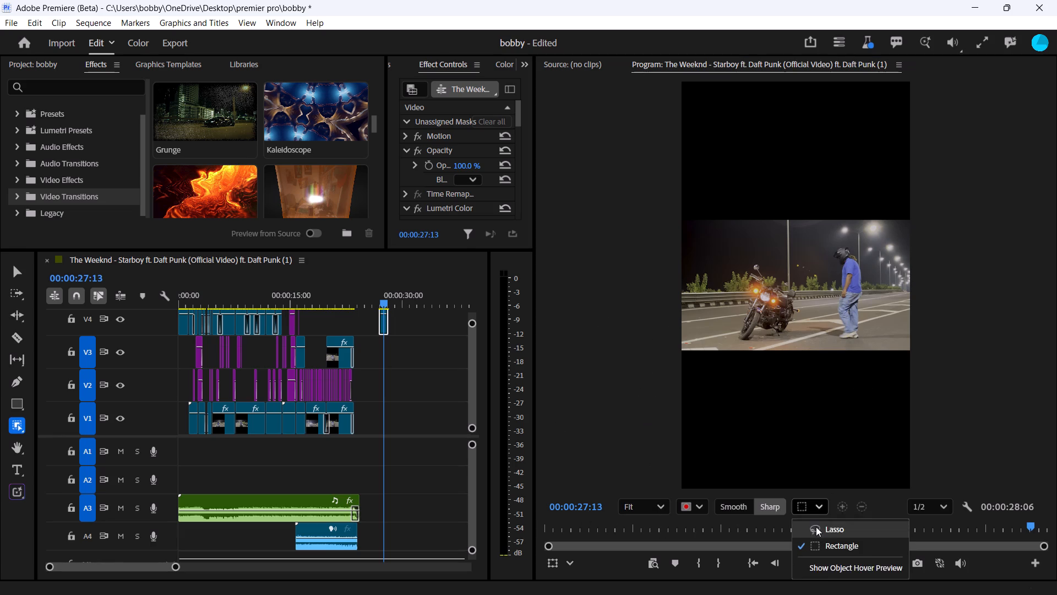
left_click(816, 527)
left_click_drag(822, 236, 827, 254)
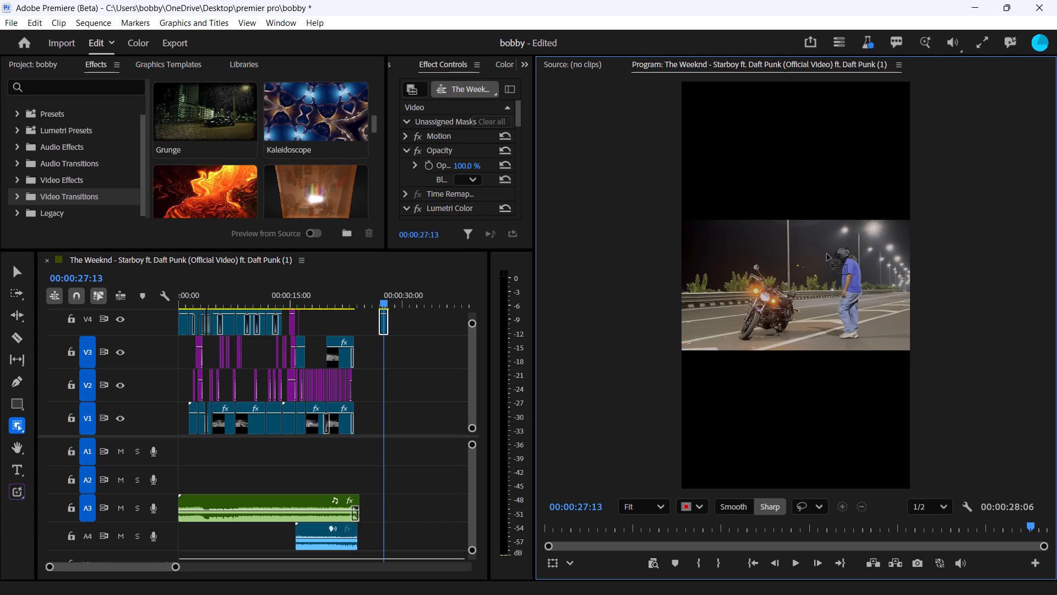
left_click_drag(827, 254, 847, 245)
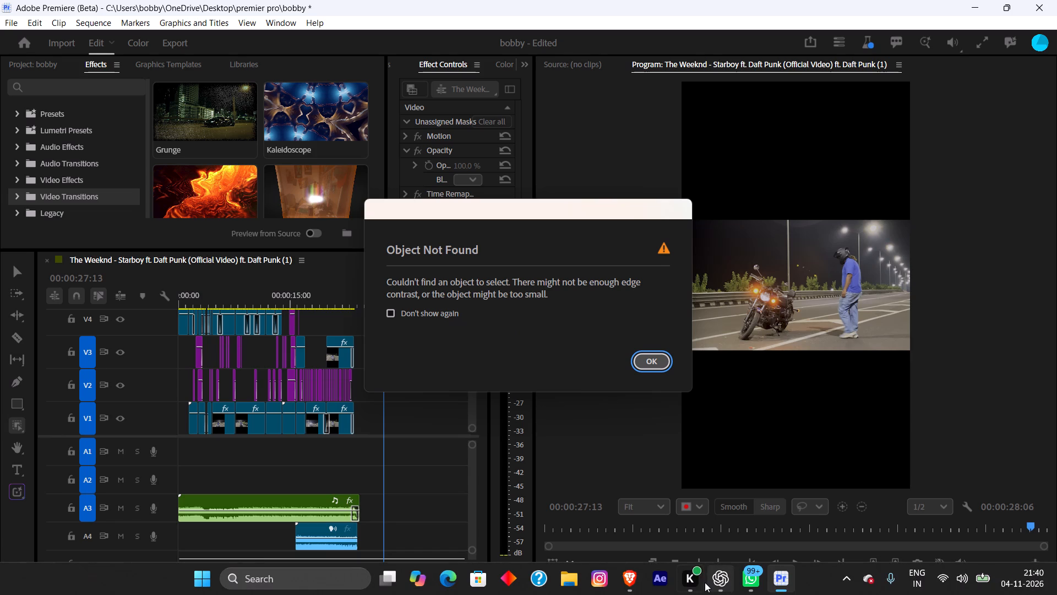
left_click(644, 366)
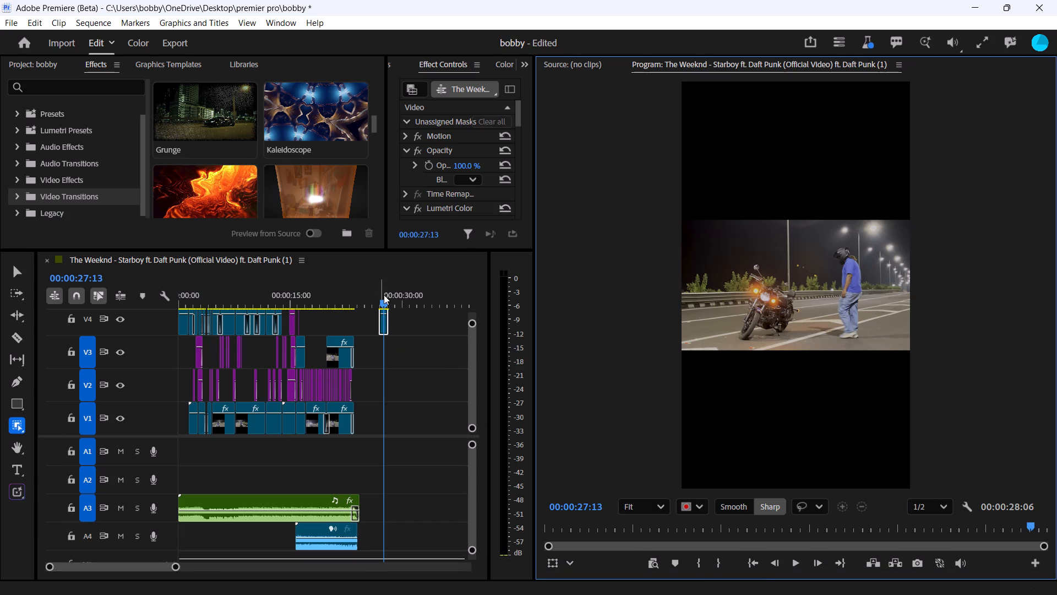
Review the edit by playing the sequence from the beginning to about 00:00:21:11.
left_click_drag(385, 297, 190, 347)
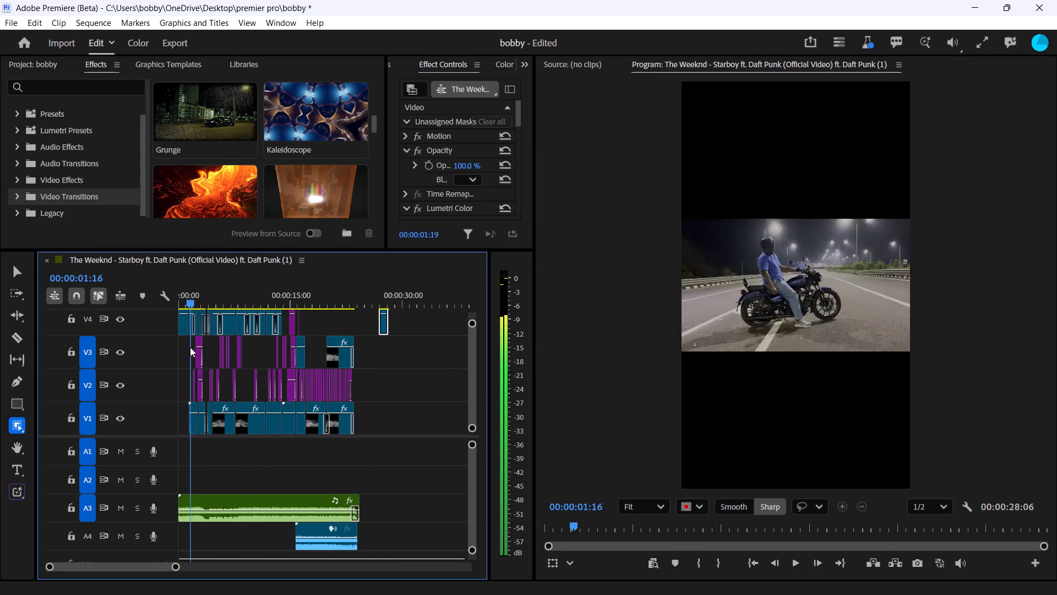
left_click_drag(190, 347, 112, 366)
key("space")
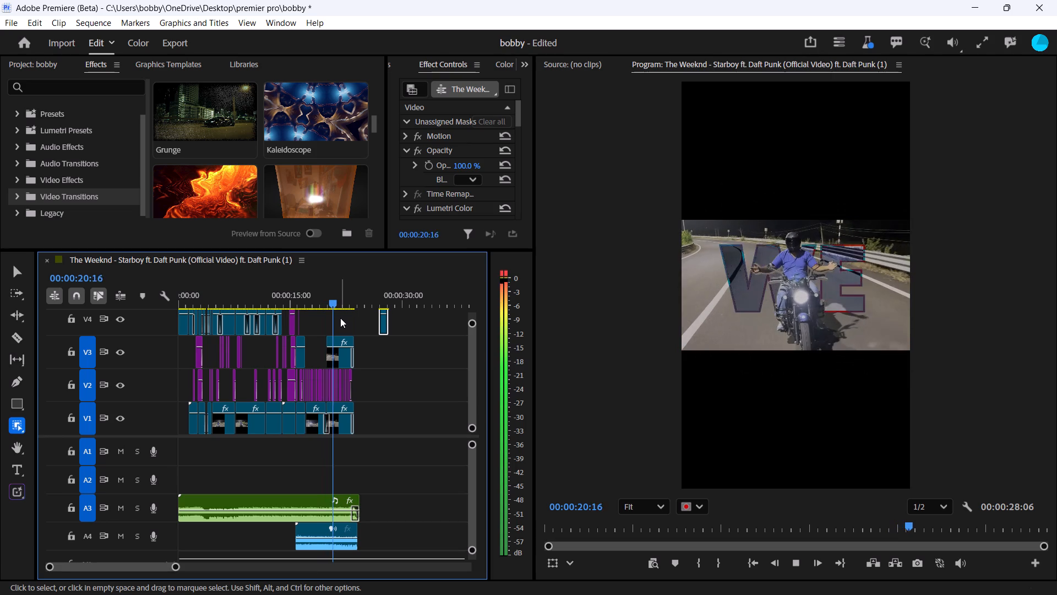
left_click_drag(346, 297, 341, 299)
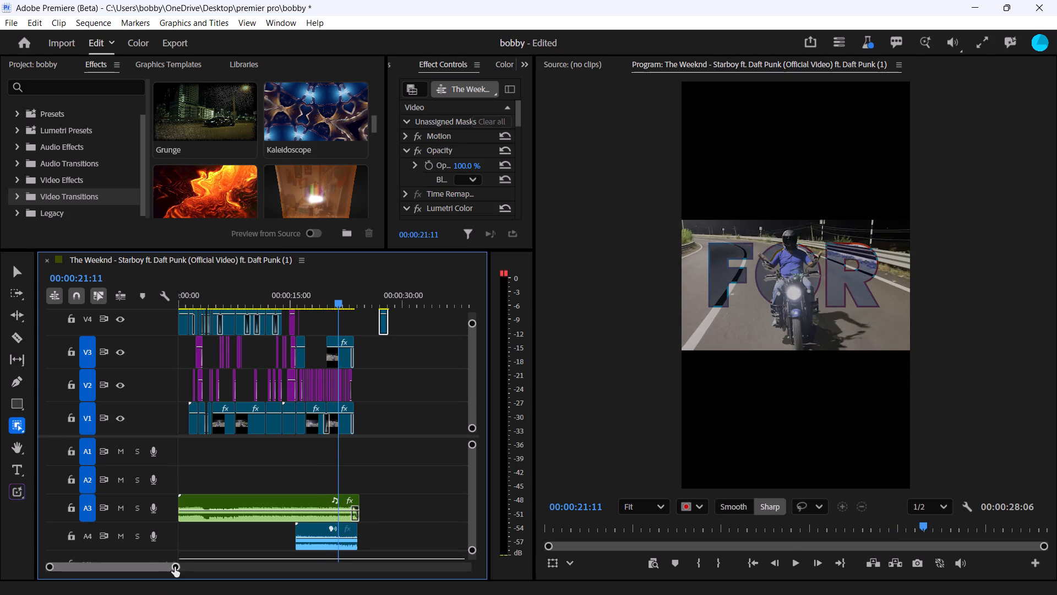
Split the IMG_6101.MOV clip on V3 with the Razor at 00:00:20:20 and again shortly after 00:00:22:00.
left_click_drag(175, 567, 95, 581)
left_click_drag(320, 300, 278, 312)
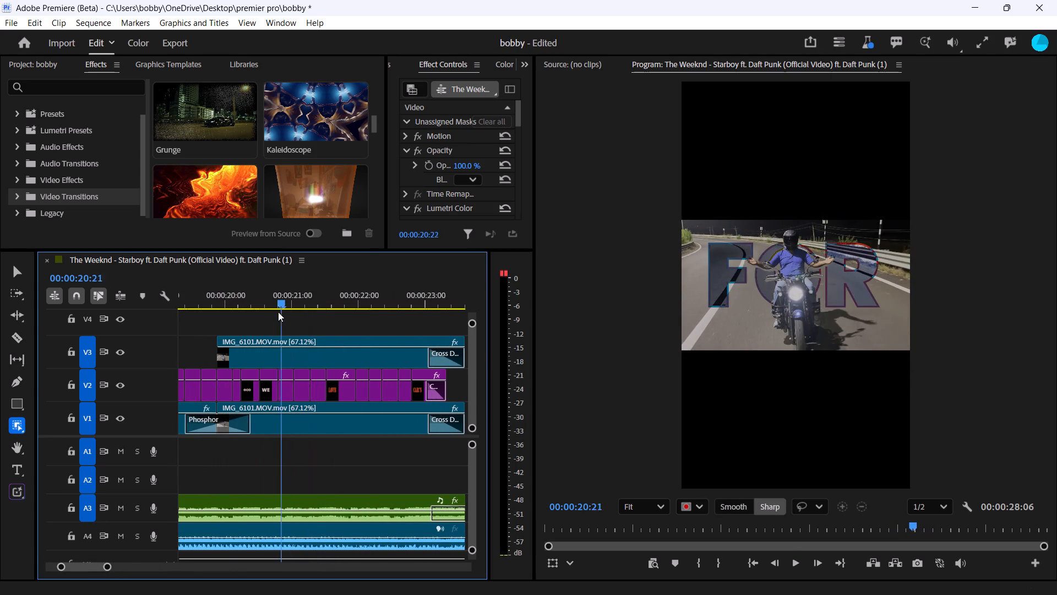
left_click_drag(278, 312, 277, 313)
key("c")
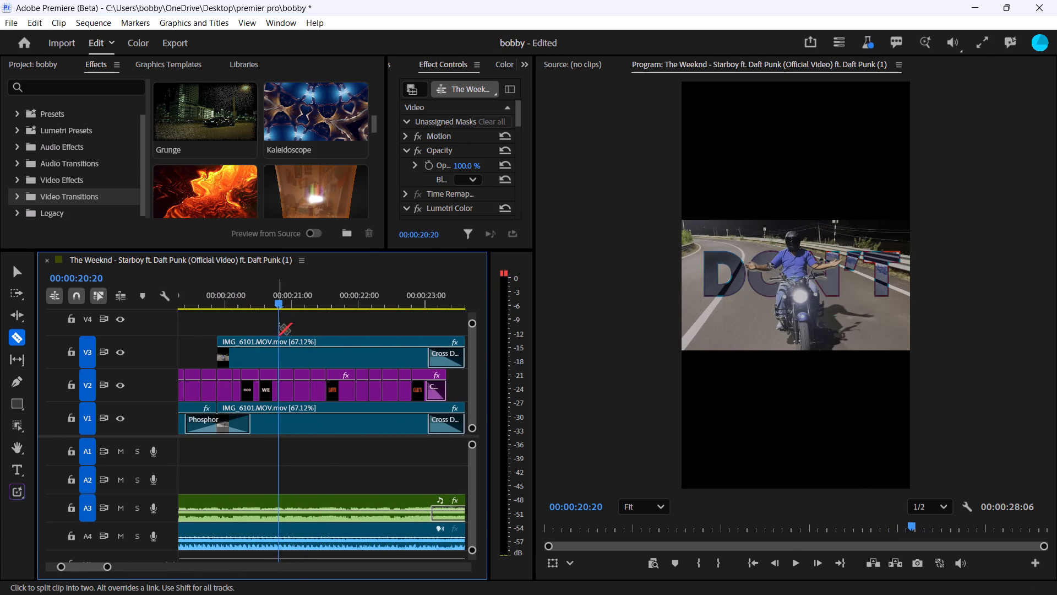
left_click(284, 344)
left_click(381, 345)
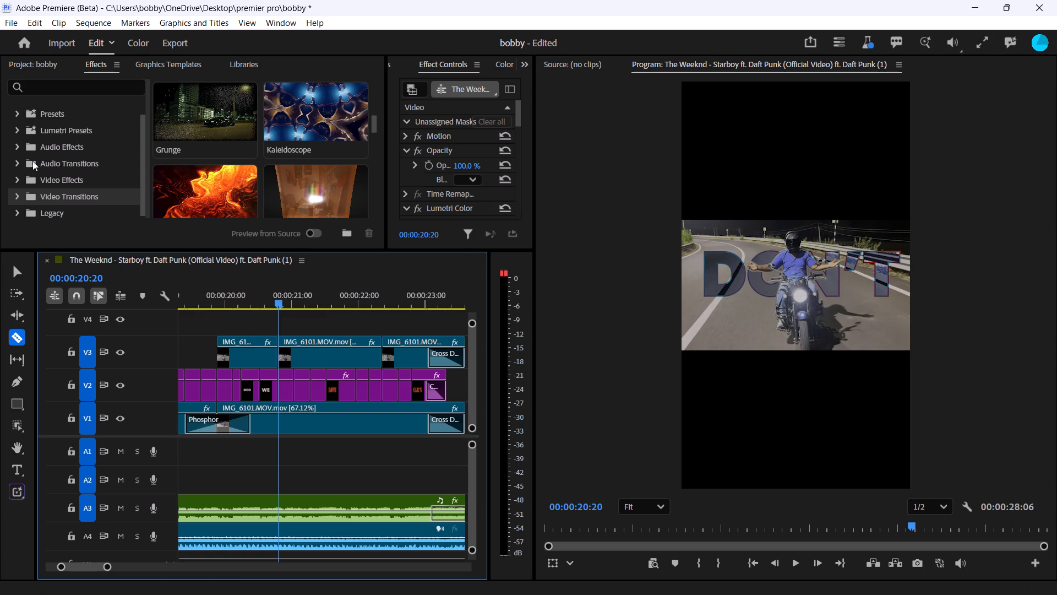
Apply a Grunge transition at the second new V3 cut and a Glitch transition at the 00:00:20:20 cut.
left_click_drag(196, 116, 384, 348)
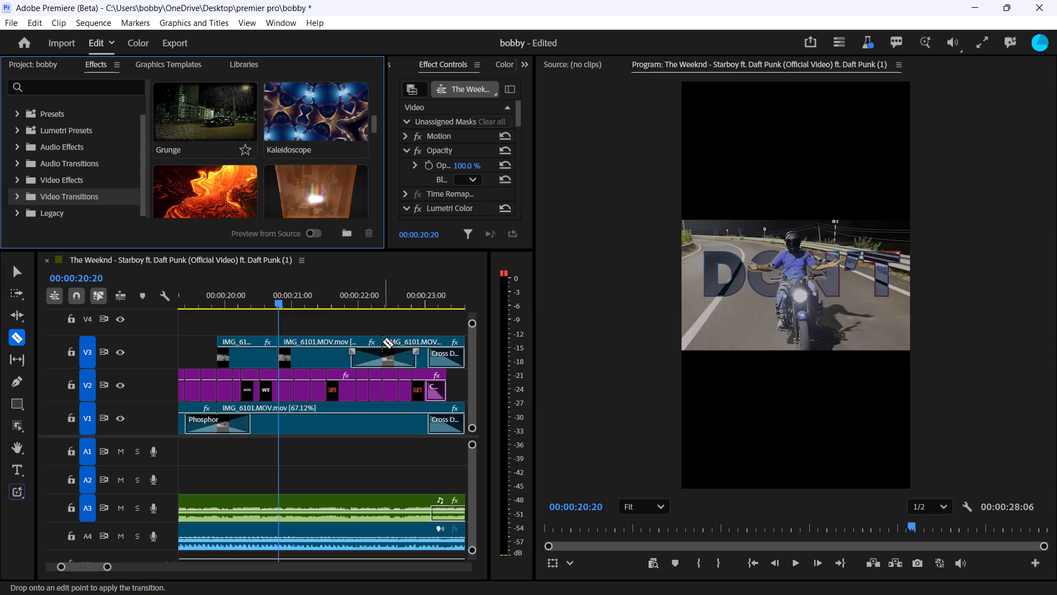
scroll(244, 142, "up", 2)
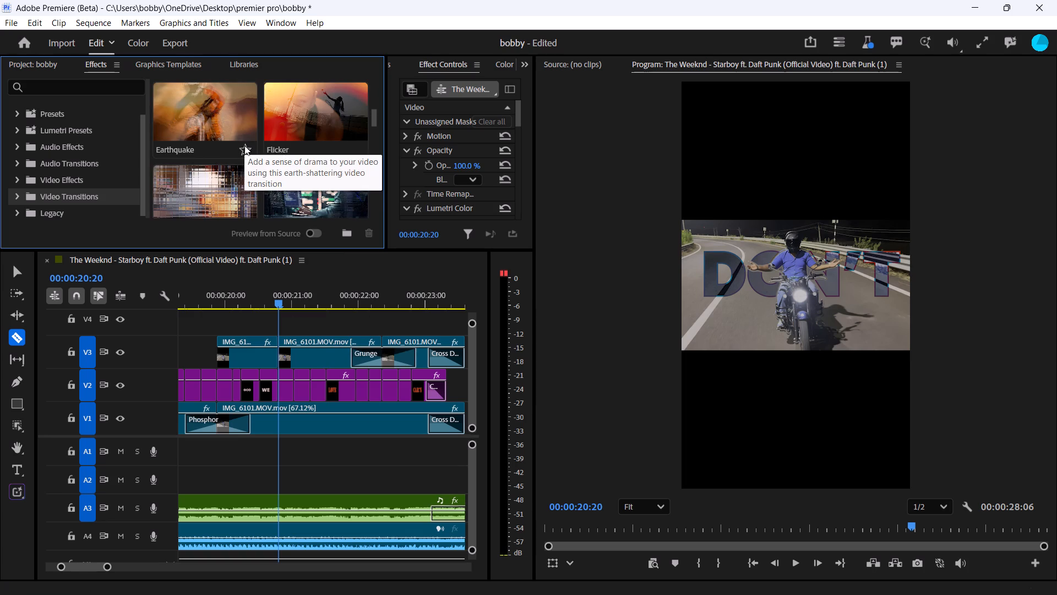
scroll(255, 161, "up", 1)
scroll(255, 161, "down", 2)
left_click_drag(307, 104, 351, 154)
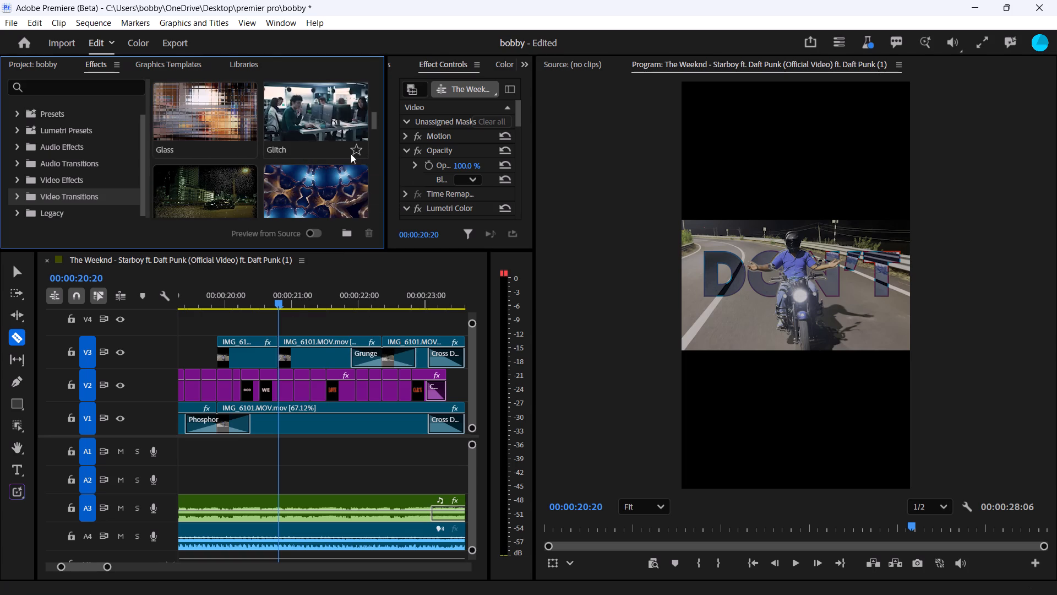
left_click_drag(351, 154, 282, 350)
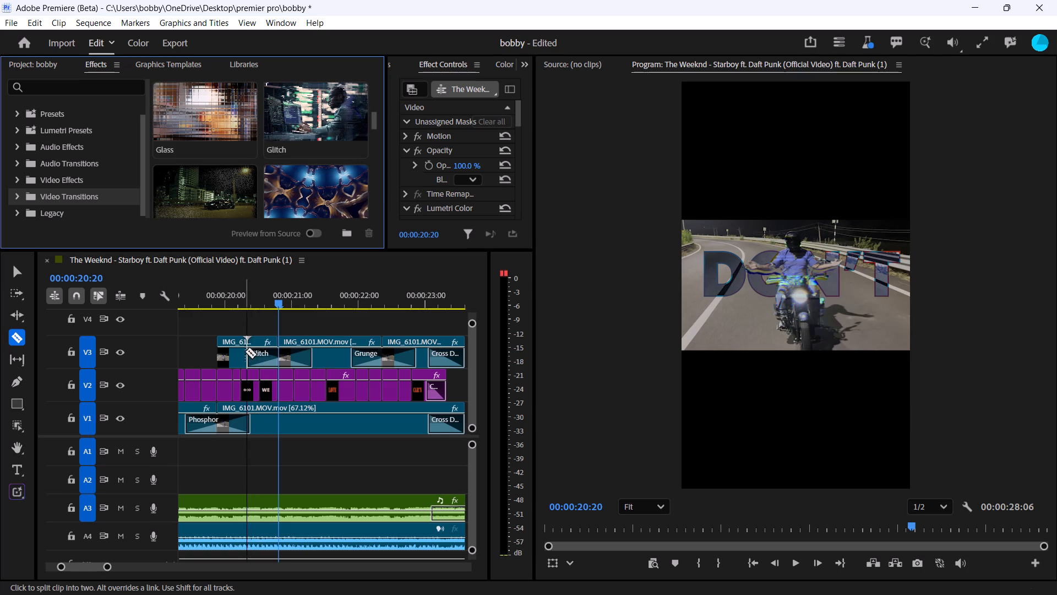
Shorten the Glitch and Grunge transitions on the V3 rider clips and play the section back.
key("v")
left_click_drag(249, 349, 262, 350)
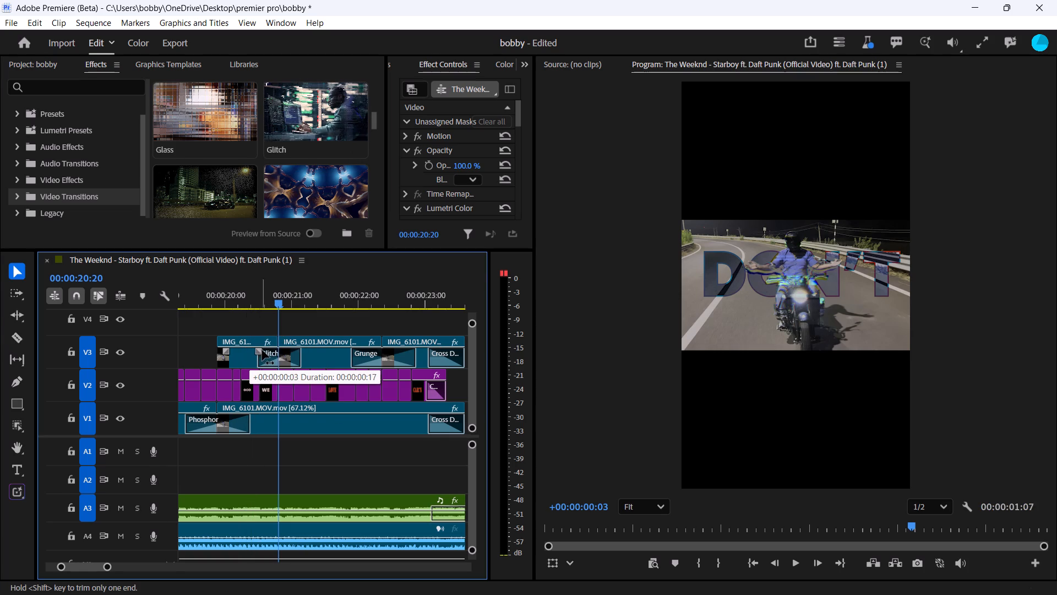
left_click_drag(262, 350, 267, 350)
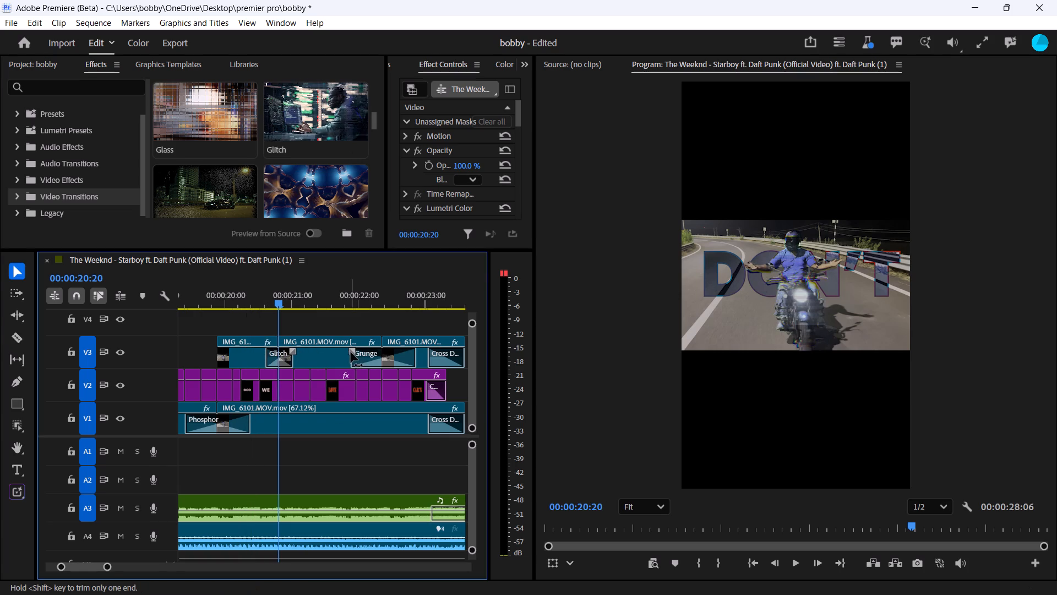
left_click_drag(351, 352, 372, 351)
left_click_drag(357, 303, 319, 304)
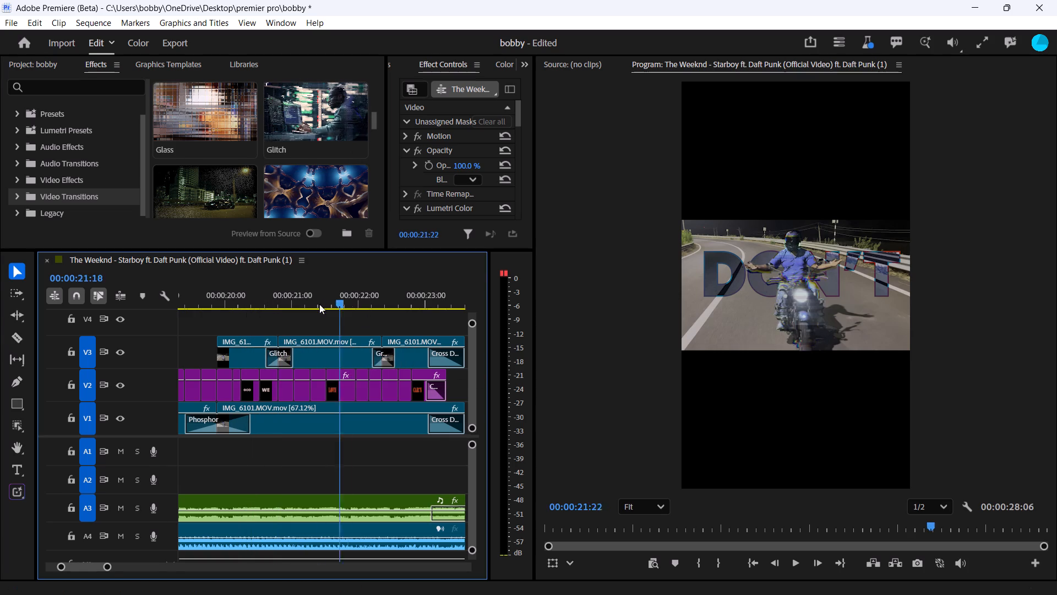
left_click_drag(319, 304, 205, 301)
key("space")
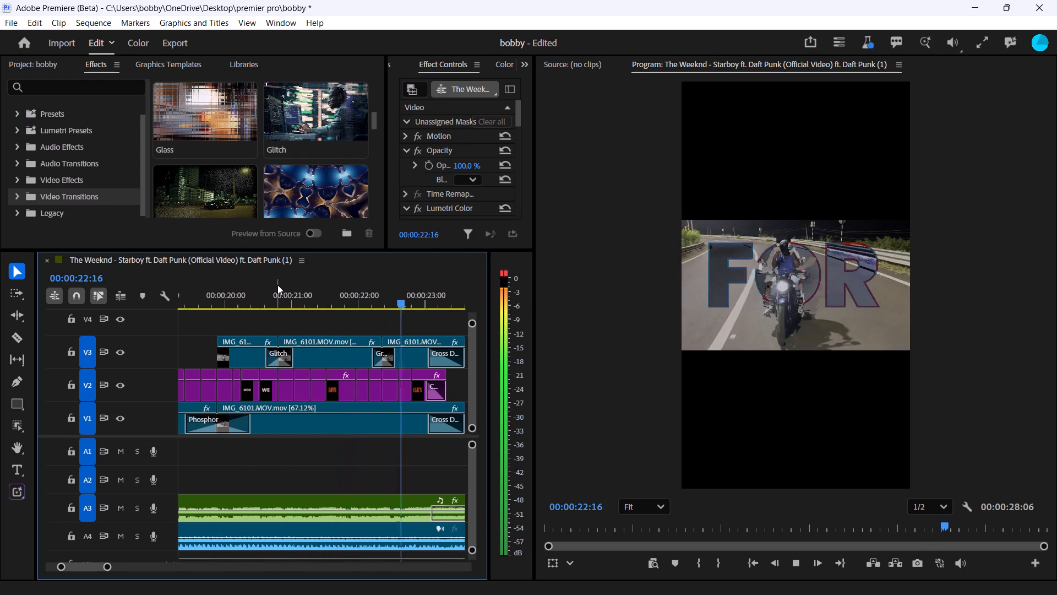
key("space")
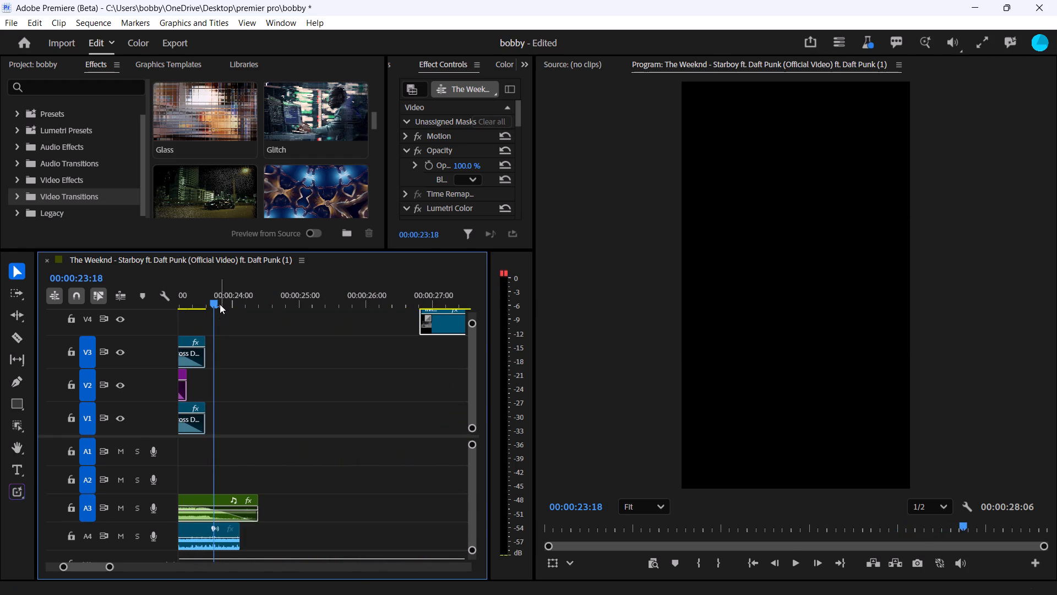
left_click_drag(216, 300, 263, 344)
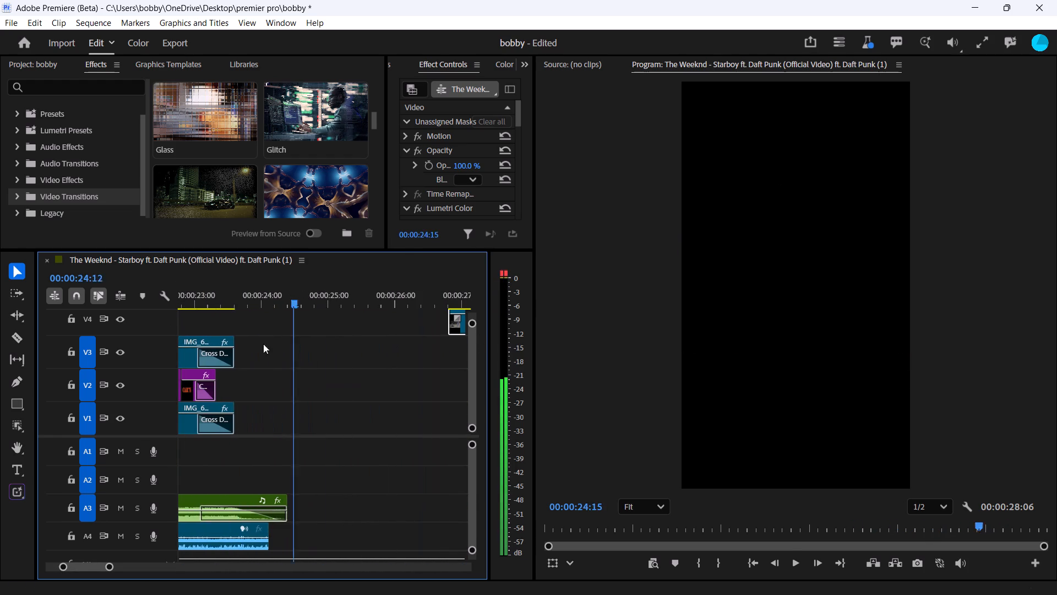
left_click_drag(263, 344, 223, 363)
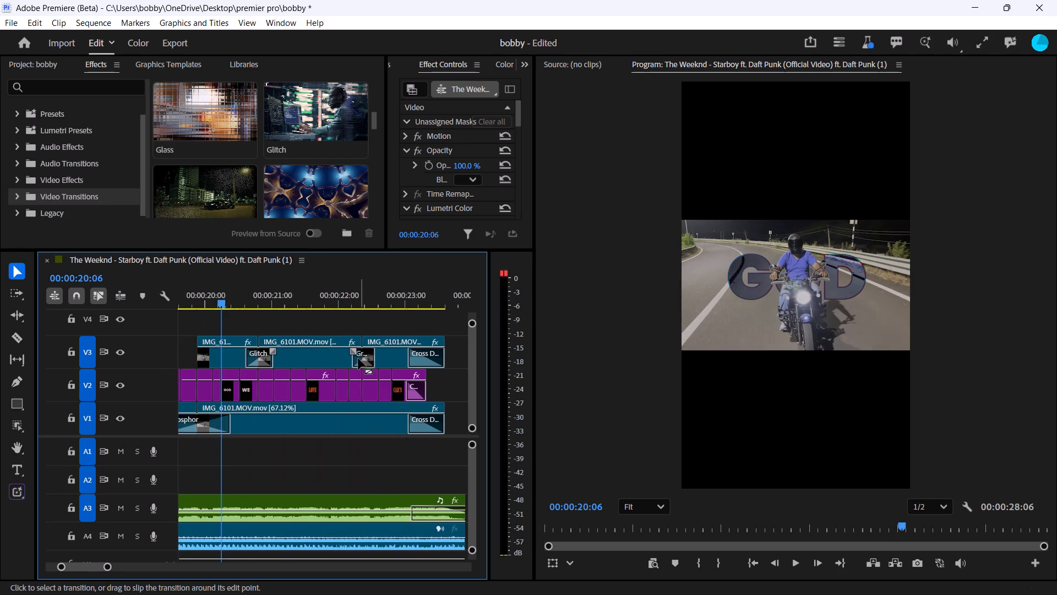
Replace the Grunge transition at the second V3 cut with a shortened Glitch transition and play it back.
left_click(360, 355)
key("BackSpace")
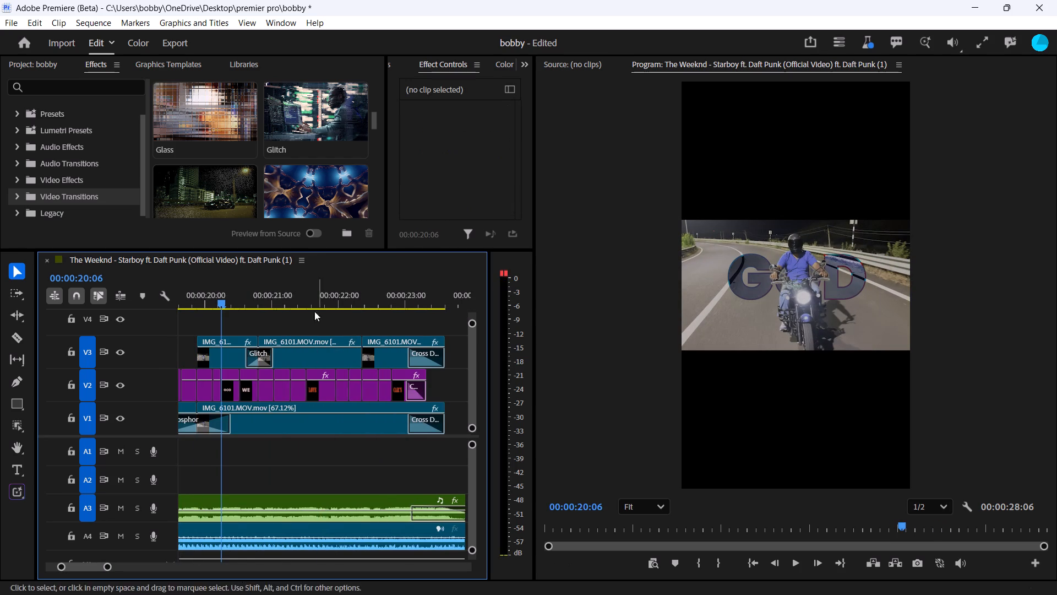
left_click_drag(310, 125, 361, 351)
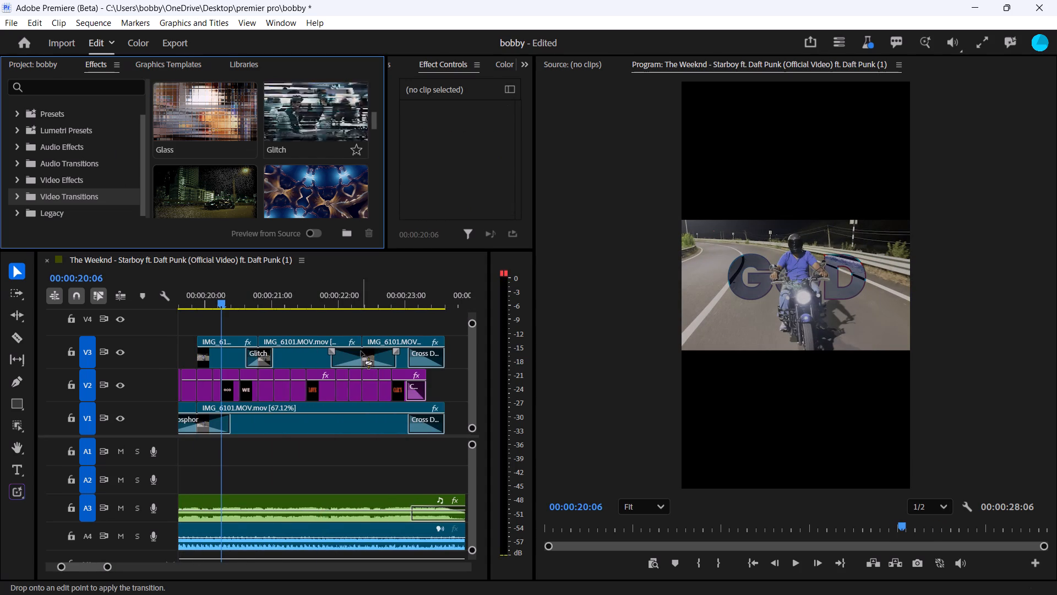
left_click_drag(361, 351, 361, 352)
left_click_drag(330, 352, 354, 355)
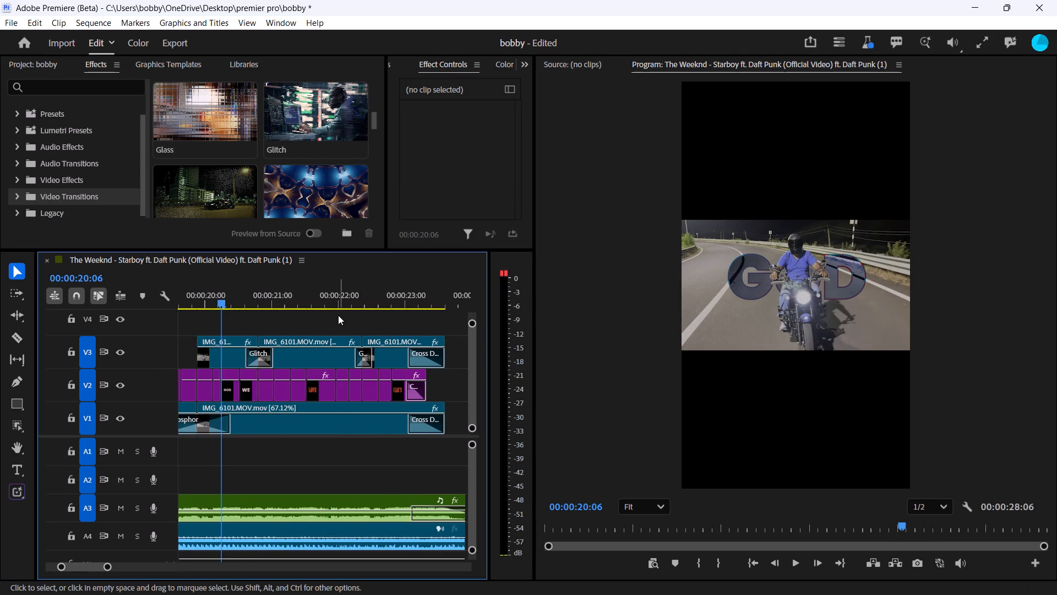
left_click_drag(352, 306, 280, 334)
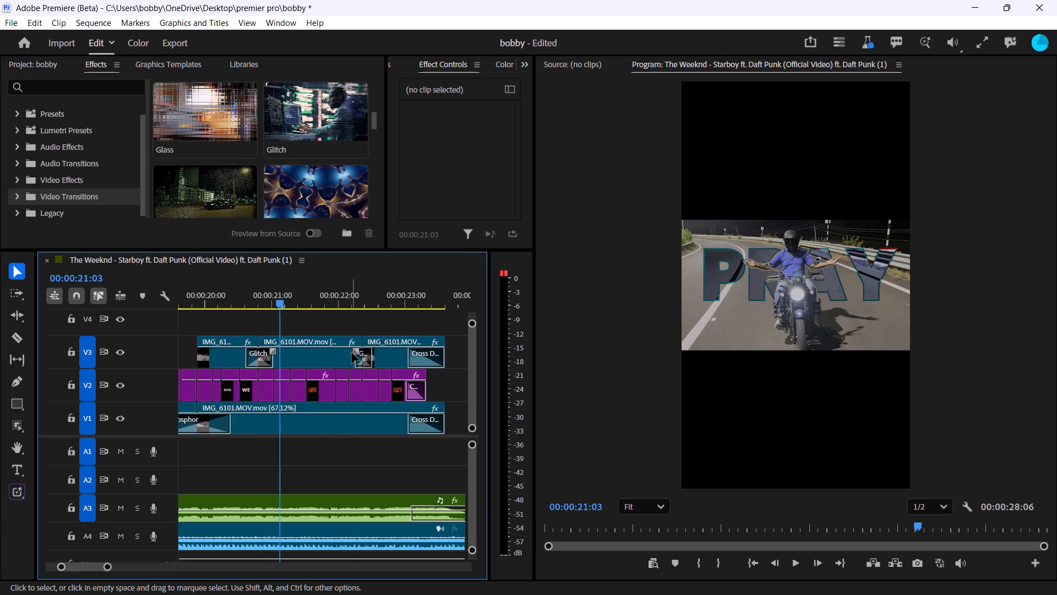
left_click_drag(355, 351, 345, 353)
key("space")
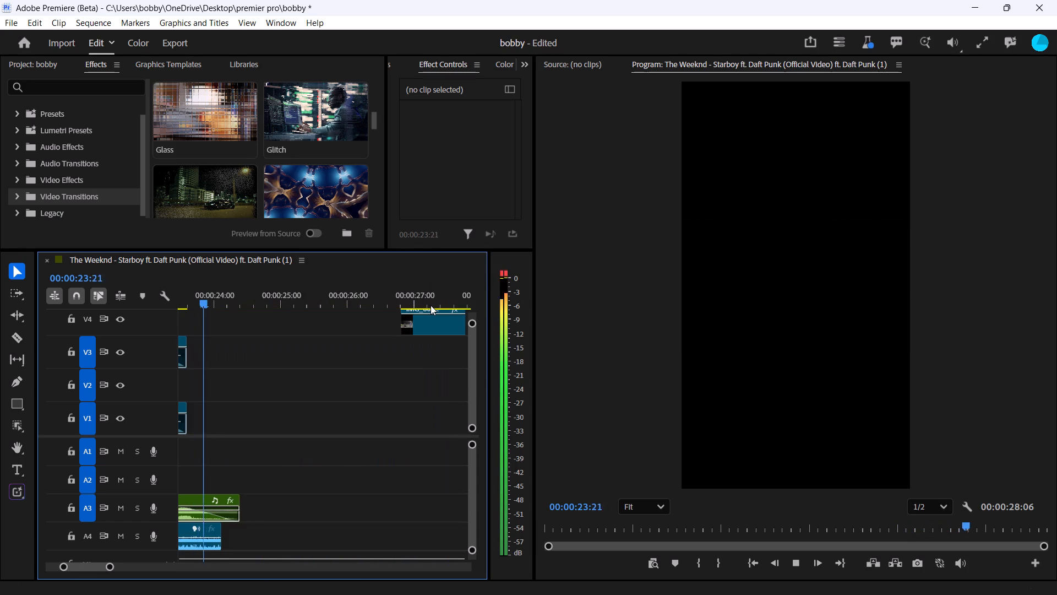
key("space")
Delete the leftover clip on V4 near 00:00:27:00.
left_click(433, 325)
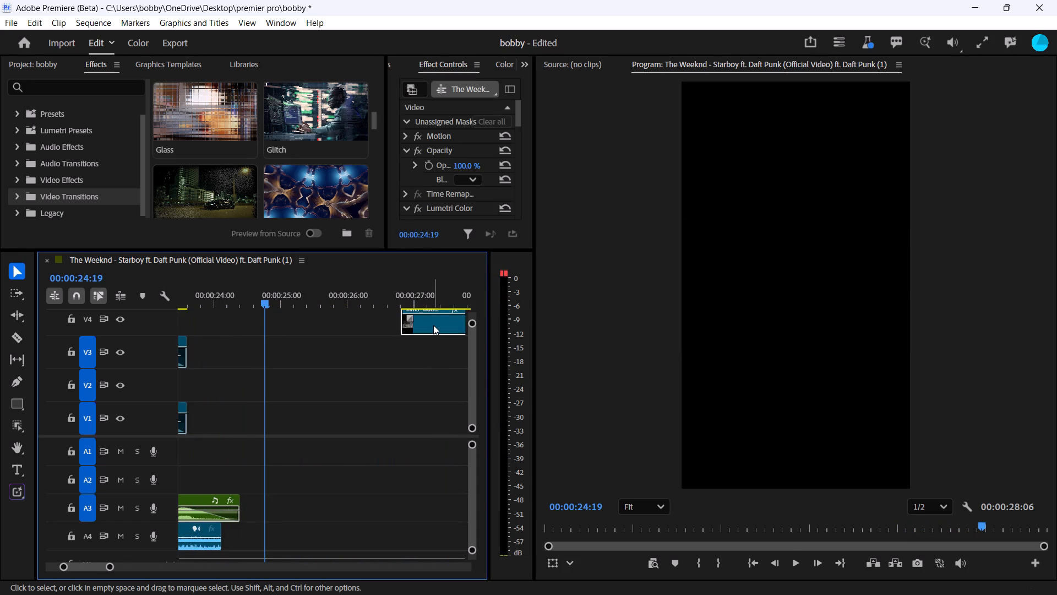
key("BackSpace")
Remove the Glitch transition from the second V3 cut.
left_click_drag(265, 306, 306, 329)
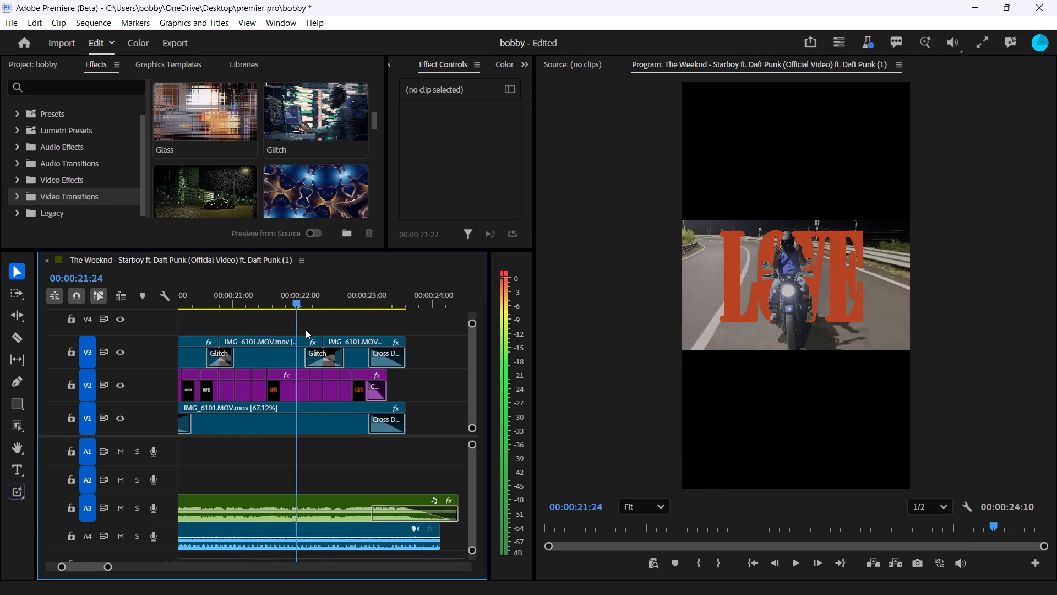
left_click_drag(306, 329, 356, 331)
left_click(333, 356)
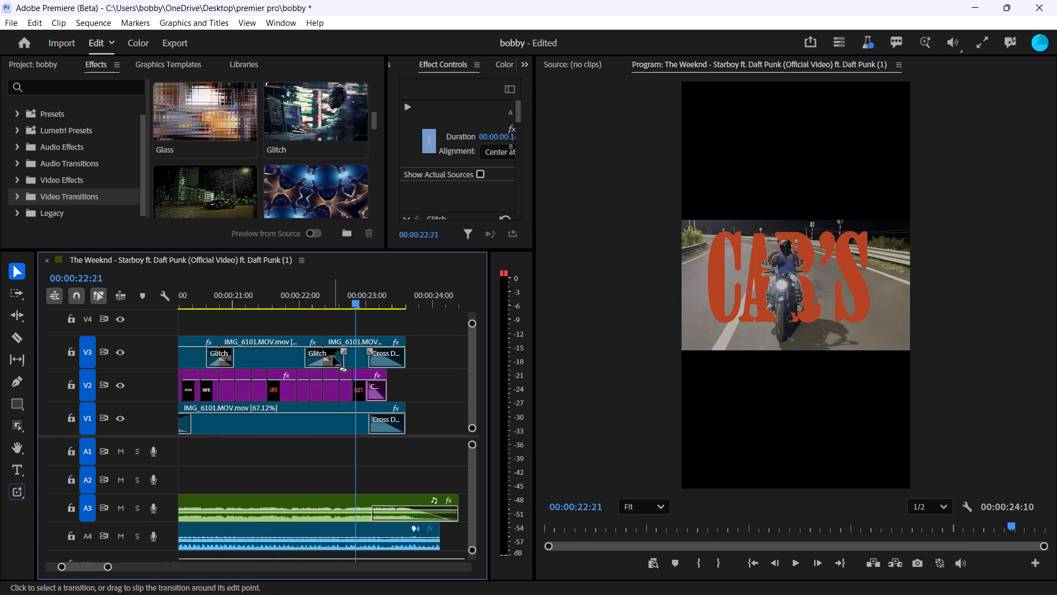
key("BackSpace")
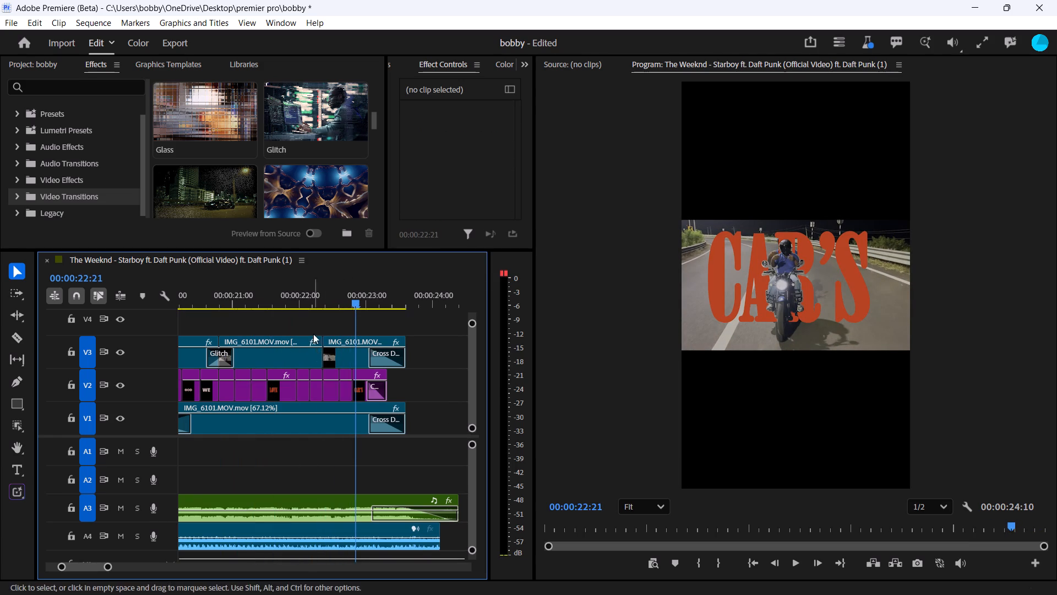
Review the rider footage and lyrics around the second V3 cut up to about 00:00:23:06.
left_click_drag(337, 302, 211, 308)
key("space")
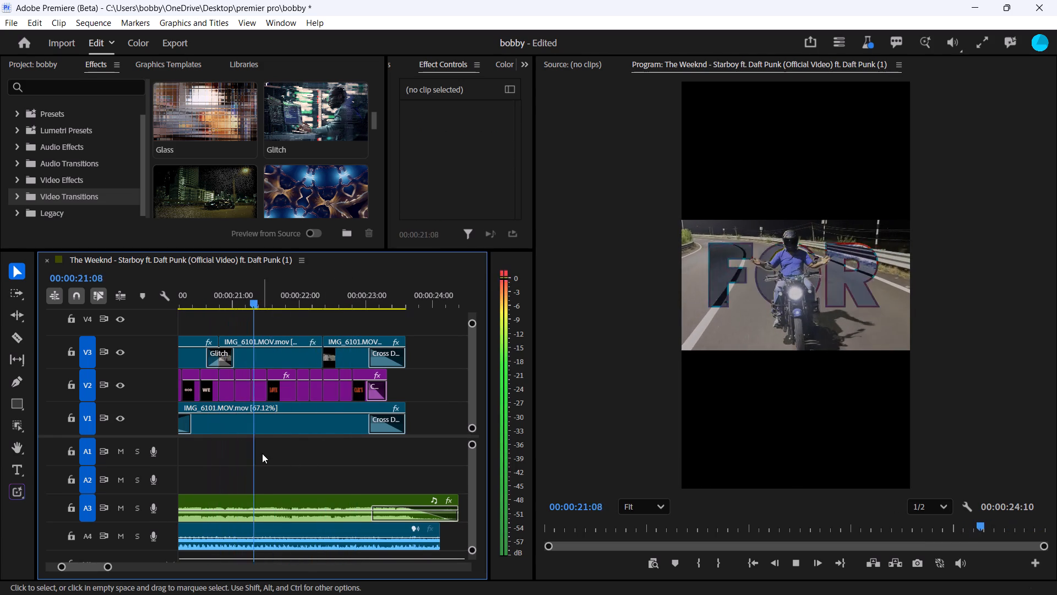
key("space")
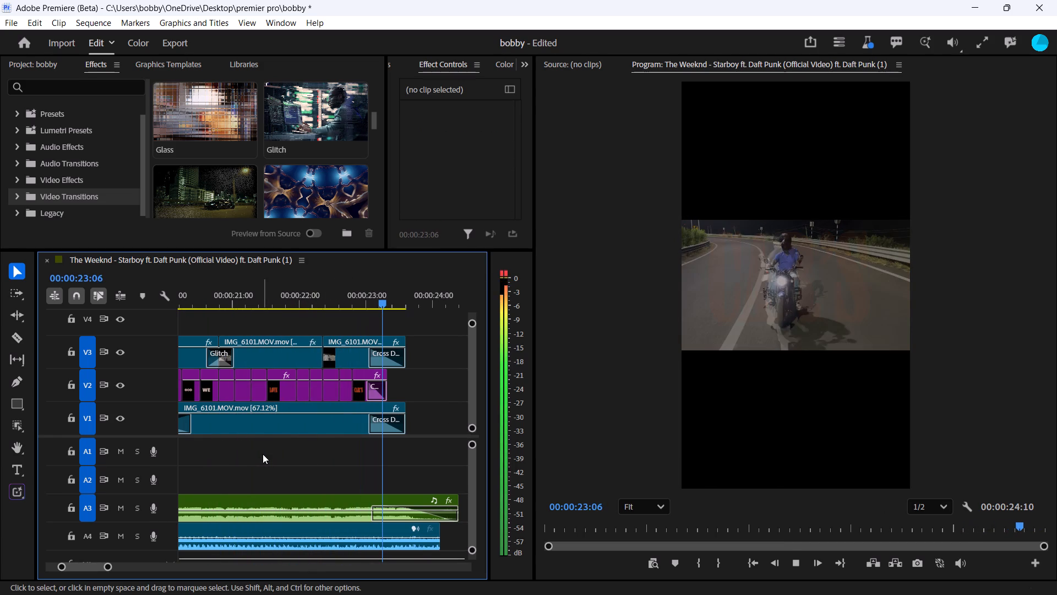
left_click_drag(382, 300, 380, 300)
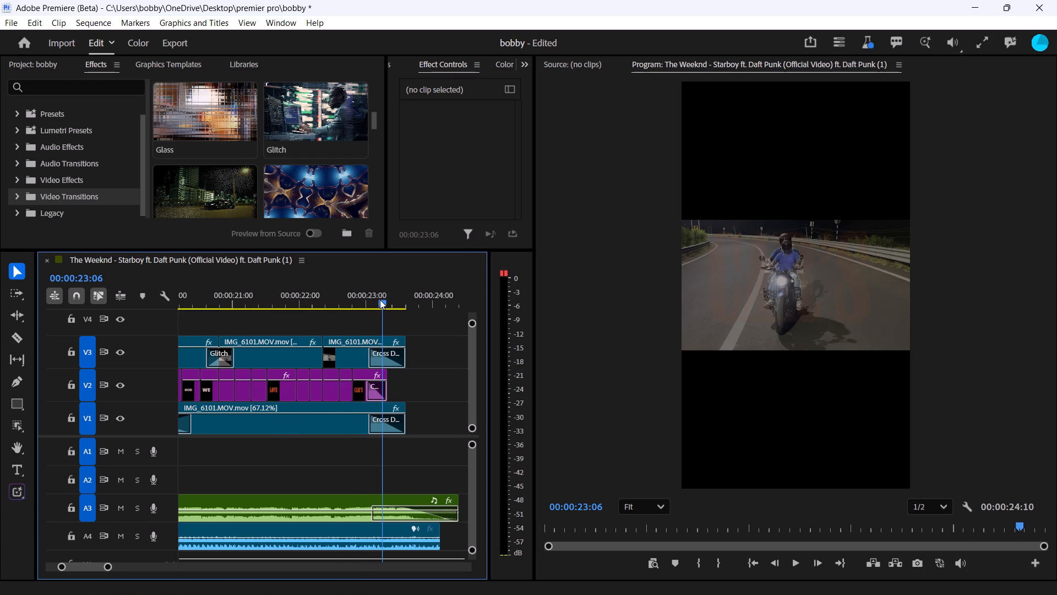
left_click_drag(380, 300, 345, 310)
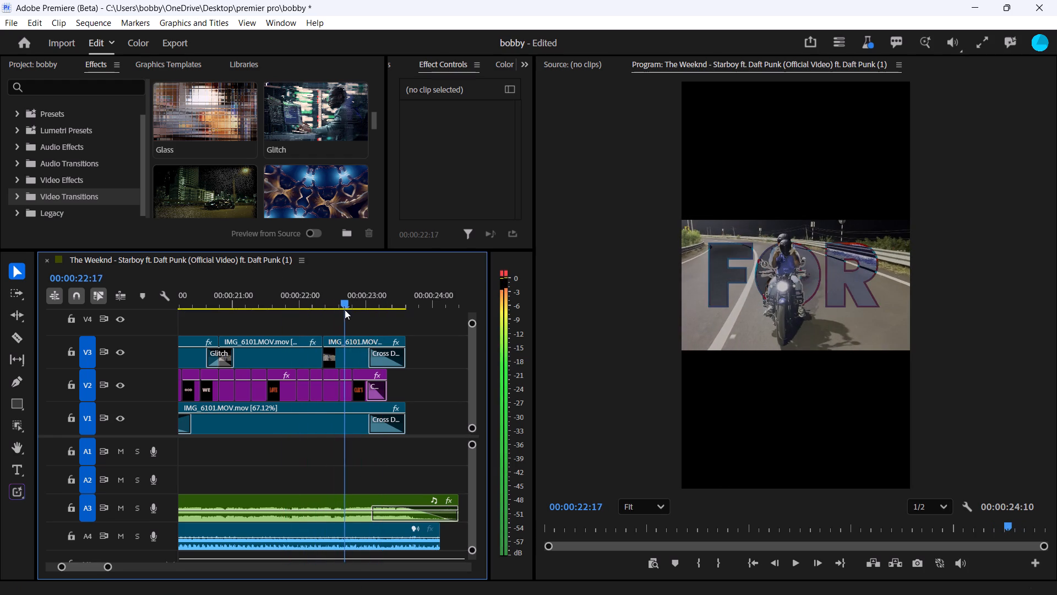
left_click_drag(345, 310, 321, 315)
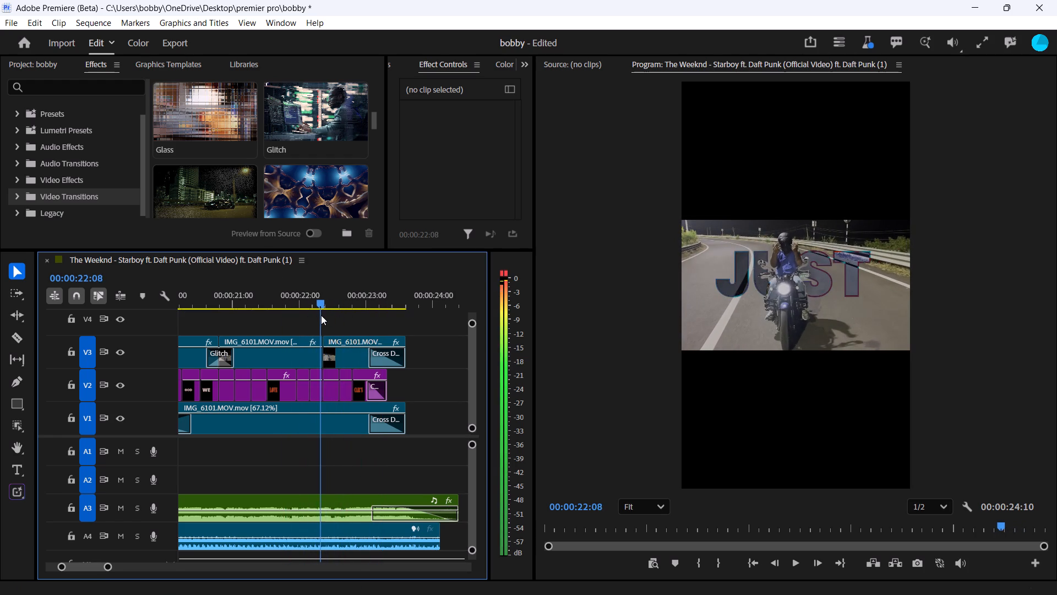
left_click_drag(321, 315, 336, 317)
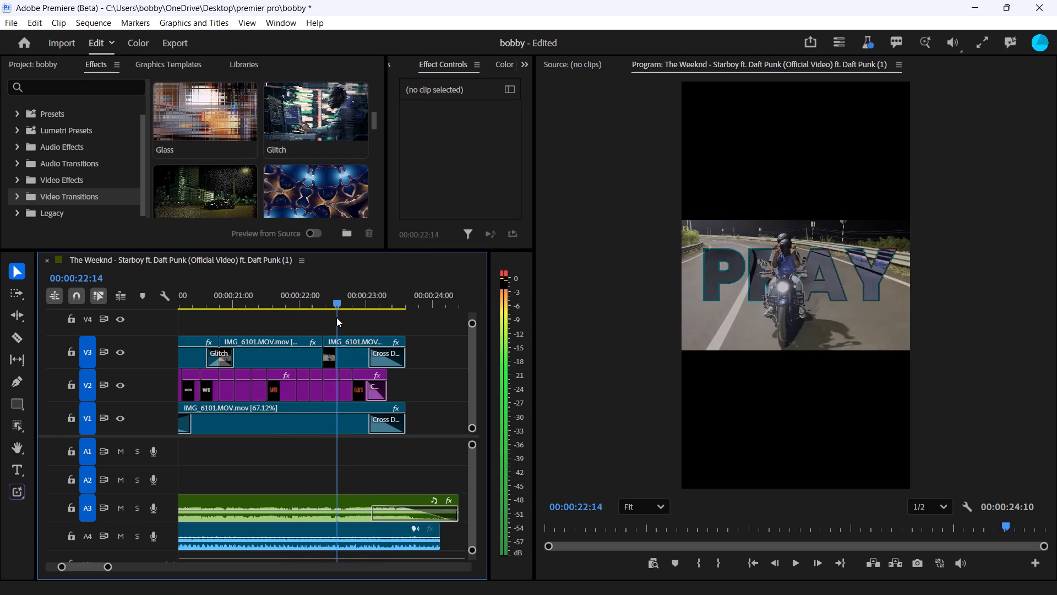
left_click_drag(336, 317, 364, 318)
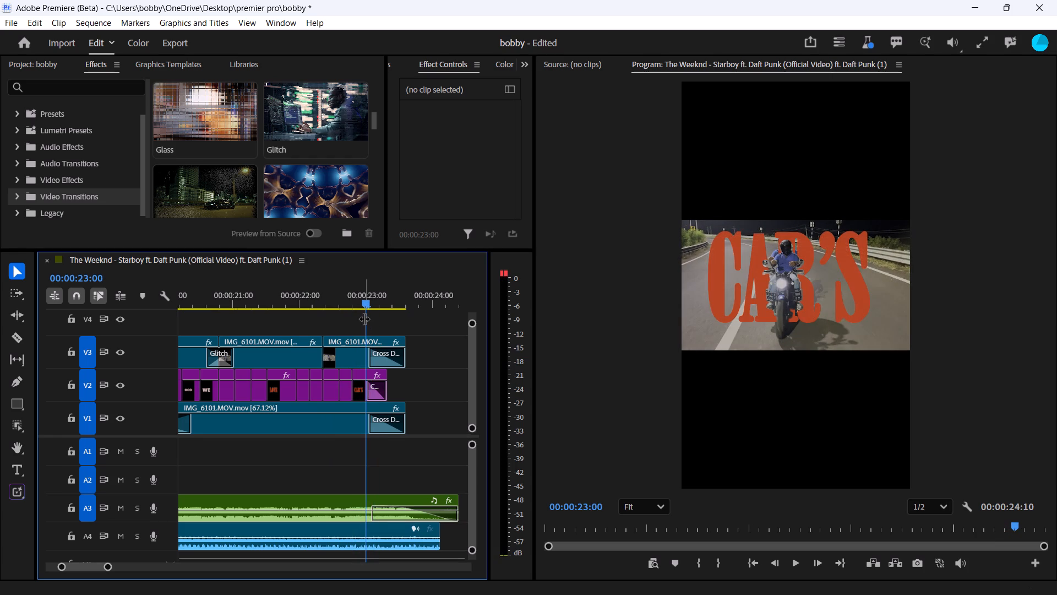
Undo the recent edits back to the single V3 cut at 00:00:20:20, including the transitions, the V4 deletion and the second cut.
key("ctrl+z")
key("ctrl+z")
key("ctrl+z")
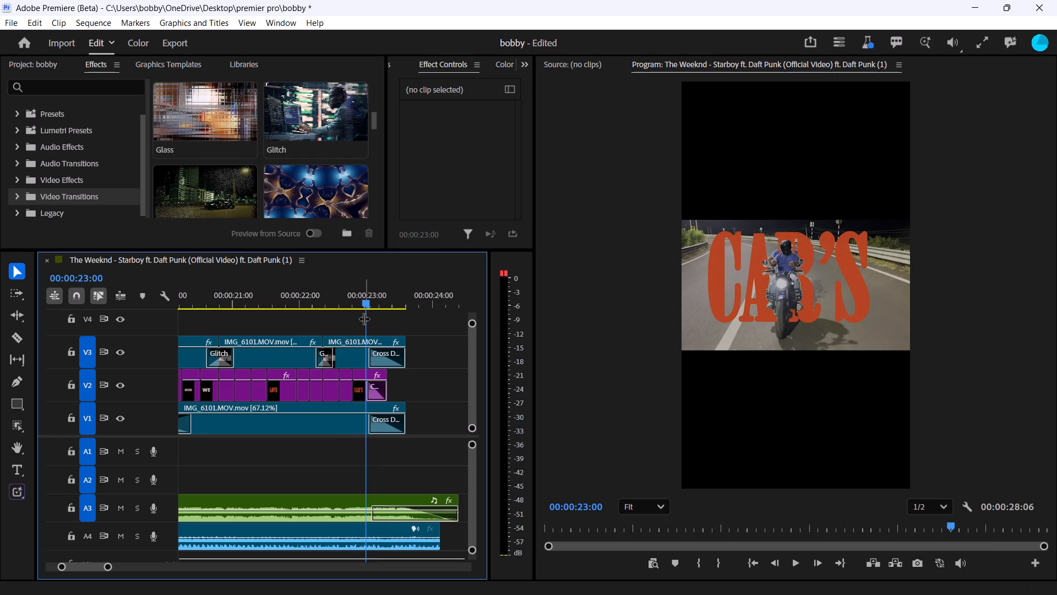
key("ctrl+z")
key("ctrl+z")
key("ctrl+z")
key("ctrl+z")
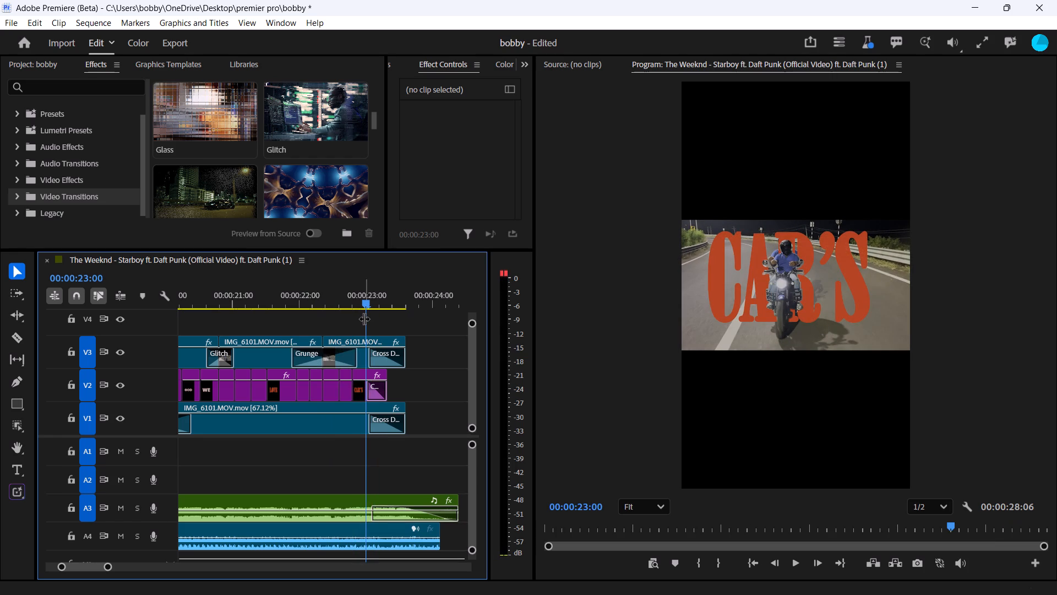
key("ctrl+z")
key("ctrl+z")
key("ctrl+z")
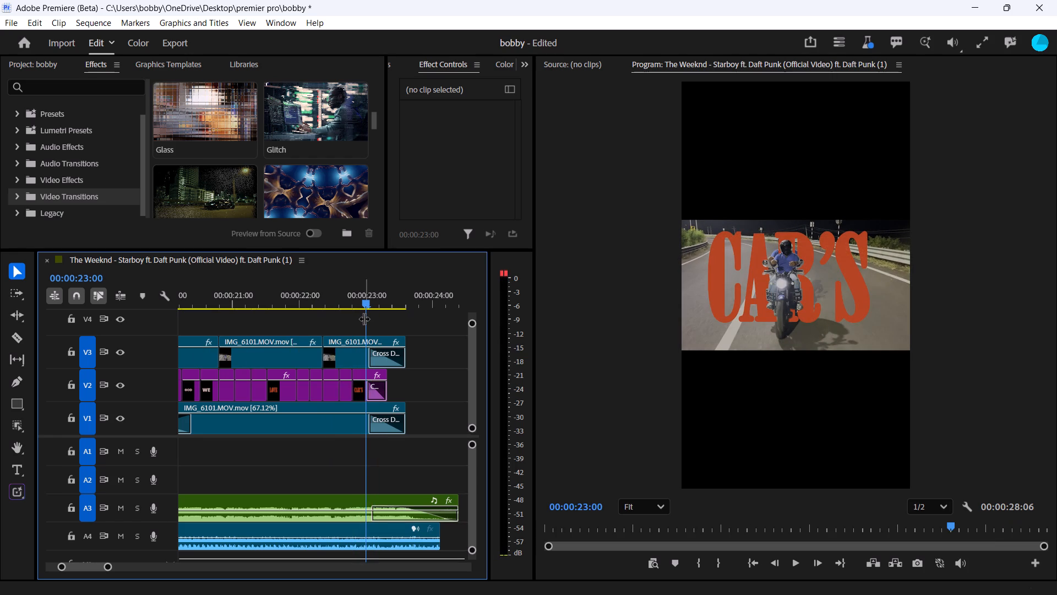
key("ctrl+z")
Apply the Glitch transition at the 00:00:20:20 cut on V3 and play through it.
left_click_drag(301, 115, 352, 194)
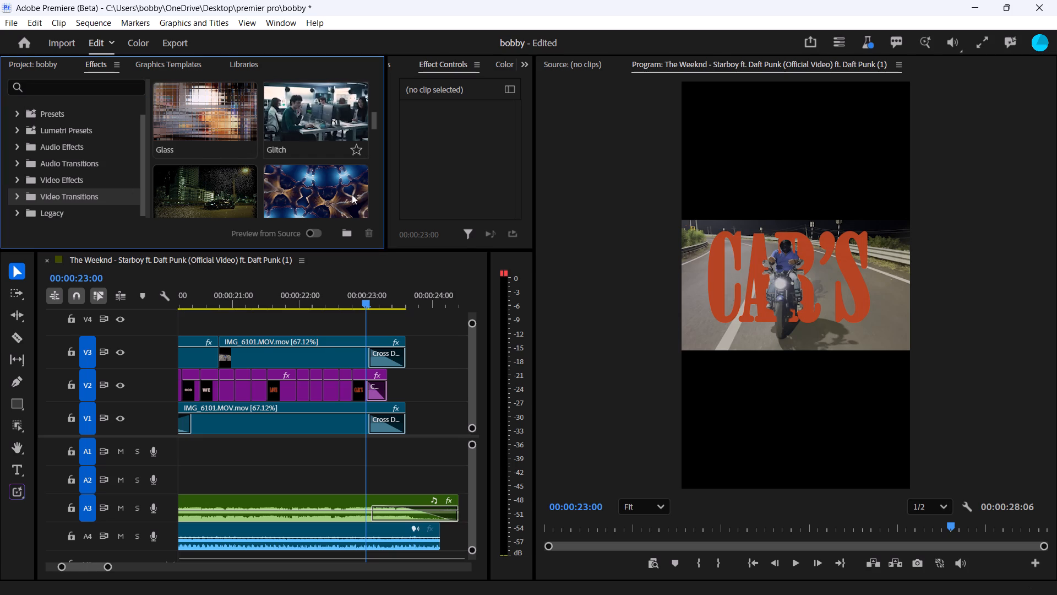
left_click_drag(352, 194, 217, 350)
left_click_drag(257, 299, 158, 325)
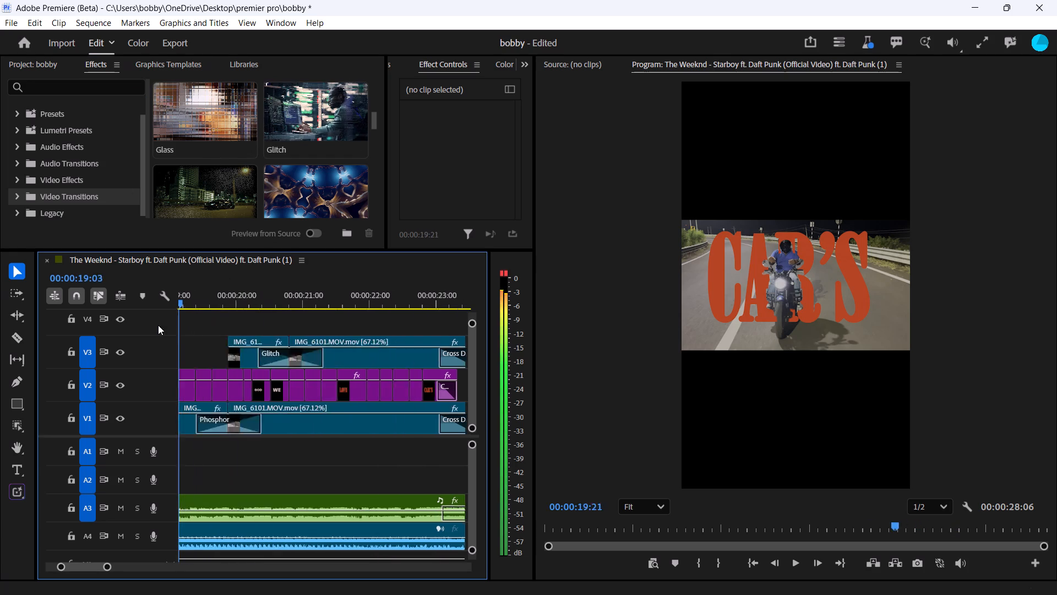
left_click_drag(158, 325, 211, 330)
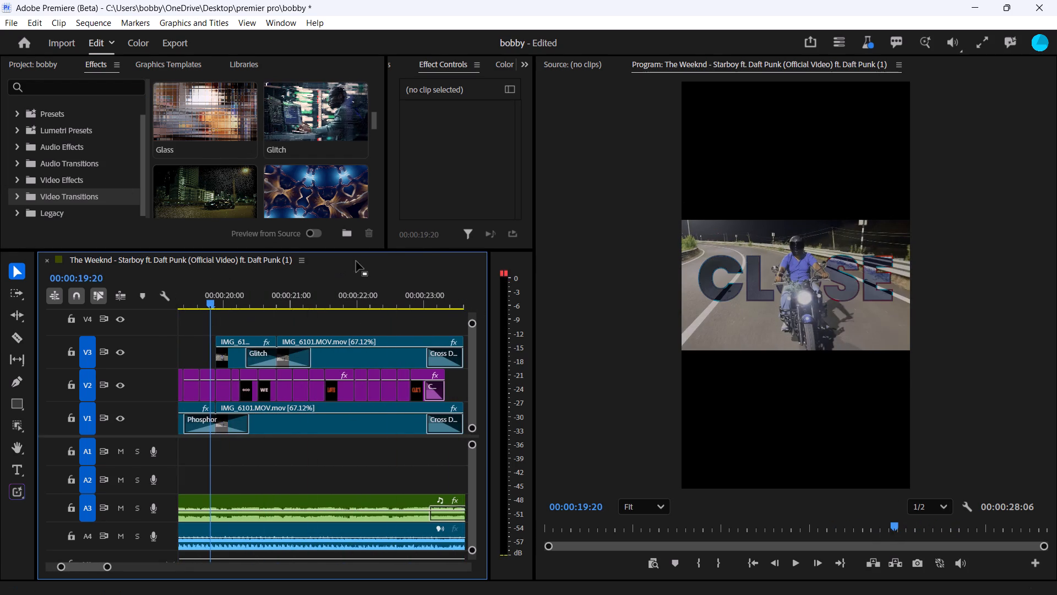
key("space")
key("space")
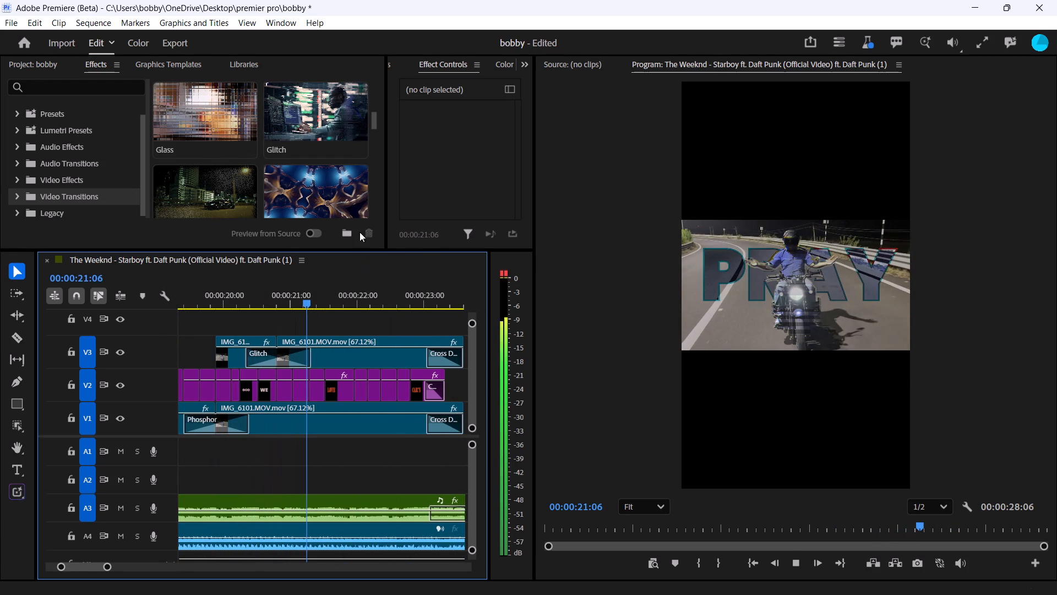
Apply the transition with the night-street thumbnail at the start of the first IMG_6101.MOV clip on V3 and shorten it to about 6 frames.
left_click_drag(216, 191, 212, 358)
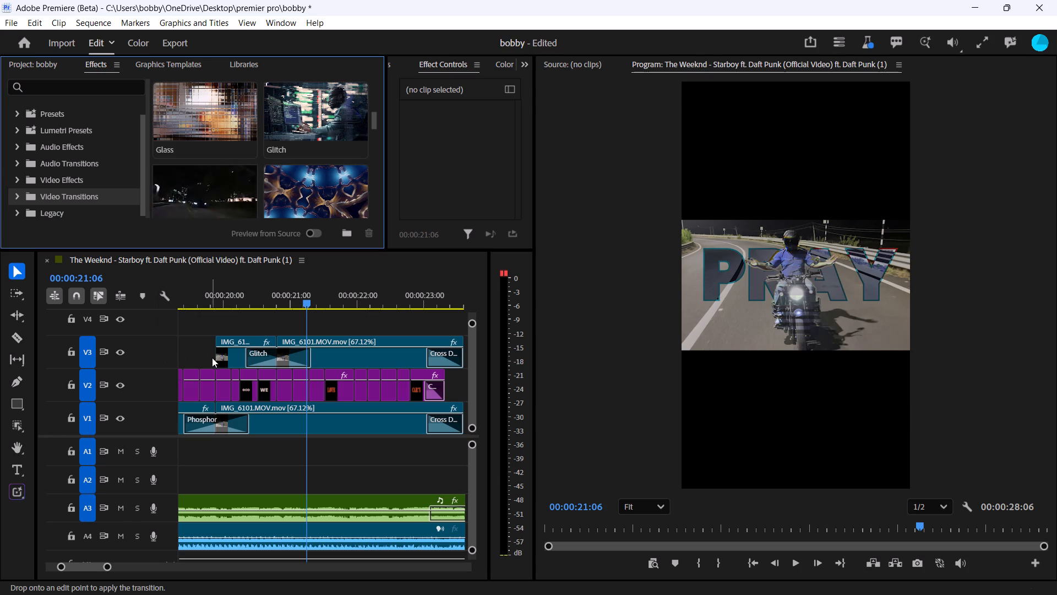
left_click_drag(212, 358, 218, 358)
left_click_drag(238, 351, 225, 355)
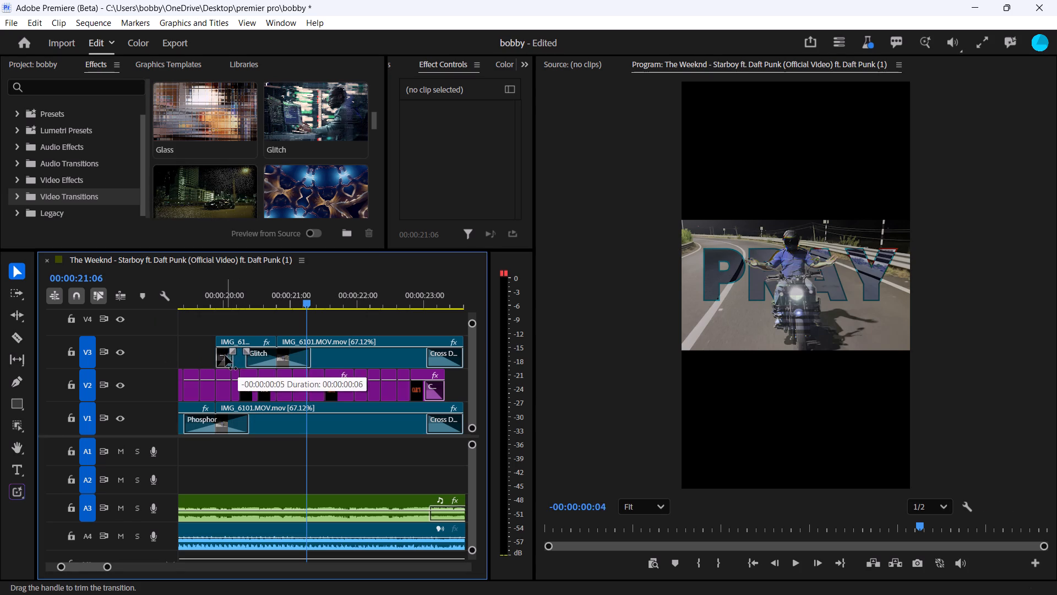
left_click_drag(225, 355, 226, 355)
Review the new V3 transitions by playing the rider section to about 00:00:23:04.
left_click_drag(241, 286, 208, 296)
key("space")
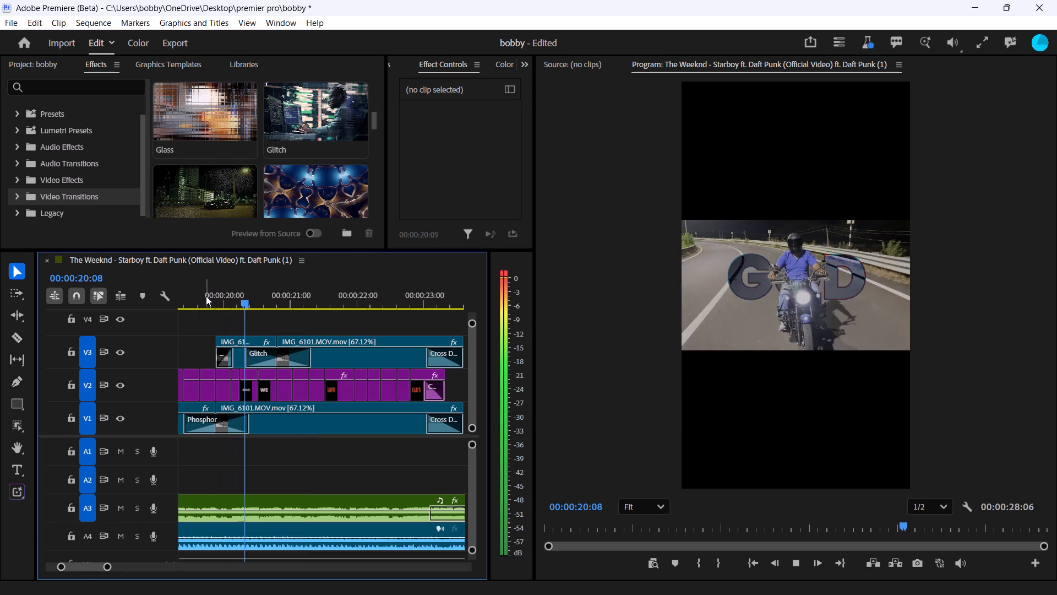
key("space")
left_click_drag(238, 296, 197, 309)
key("space")
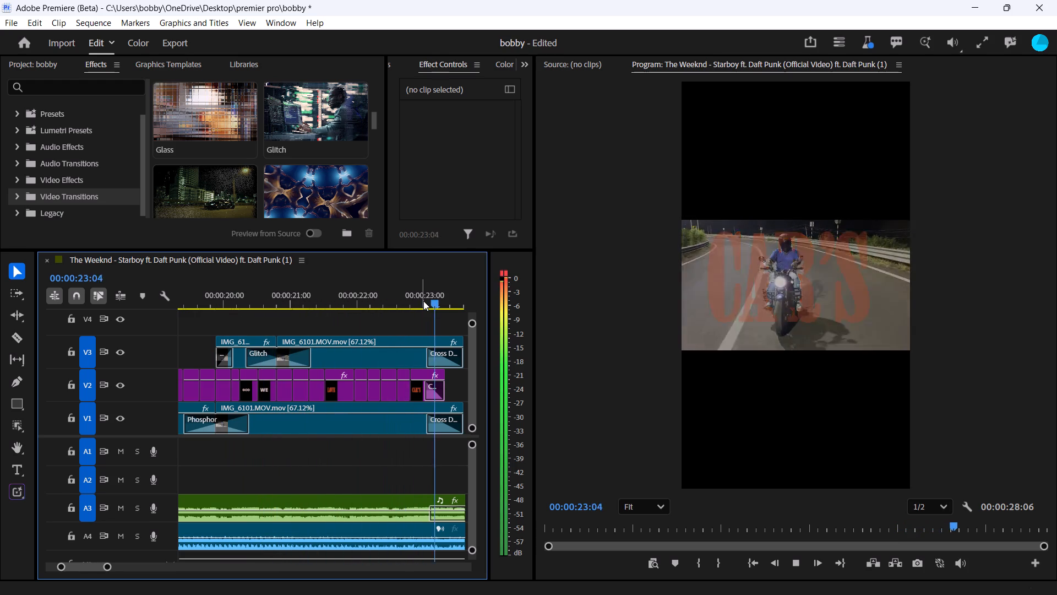
key("space")
left_click_drag(208, 298, 146, 312)
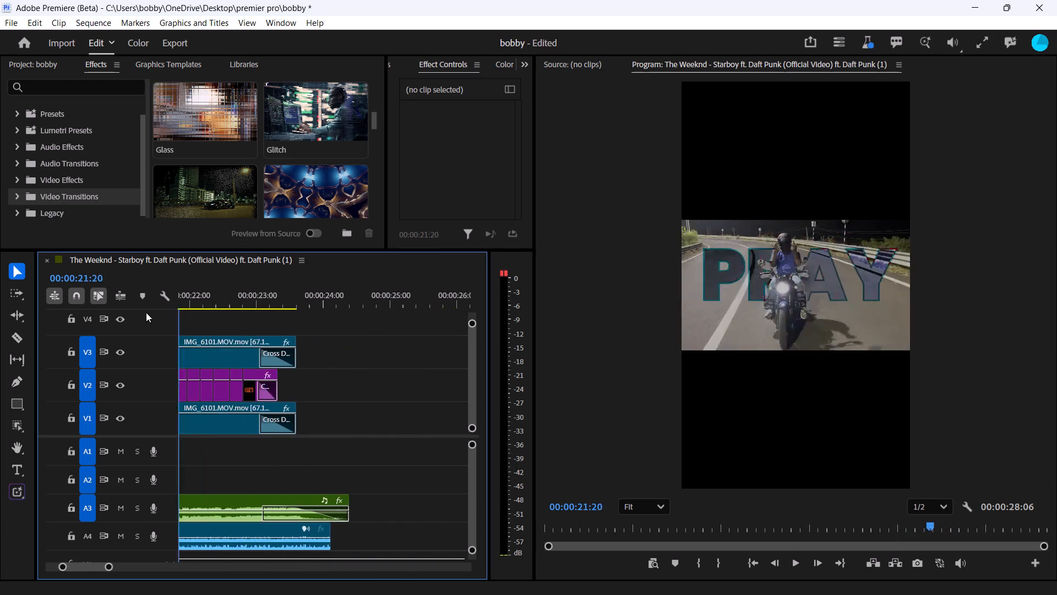
Review the V3 rider section and its transitions by scrubbing back and forth and playing on to 00:00:24:00.
left_click_drag(146, 312, 363, 320)
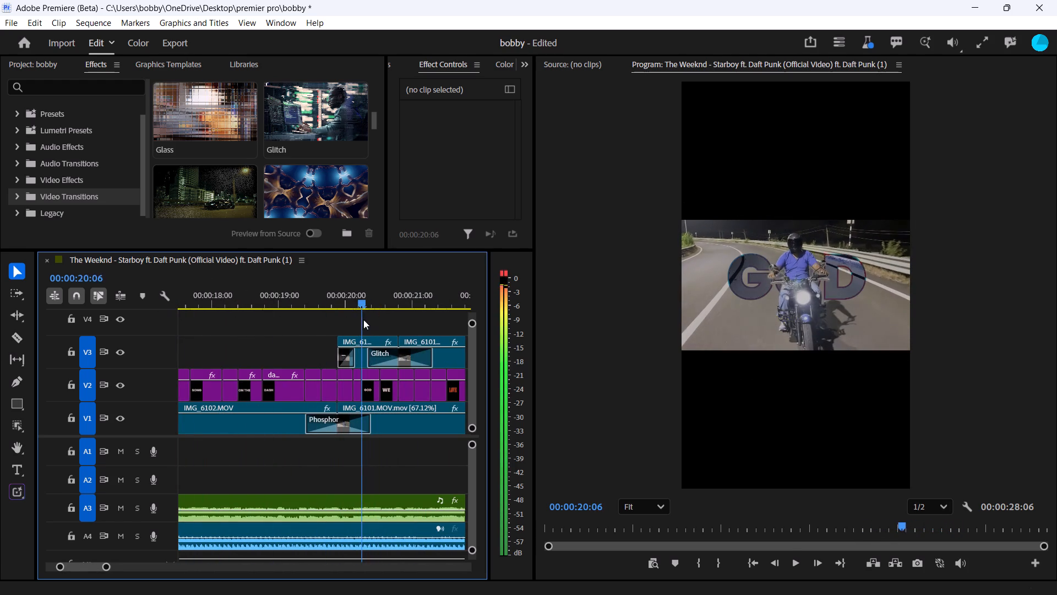
left_click_drag(363, 320, 480, 330)
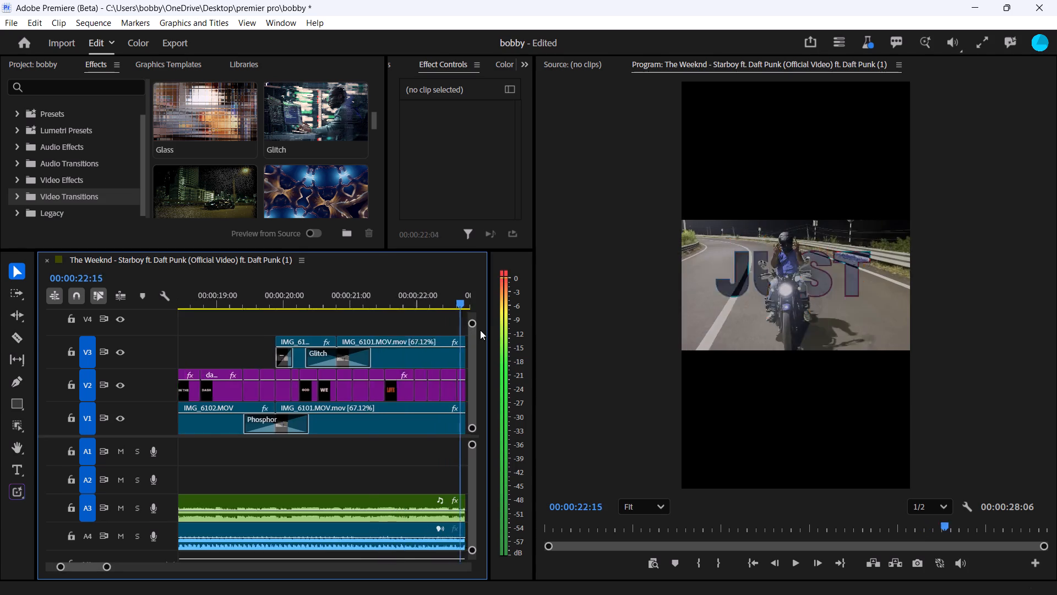
left_click_drag(480, 330, 0, 345)
key("space")
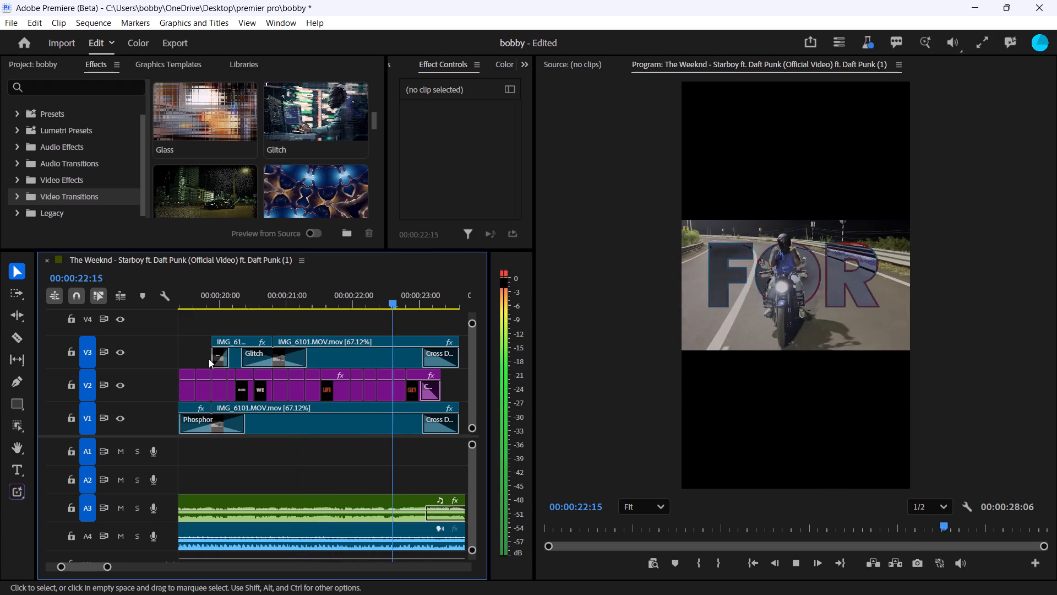
key("space")
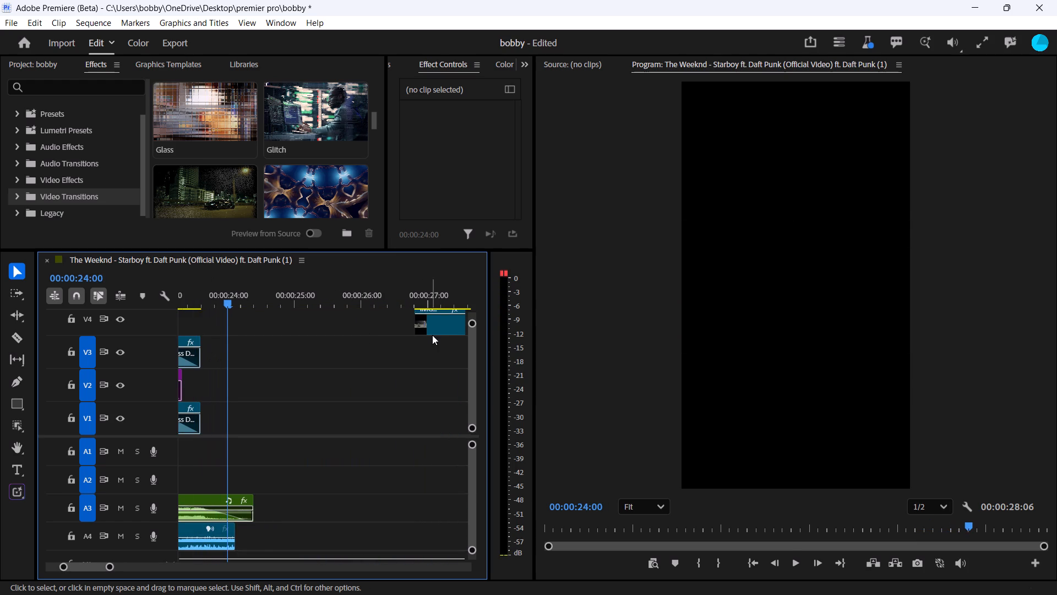
Delete the stray V4 clip near 00:00:27:00, beyond the end of the music.
left_click(434, 334)
key("BackSpace")
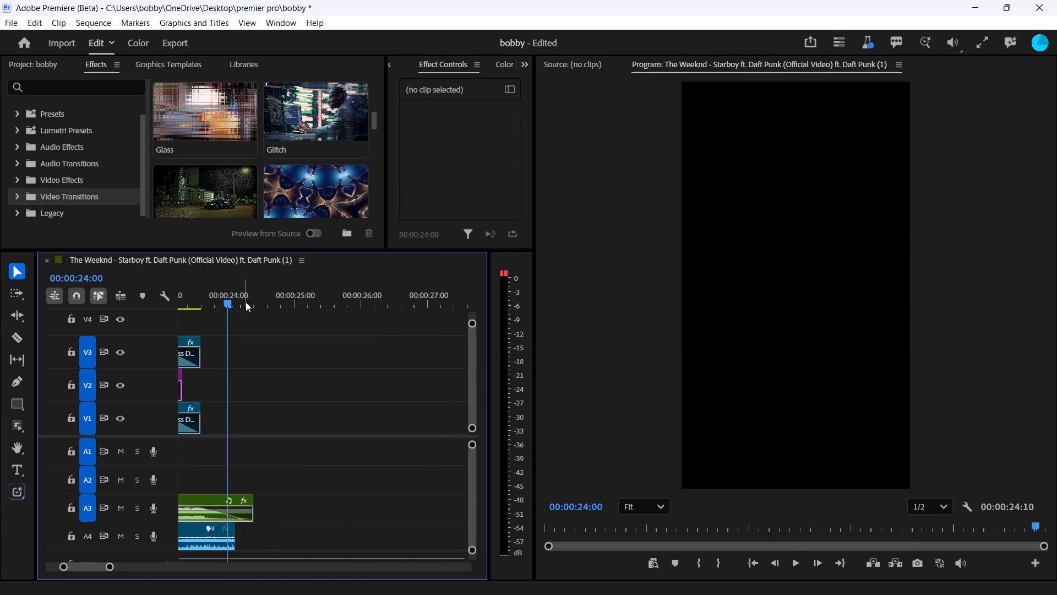
Select all clips in the Starboy sequence and send its full range to Adobe Media Encoder as H.264, Match Source - Adaptive High Bitrate.
left_click_drag(107, 570, 231, 567)
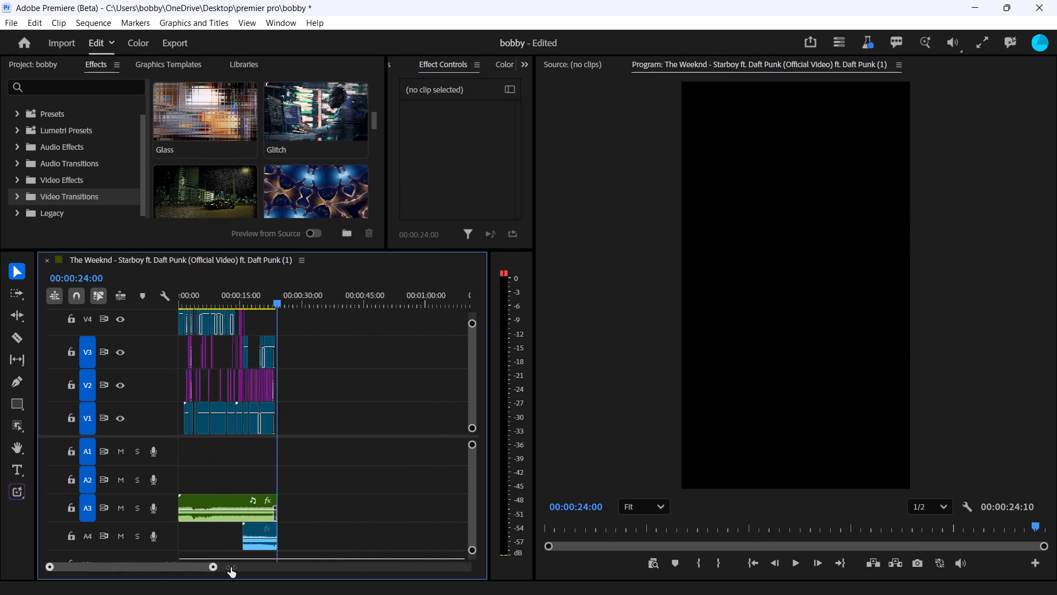
left_click_drag(231, 567, 240, 569)
left_click_drag(265, 301, 82, 343)
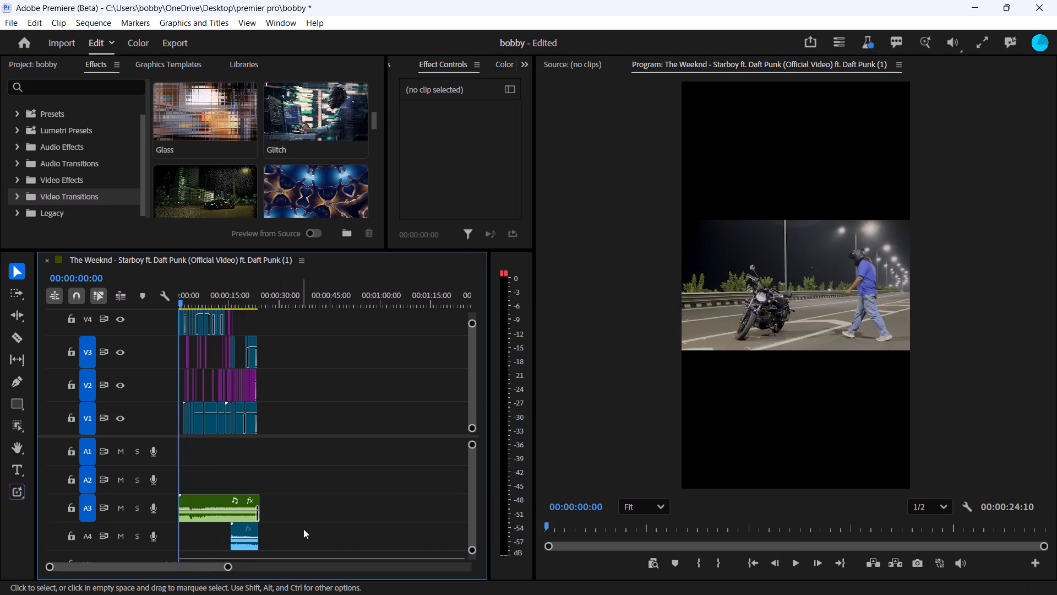
left_click_drag(302, 537, 179, 324)
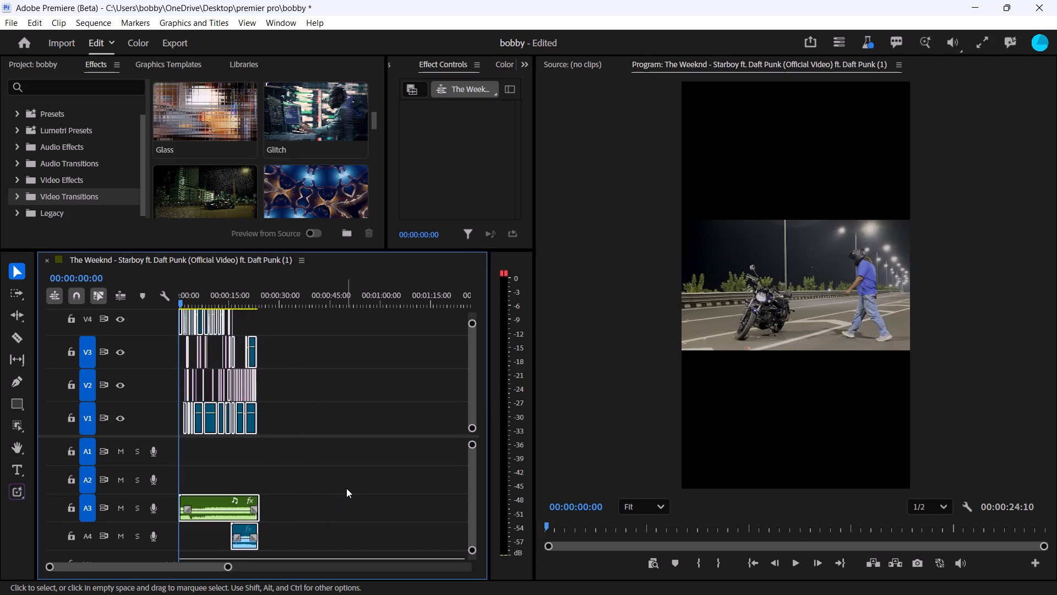
key("ctrl+m")
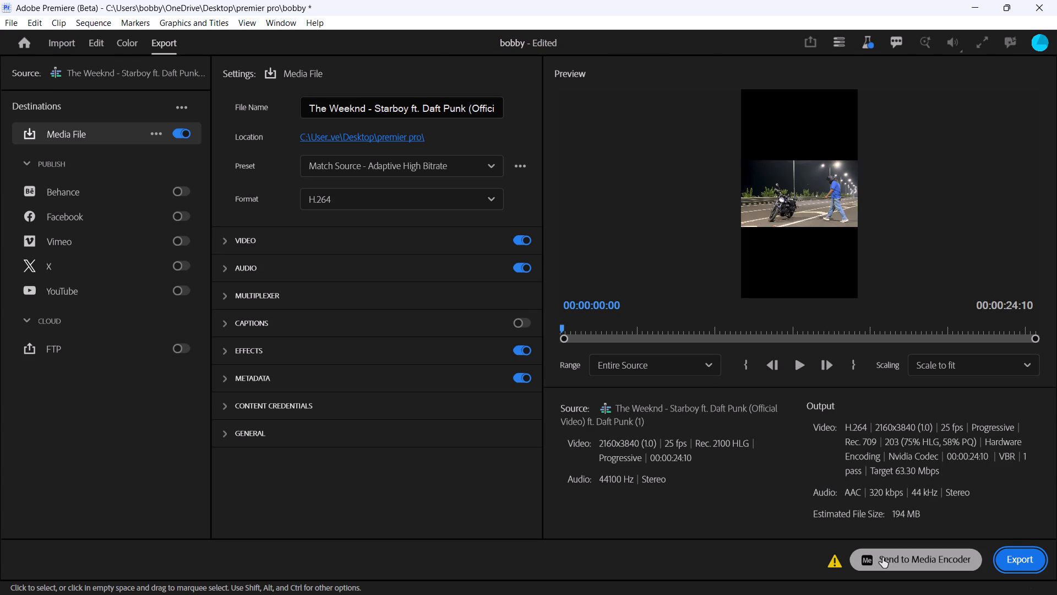
left_click(833, 565)
left_click(833, 565)
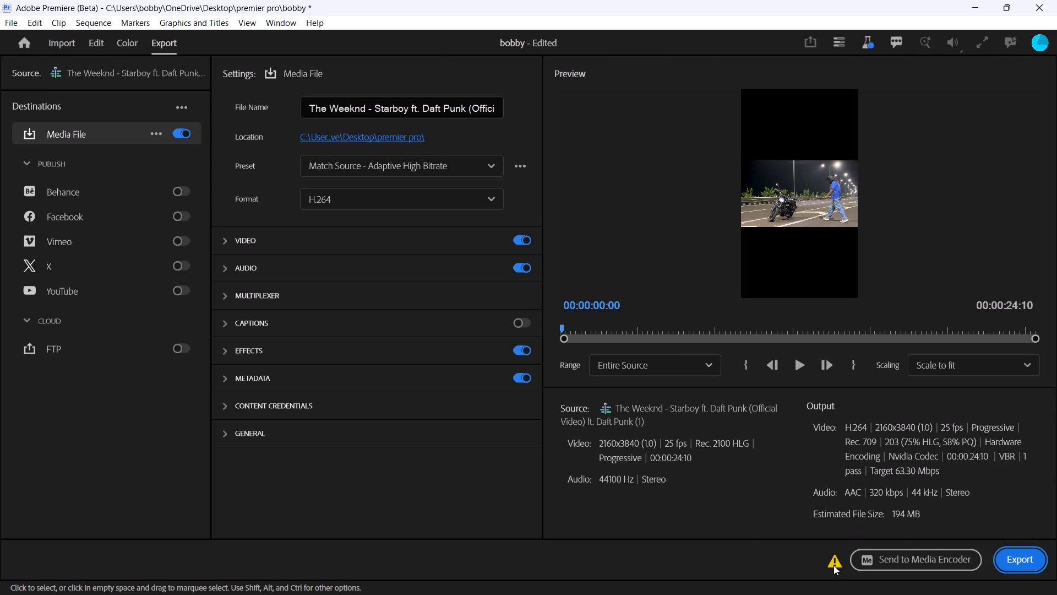
left_click(946, 551)
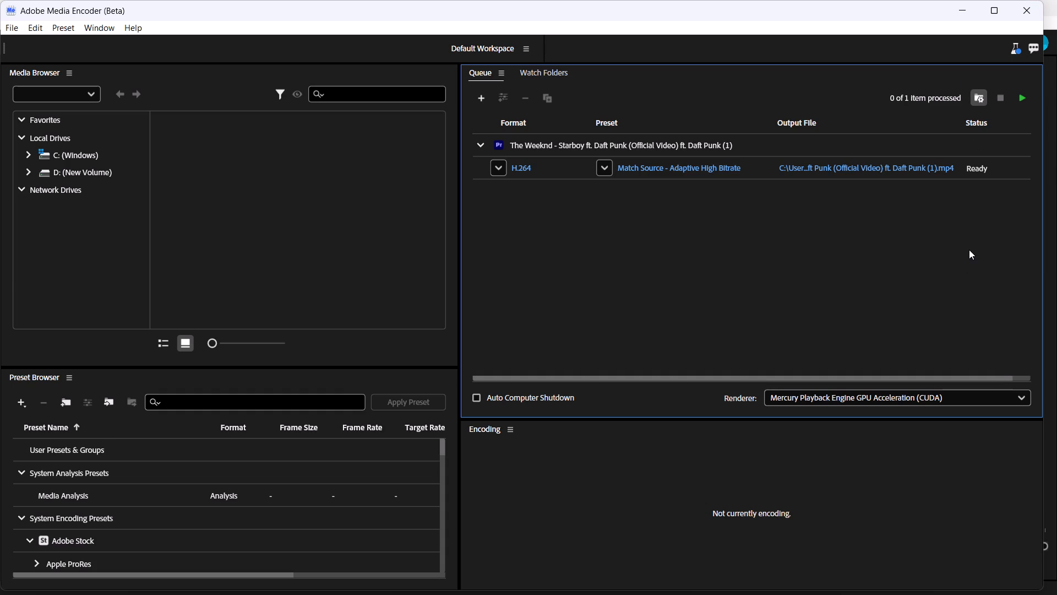
Set the queued export's output file to "bobby final" in the Desktop folder.
left_click(916, 174)
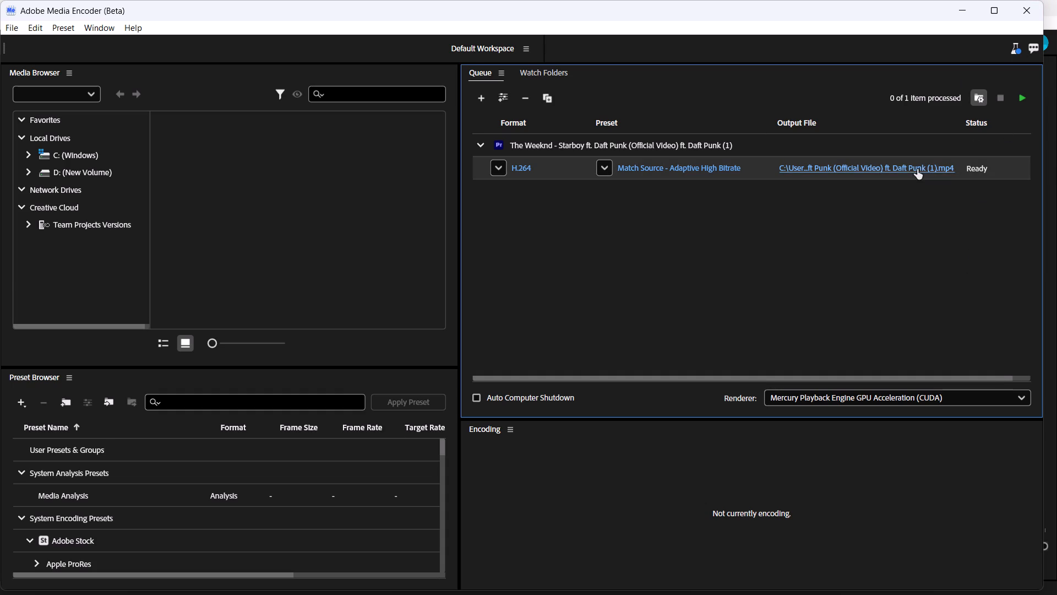
left_click(917, 169)
left_click(55, 186)
left_click(66, 171)
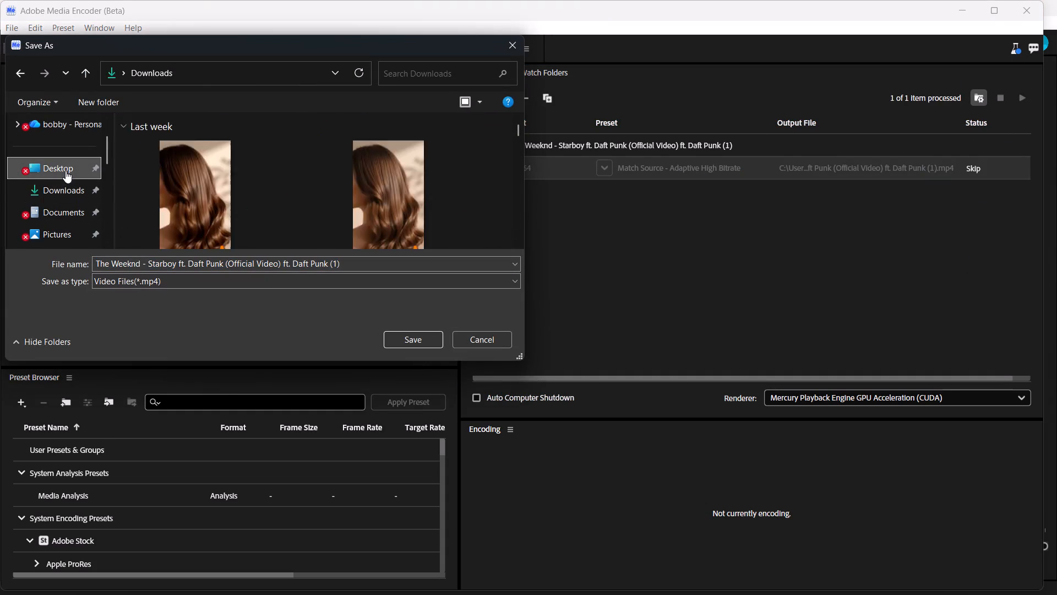
scroll(236, 185, "down", 7)
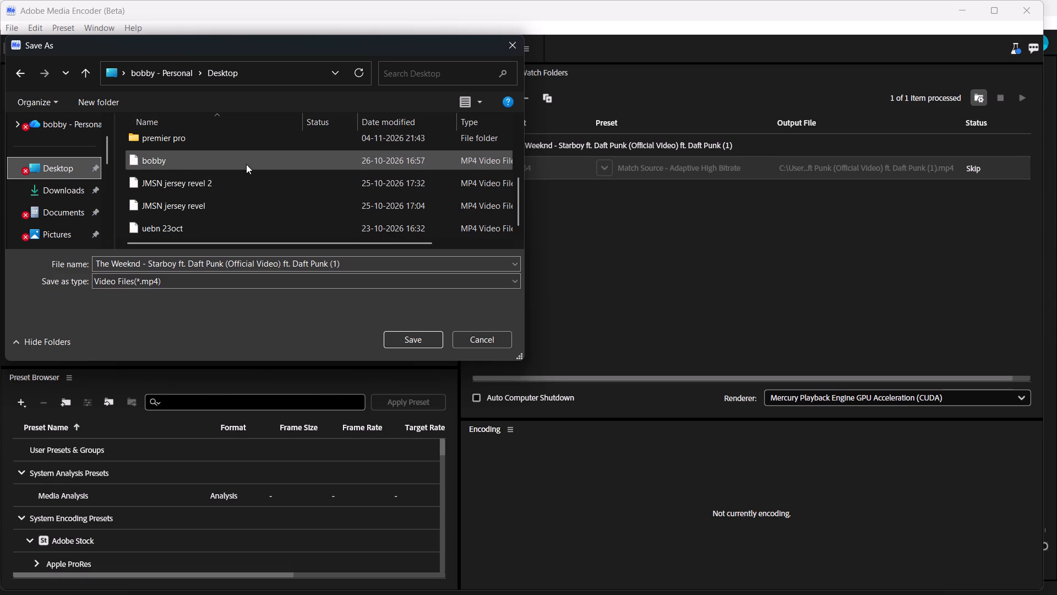
left_click(246, 164)
left_click(170, 268)
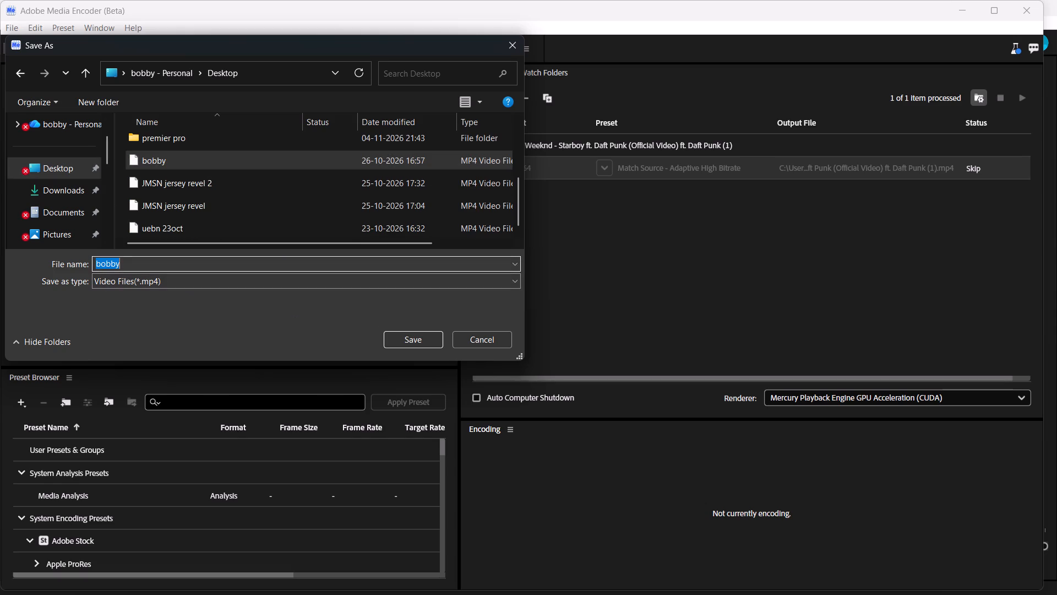
left_click(170, 268)
key("space")
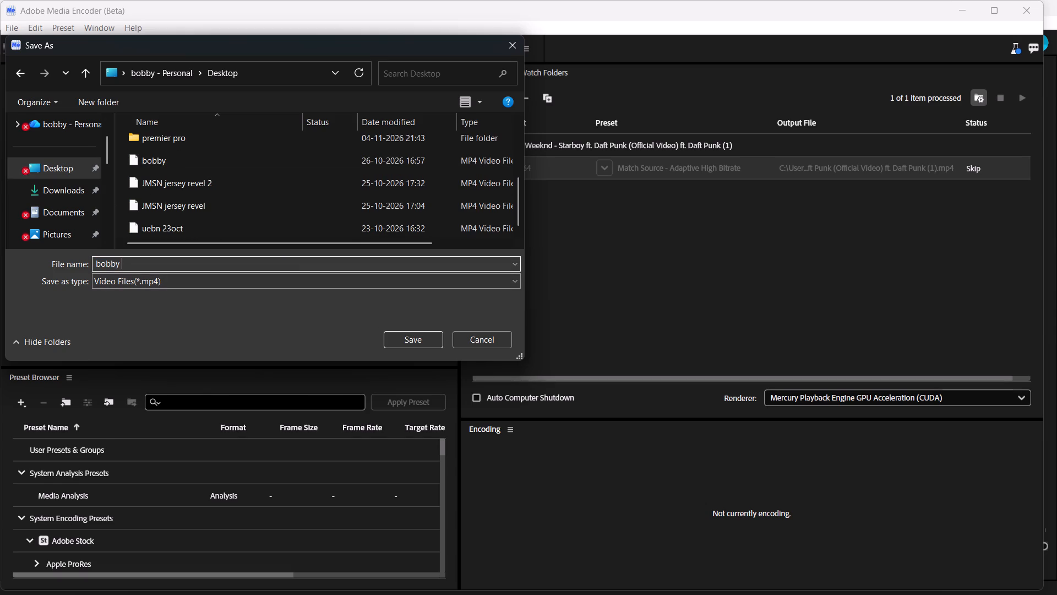
type("final")
key("Return")
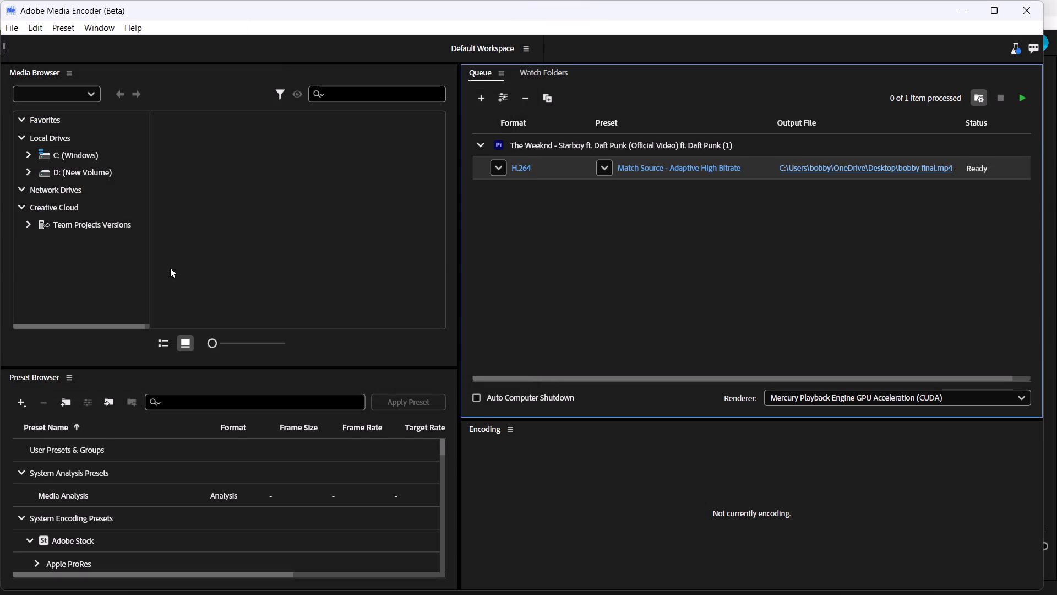
Start encoding the queued video.
left_click(1022, 98)
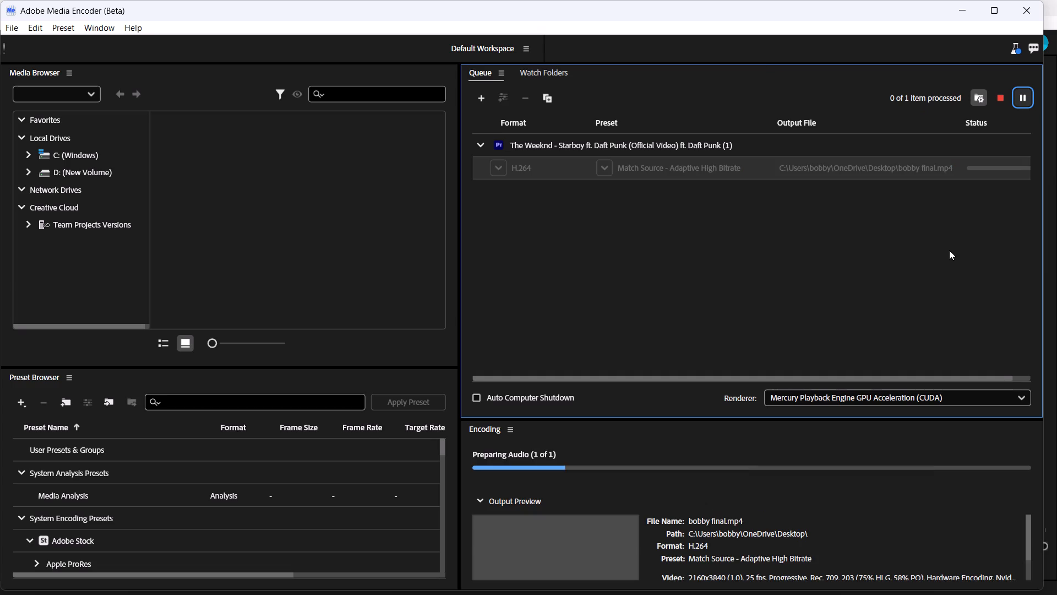
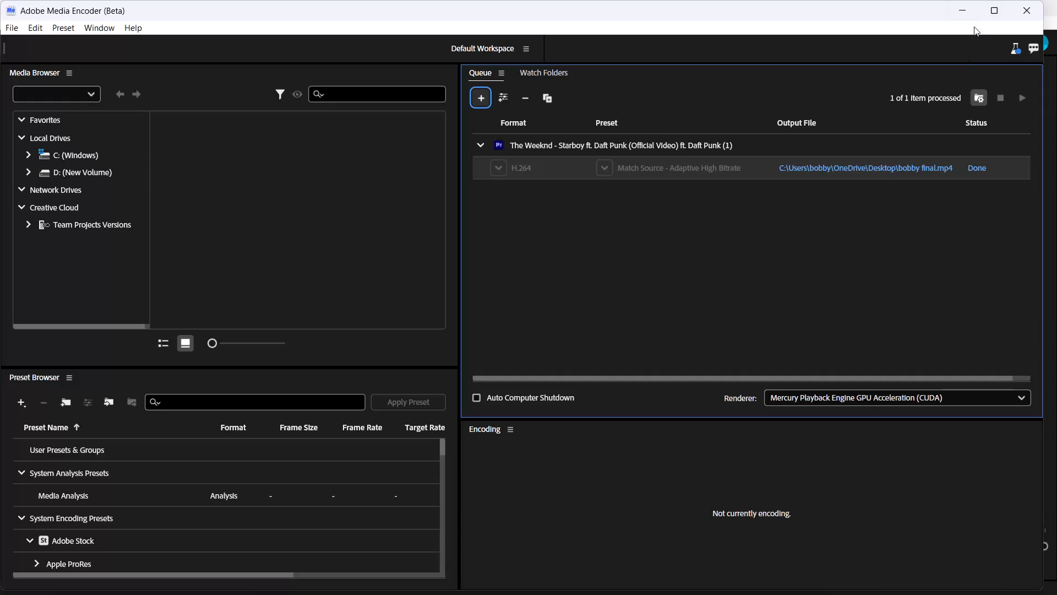
Minimize the Adobe Media Encoder window and the Premiere window behind it to reach the desktop.
left_click(967, 21)
left_click(967, 16)
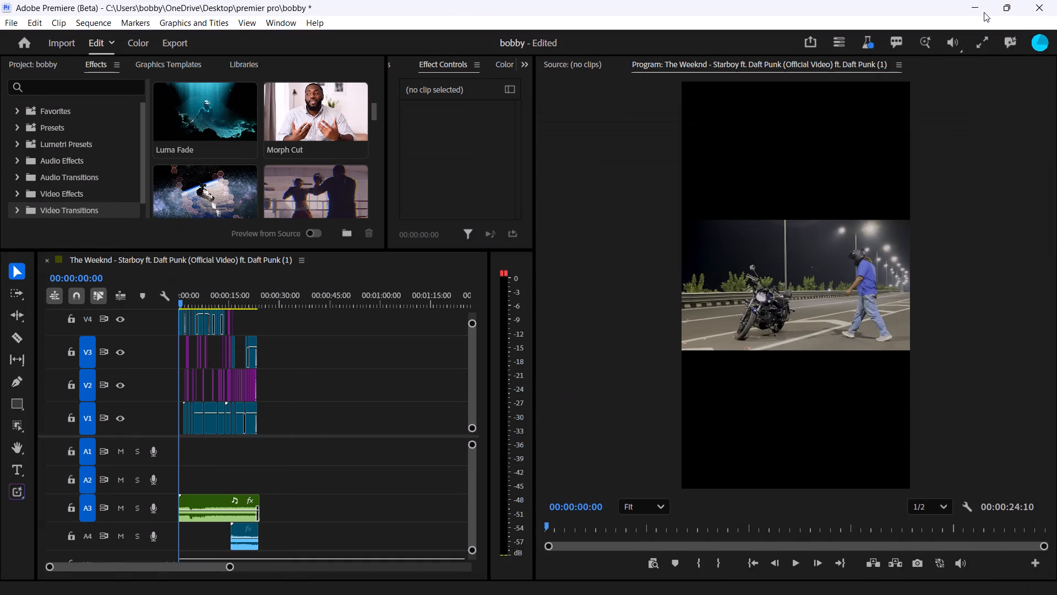
left_click(984, 12)
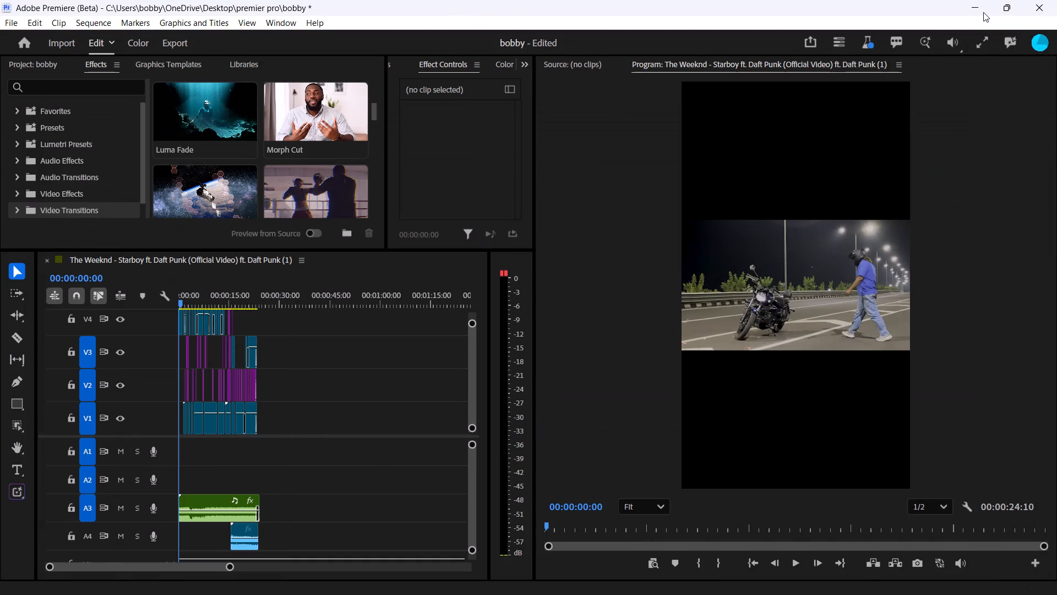
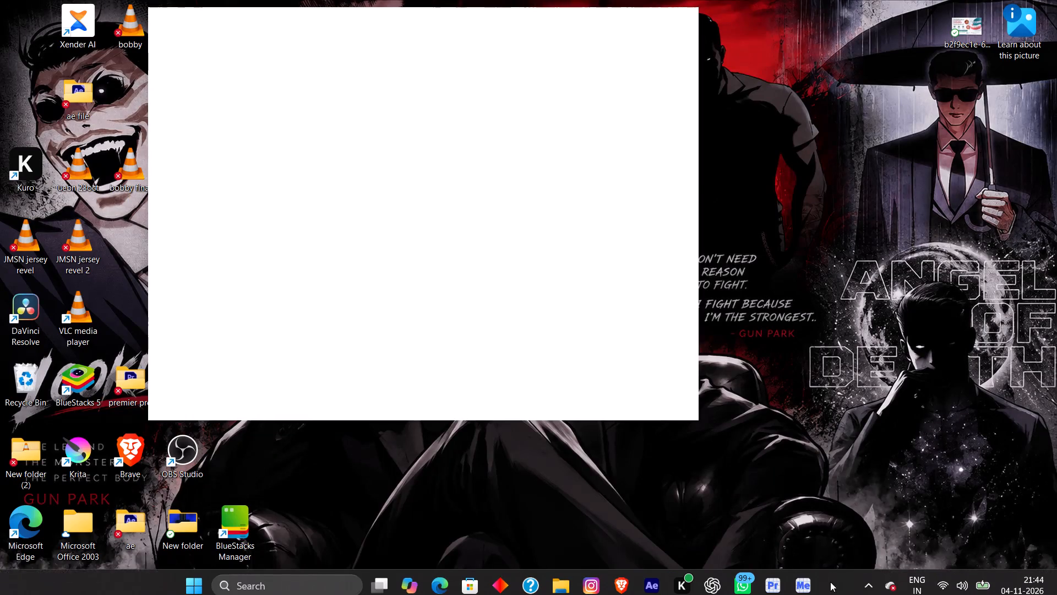
Launch Telegram from the Social group of installed apps.
left_click(198, 585)
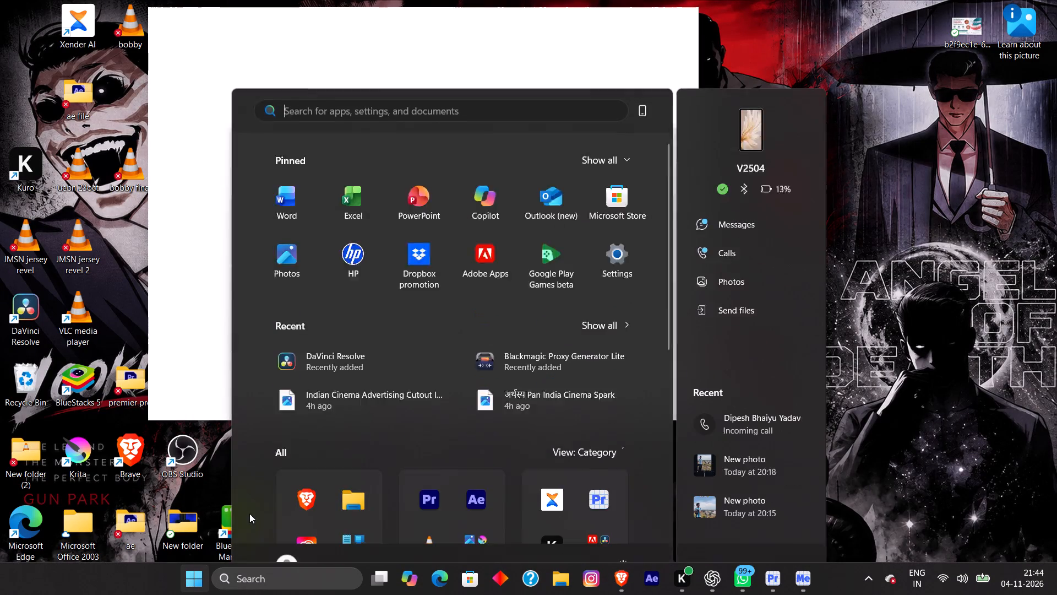
scroll(407, 442, "down", 6)
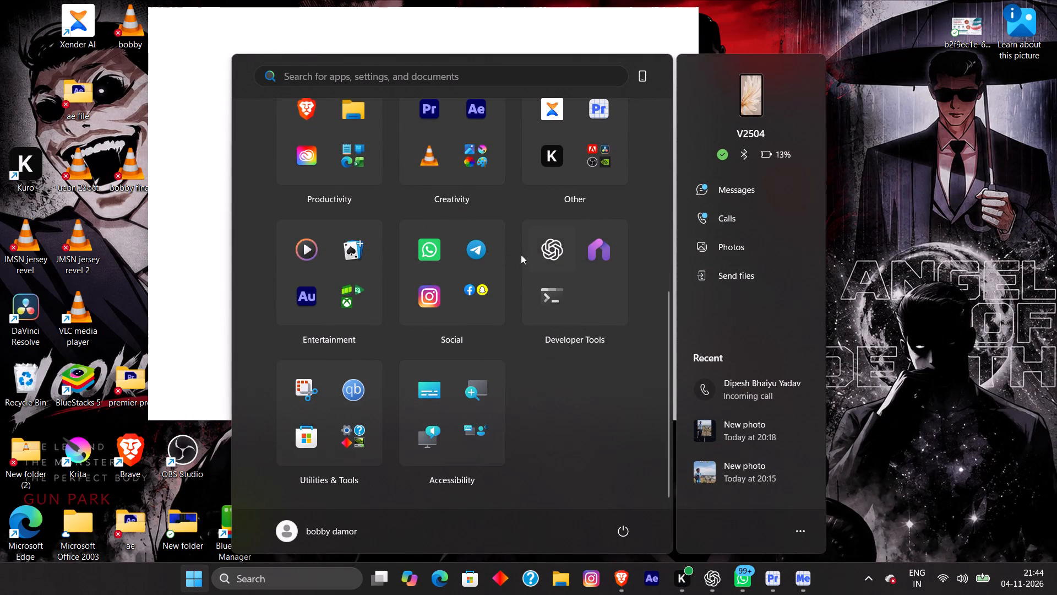
left_click(485, 252)
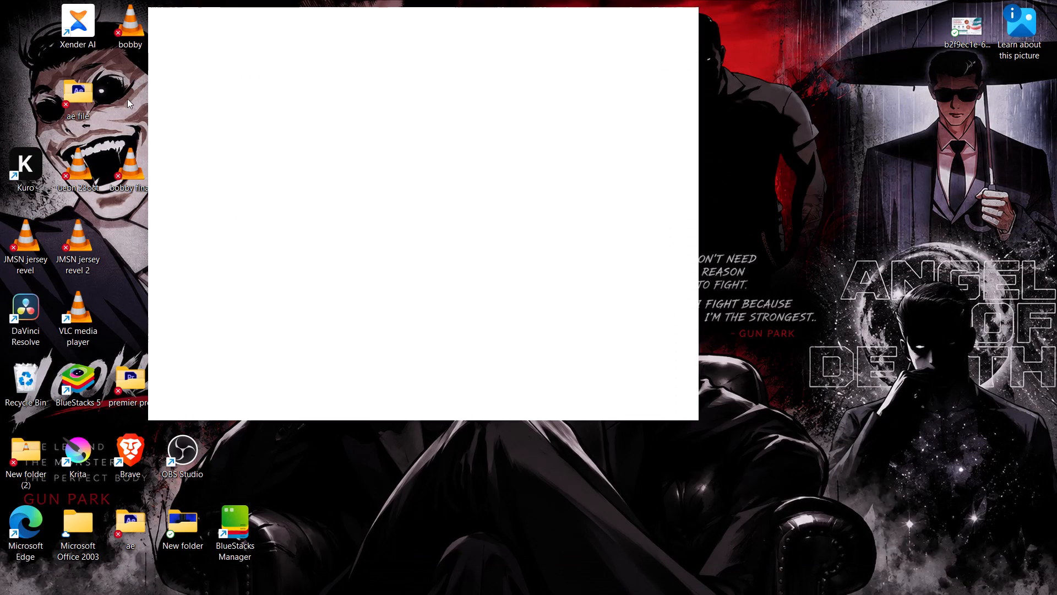